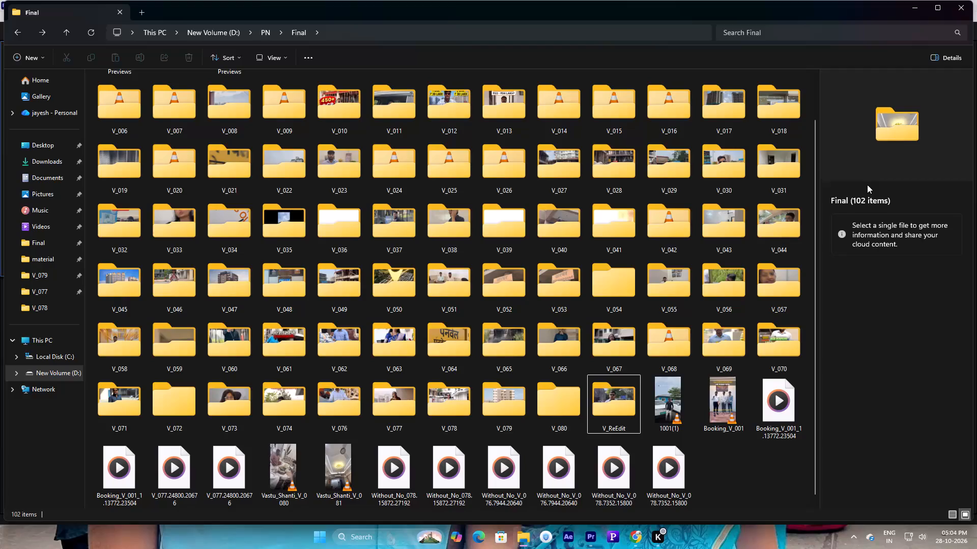
# Switch to the V_083 project in Adobe Premiere and import the video clip IMG_4391 from the Downloads folder.
pyautogui.click(593, 540)
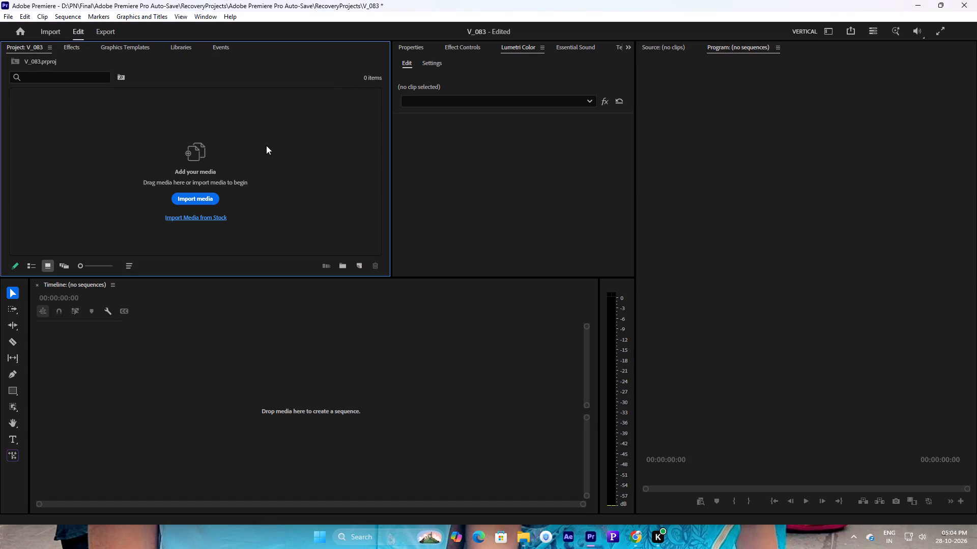
pyautogui.click(186, 202)
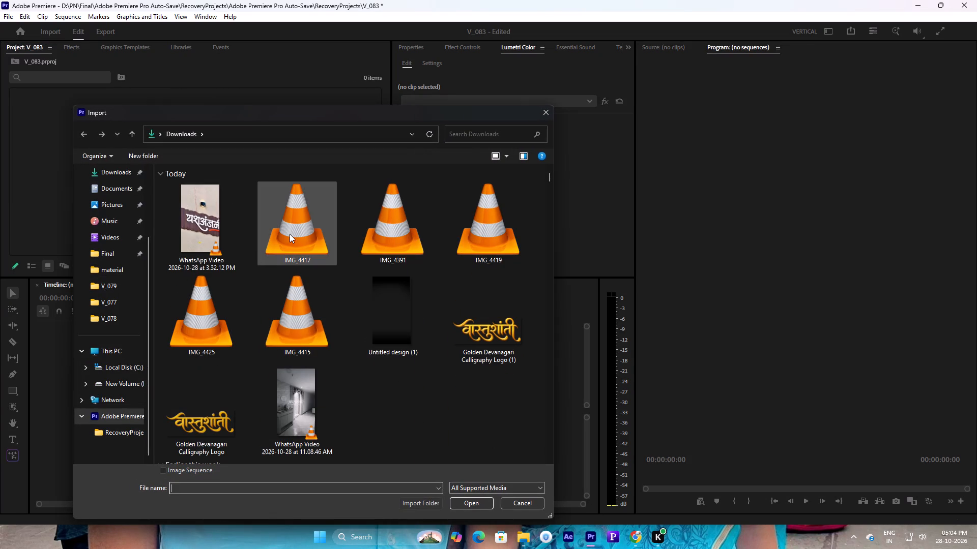
pyautogui.click(367, 215)
pyautogui.click(462, 508)
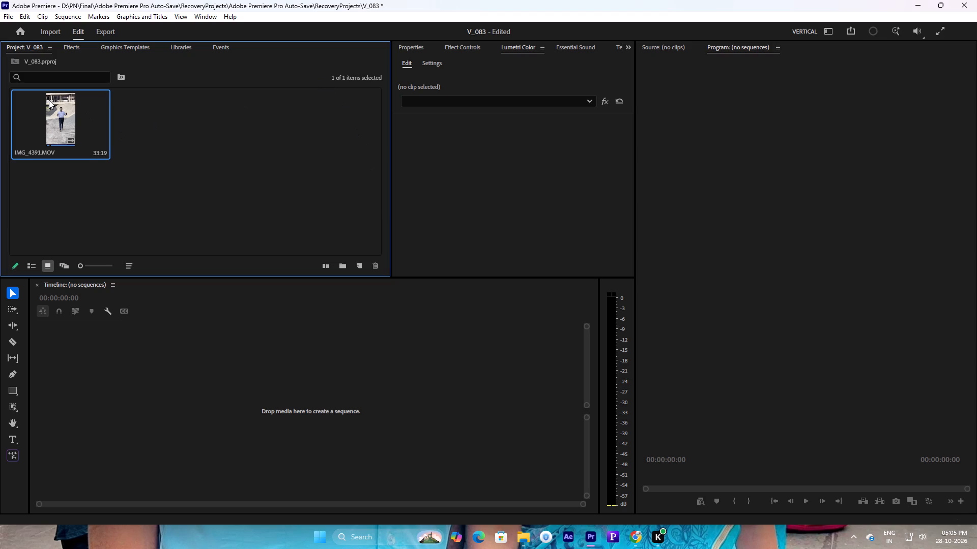
# Create a new sequence from the imported IMG_4391.MOV clip.
pyautogui.rightClick(49, 100)
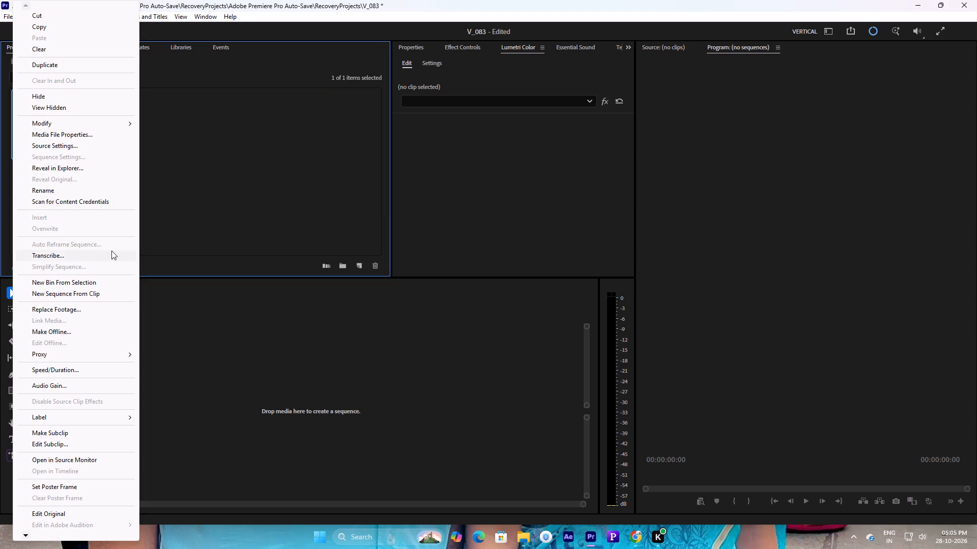
pyautogui.click(80, 296)
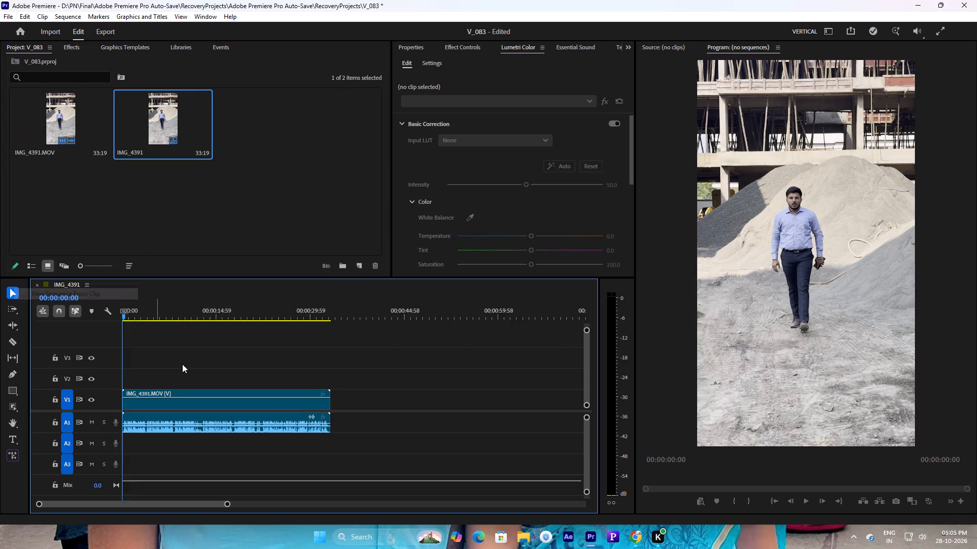
pyautogui.click(276, 348)
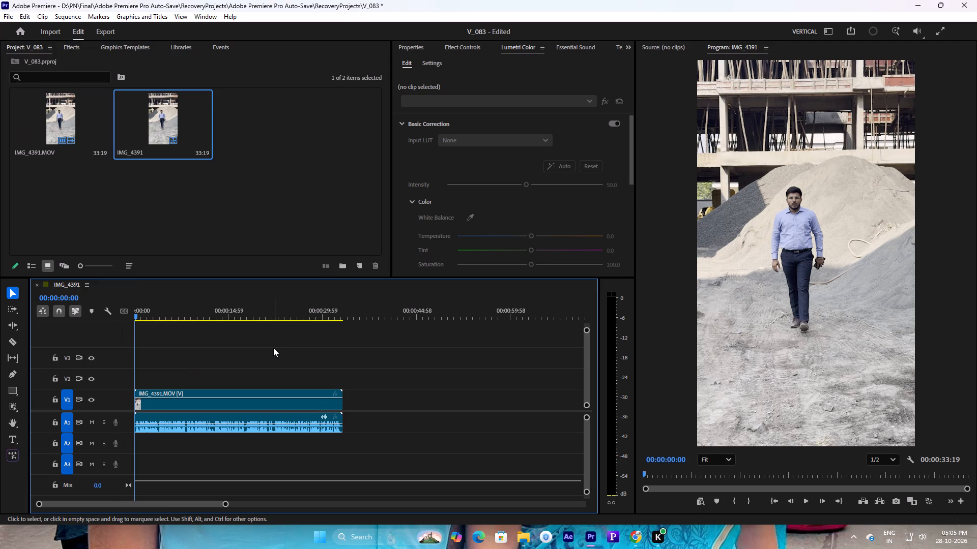
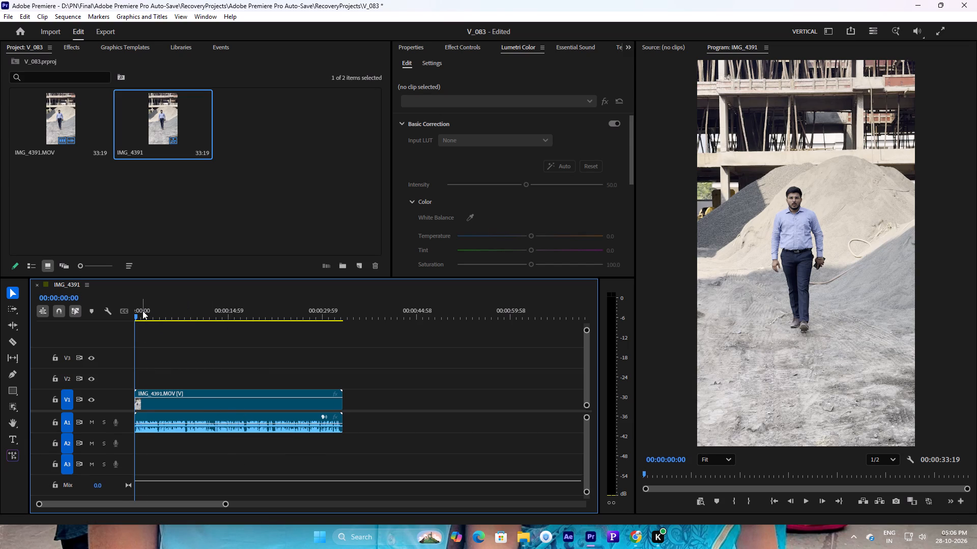
# Play the sequence from its start, pause at about 10 seconds, and apply Lumetri's automatic basic correction to the IMG_4391.MOV clip.
pyautogui.moveTo(142, 311); pyautogui.dragTo(126, 311)
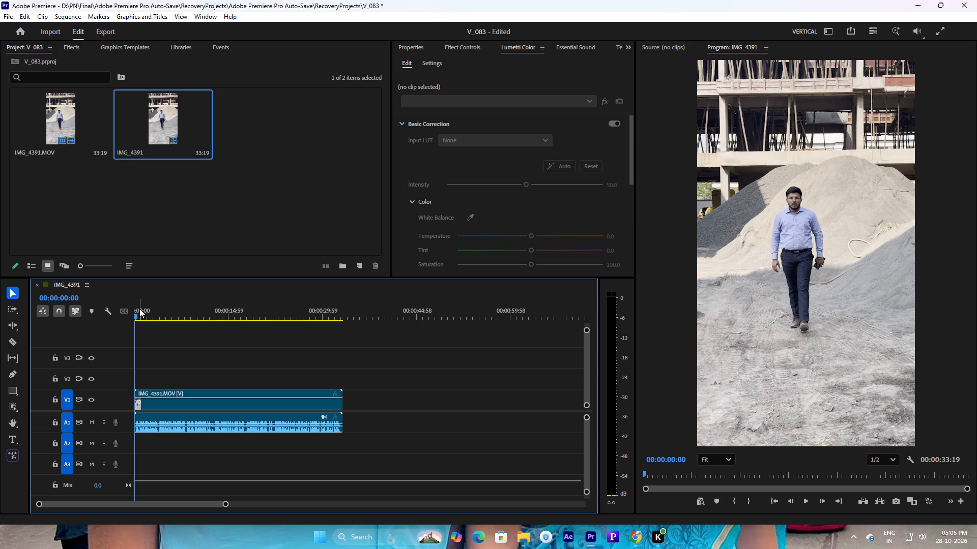
pyautogui.press('space')
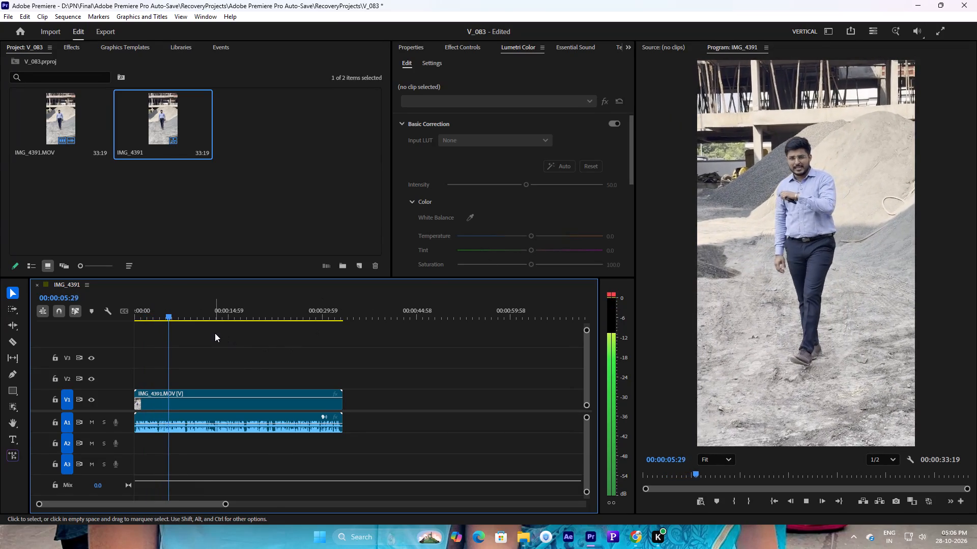
pyautogui.click(233, 405)
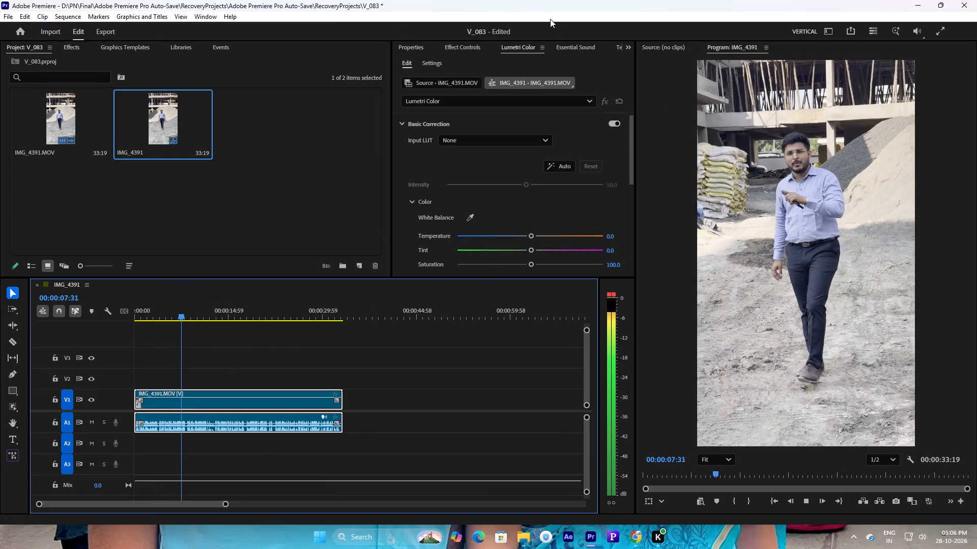
pyautogui.click(565, 164)
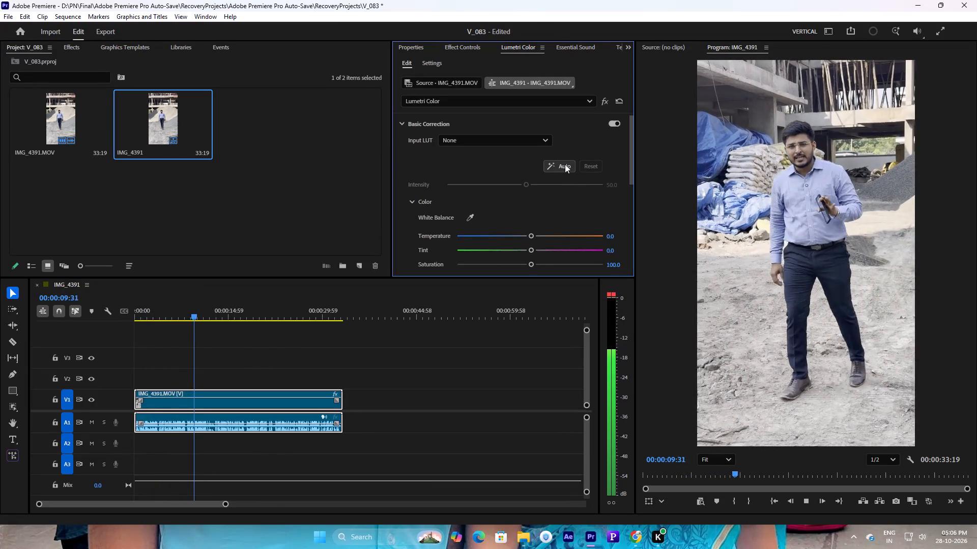
pyautogui.press('space')
pyautogui.click(562, 169)
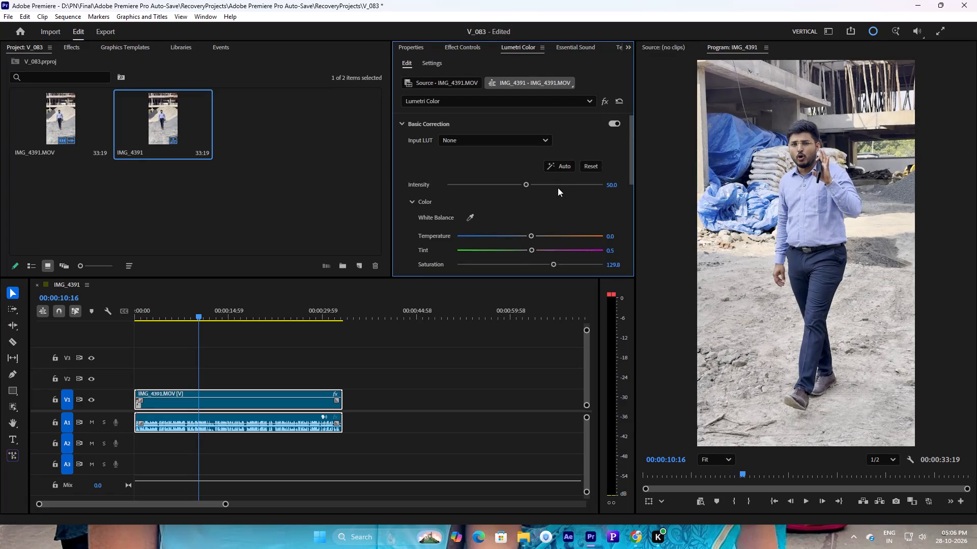
# Lower the Whites of the IMG_4391.MOV clip to -41.0 in the Lumetri light adjustments.
pyautogui.scroll(-10, 558, 189)
pyautogui.scroll(-2, 532, 226)
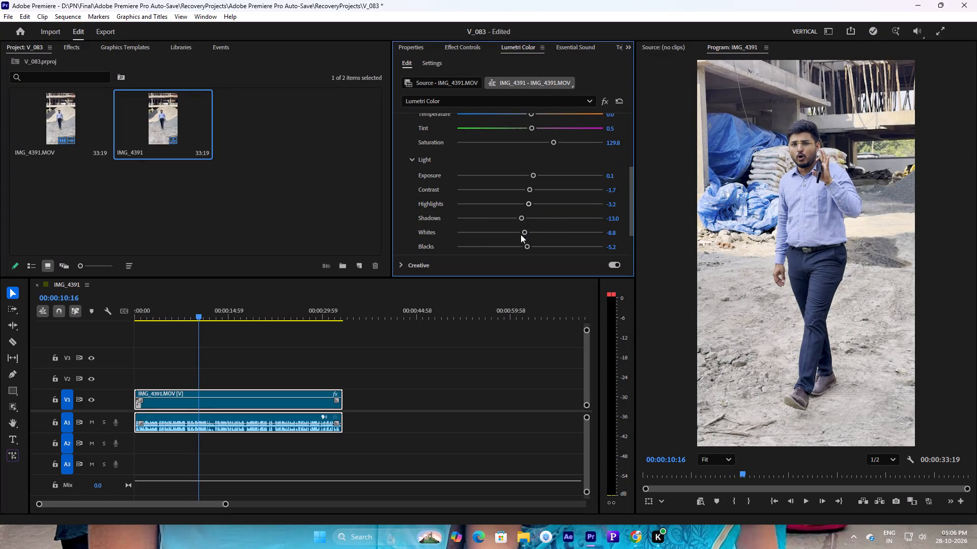
pyautogui.moveTo(525, 229); pyautogui.dragTo(508, 229)
pyautogui.moveTo(508, 229); pyautogui.dragTo(499, 228)
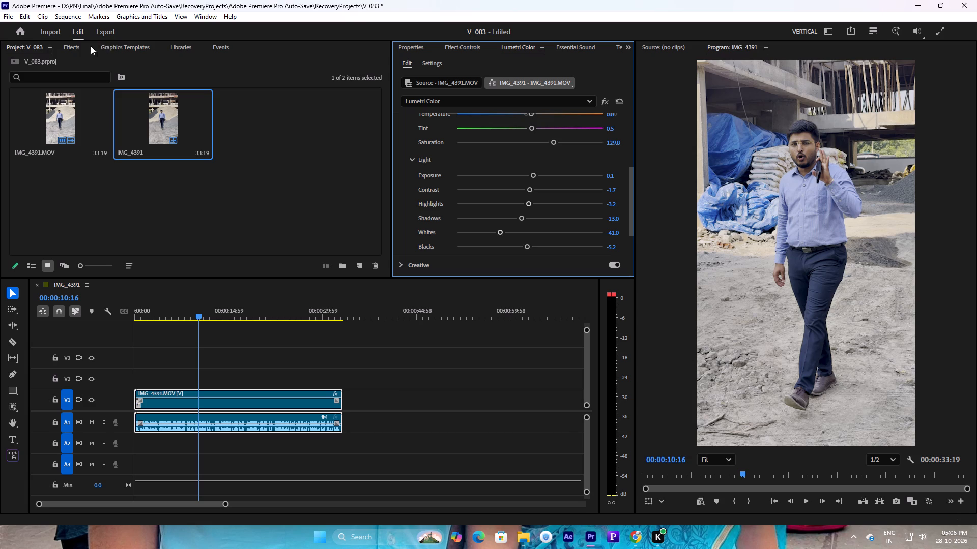
# Play part of the colour-corrected sequence in the export preview to check its look, and return to editing.
pyautogui.click(100, 29)
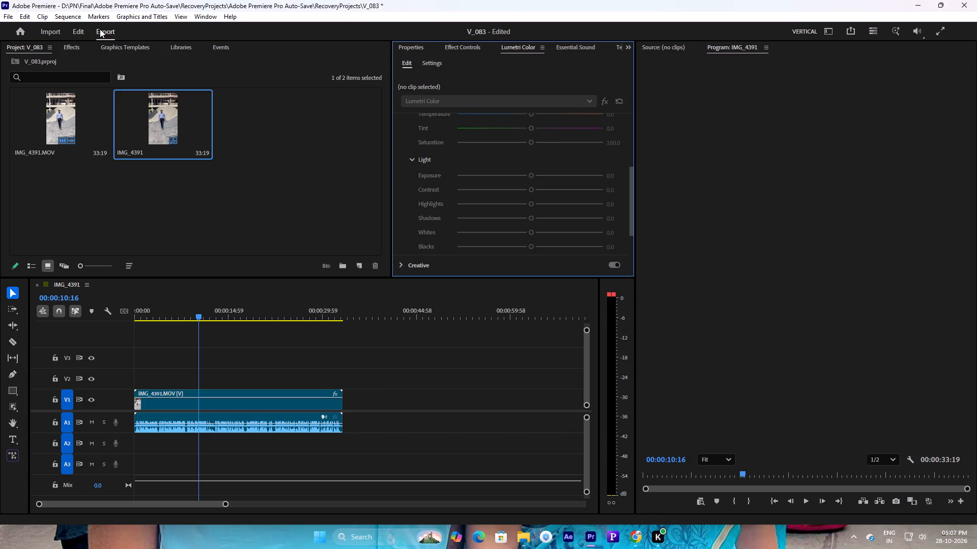
pyautogui.press('space')
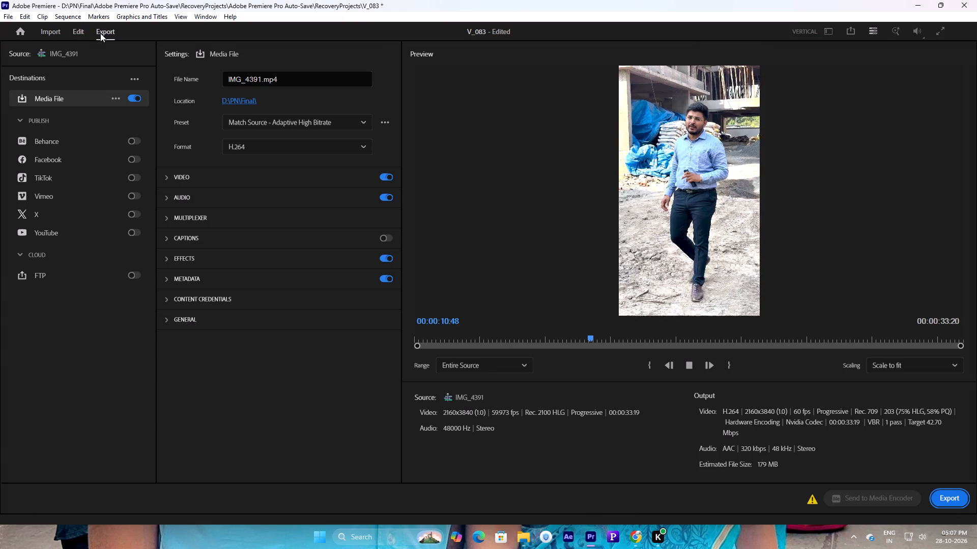
pyautogui.press('space')
pyautogui.press('space')
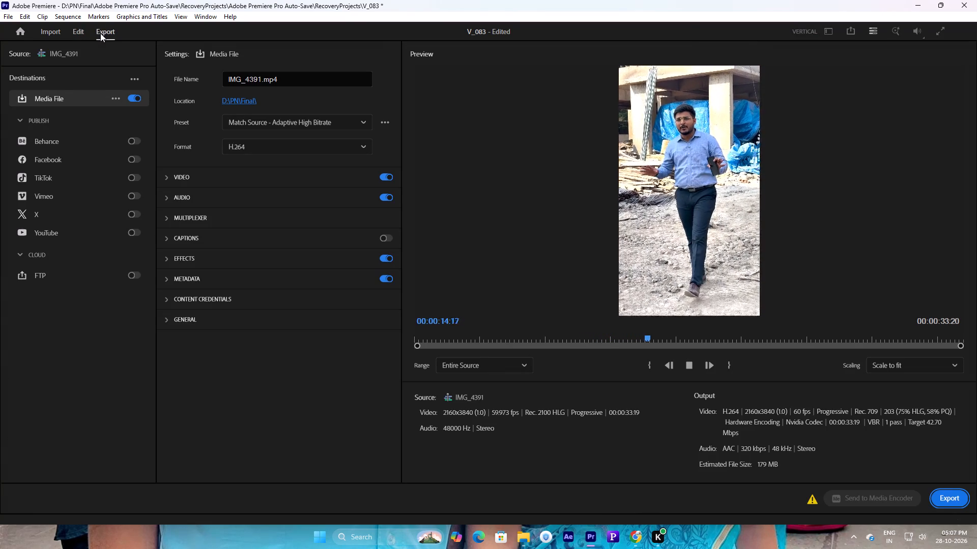
pyautogui.press('space')
pyautogui.click(82, 30)
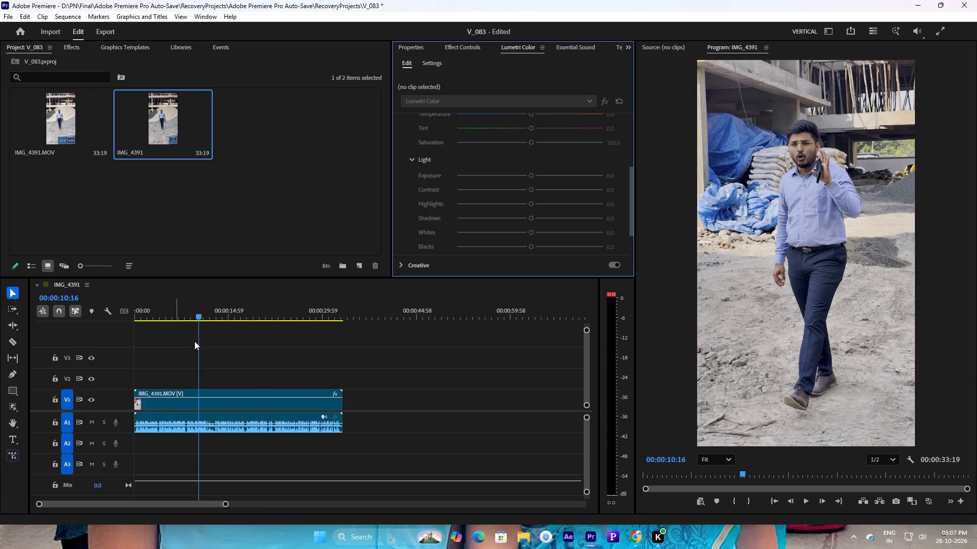
# Reduce the Whites of the IMG_4391.MOV clip further in the Lumetri light adjustments.
pyautogui.click(276, 410)
pyautogui.scroll(-5, 473, 253)
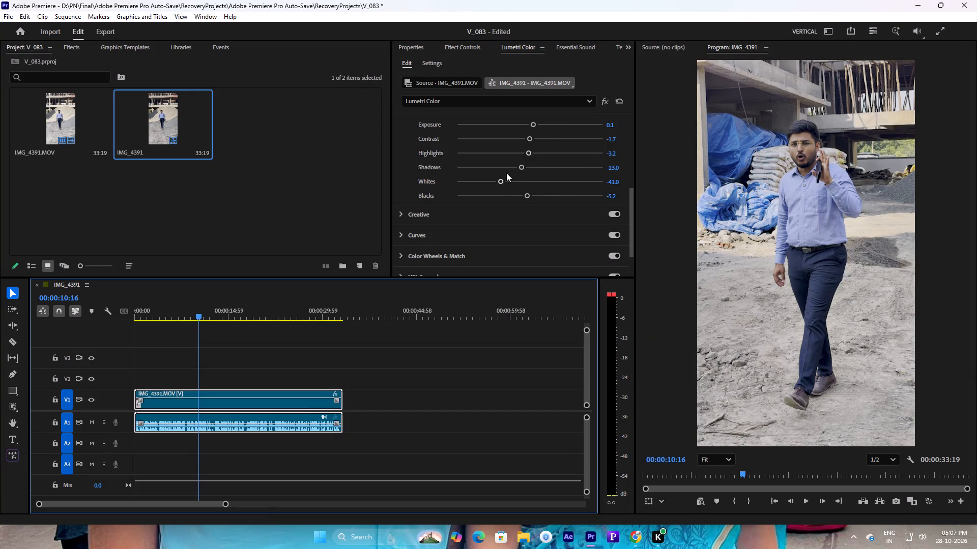
pyautogui.moveTo(501, 180); pyautogui.dragTo(484, 183)
# Play the sequence through in the export preview to check the darker whites, and return to editing.
pyautogui.click(111, 32)
pyautogui.press('space')
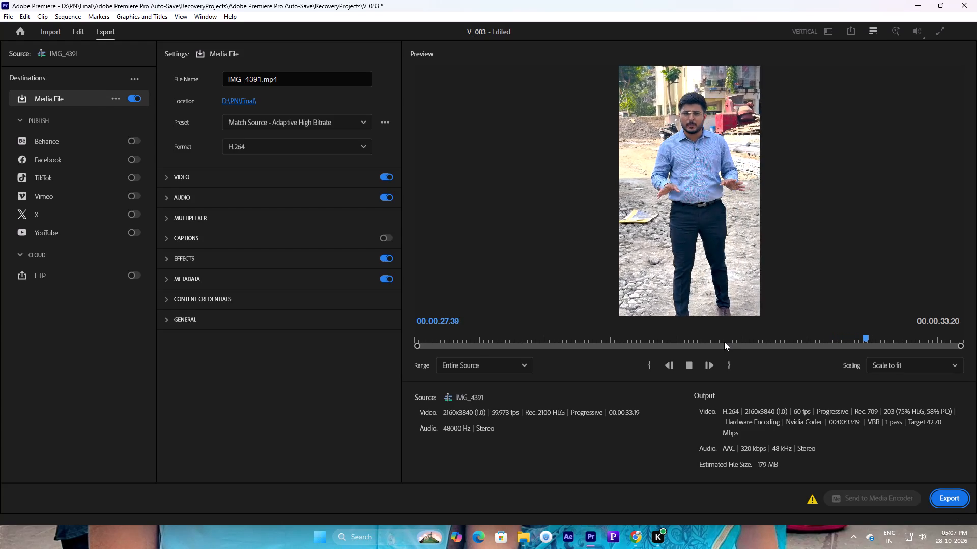
pyautogui.press('space')
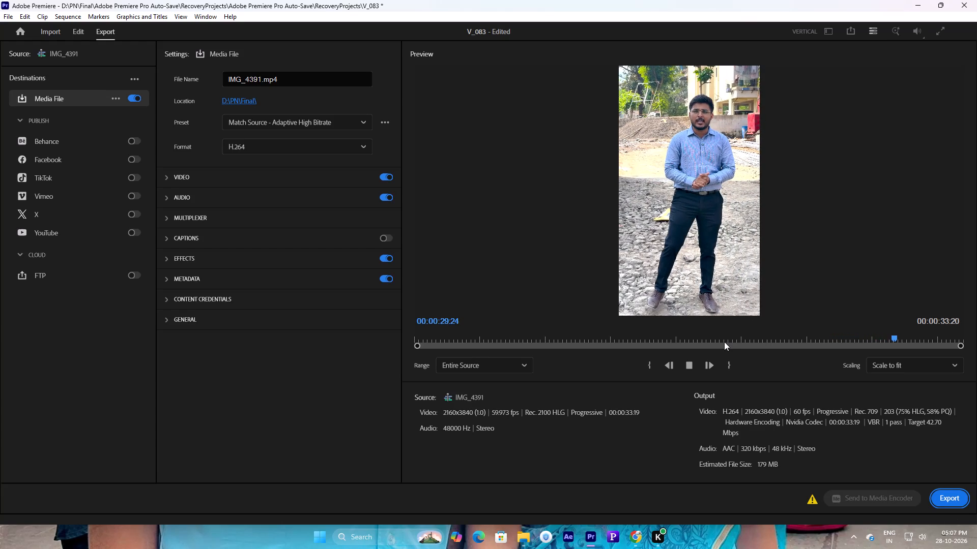
pyautogui.press('space')
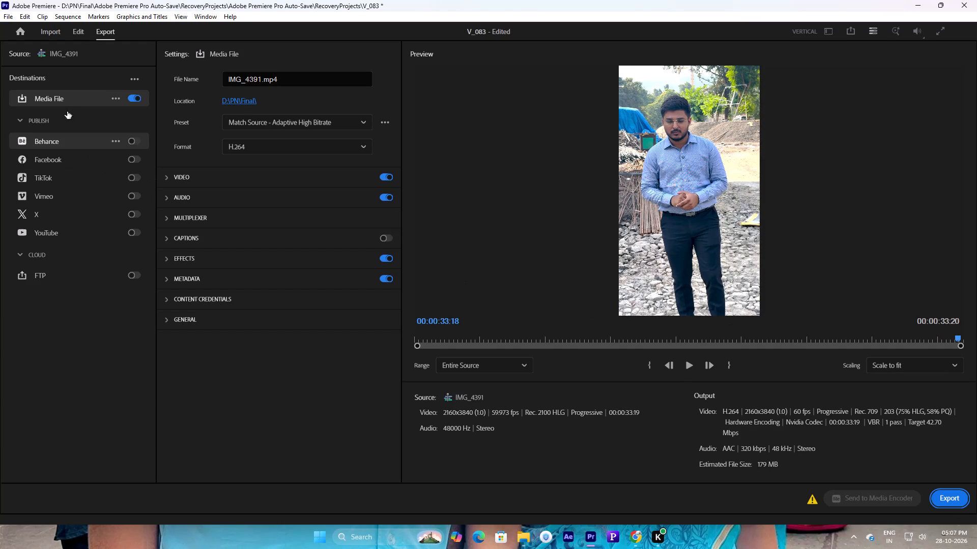
pyautogui.click(80, 35)
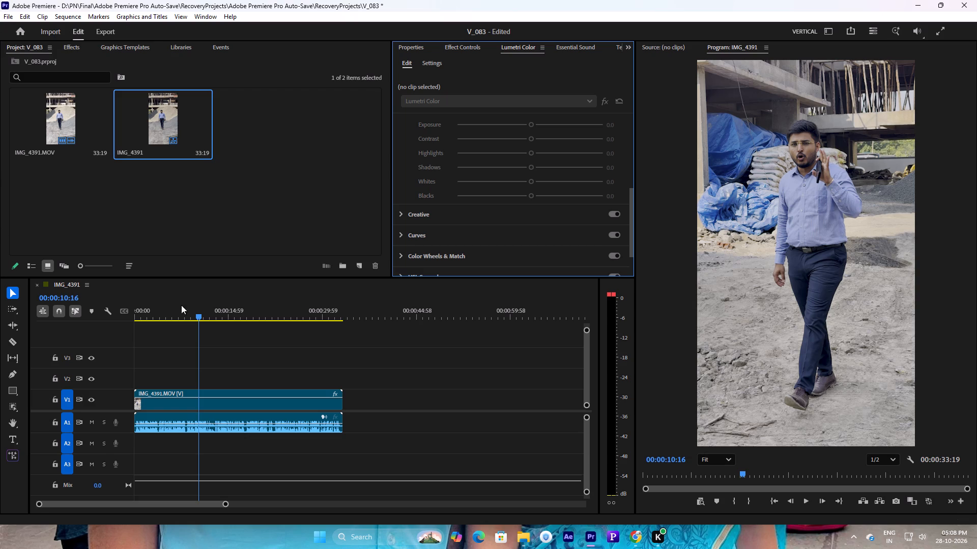
# Review the whole colour-corrected sequence from start to end, and return the playhead to the beginning.
pyautogui.moveTo(177, 314); pyautogui.dragTo(153, 313)
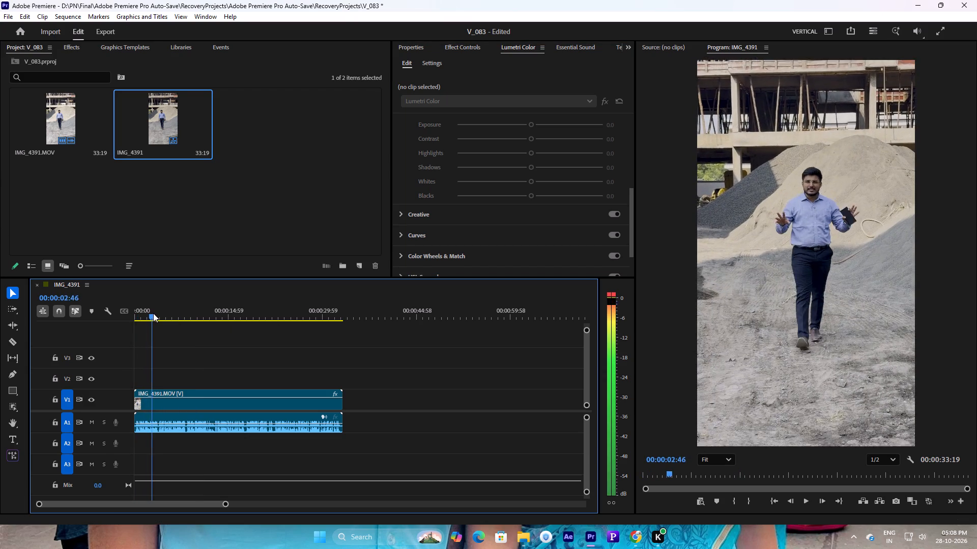
pyautogui.moveTo(153, 313); pyautogui.dragTo(134, 309)
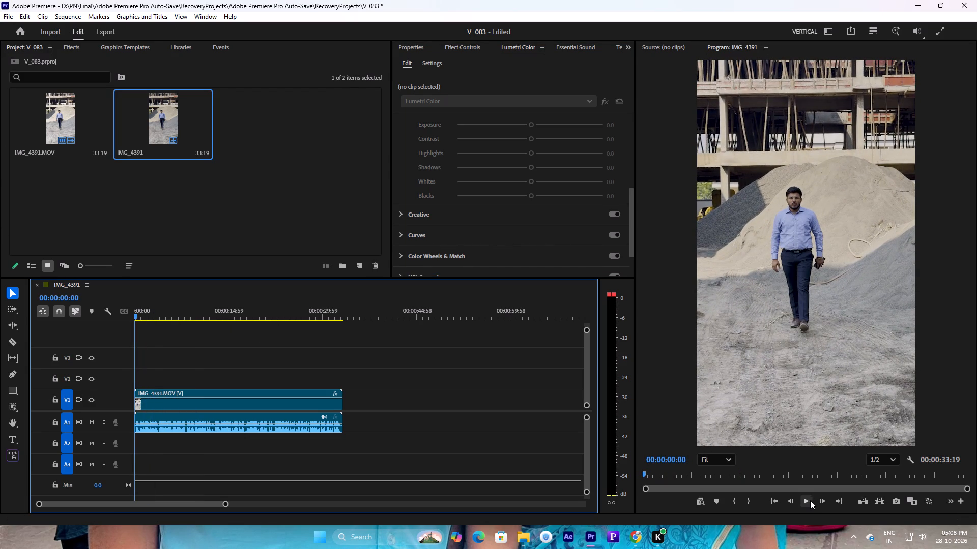
pyautogui.click(810, 500)
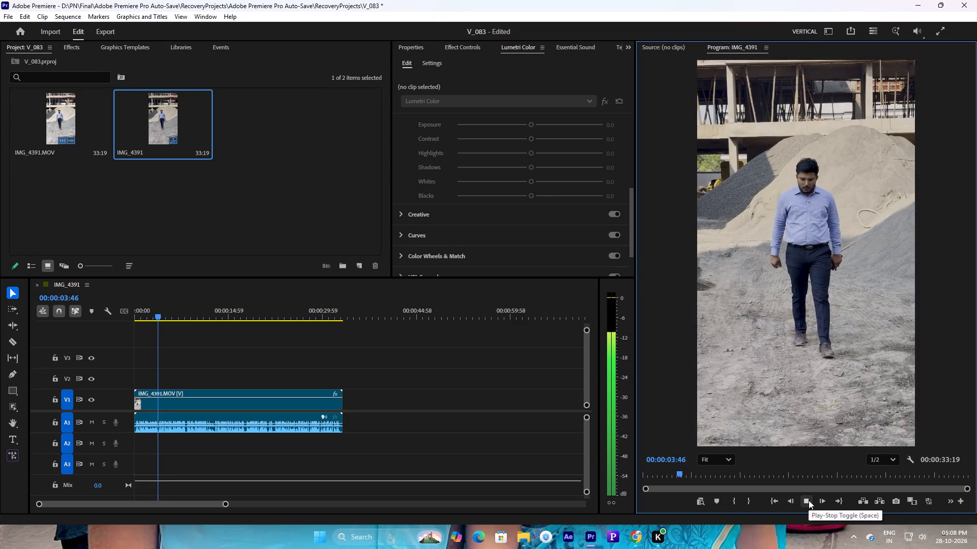
pyautogui.click(809, 500)
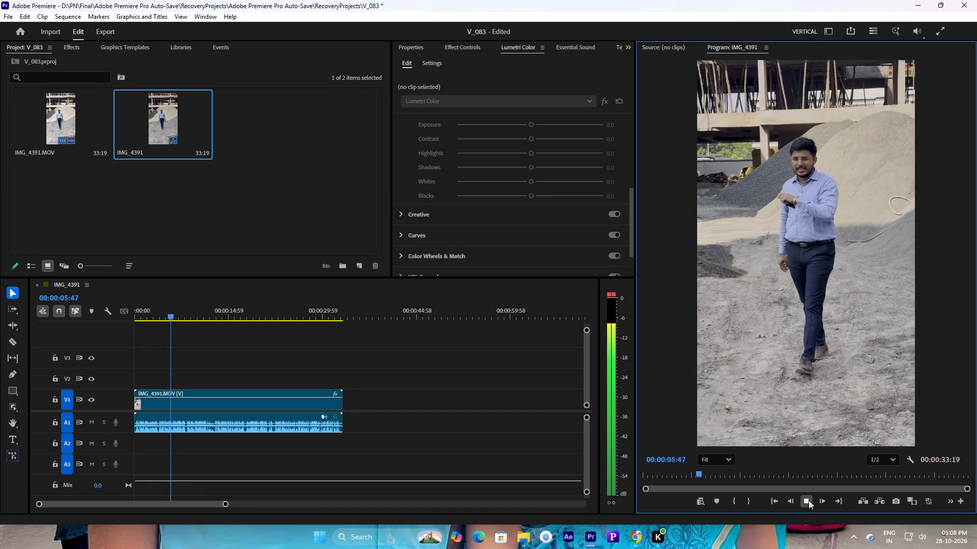
pyautogui.click(809, 500)
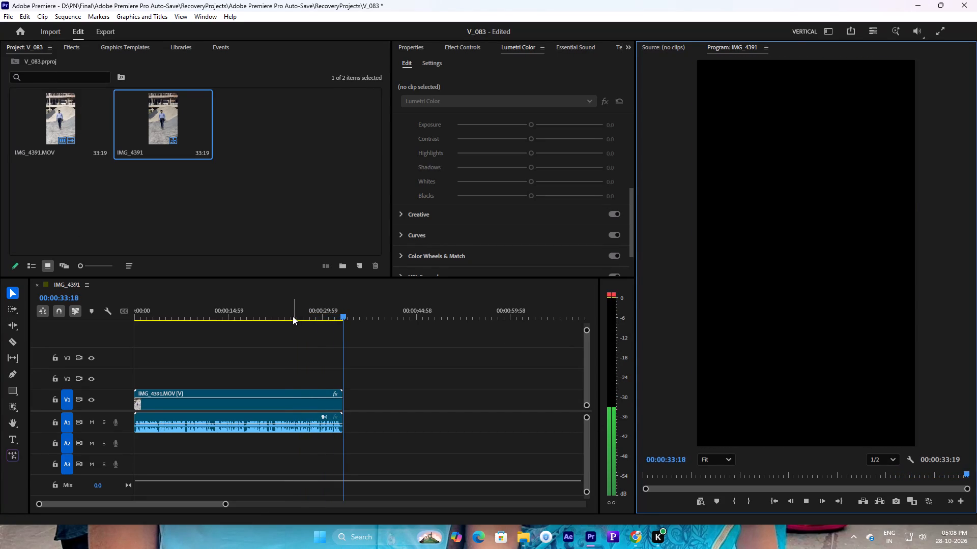
pyautogui.moveTo(291, 311); pyautogui.dragTo(87, 331)
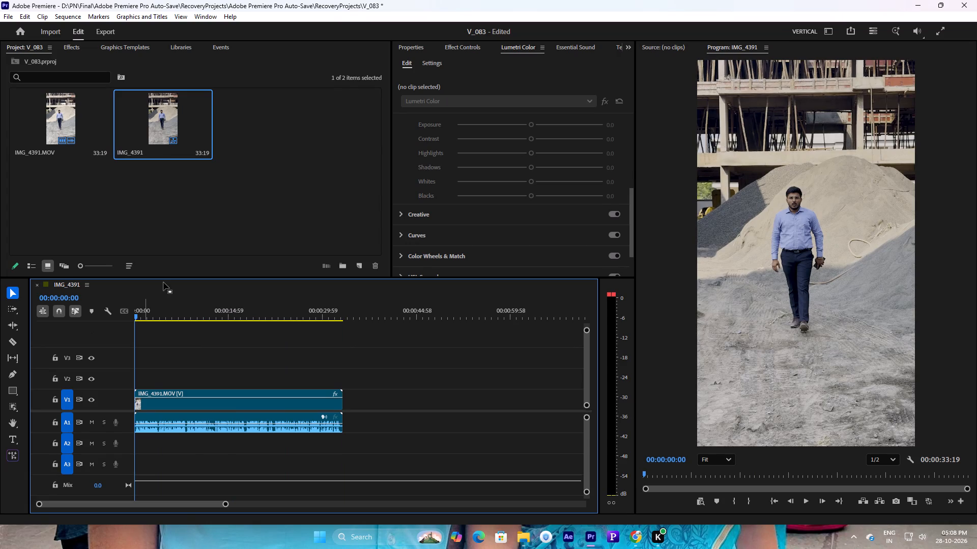
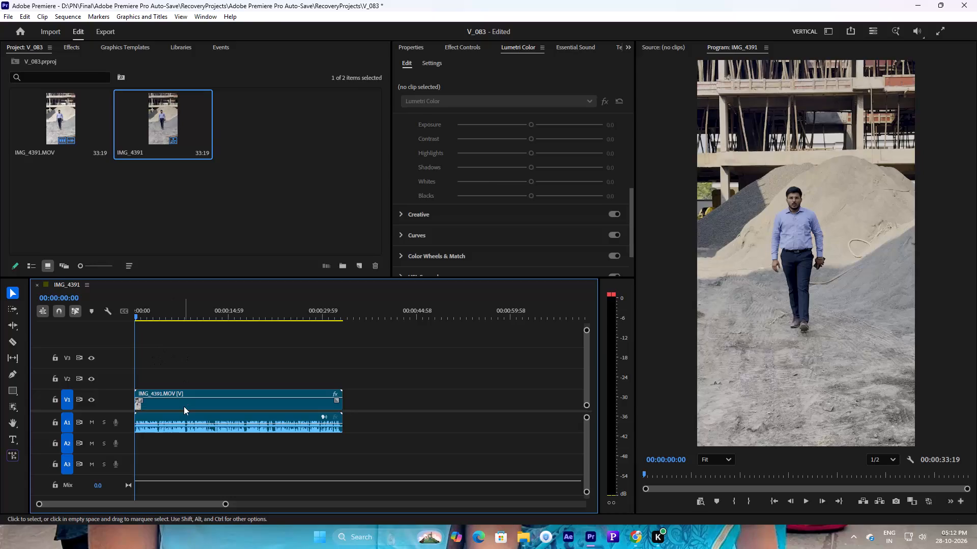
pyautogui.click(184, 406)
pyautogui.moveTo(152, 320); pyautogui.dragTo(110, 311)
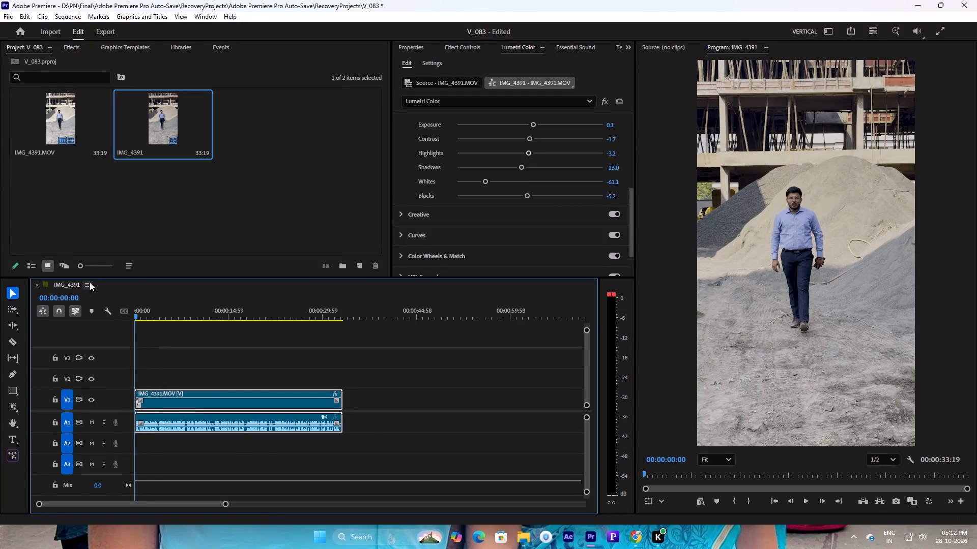
# Browse the media files in the material folder for import, and close the import dialog without choosing one.
pyautogui.doubleClick(196, 191)
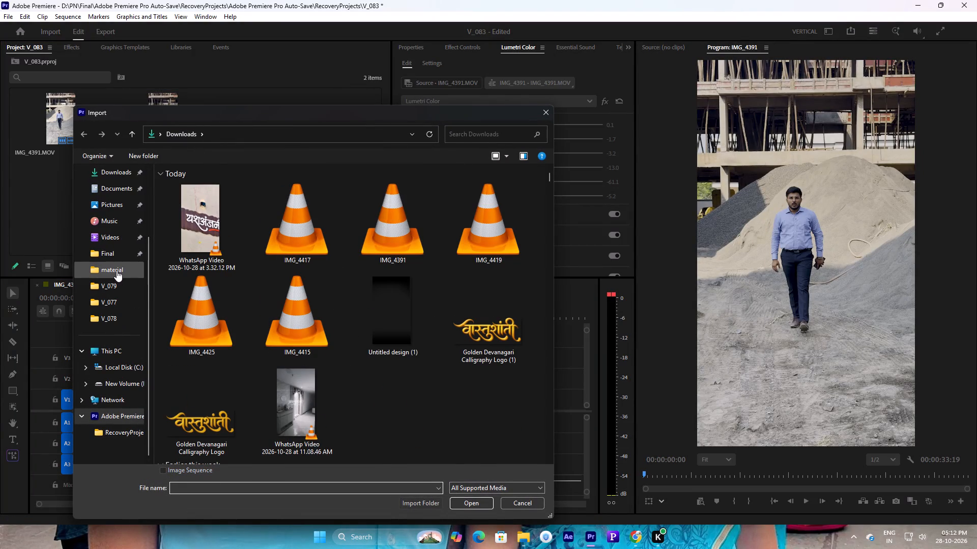
pyautogui.click(117, 270)
pyautogui.scroll(-2, 258, 293)
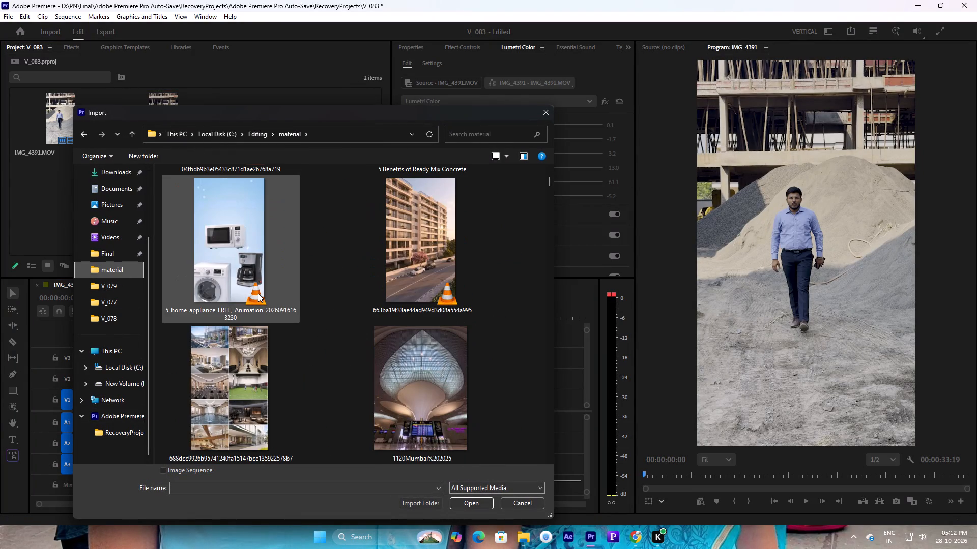
pyautogui.scroll(-2, 258, 293)
pyautogui.scroll(-2, 333, 320)
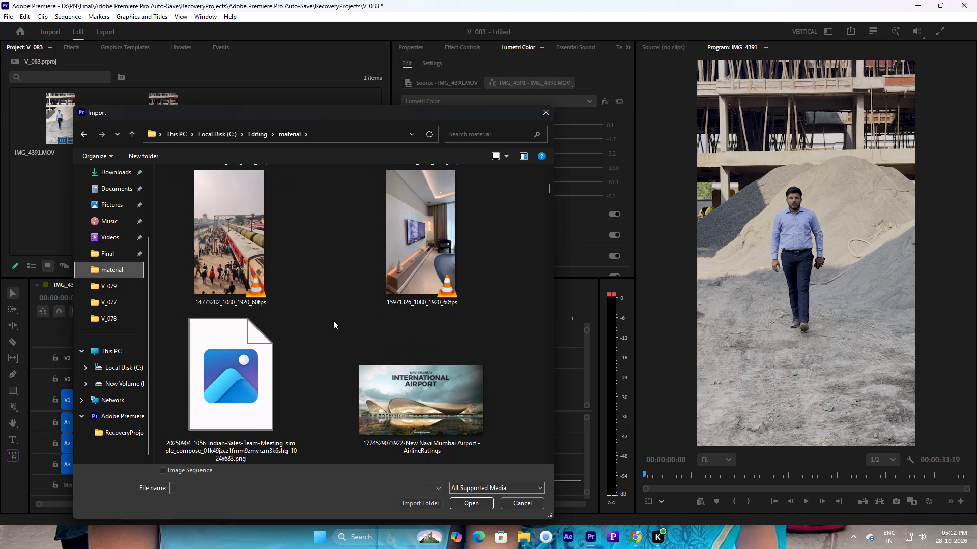
pyautogui.scroll(-1, 290, 289)
pyautogui.scroll(-1, 323, 317)
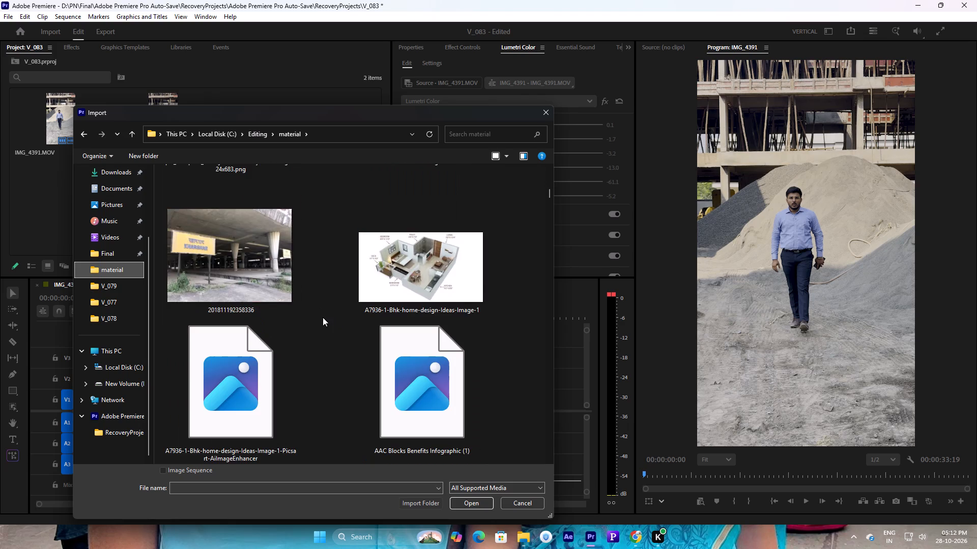
pyautogui.scroll(-3, 323, 317)
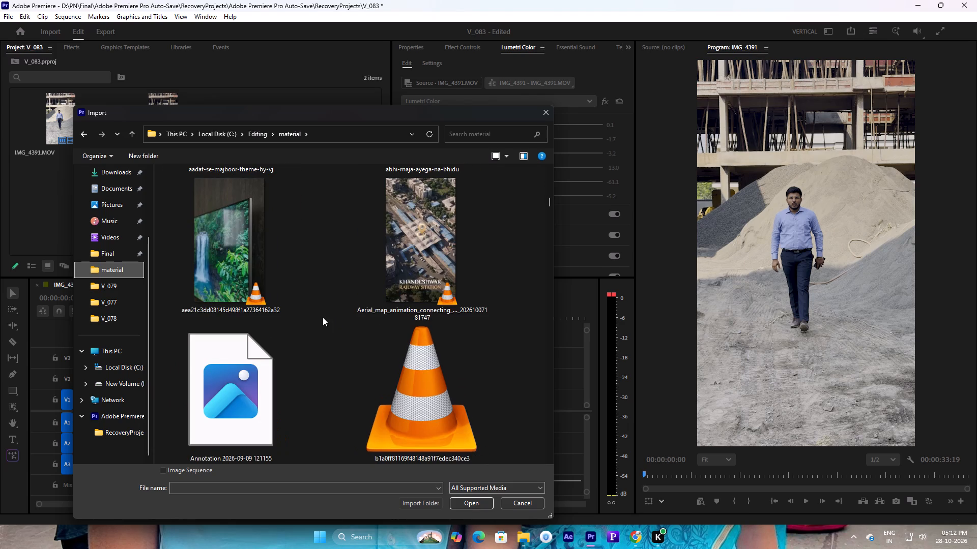
pyautogui.scroll(-4, 323, 317)
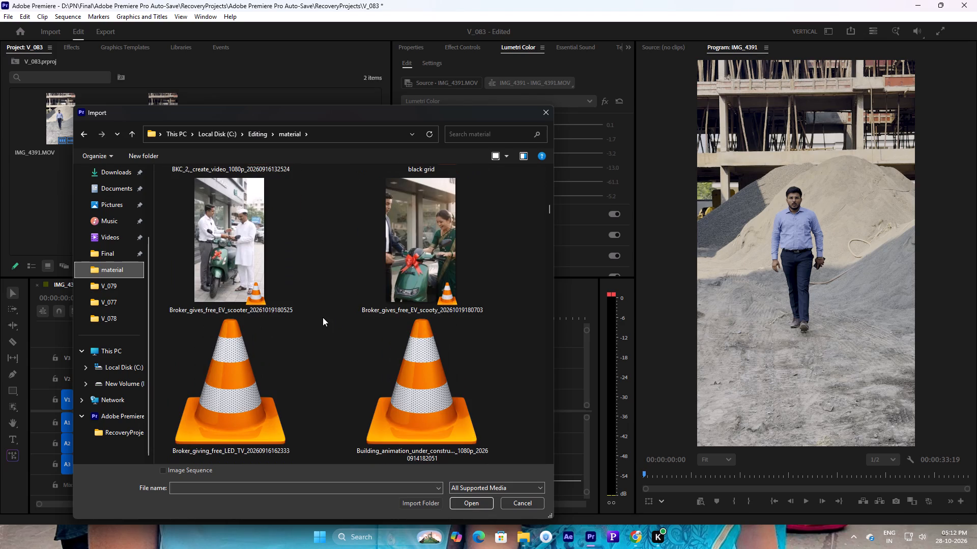
pyautogui.scroll(-4, 323, 317)
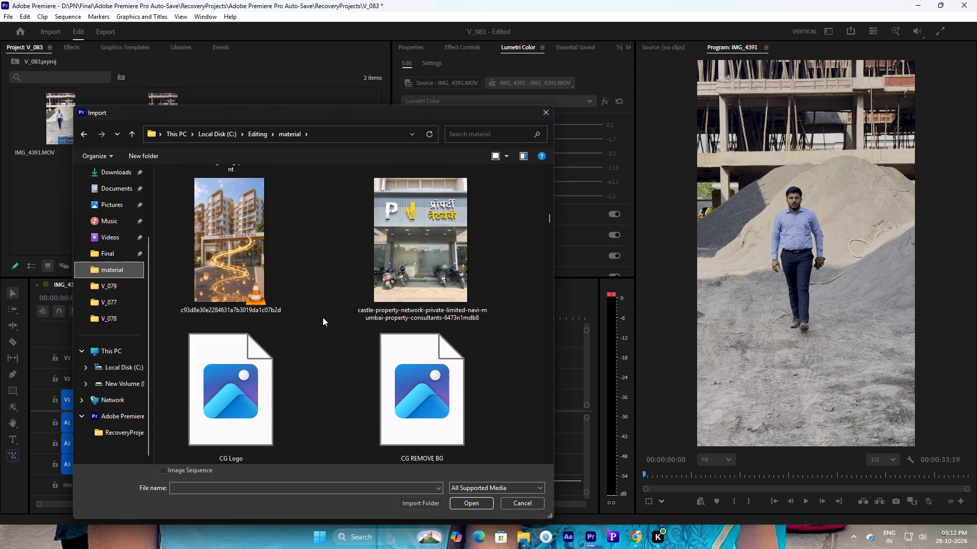
pyautogui.scroll(-8, 323, 317)
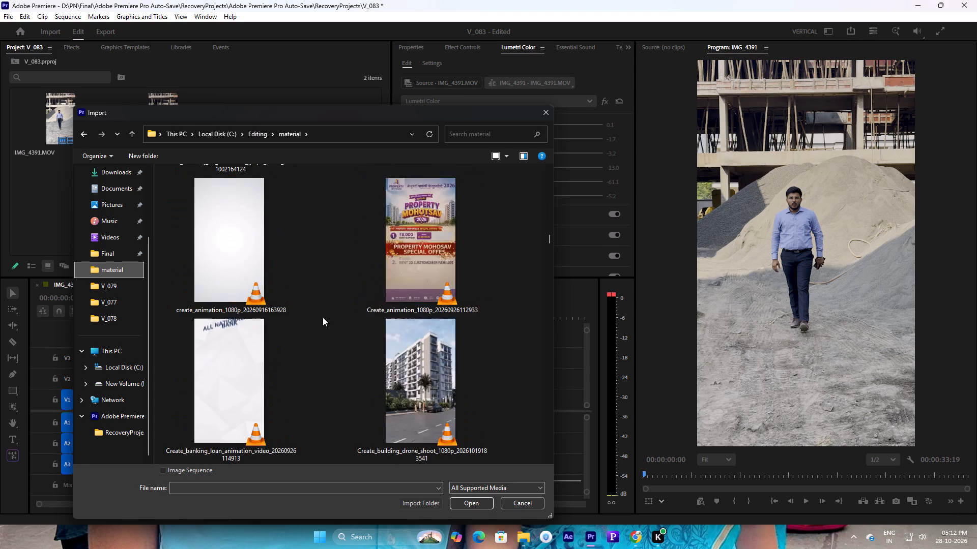
pyautogui.scroll(-5, 323, 317)
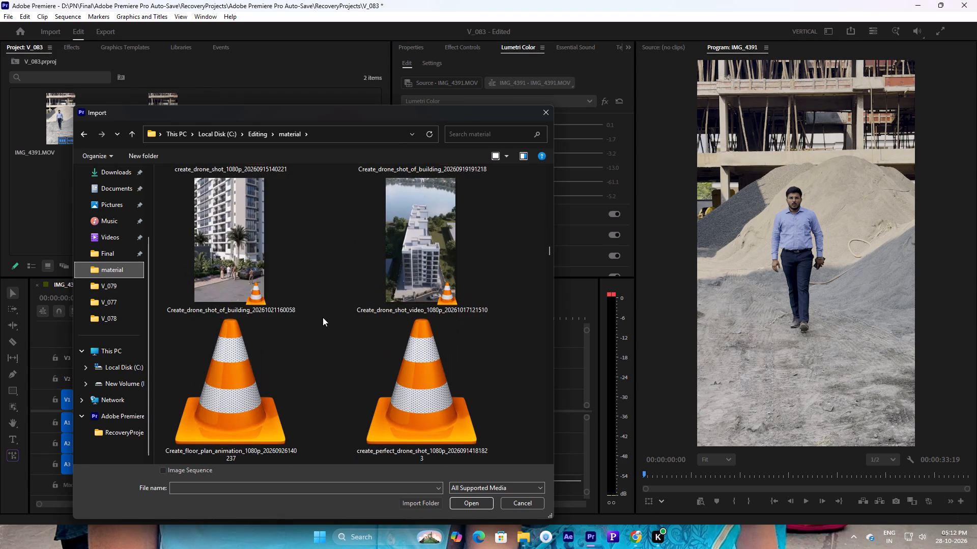
pyautogui.scroll(-9, 323, 317)
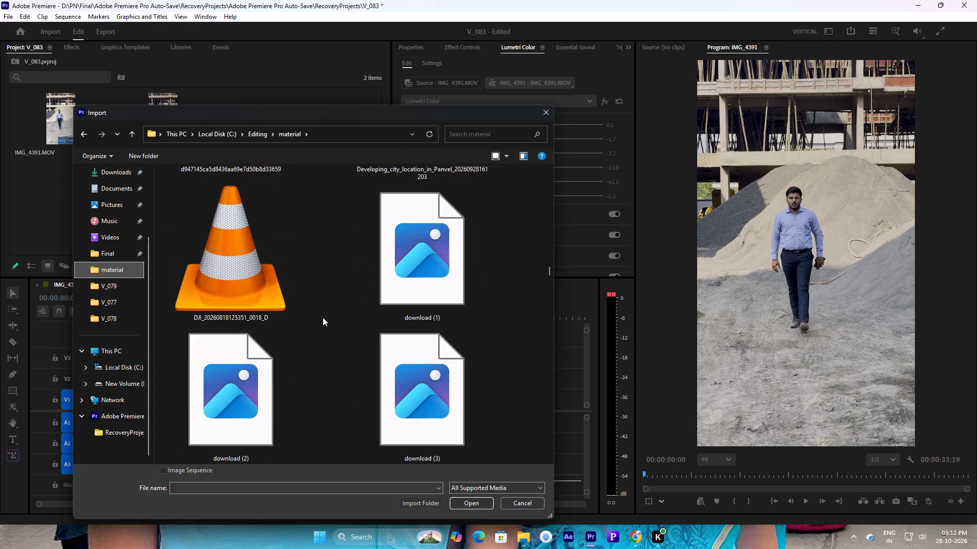
pyautogui.scroll(-2, 322, 317)
pyautogui.click(551, 106)
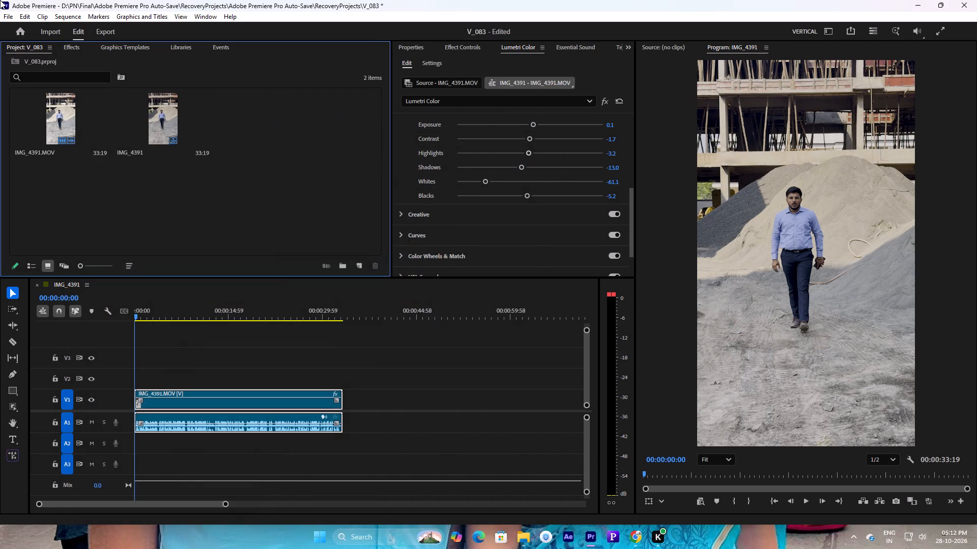
# Reopen the import dialog on the material folder and show its files as smaller thumbnails.
pyautogui.doubleClick(255, 207)
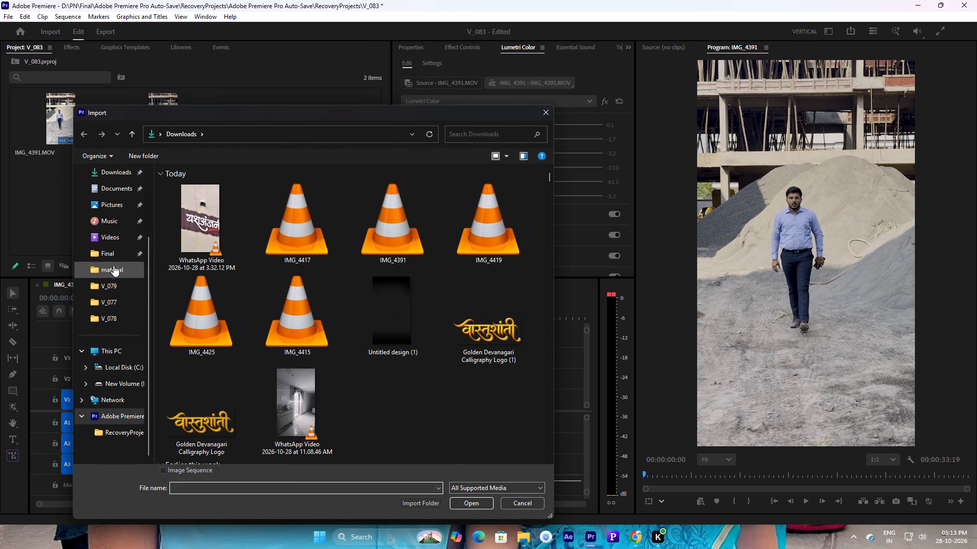
pyautogui.click(113, 265)
pyautogui.scroll(-3, 325, 270)
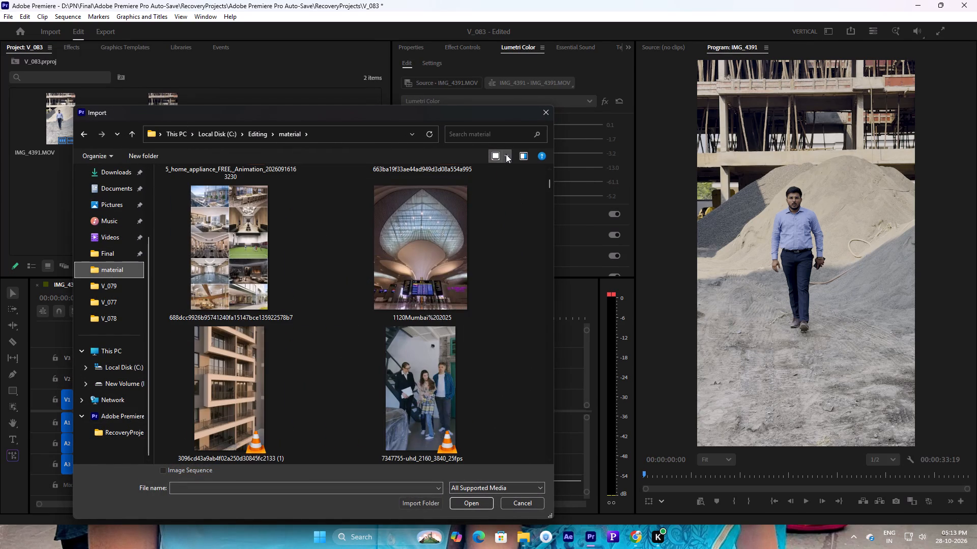
pyautogui.click(506, 154)
pyautogui.click(544, 175)
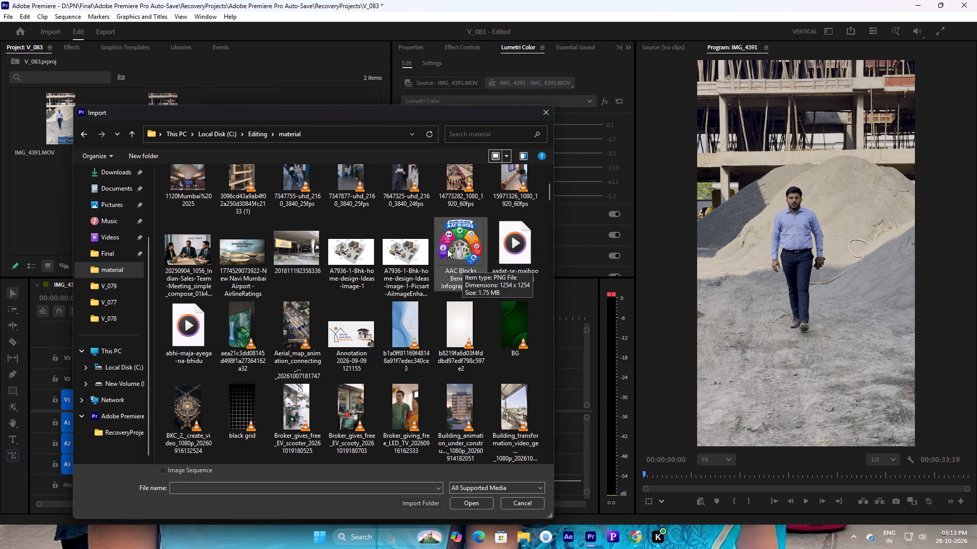
# Look through the material folder's files and import the Office Address for Site Visit image into the project.
pyautogui.scroll(-3, 381, 283)
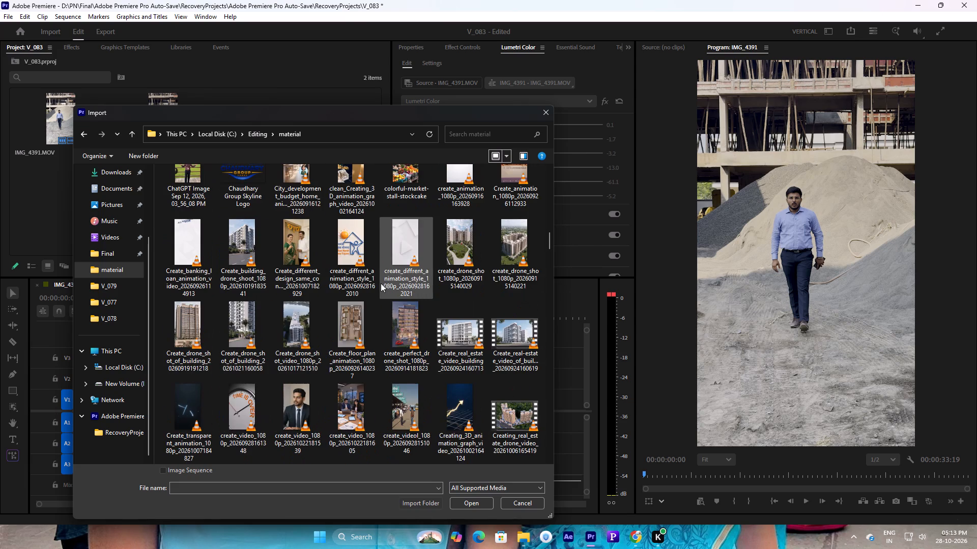
pyautogui.scroll(-2, 381, 307)
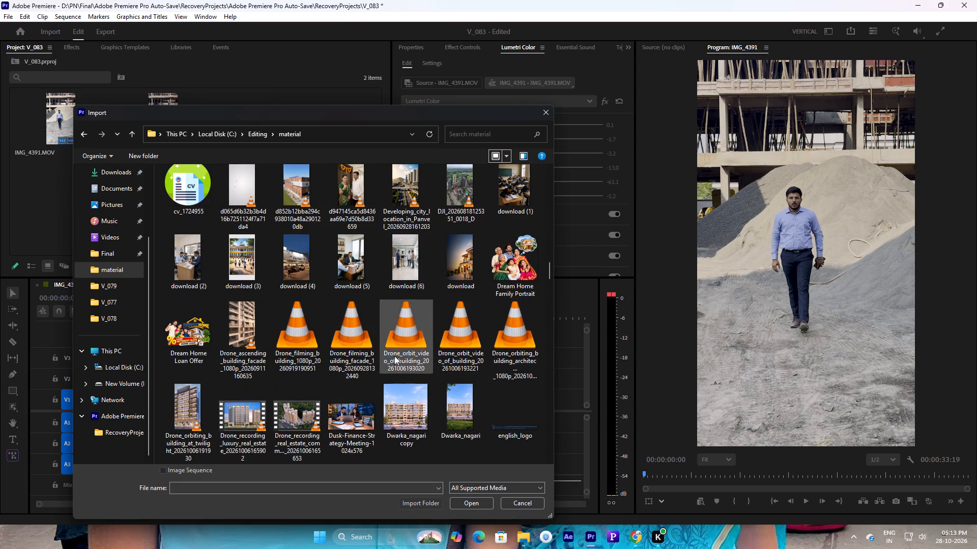
pyautogui.scroll(-1, 368, 360)
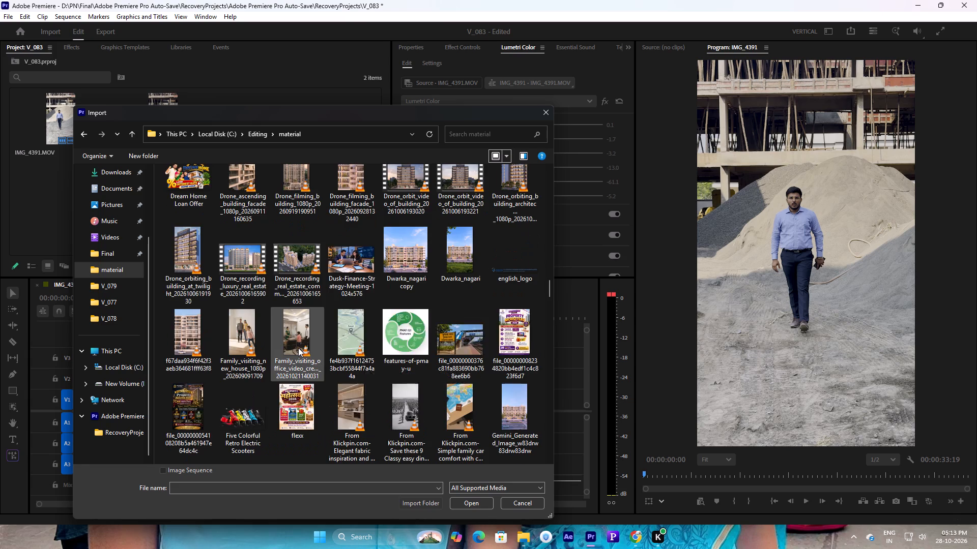
pyautogui.scroll(-2, 298, 348)
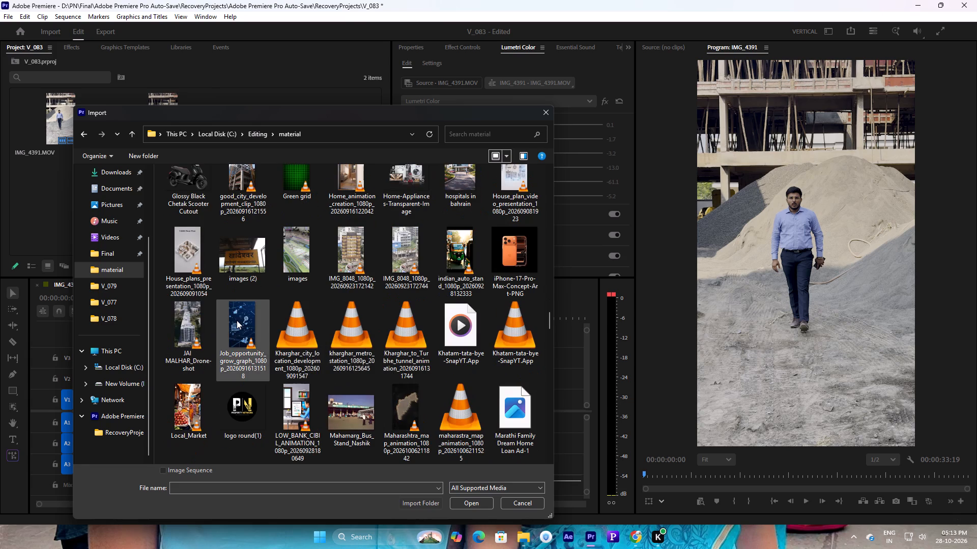
pyautogui.scroll(-1, 237, 320)
pyautogui.click(520, 406)
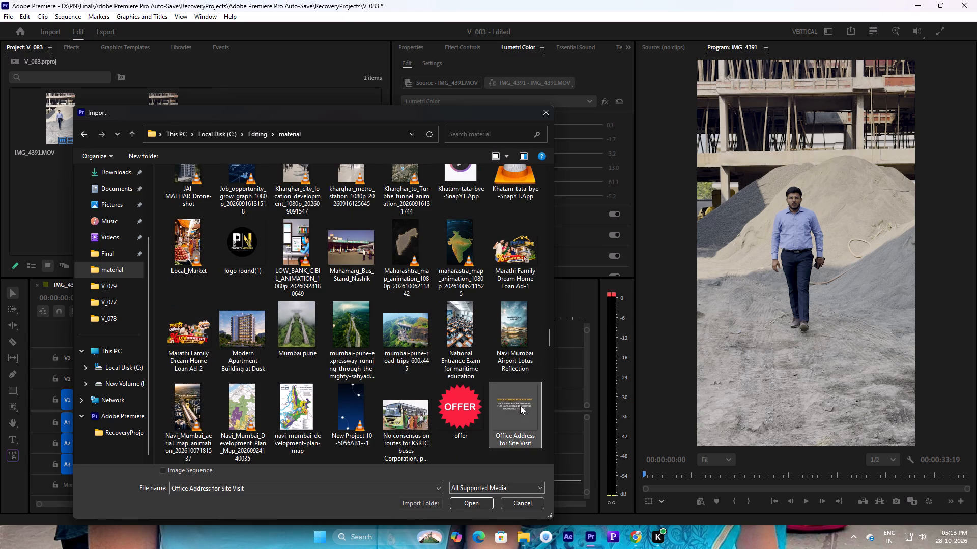
pyautogui.scroll(-1, 420, 364)
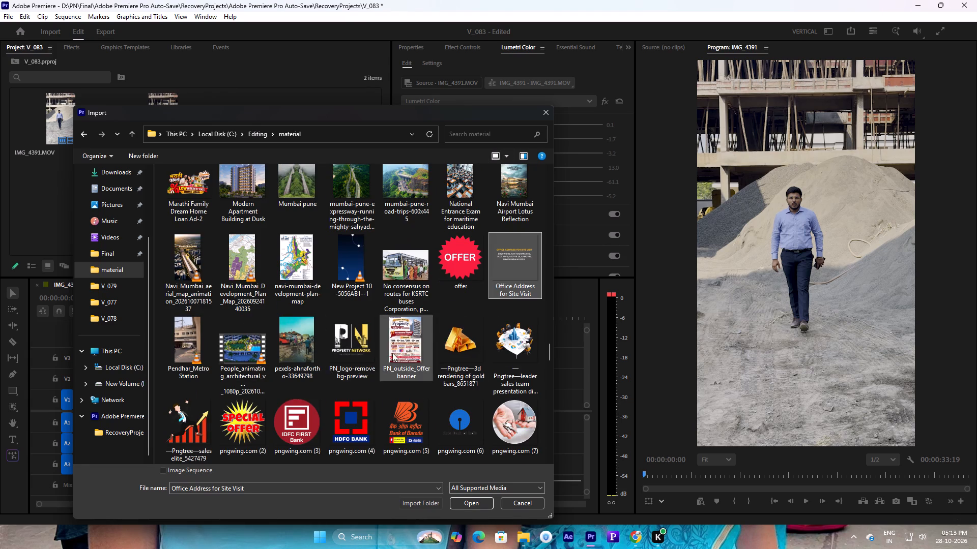
pyautogui.scroll(-4, 392, 353)
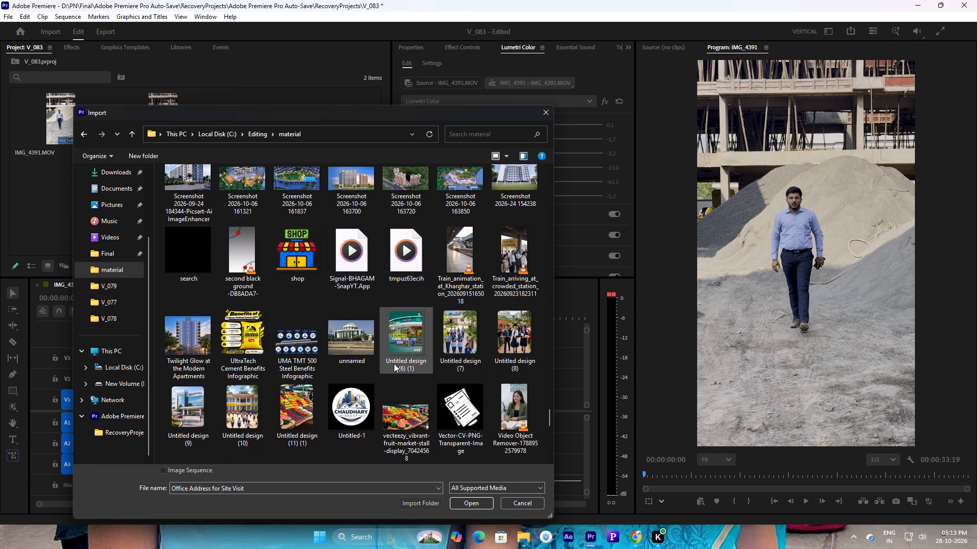
pyautogui.scroll(-2, 394, 363)
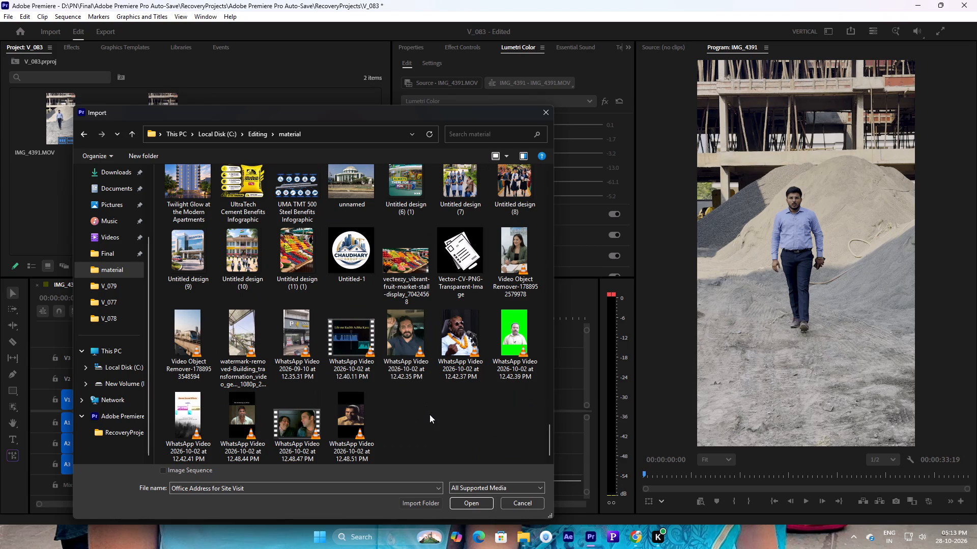
pyautogui.scroll(20, 430, 415)
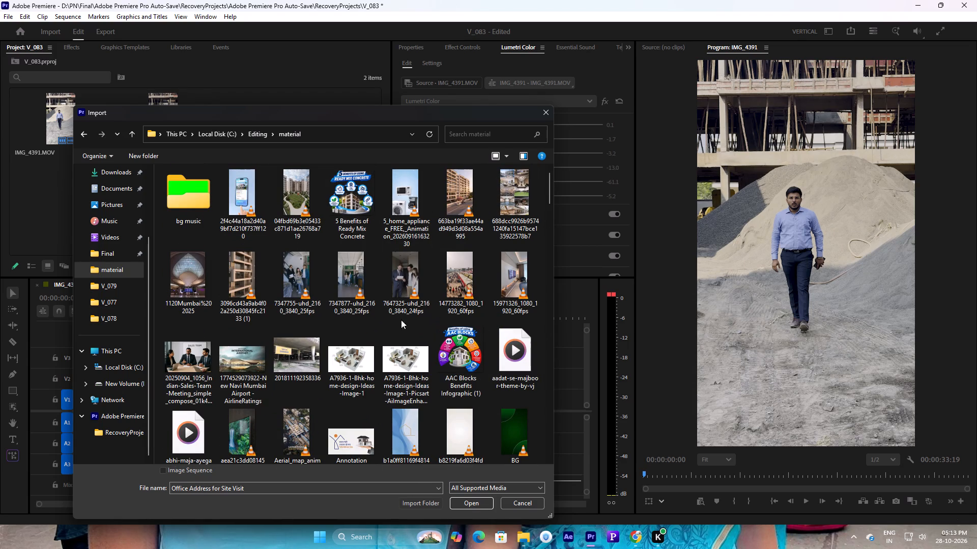
pyautogui.scroll(-1, 213, 286)
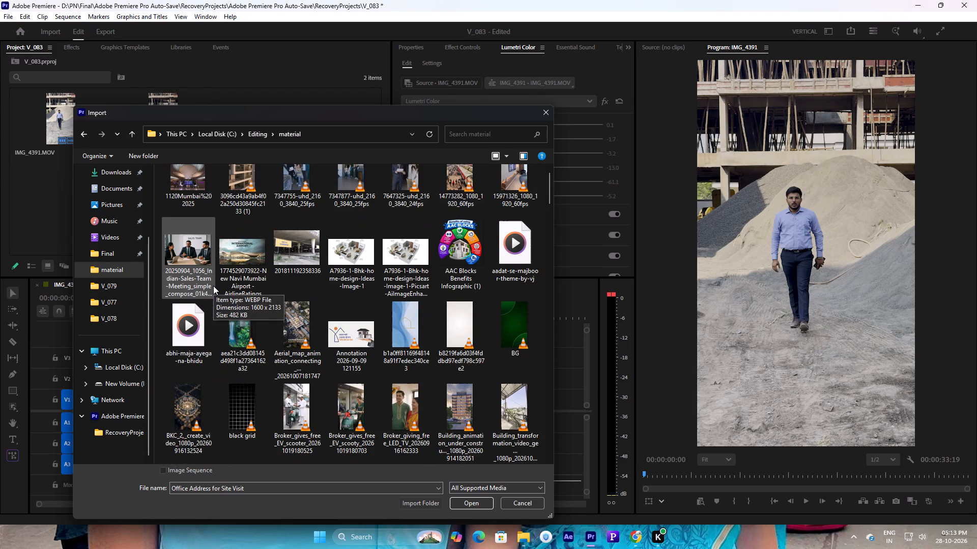
pyautogui.scroll(-1, 213, 286)
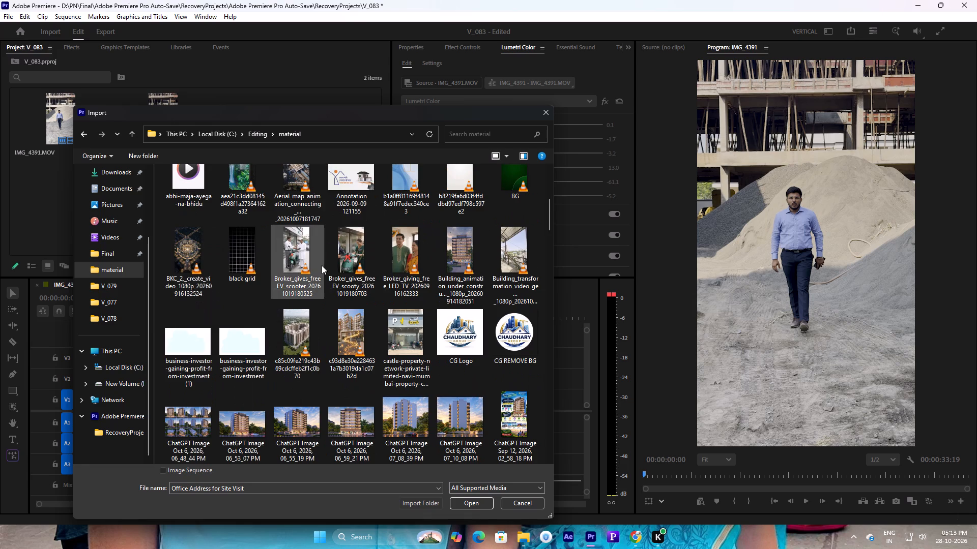
pyautogui.scroll(-1, 322, 265)
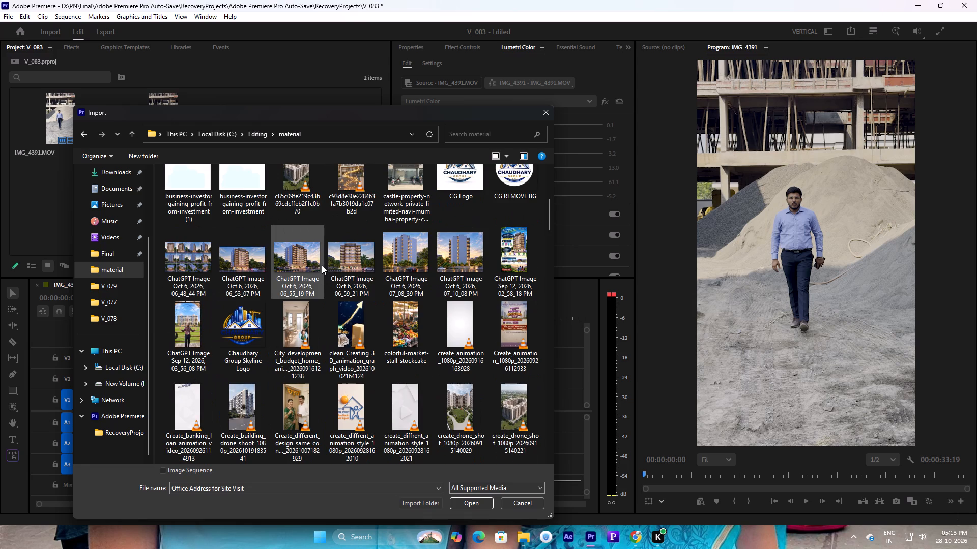
pyautogui.scroll(-1, 322, 265)
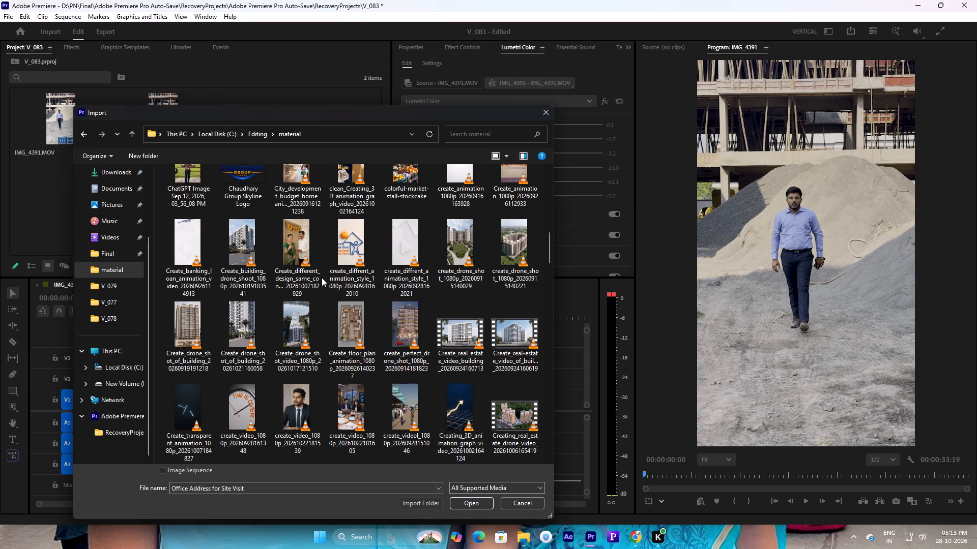
pyautogui.scroll(-1, 322, 278)
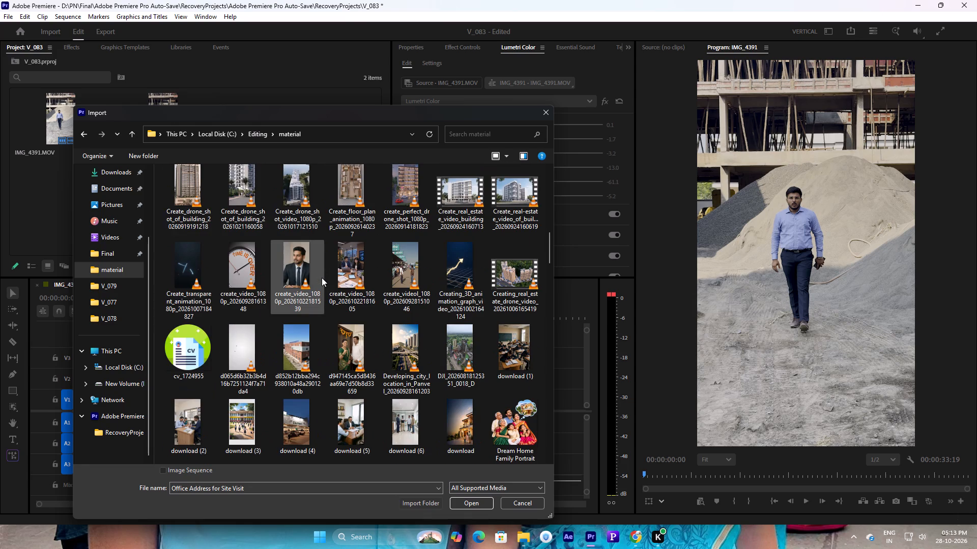
pyautogui.scroll(-2, 322, 278)
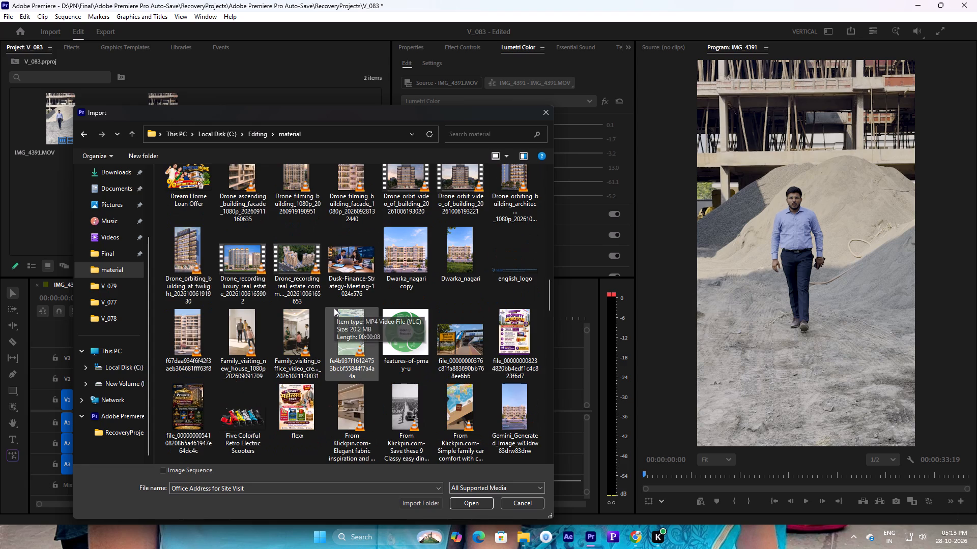
pyautogui.scroll(-1, 326, 278)
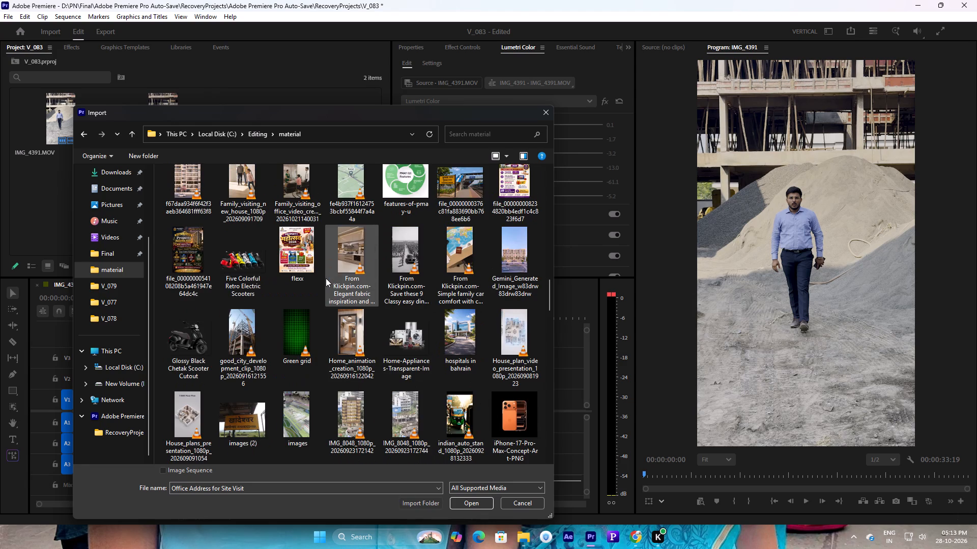
pyautogui.scroll(-3, 321, 294)
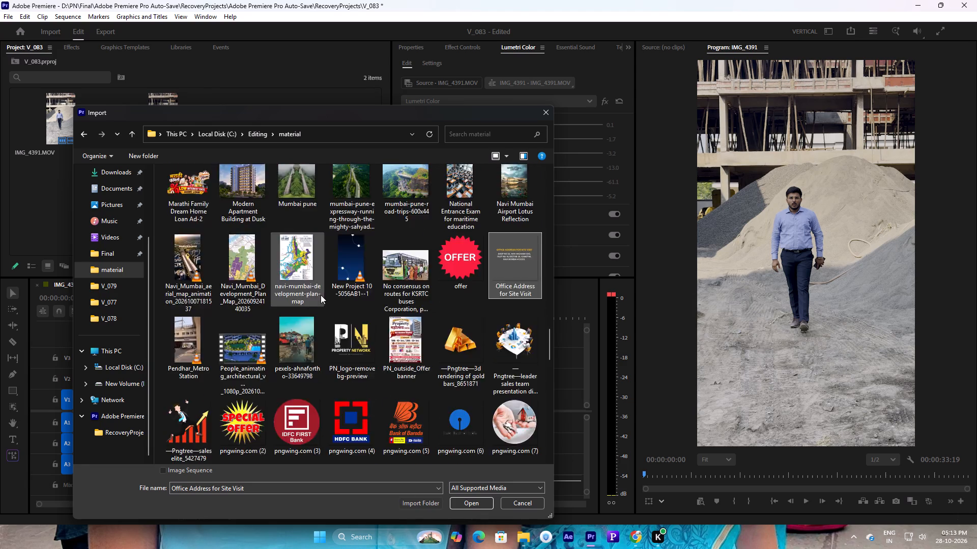
pyautogui.scroll(-1, 321, 295)
pyautogui.click(482, 506)
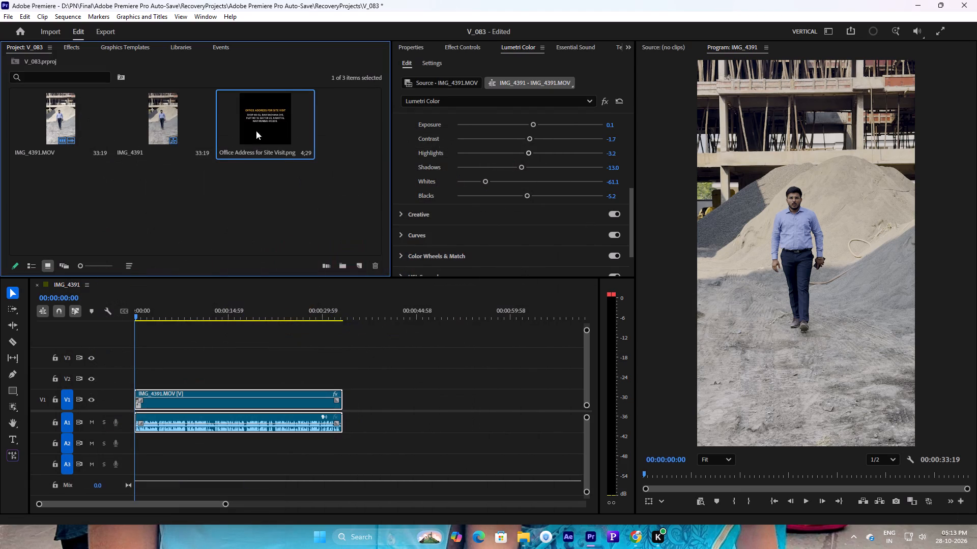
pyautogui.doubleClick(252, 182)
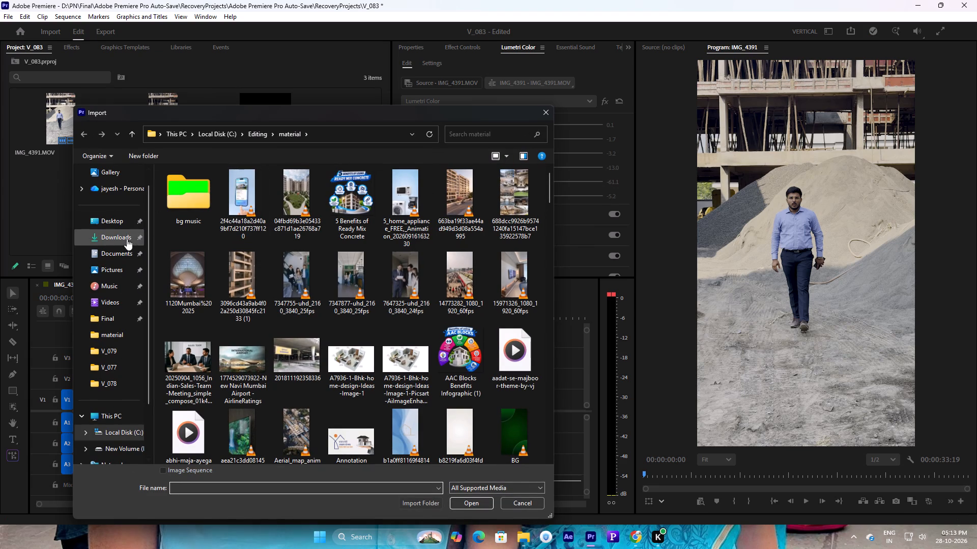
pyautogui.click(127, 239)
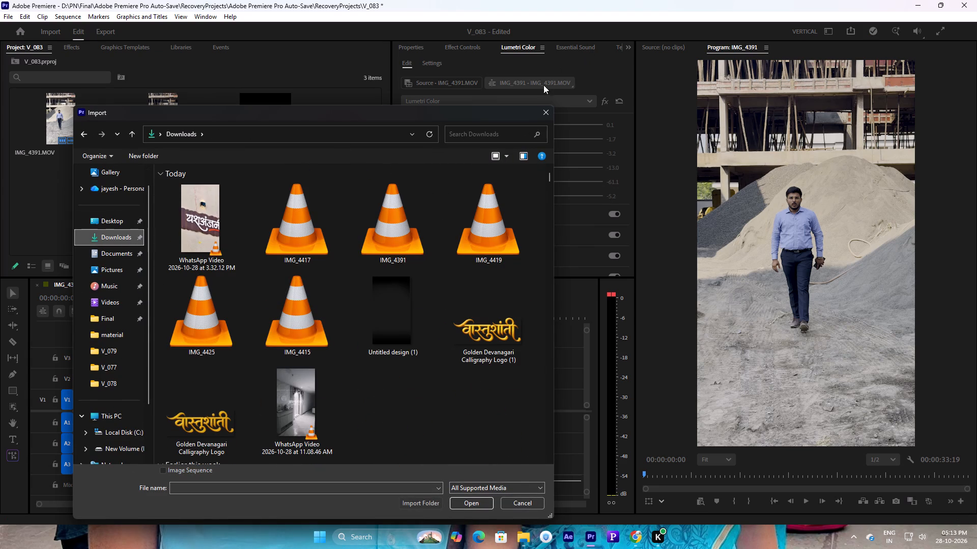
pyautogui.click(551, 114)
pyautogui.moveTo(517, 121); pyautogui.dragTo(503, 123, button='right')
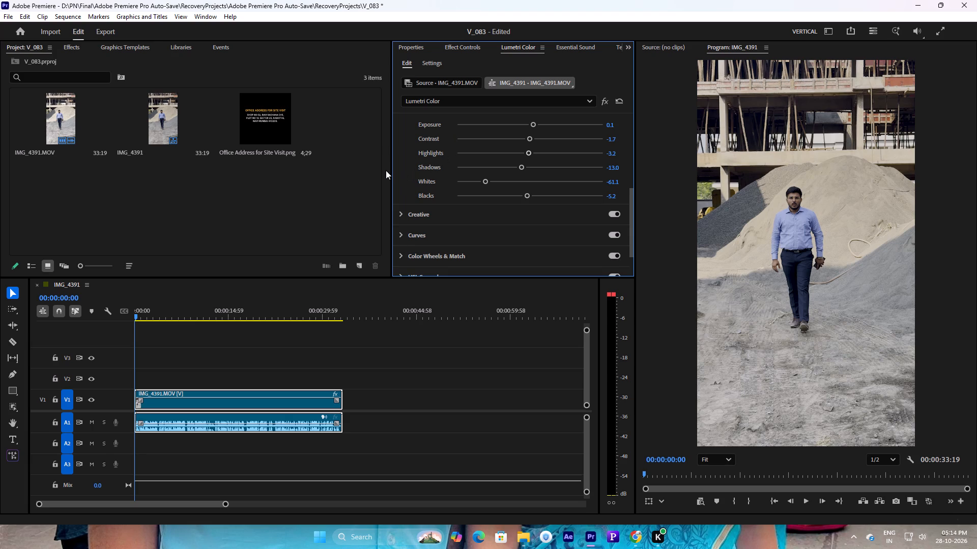
# Import the image named new from the Imgaes folder inside the Editing folder into the project.
pyautogui.doubleClick(261, 202)
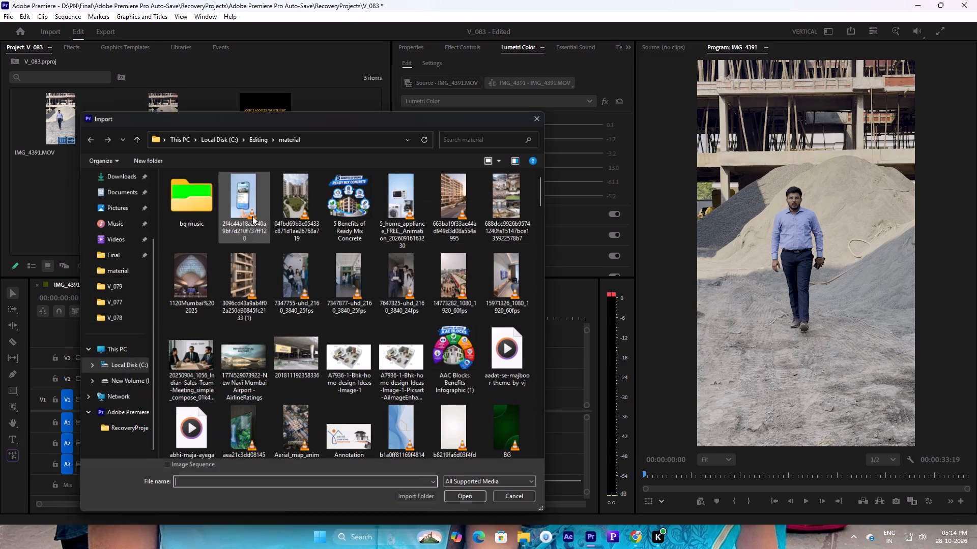
pyautogui.click(122, 273)
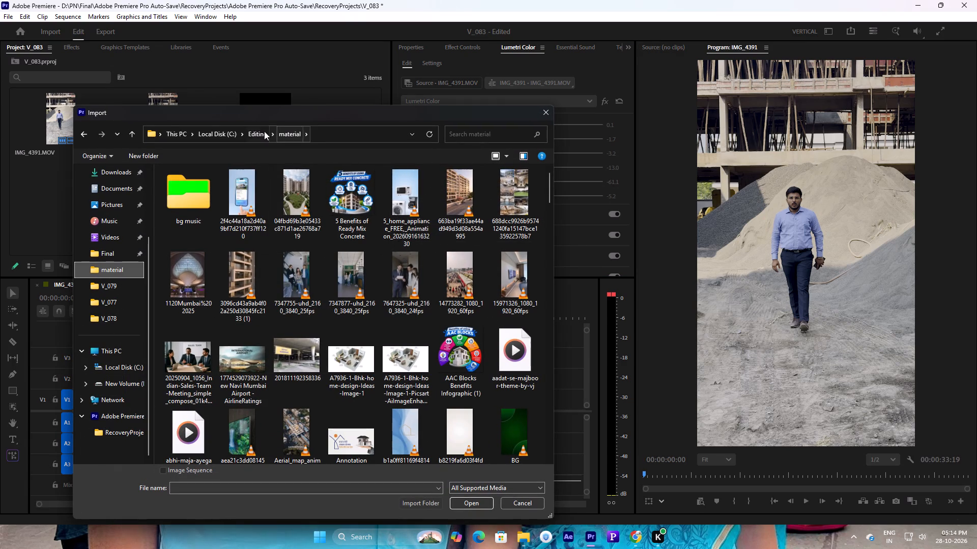
pyautogui.click(259, 132)
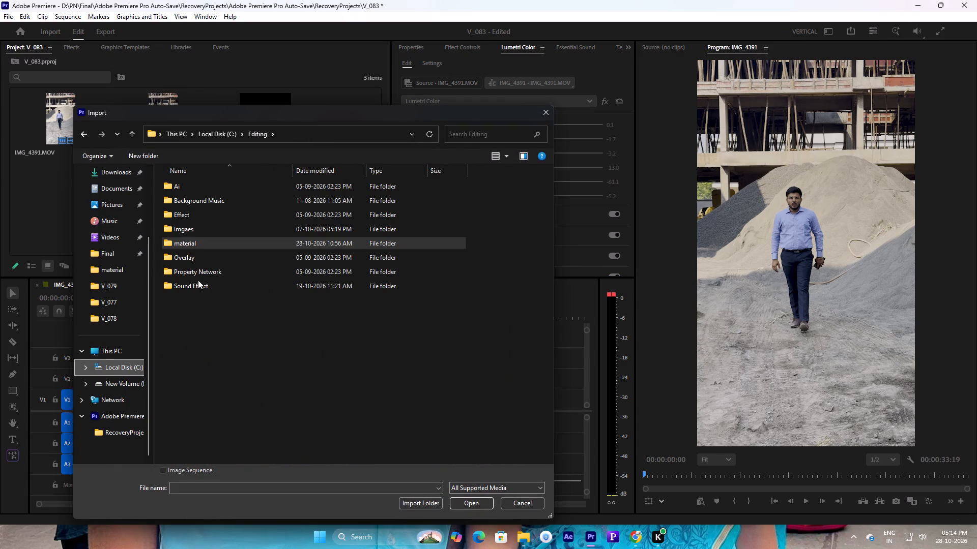
pyautogui.doubleClick(198, 269)
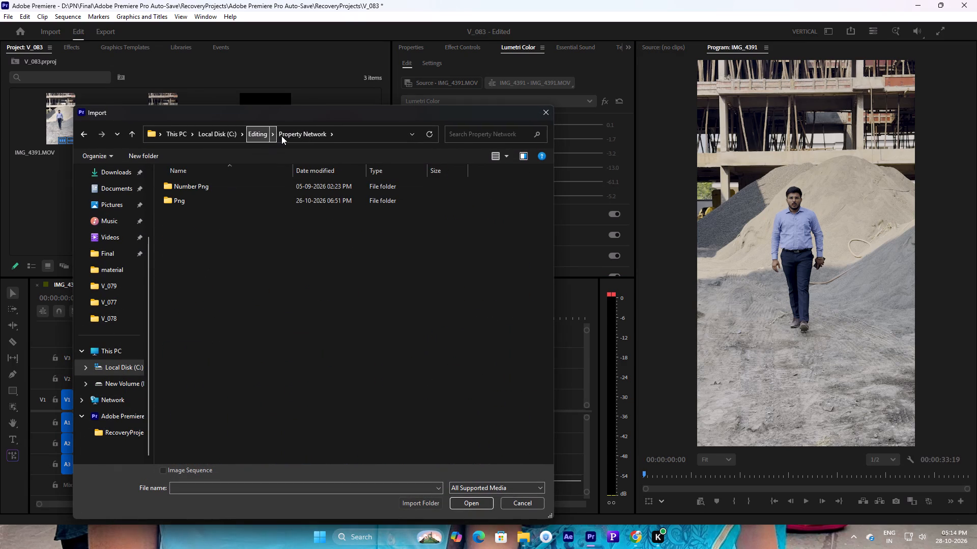
pyautogui.click(261, 131)
pyautogui.doubleClick(191, 234)
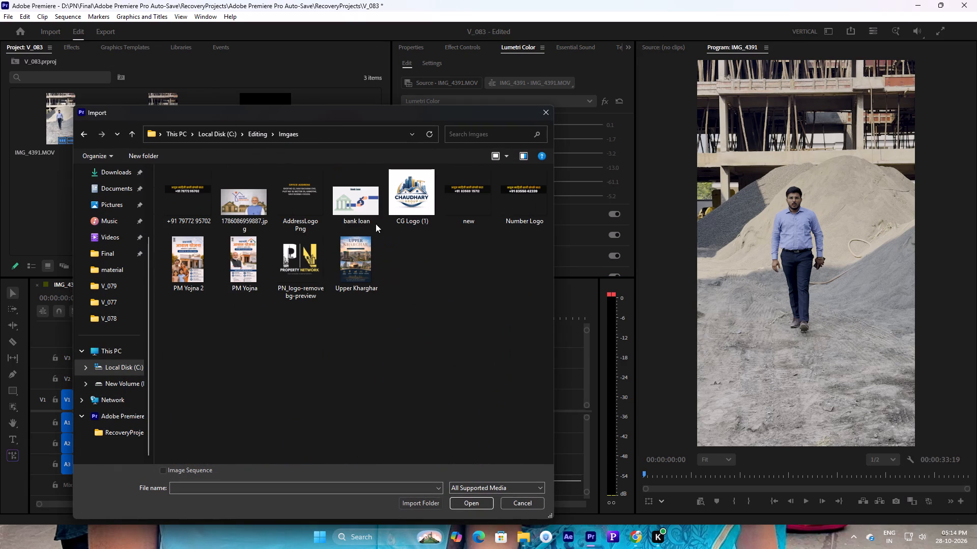
pyautogui.click(466, 201)
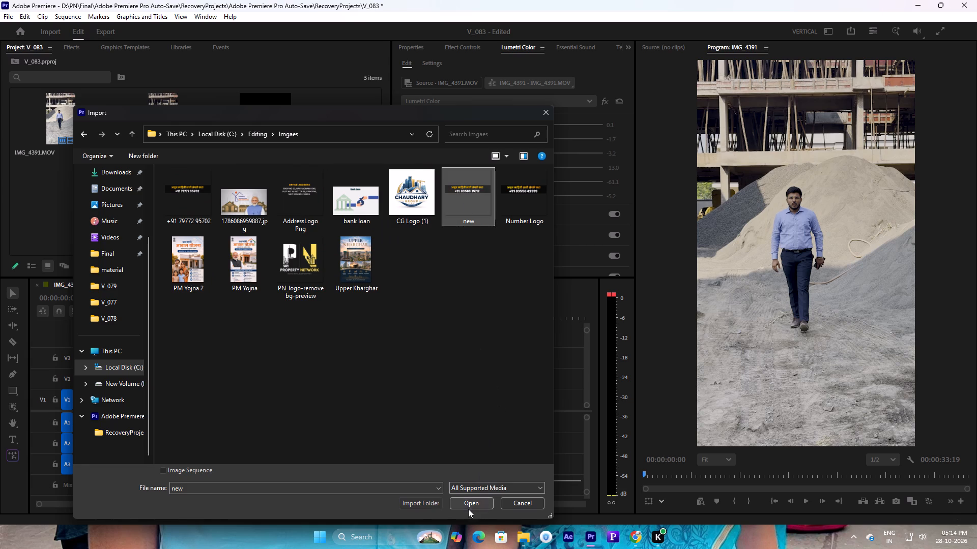
pyautogui.click(468, 509)
# Place new.png on track V2 at the sequence start and extend it to the end of the IMG_4391 footage.
pyautogui.moveTo(332, 135); pyautogui.dragTo(203, 370)
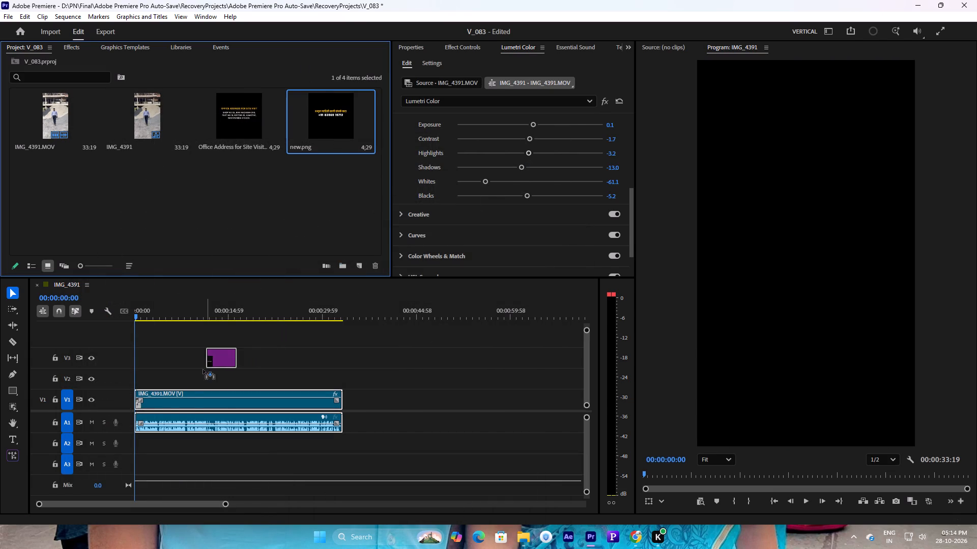
pyautogui.moveTo(203, 370); pyautogui.dragTo(135, 380)
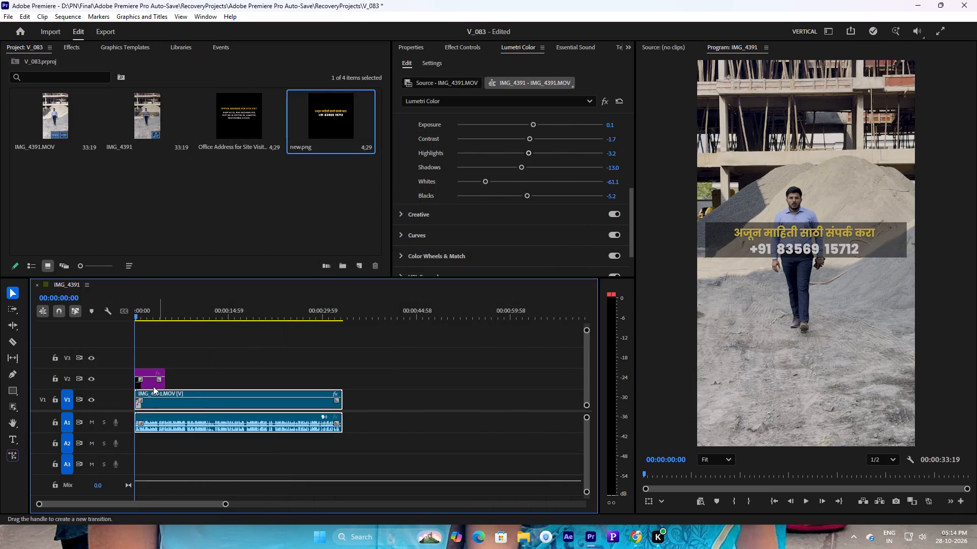
pyautogui.click(148, 386)
pyautogui.moveTo(164, 382); pyautogui.dragTo(168, 382)
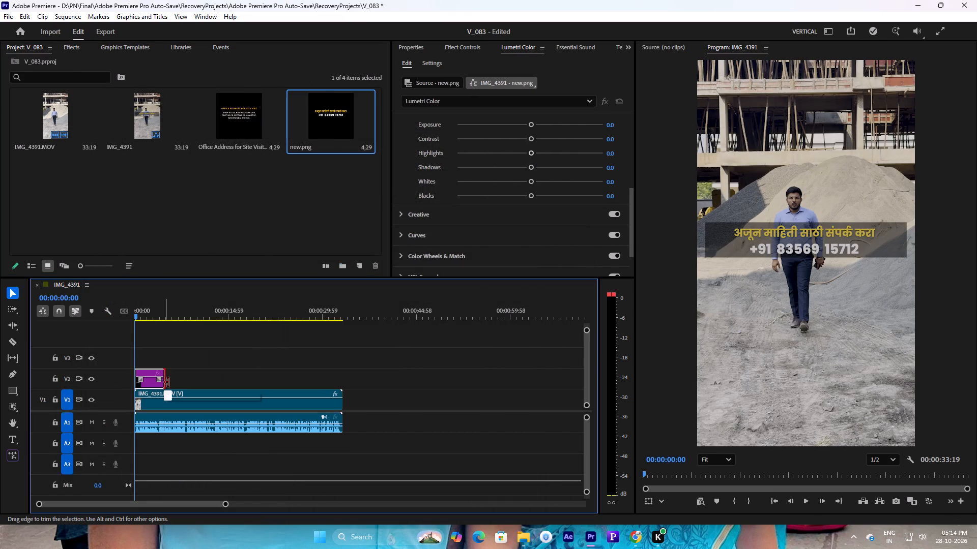
pyautogui.moveTo(168, 382); pyautogui.dragTo(340, 392)
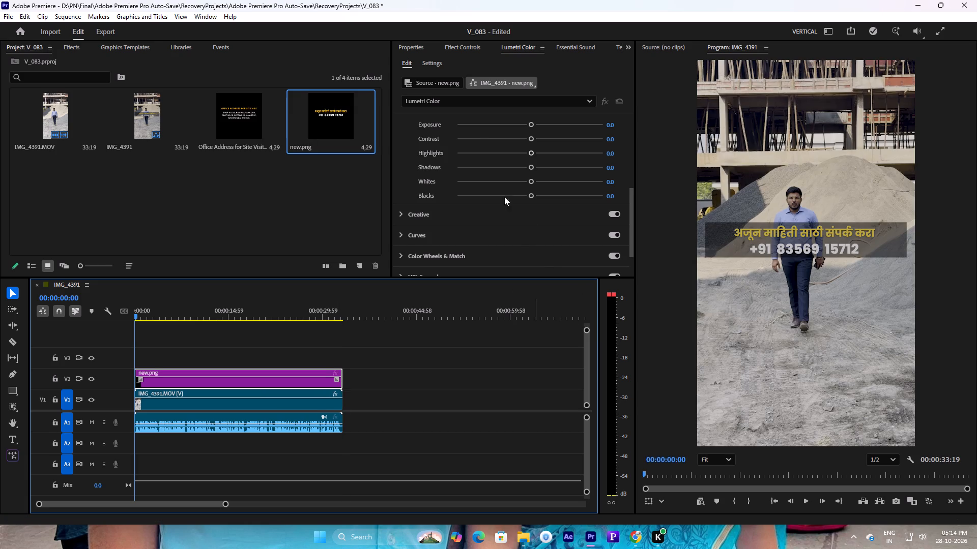
# Set the new.png overlay's vertical position to 700 and its scale to 109%.
pyautogui.click(419, 48)
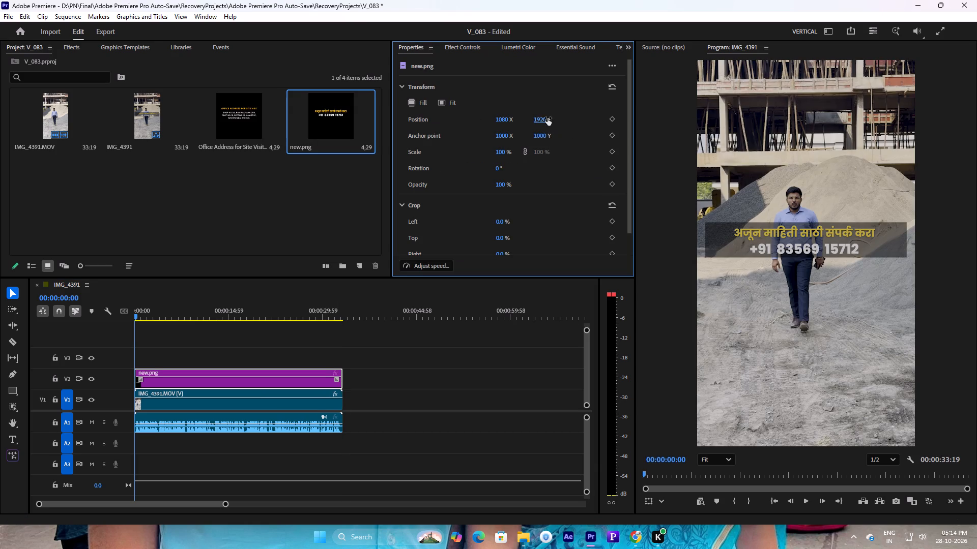
pyautogui.moveTo(545, 117); pyautogui.dragTo(162, 173)
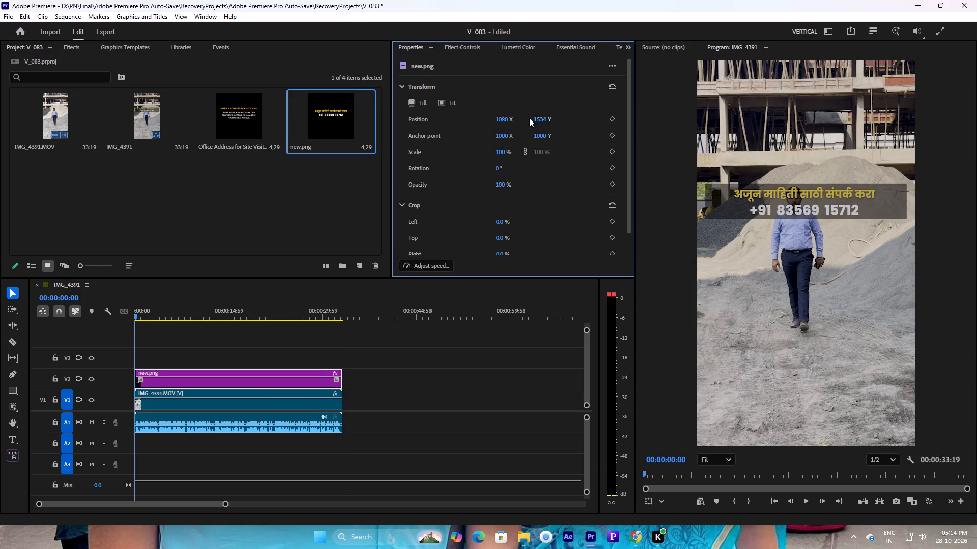
pyautogui.moveTo(544, 116); pyautogui.dragTo(253, 126)
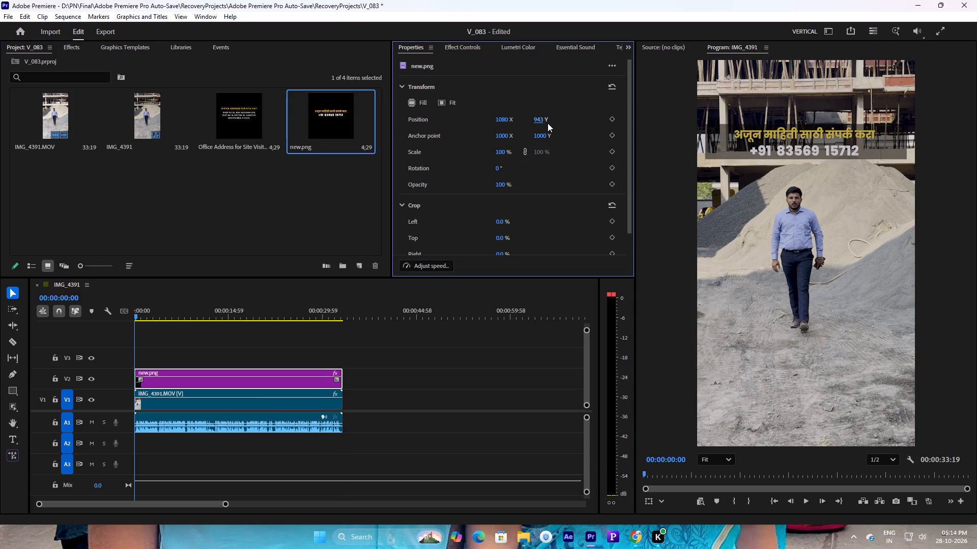
pyautogui.moveTo(540, 120); pyautogui.dragTo(528, 123)
pyautogui.click(541, 120)
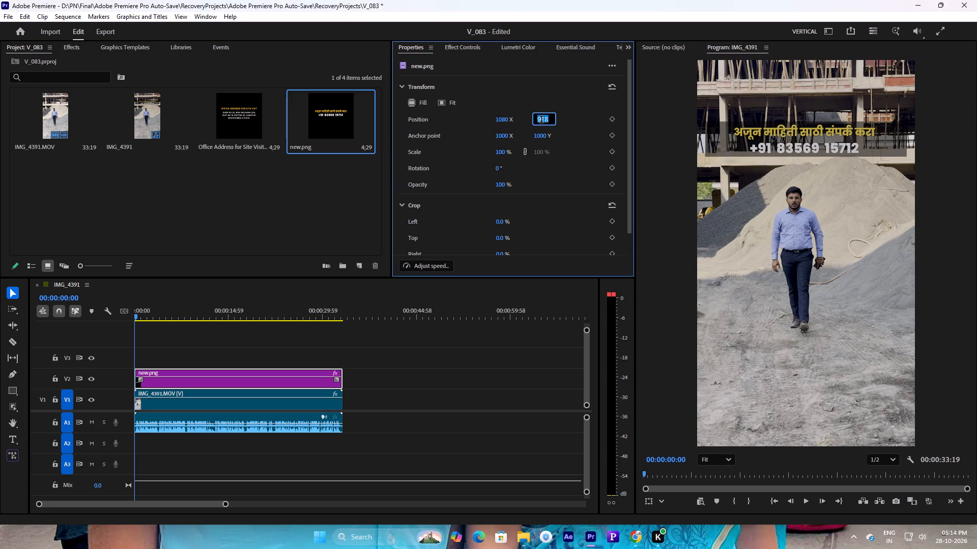
pyautogui.write('700')
pyautogui.press('Return')
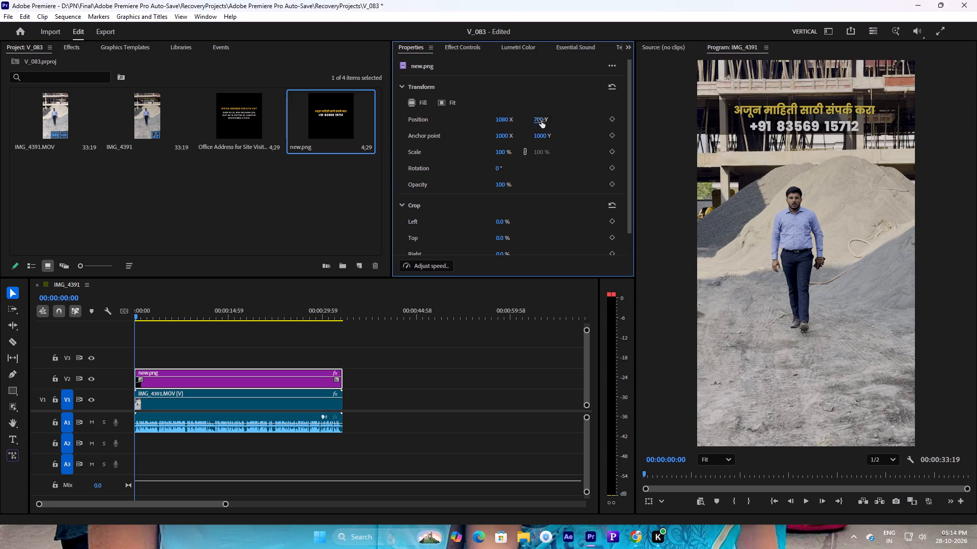
pyautogui.moveTo(502, 148); pyautogui.dragTo(507, 149)
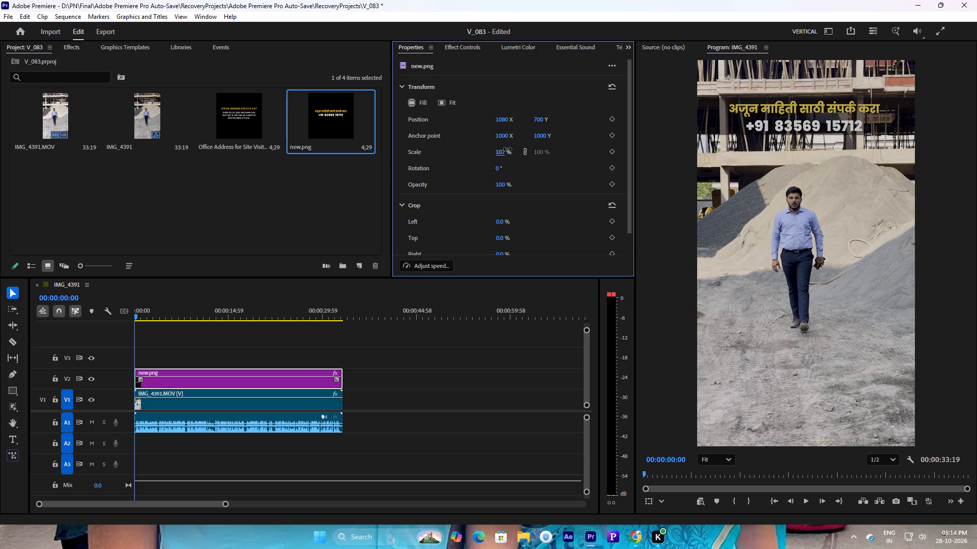
pyautogui.moveTo(507, 149); pyautogui.dragTo(508, 149)
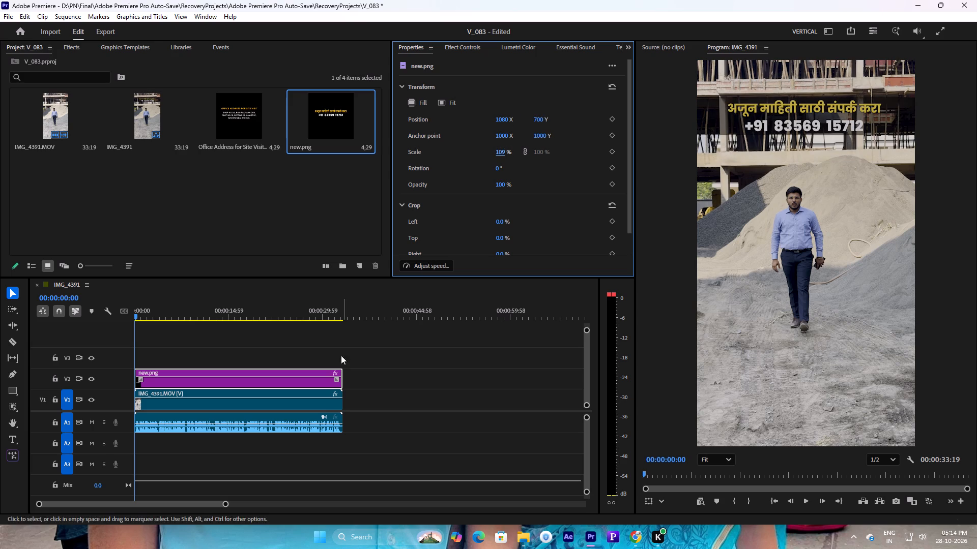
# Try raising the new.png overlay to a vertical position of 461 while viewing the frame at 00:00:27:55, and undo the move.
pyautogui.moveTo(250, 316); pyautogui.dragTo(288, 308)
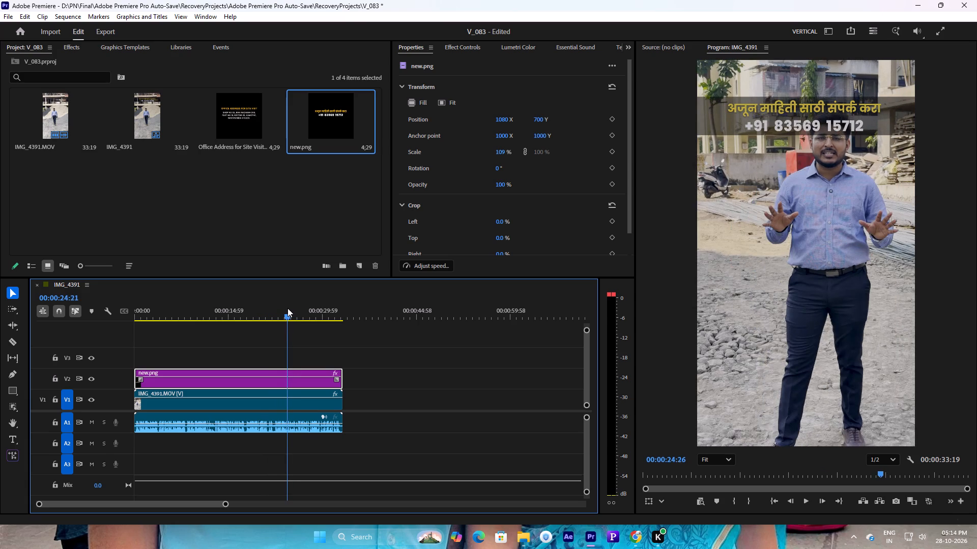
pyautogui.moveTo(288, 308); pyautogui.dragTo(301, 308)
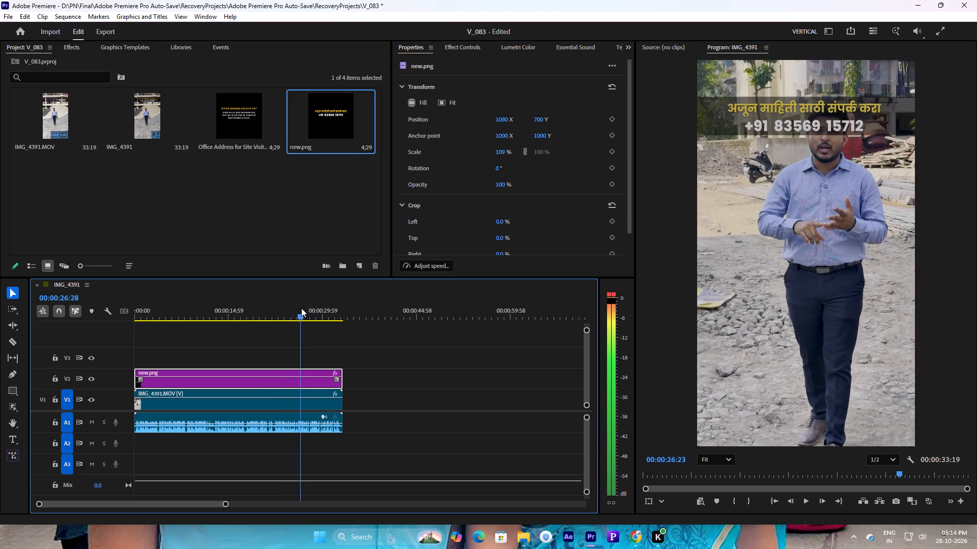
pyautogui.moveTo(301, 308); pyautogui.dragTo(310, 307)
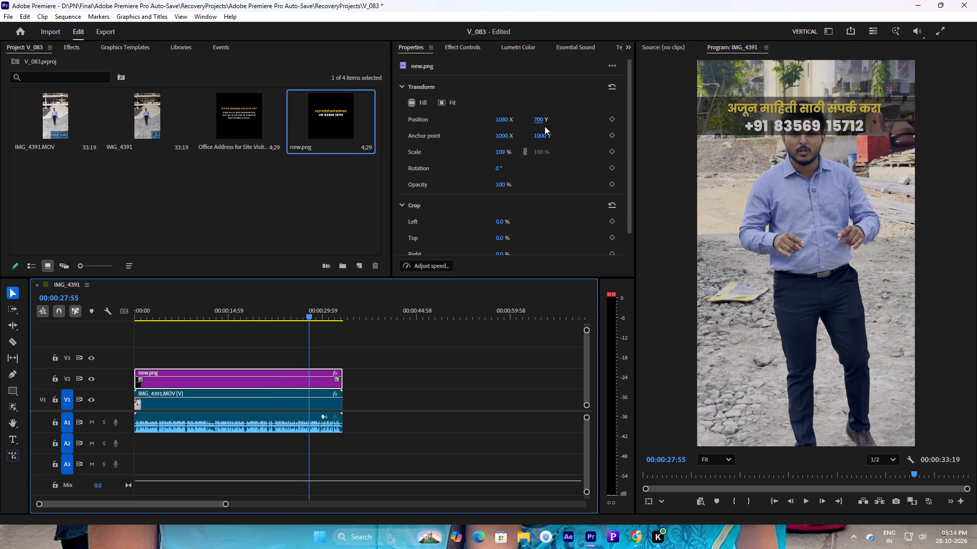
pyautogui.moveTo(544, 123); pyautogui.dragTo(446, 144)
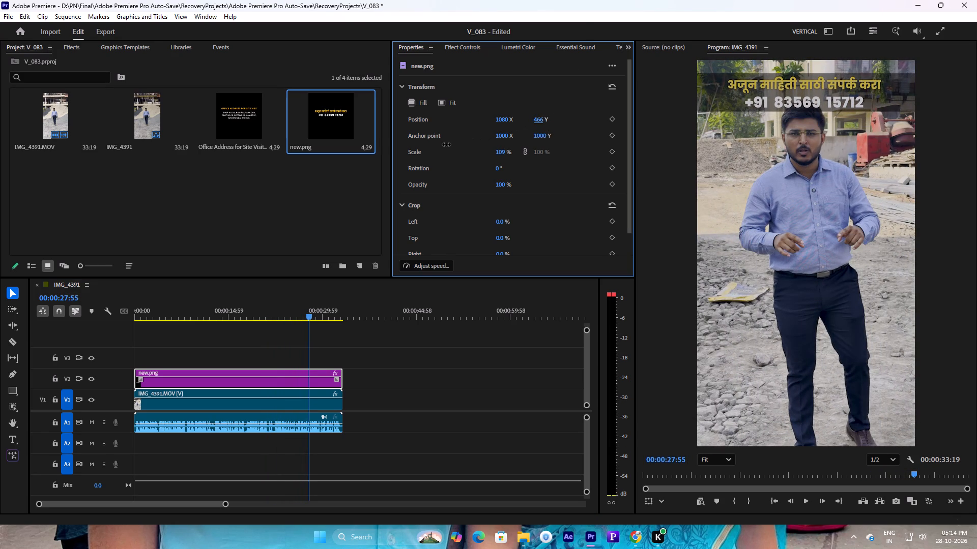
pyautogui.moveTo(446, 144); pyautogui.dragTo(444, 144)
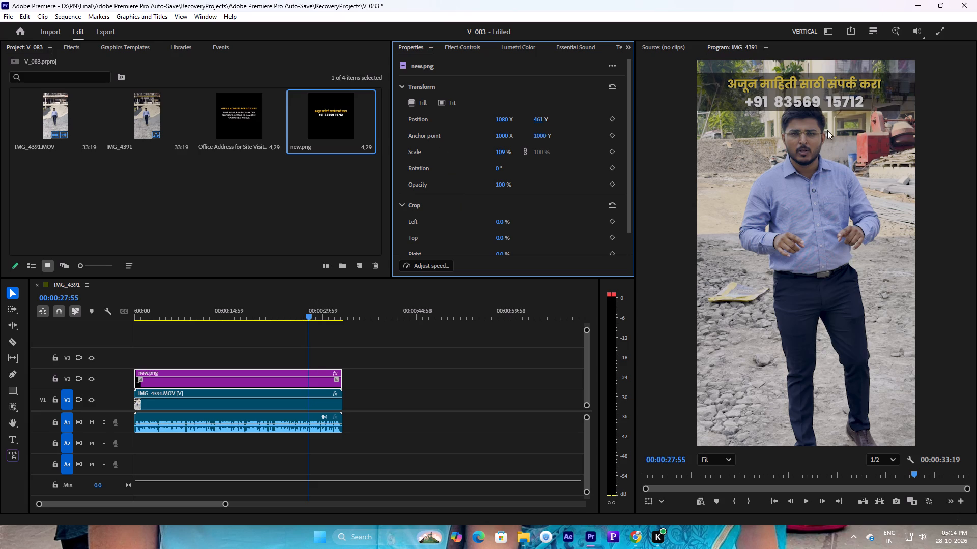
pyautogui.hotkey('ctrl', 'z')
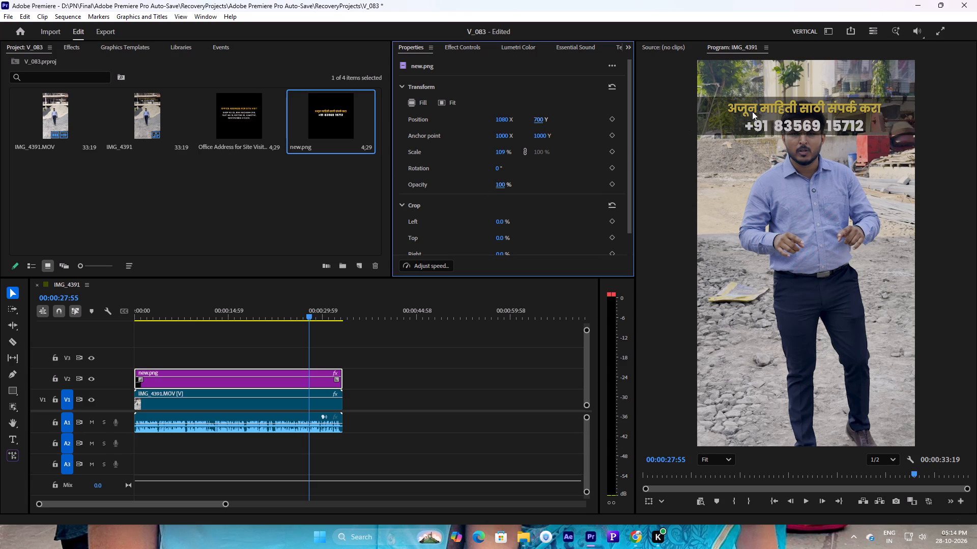
# Split the IMG_4391 video and its linked audio at 00:00:22:26, on the building shot just before the presenter appears.
pyautogui.moveTo(289, 312); pyautogui.dragTo(288, 311)
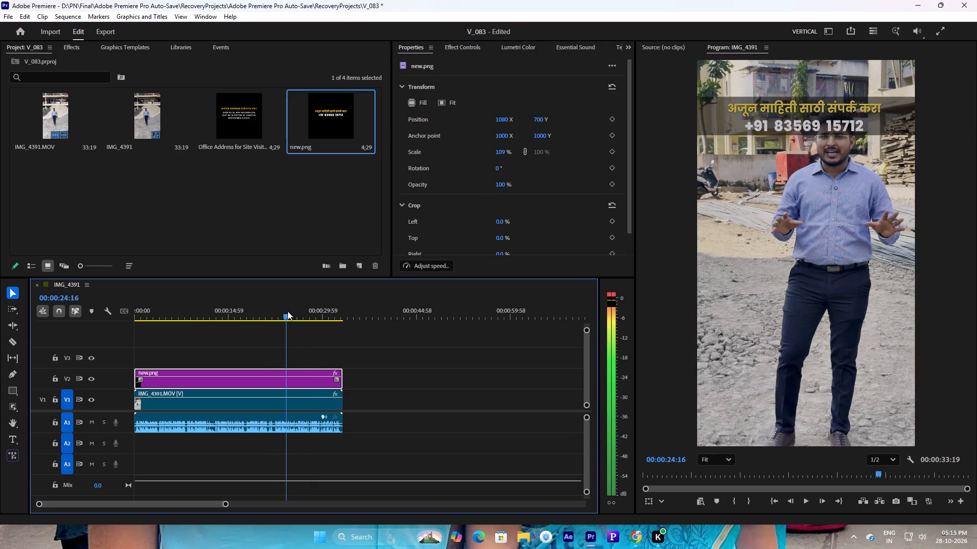
pyautogui.moveTo(288, 311); pyautogui.dragTo(266, 315)
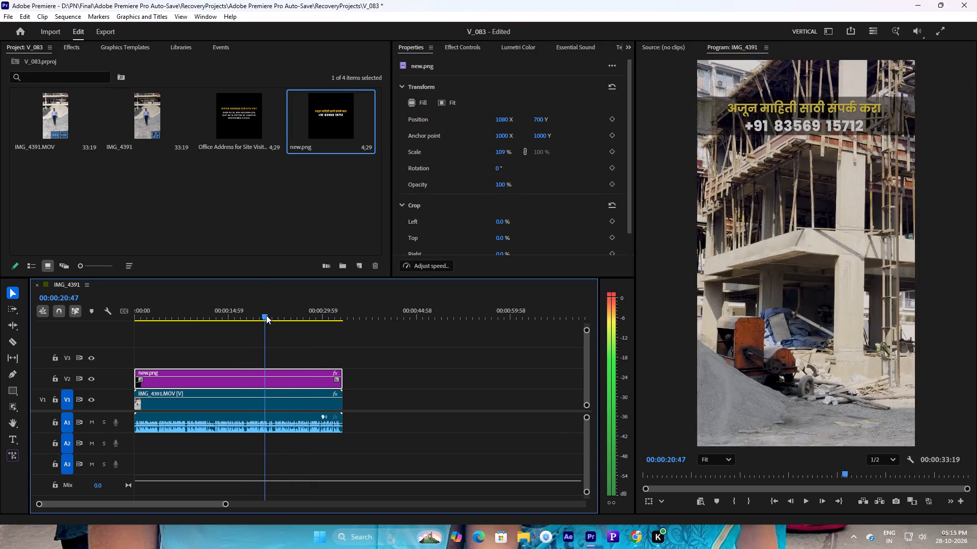
pyautogui.moveTo(266, 315); pyautogui.dragTo(305, 313)
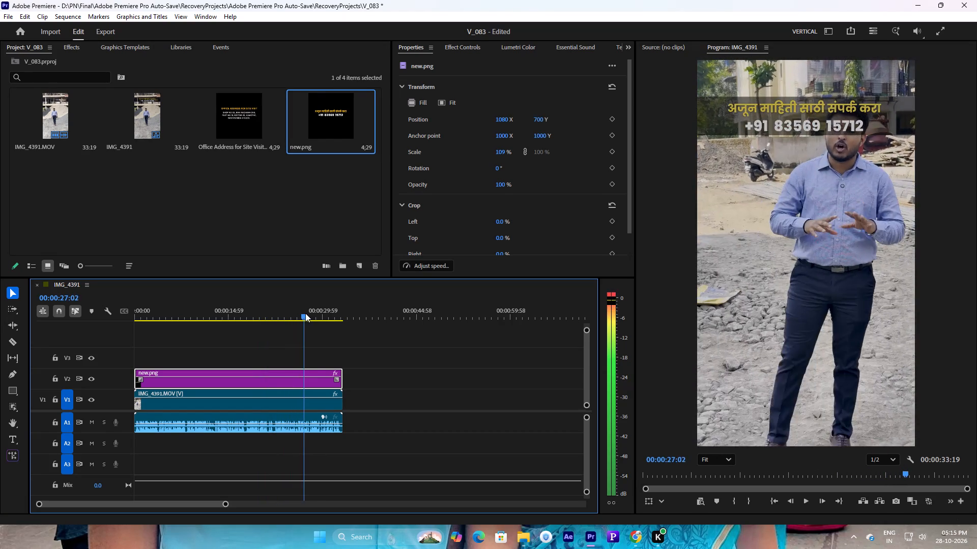
pyautogui.moveTo(305, 313); pyautogui.dragTo(348, 317)
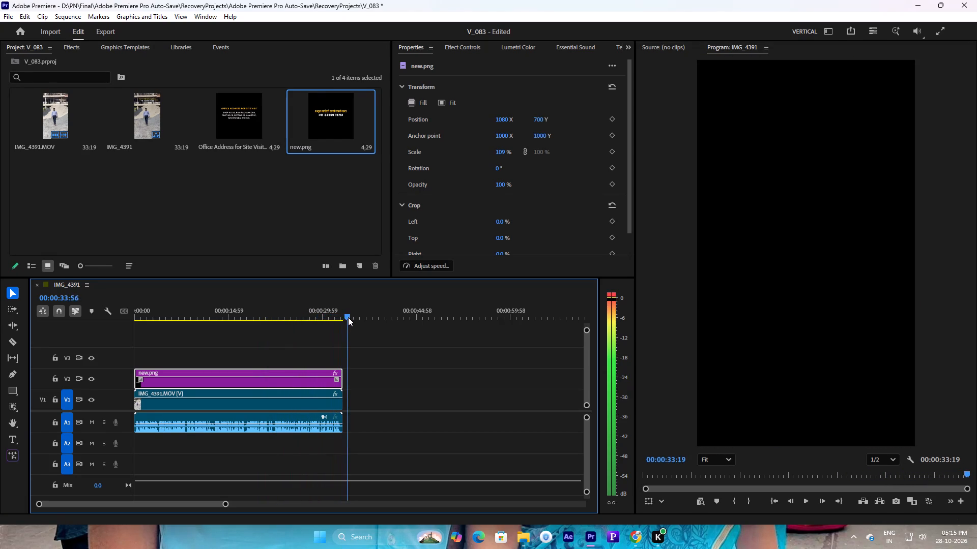
pyautogui.moveTo(348, 317); pyautogui.dragTo(280, 318)
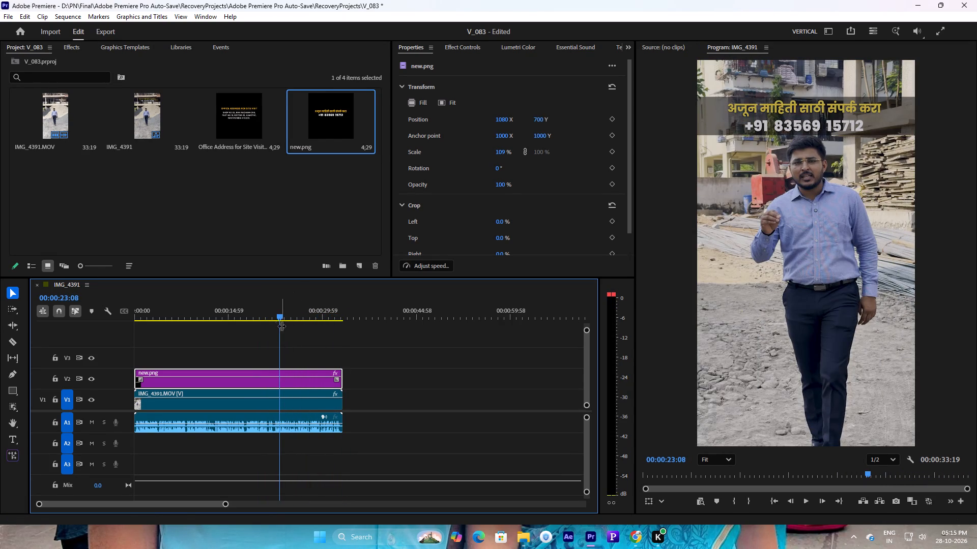
pyautogui.press('Left')
pyautogui.press('Left')
pyautogui.press('Left')
pyautogui.press('Left')
pyautogui.press('Left')
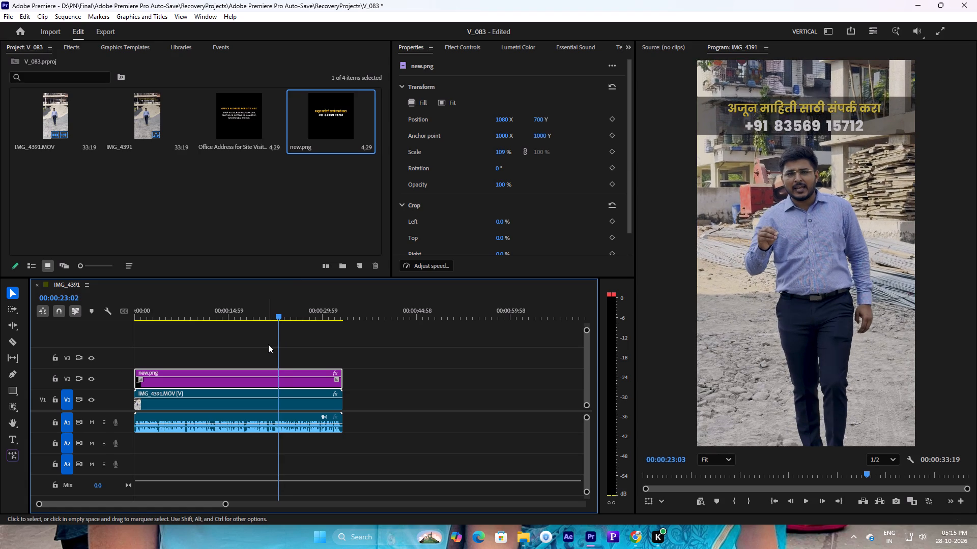
pyautogui.press('Left')
pyautogui.press('Left')
pyautogui.press('Left')
pyautogui.press('Left')
pyautogui.press('Left')
pyautogui.press('Left')
pyautogui.press('Left')
pyautogui.press('Left')
pyautogui.press('Left')
pyautogui.press('Left')
pyautogui.press('Left')
pyautogui.press('Left')
pyautogui.press('Left')
pyautogui.press('Left')
pyautogui.press('Left')
pyautogui.press('Left')
pyautogui.press('Left')
pyautogui.press('Left')
pyautogui.press('Left')
pyautogui.press('Left')
pyautogui.press('Left')
pyautogui.press('Left')
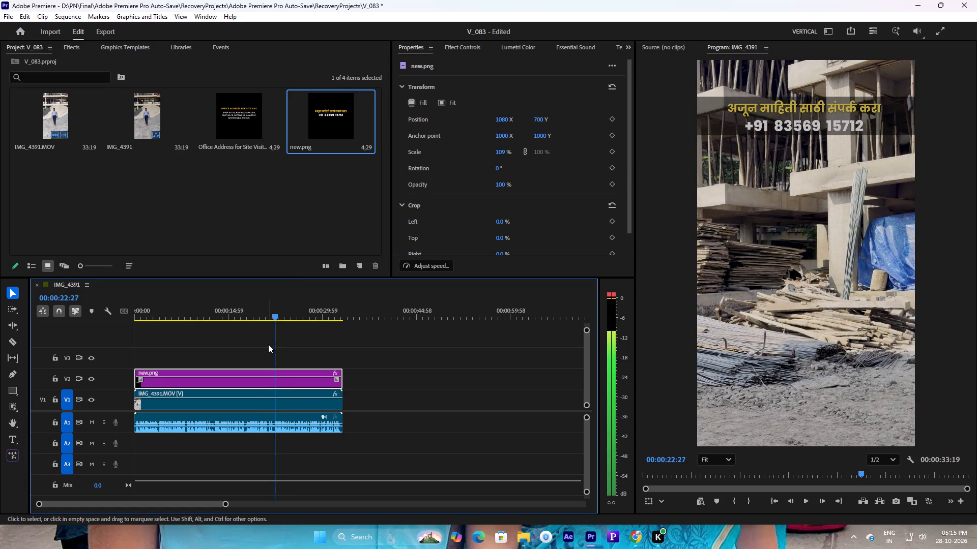
pyautogui.click(307, 430)
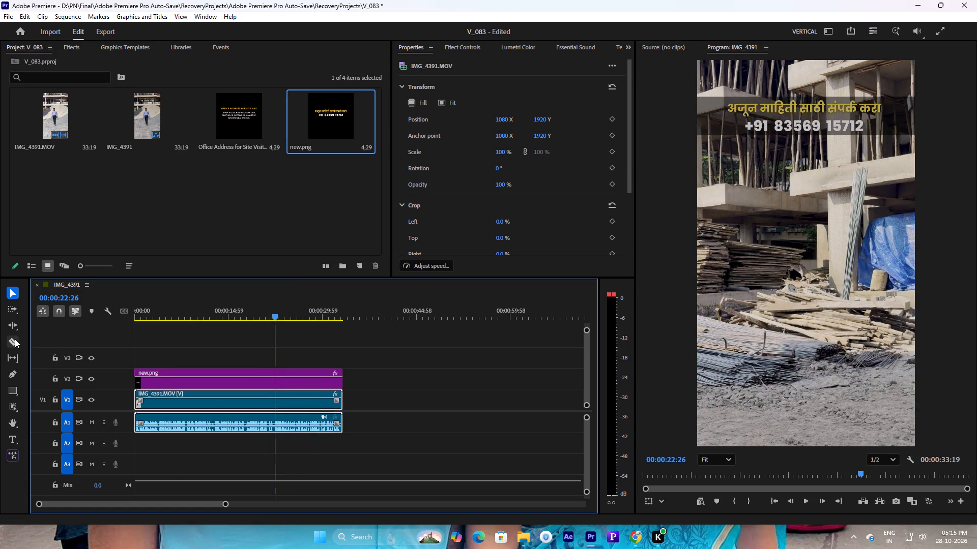
pyautogui.click(15, 339)
pyautogui.click(275, 396)
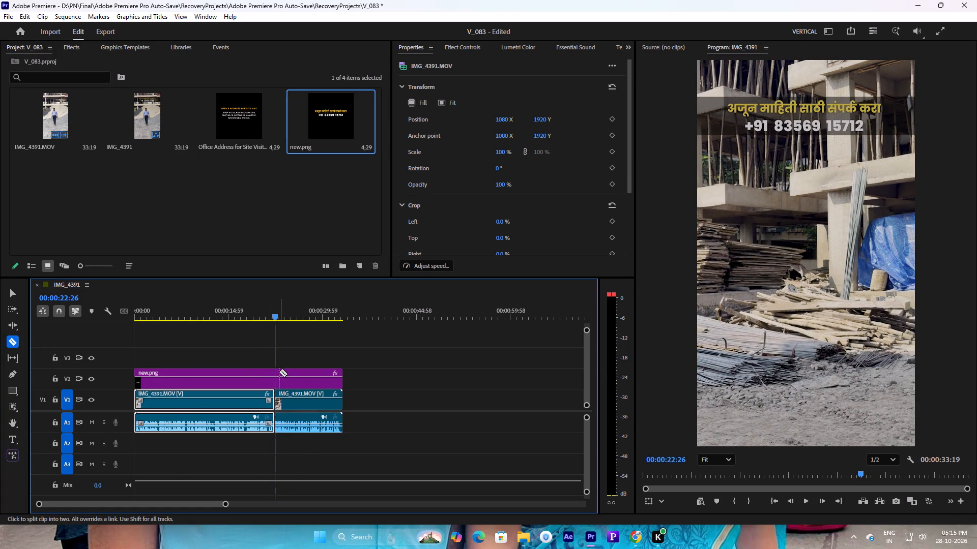
# Split the new.png overlay on track V2 at 00:00:22:26, in line with the cut in the footage.
pyautogui.click(278, 372)
pyautogui.click(17, 294)
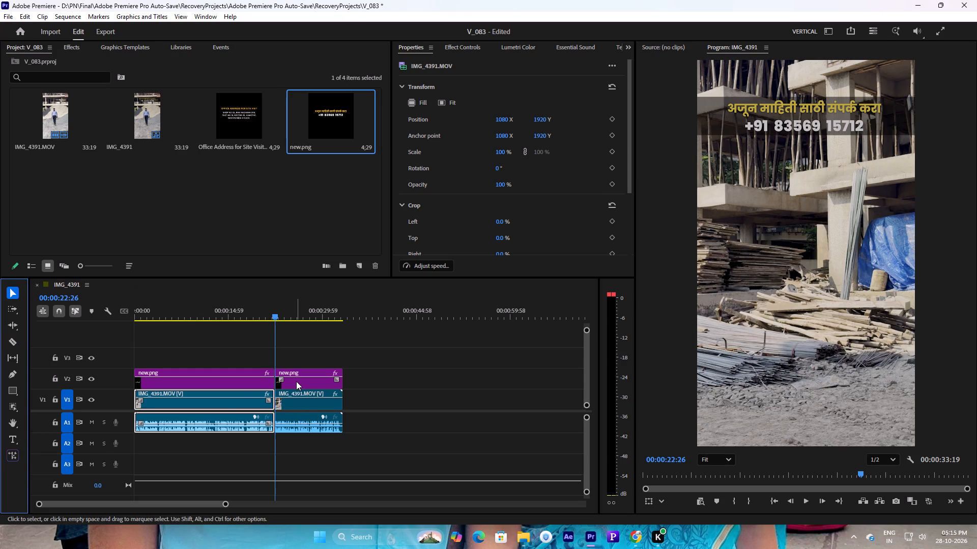
# Set the vertical position of the new.png segment after the cut to 486, clear of the presenter's head.
pyautogui.click(296, 381)
pyautogui.moveTo(276, 319); pyautogui.dragTo(317, 317)
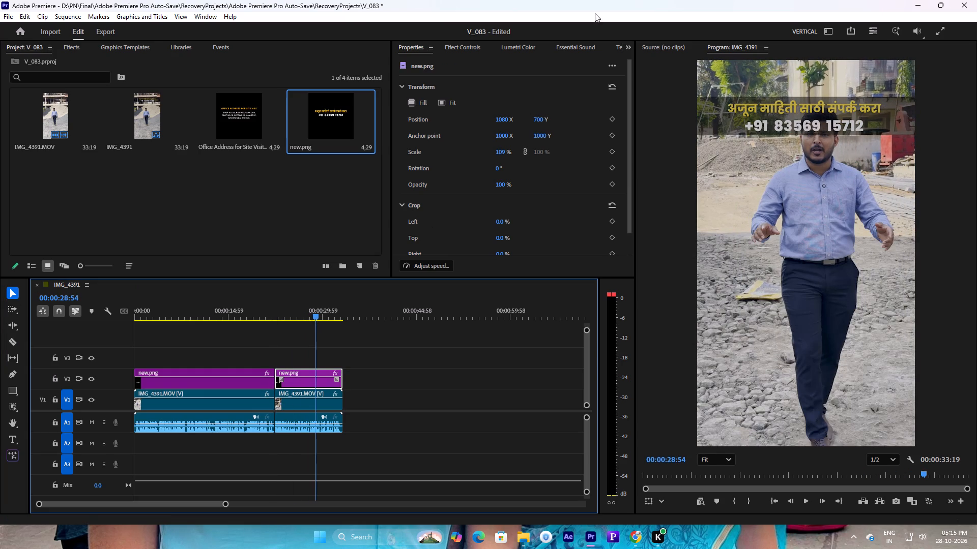
pyautogui.moveTo(541, 115); pyautogui.dragTo(456, 140)
# Play and scrub the section after the 00:00:22:26 cut to check the contact-number overlay against the presenter's face.
pyautogui.press('space')
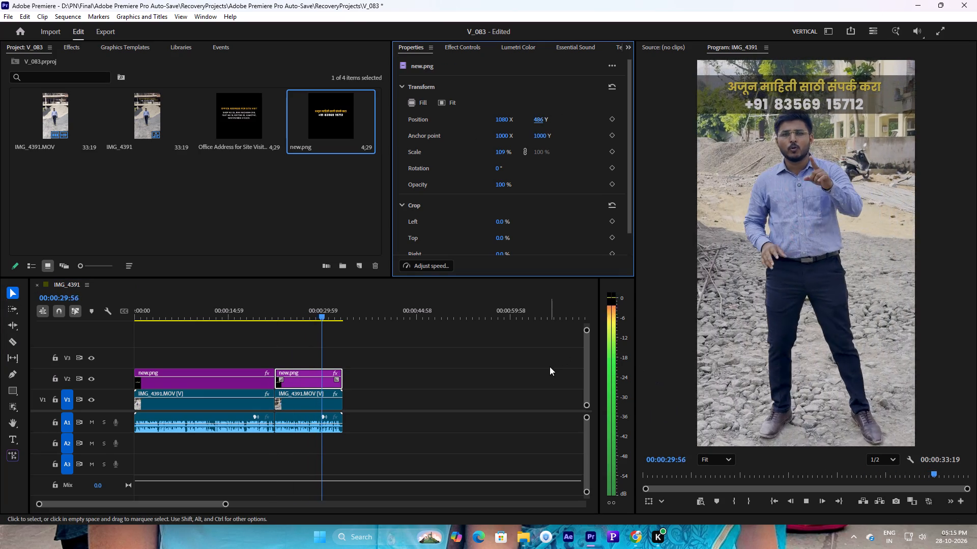
pyautogui.press('space')
pyautogui.press('space')
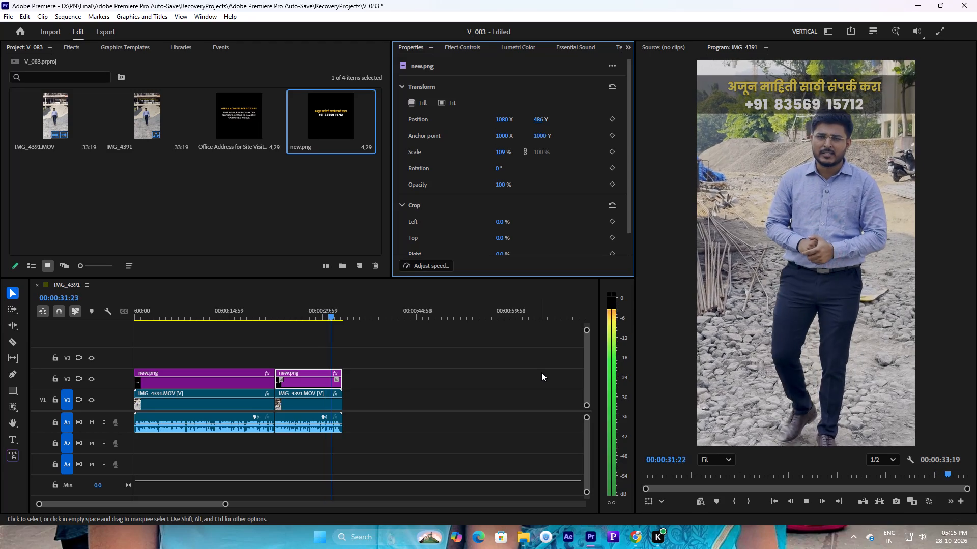
pyautogui.press('space')
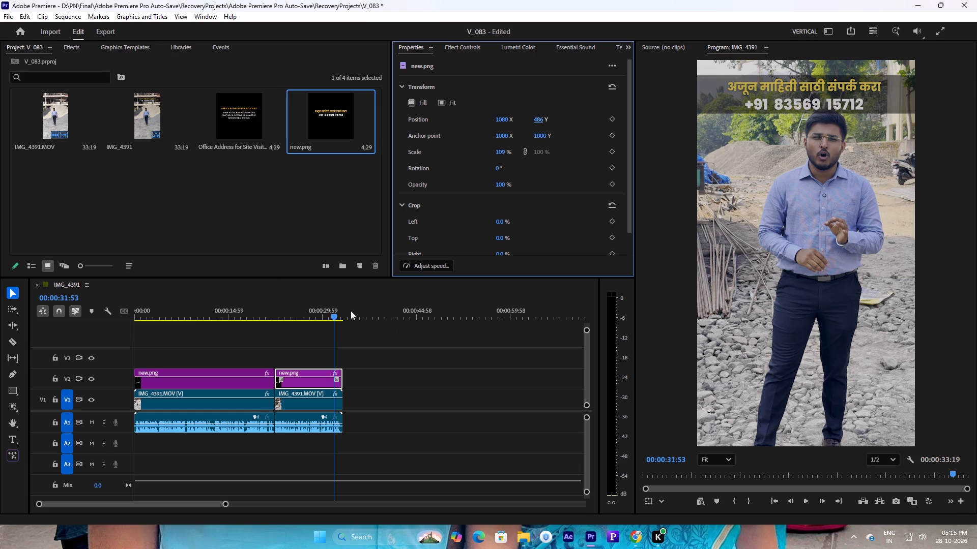
pyautogui.moveTo(330, 322); pyautogui.dragTo(322, 322)
pyautogui.moveTo(322, 318); pyautogui.dragTo(295, 322)
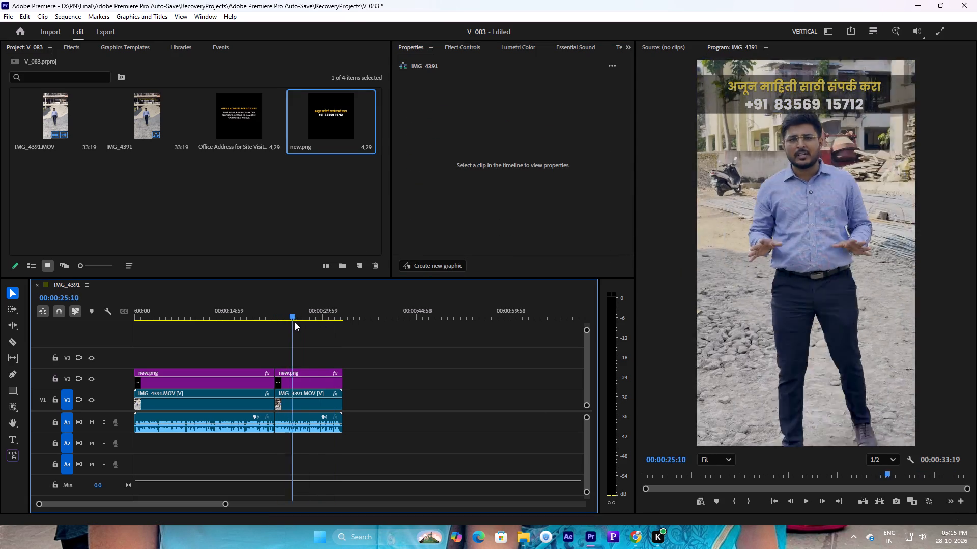
pyautogui.moveTo(295, 322); pyautogui.dragTo(274, 324)
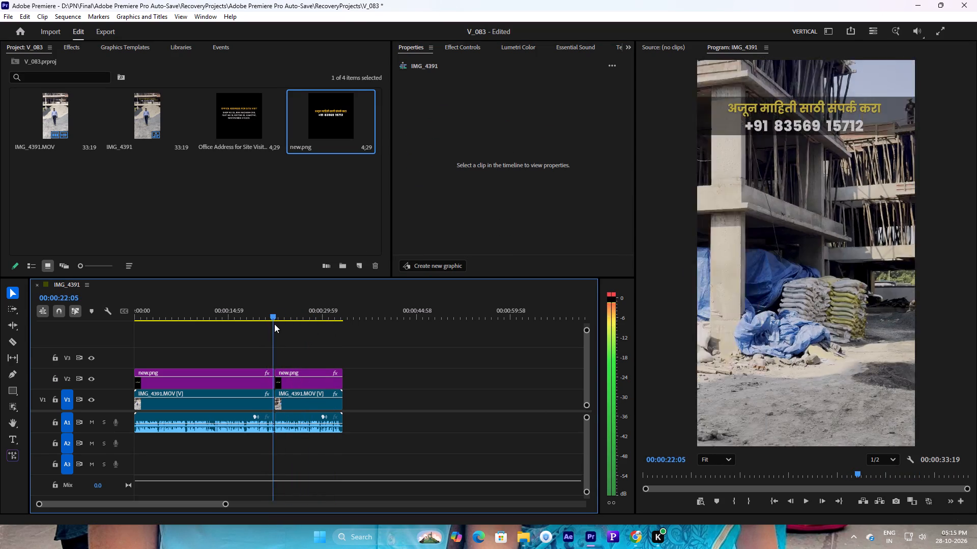
pyautogui.moveTo(274, 324); pyautogui.dragTo(277, 324)
pyautogui.press('space')
pyautogui.click(916, 533)
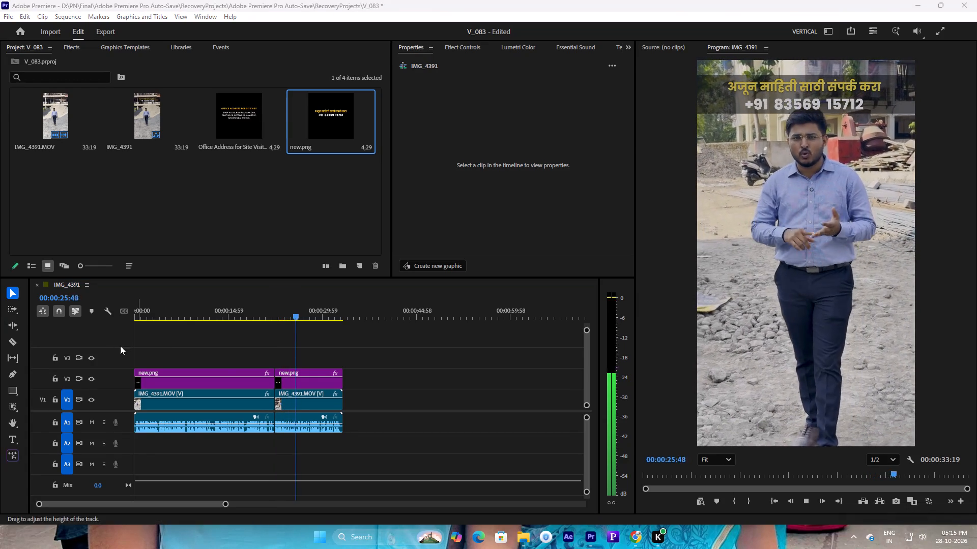
pyautogui.press('space')
pyautogui.press('space')
pyautogui.press('space')
pyautogui.moveTo(302, 319); pyautogui.dragTo(295, 321)
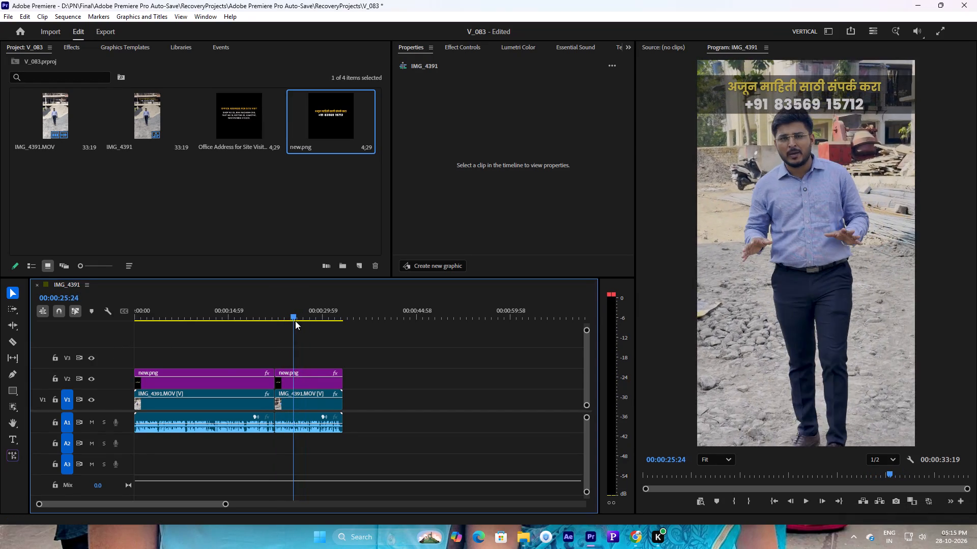
pyautogui.moveTo(295, 321); pyautogui.dragTo(278, 323)
# Adjust the system speaker volume.
pyautogui.click(917, 538)
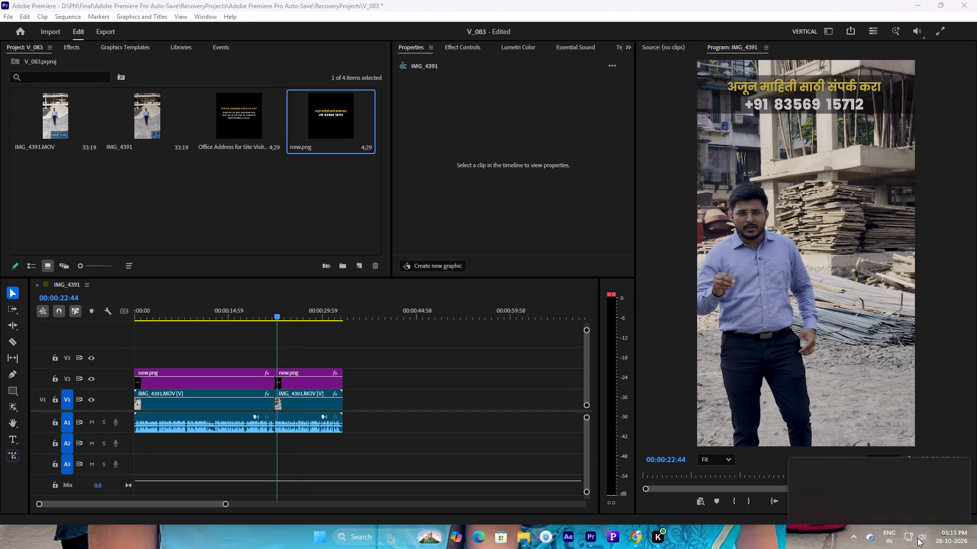
pyautogui.click(919, 477)
# Play the sequence from 00:00:22:05 through the cut to check the overlay's placement over the closing section.
pyautogui.click(274, 313)
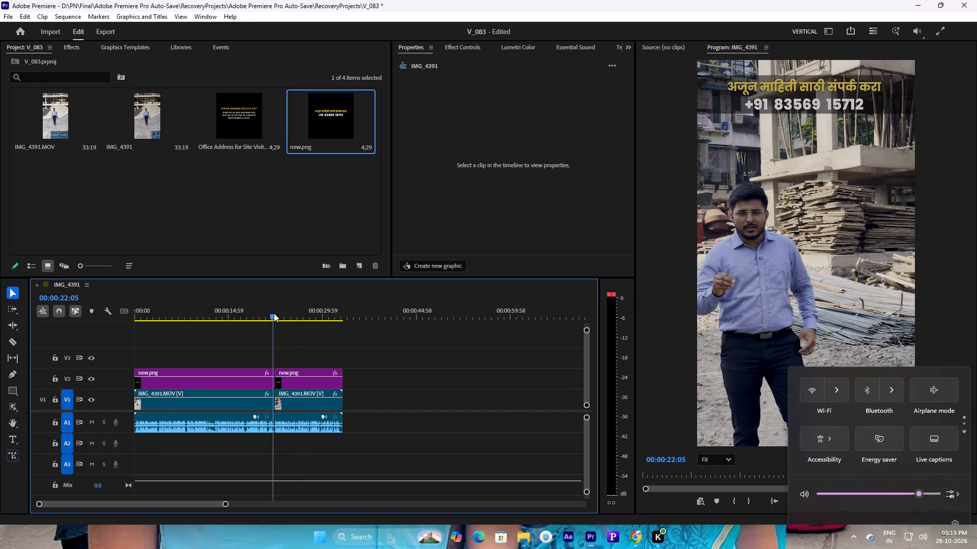
pyautogui.press('space')
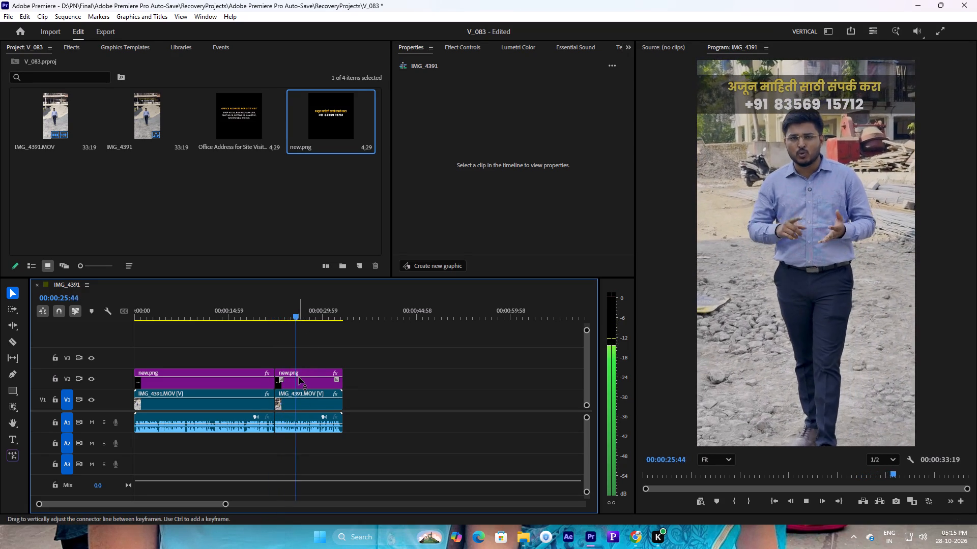
pyautogui.press('space')
pyautogui.press('space')
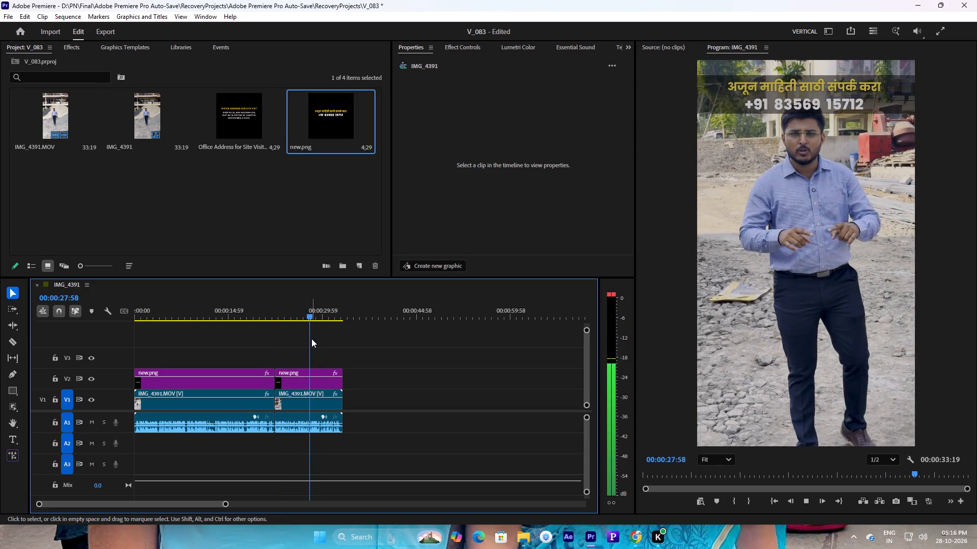
pyautogui.press('space')
pyautogui.press('space')
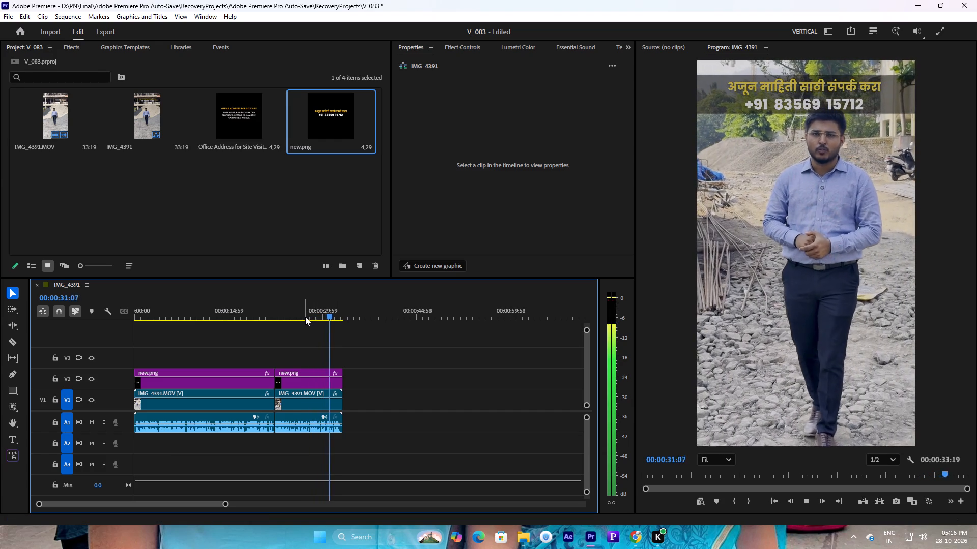
# Play the sequence from the start to check the first new.png segment's placement over the presenter.
pyautogui.moveTo(299, 317); pyautogui.dragTo(48, 331)
pyautogui.press('space')
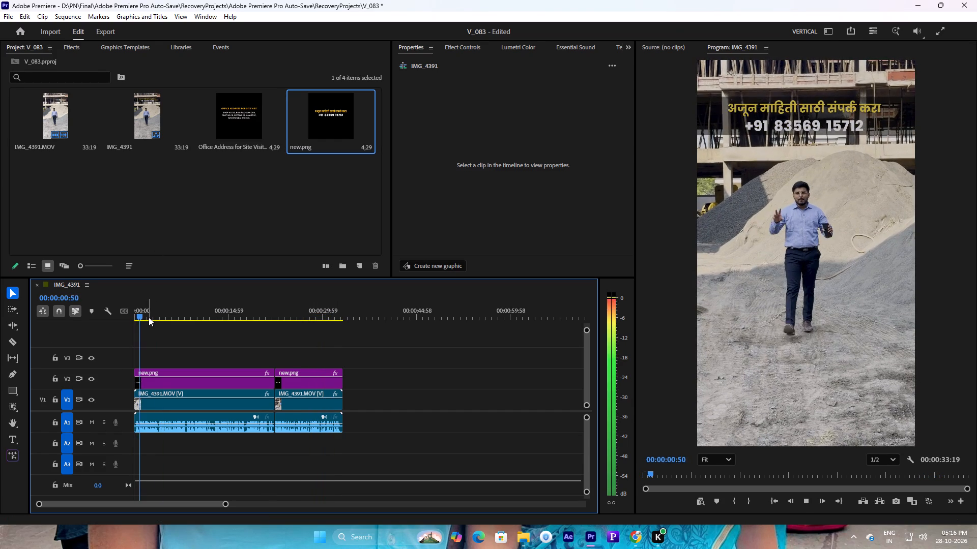
pyautogui.press('space')
pyautogui.press('space')
pyautogui.press('space')
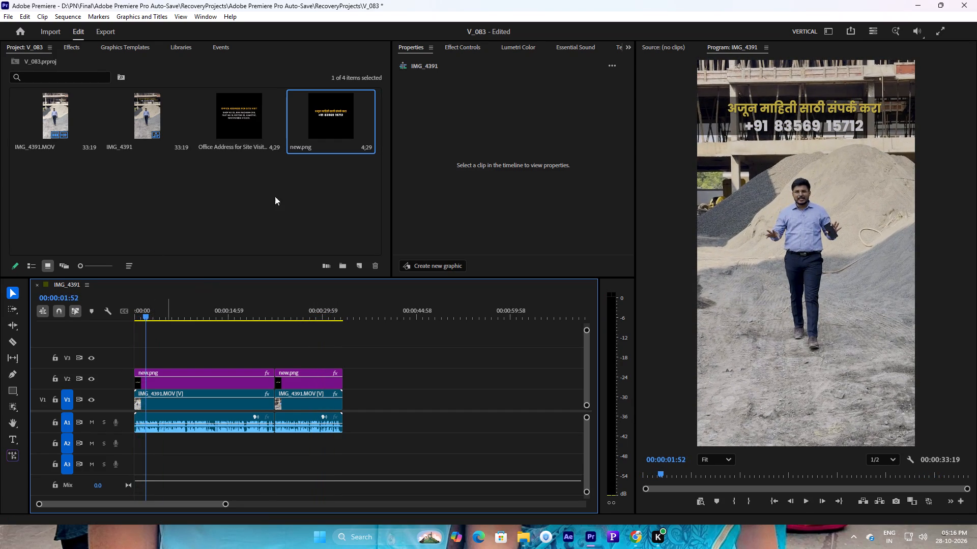
pyautogui.press('space')
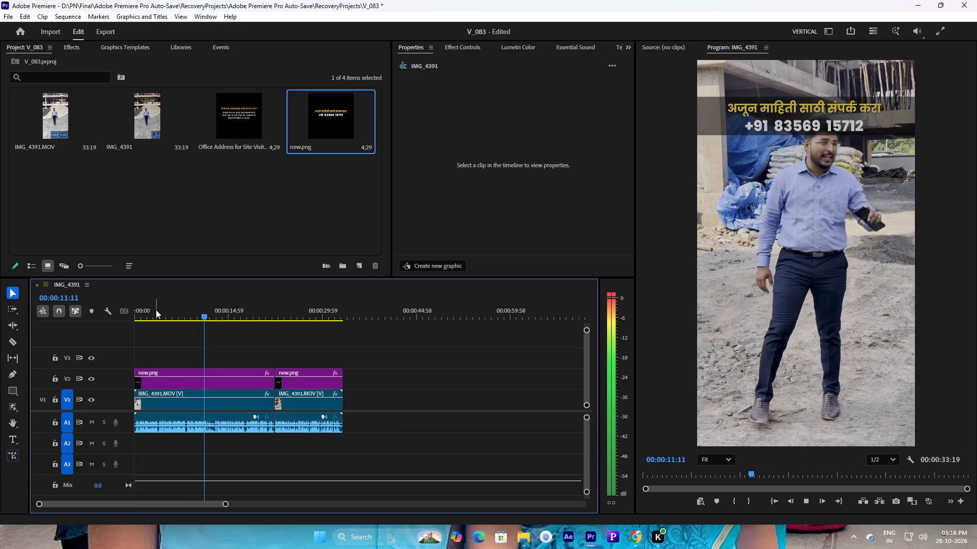
pyautogui.press('space')
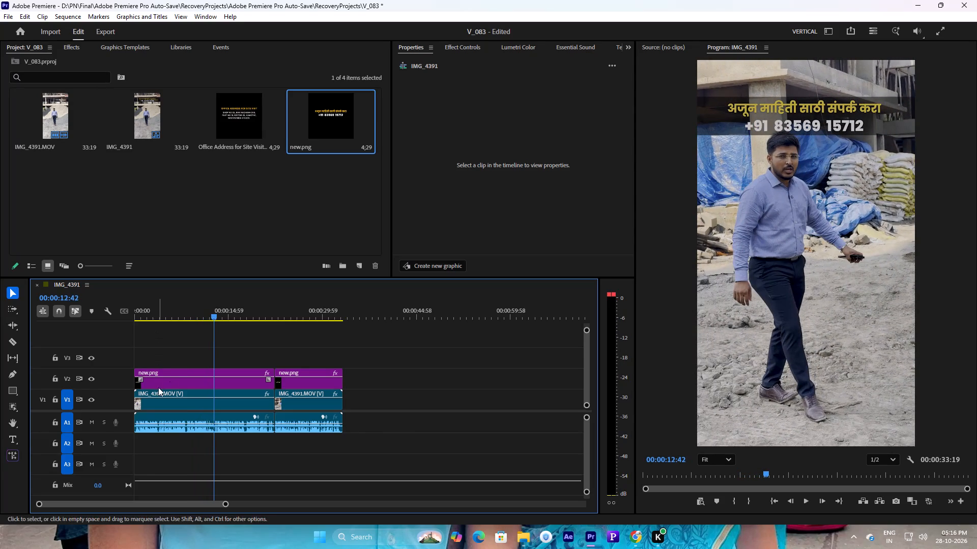
# Set the vertical position of the first new.png segment, before the cut, to 672.
pyautogui.click(177, 377)
pyautogui.moveTo(542, 123); pyautogui.dragTo(530, 124)
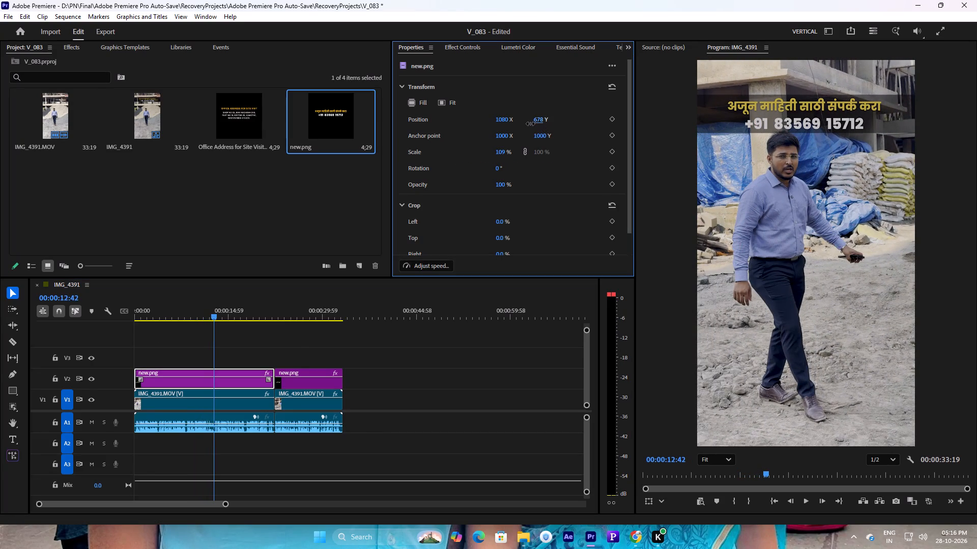
pyautogui.moveTo(530, 124); pyautogui.dragTo(529, 125)
# Play the first new.png segment to review its placement, and return to the sequence start.
pyautogui.click(170, 311)
pyautogui.press('space')
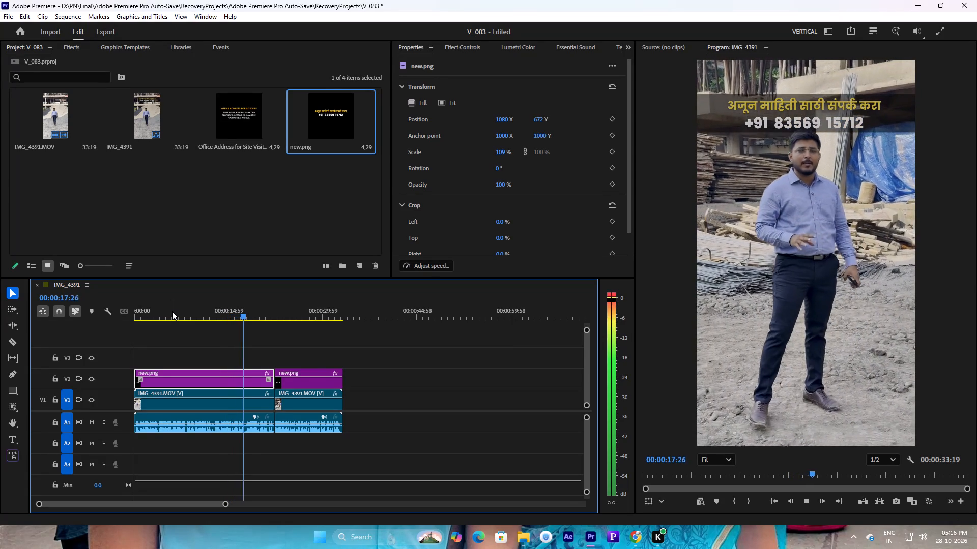
pyautogui.press('space')
pyautogui.moveTo(208, 320); pyautogui.dragTo(149, 314)
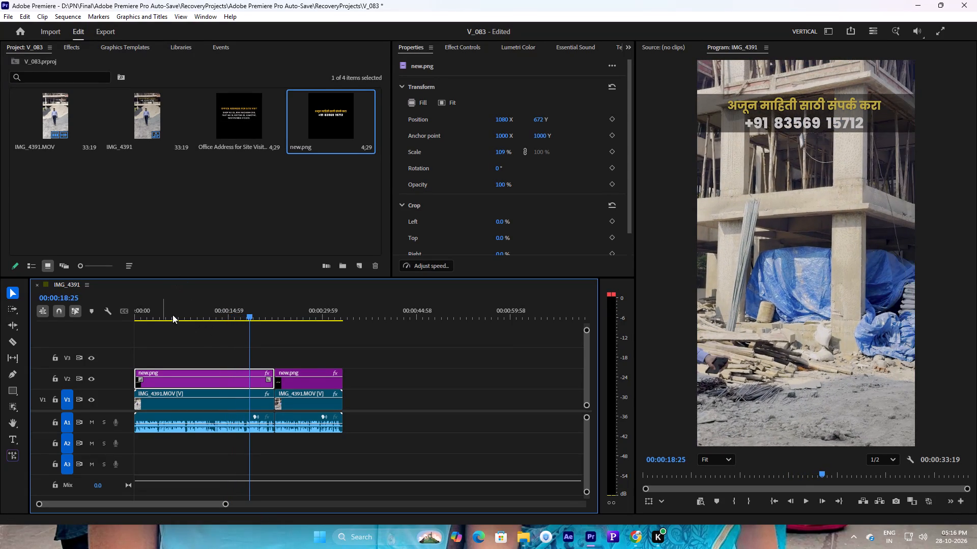
pyautogui.moveTo(171, 316); pyautogui.dragTo(133, 310)
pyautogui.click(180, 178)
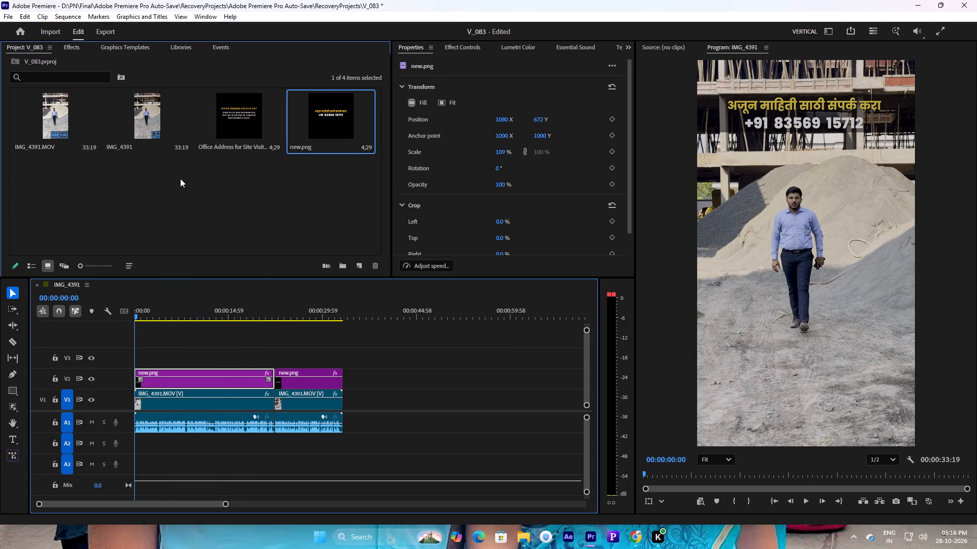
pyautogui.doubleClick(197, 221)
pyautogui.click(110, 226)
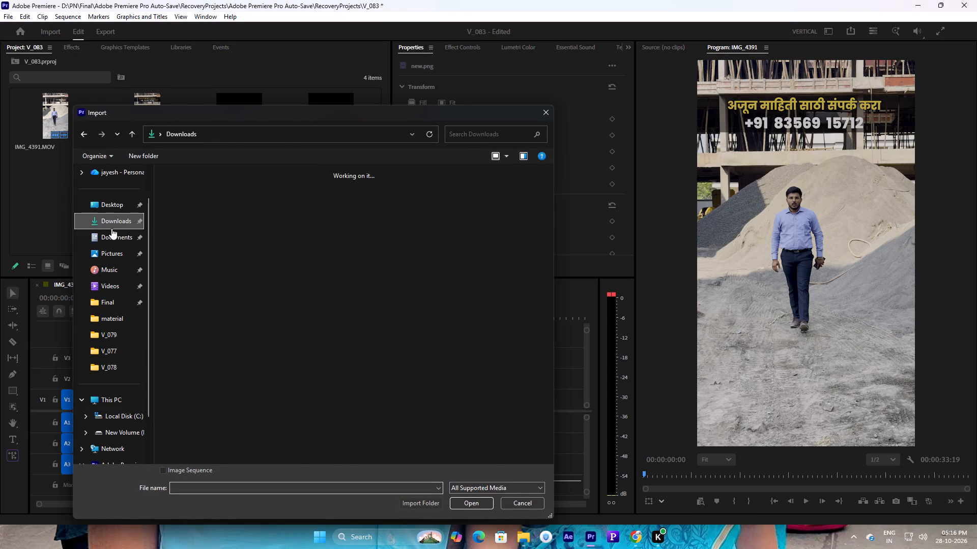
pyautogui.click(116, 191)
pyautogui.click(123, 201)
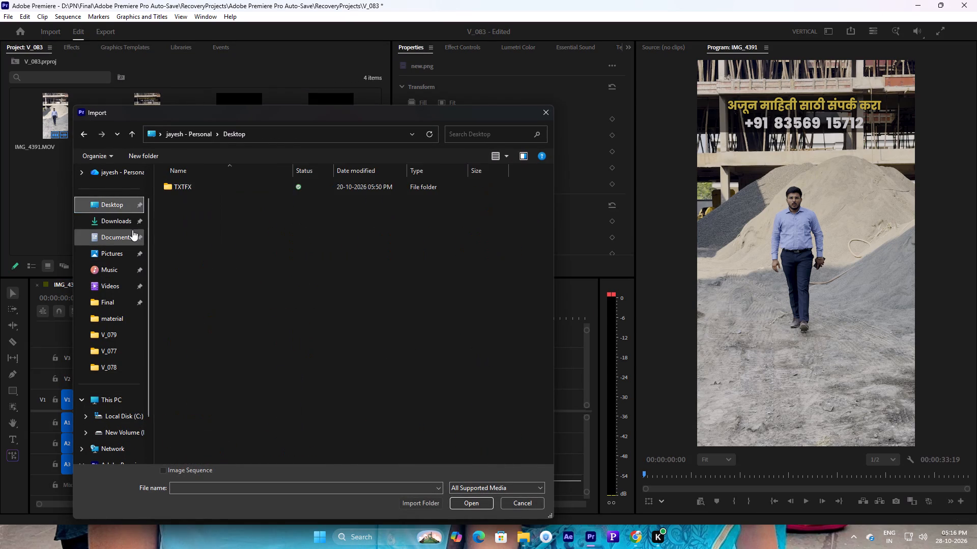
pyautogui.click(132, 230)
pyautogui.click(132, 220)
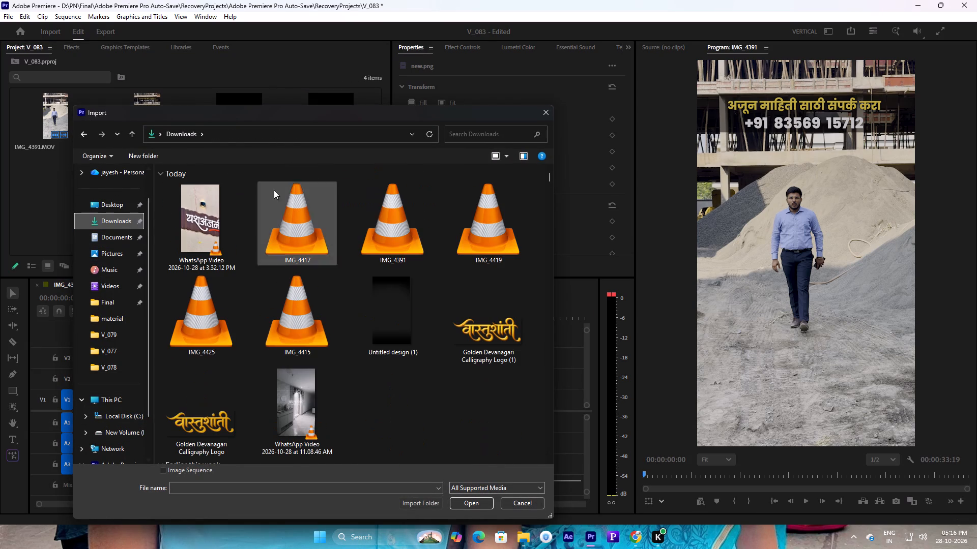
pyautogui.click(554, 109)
# Play the opening of the sequence up to 00:00:07:31.
pyautogui.press('space')
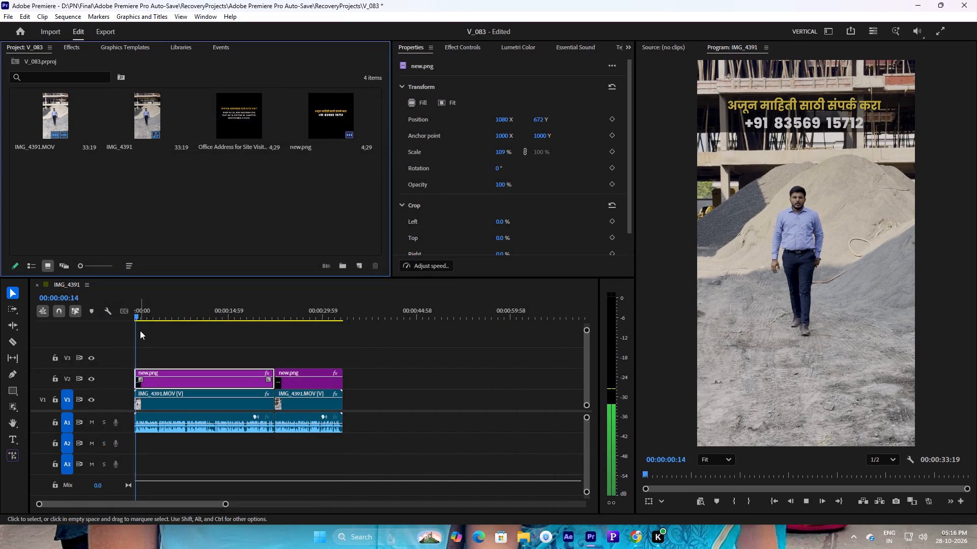
pyautogui.click(165, 241)
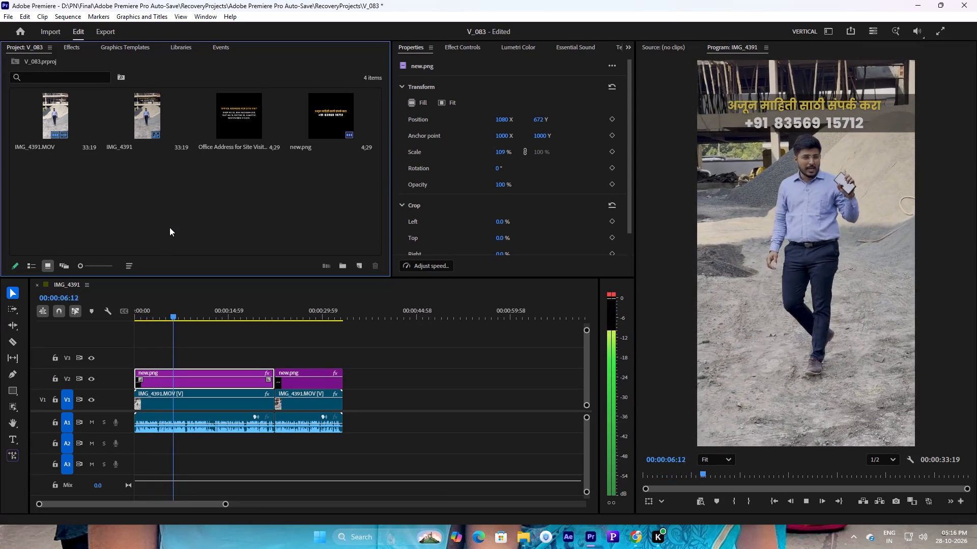
pyautogui.press('space')
# Import the blue abstract background clip b1a0ff81169f48148a91f7edec340ce3 from the material folder into the project.
pyautogui.doubleClick(169, 227)
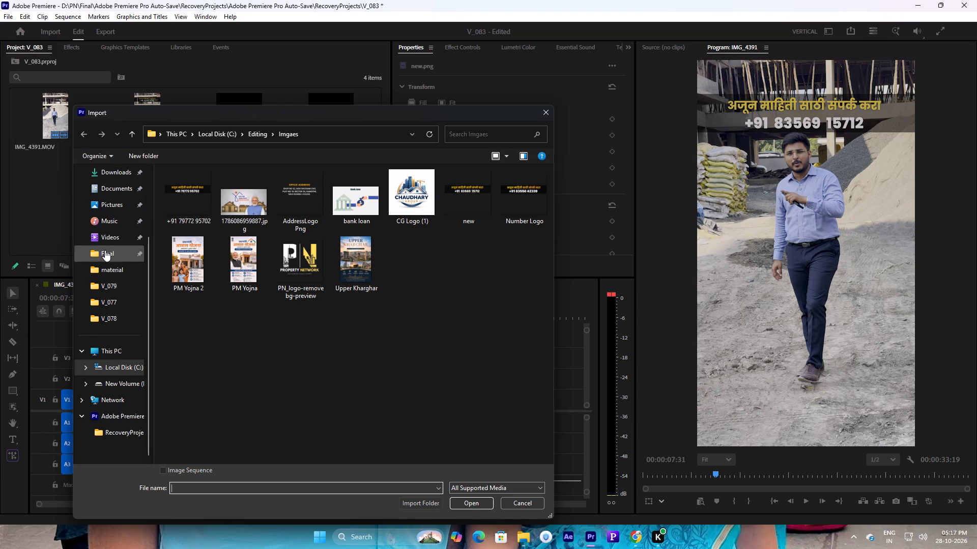
pyautogui.click(110, 268)
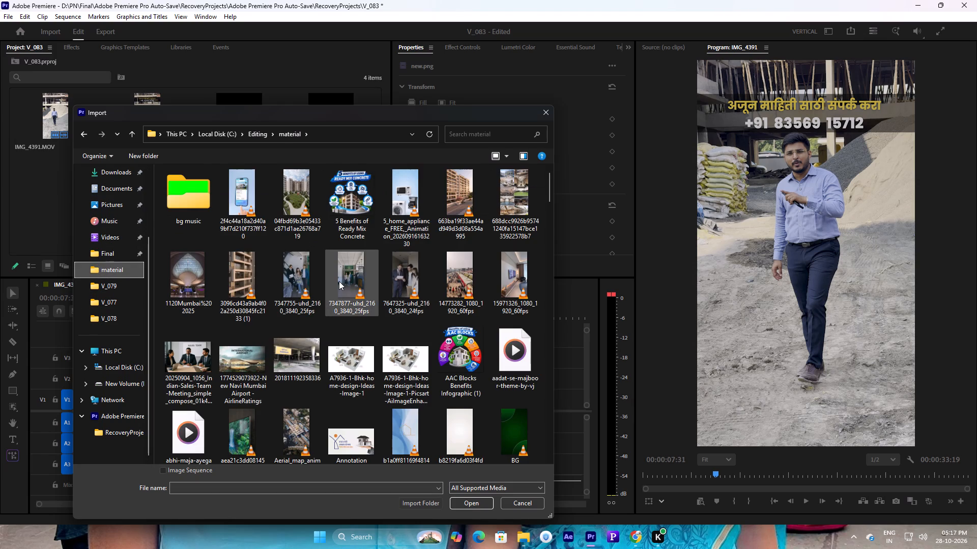
pyautogui.scroll(-3, 339, 281)
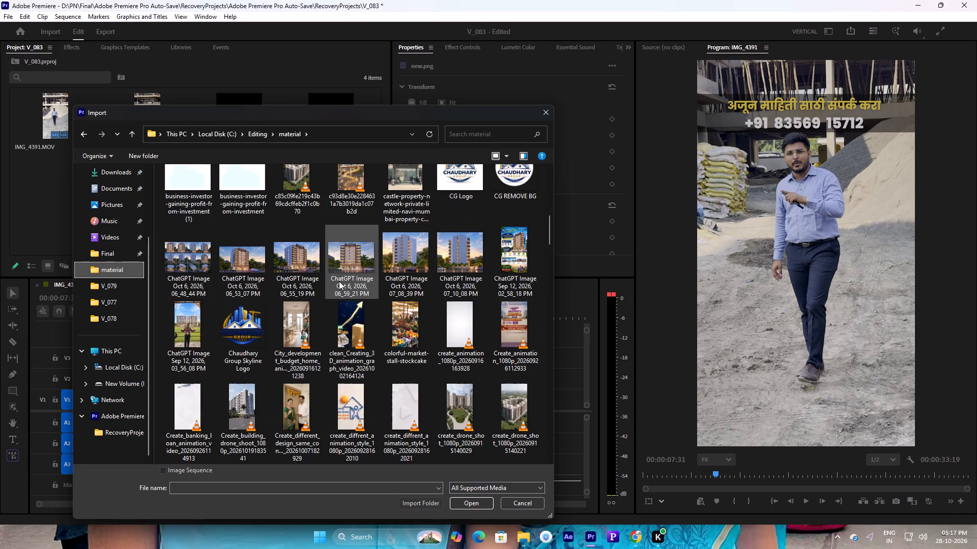
pyautogui.scroll(-3, 339, 281)
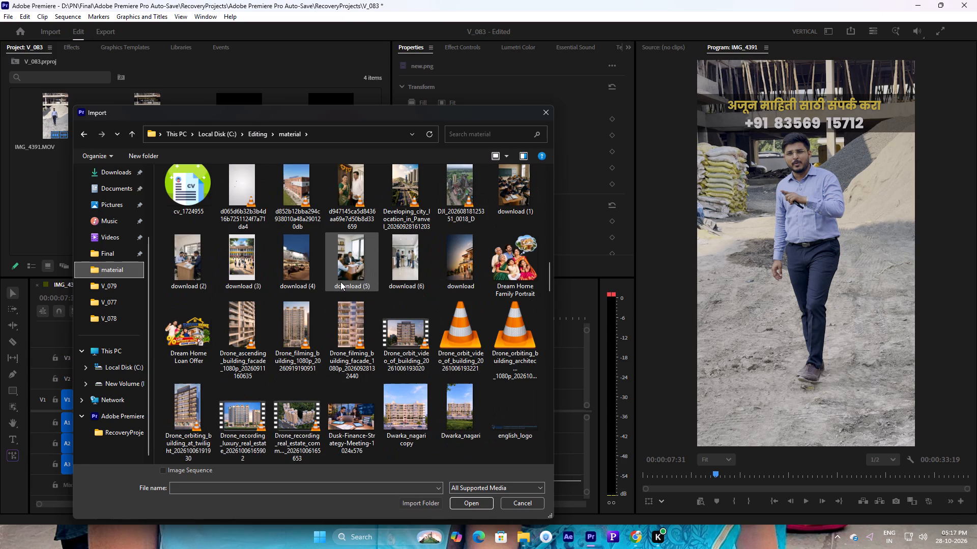
pyautogui.scroll(-1, 340, 282)
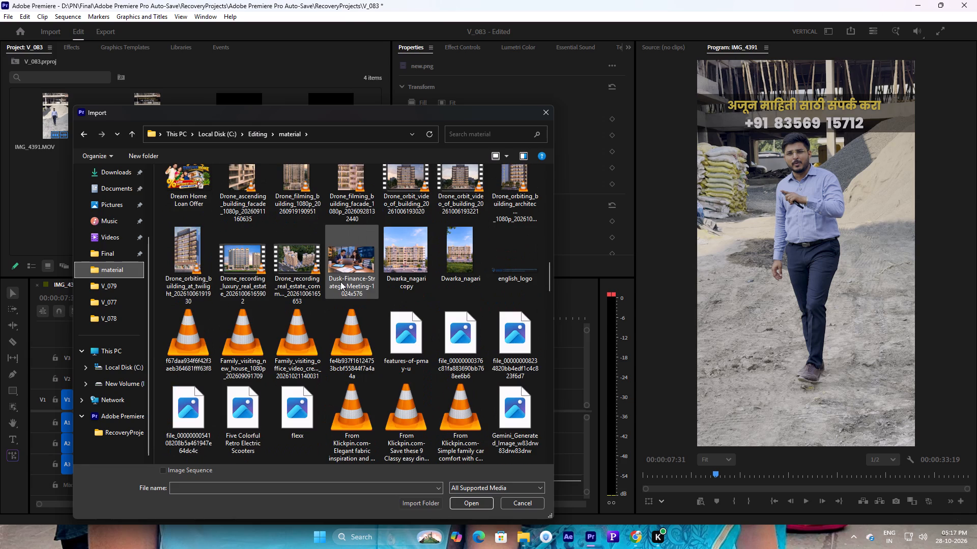
pyautogui.scroll(-2, 340, 282)
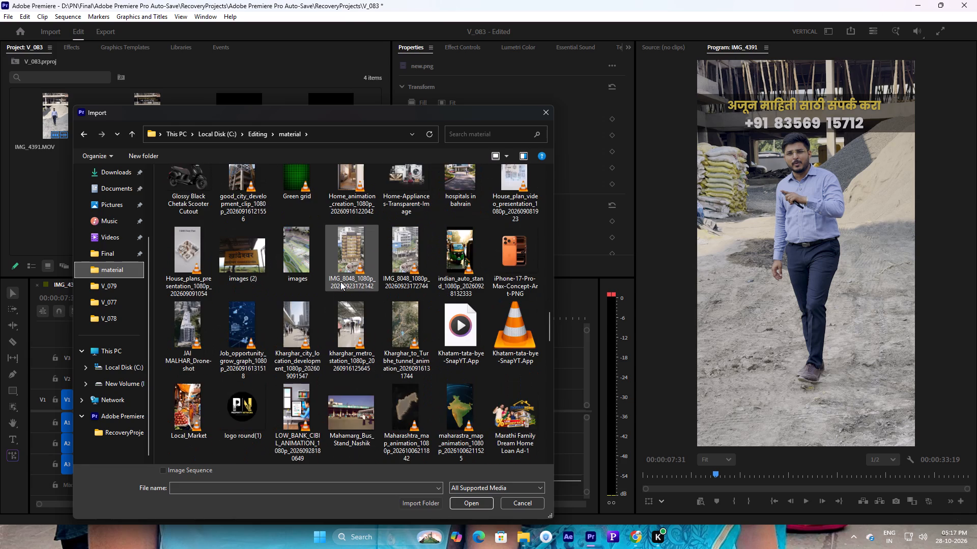
pyautogui.scroll(-3, 340, 282)
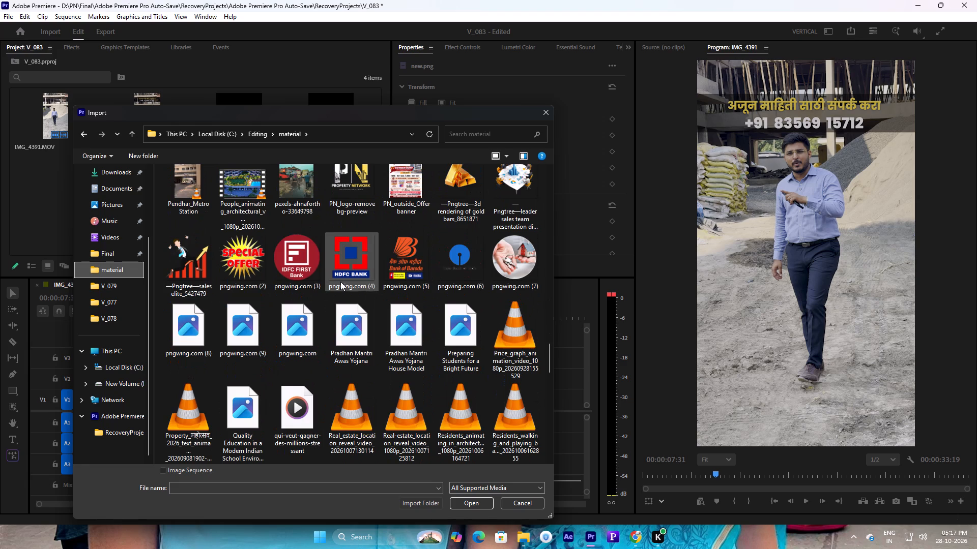
pyautogui.scroll(-3, 340, 282)
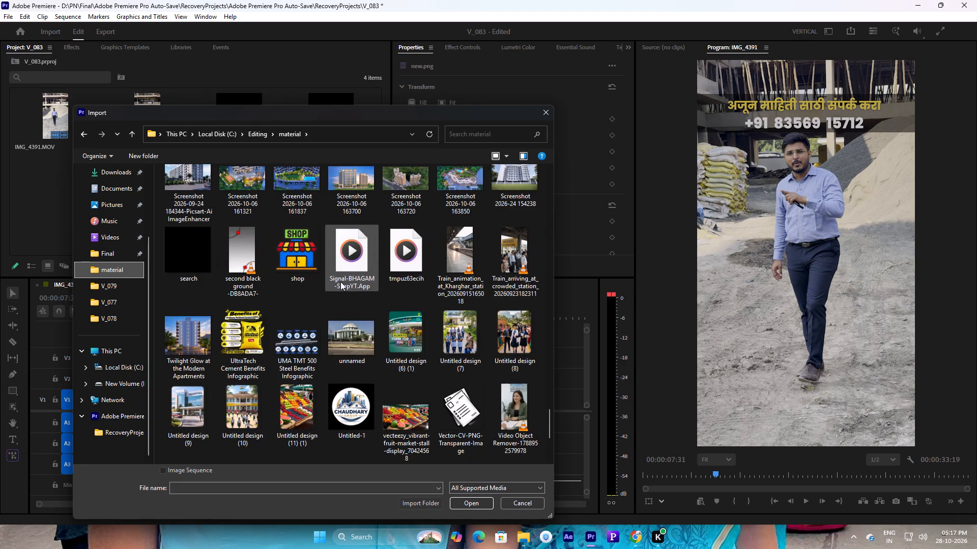
pyautogui.scroll(-1, 340, 282)
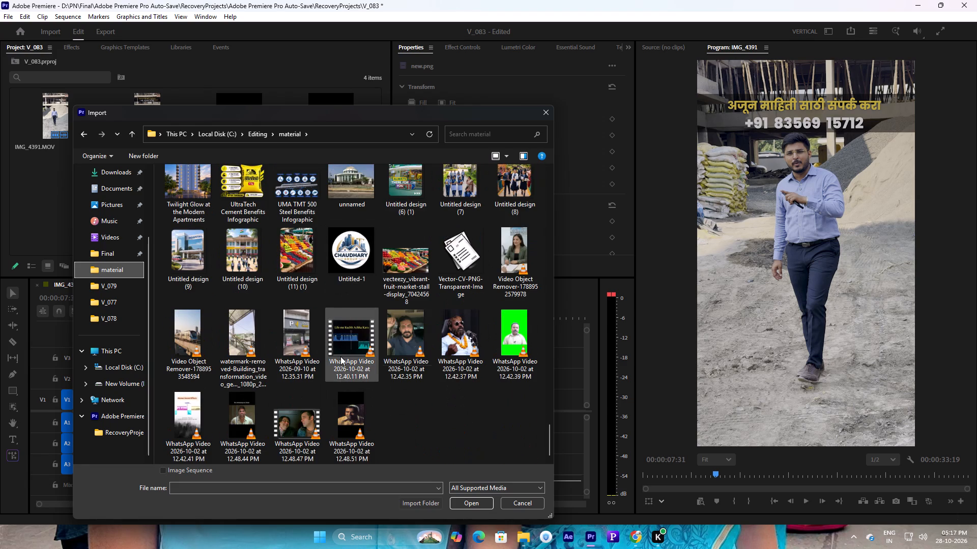
pyautogui.scroll(1, 340, 356)
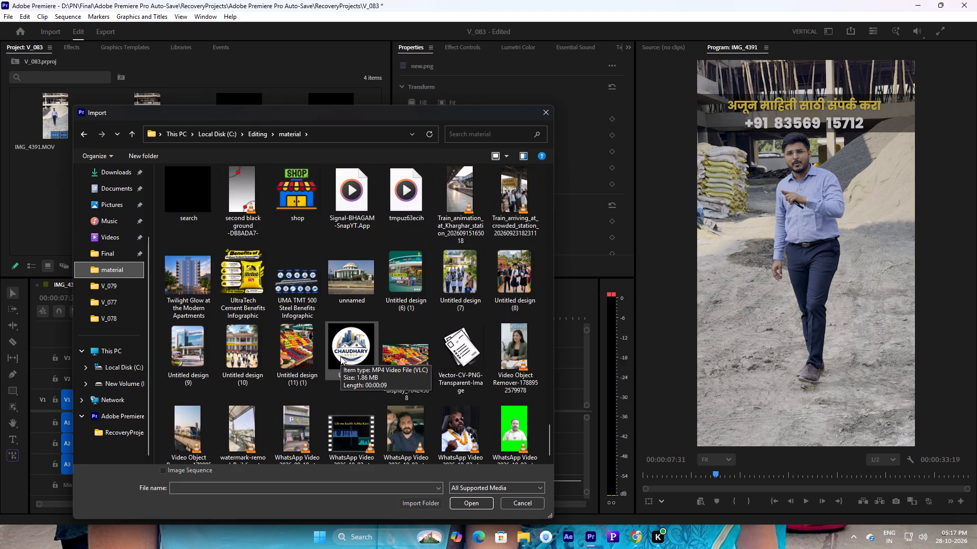
pyautogui.scroll(12, 340, 361)
pyautogui.scroll(5, 206, 320)
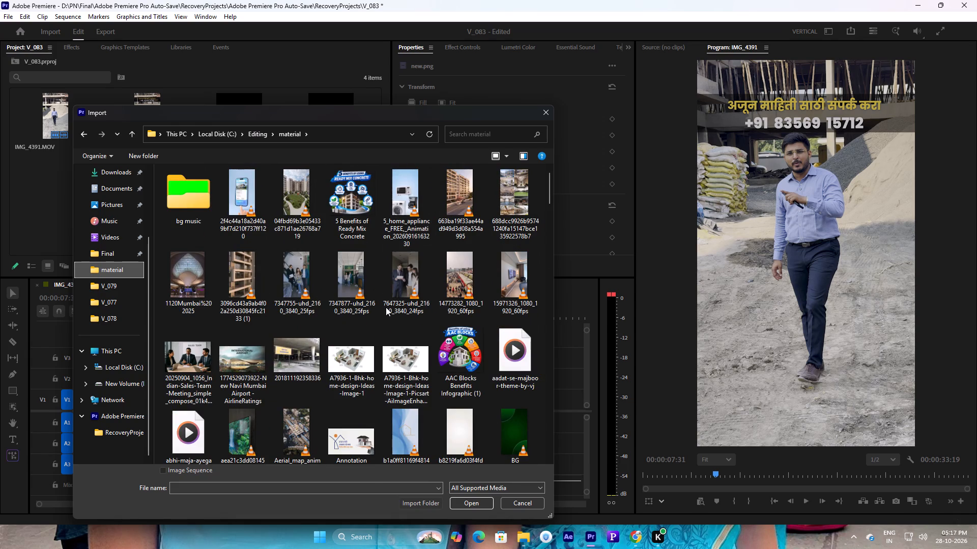
pyautogui.scroll(-2, 277, 298)
pyautogui.scroll(1, 306, 292)
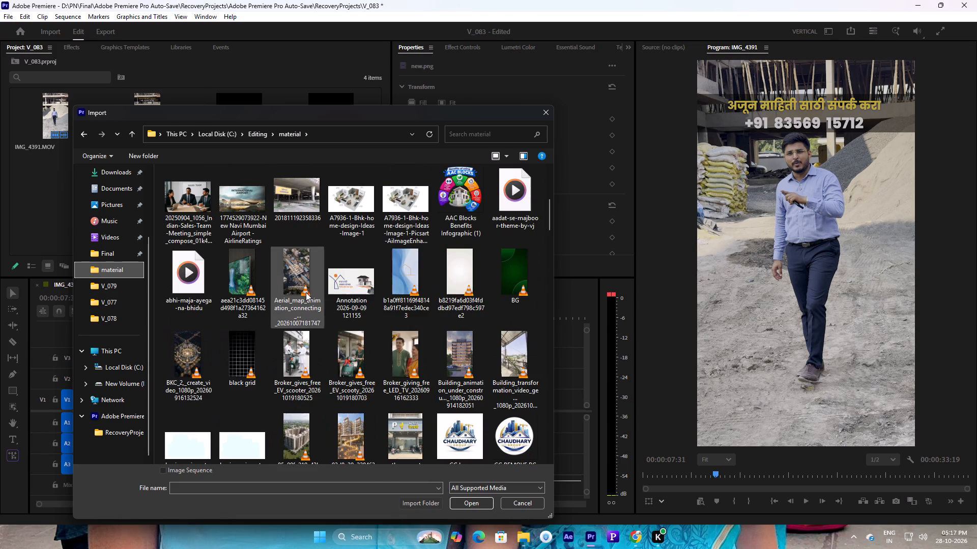
pyautogui.click(416, 260)
pyautogui.scroll(-1, 356, 358)
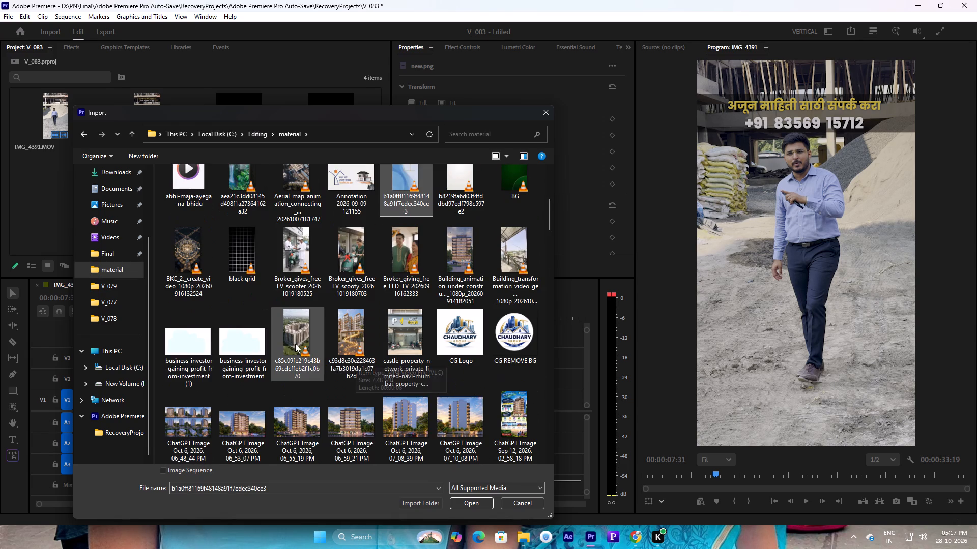
pyautogui.scroll(-3, 295, 344)
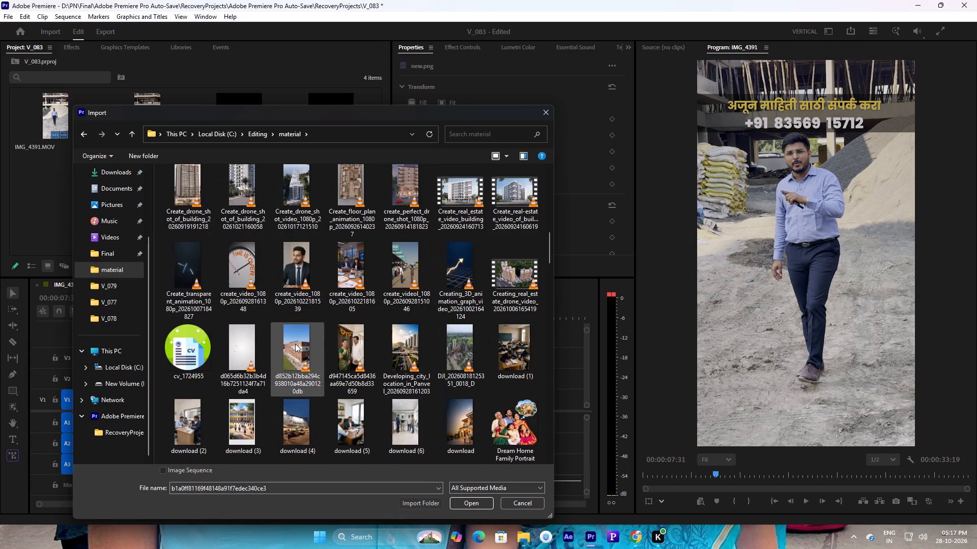
pyautogui.scroll(-4, 295, 344)
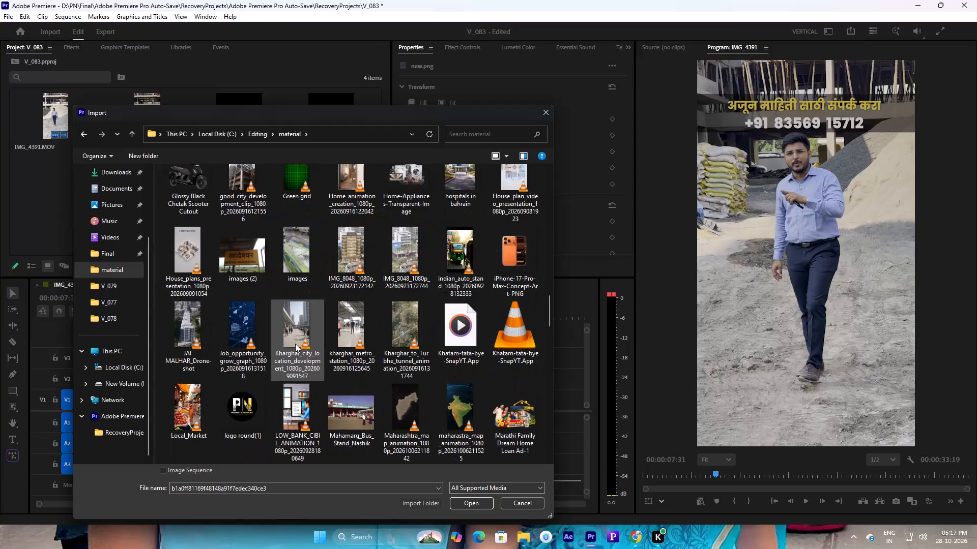
pyautogui.scroll(-4, 295, 344)
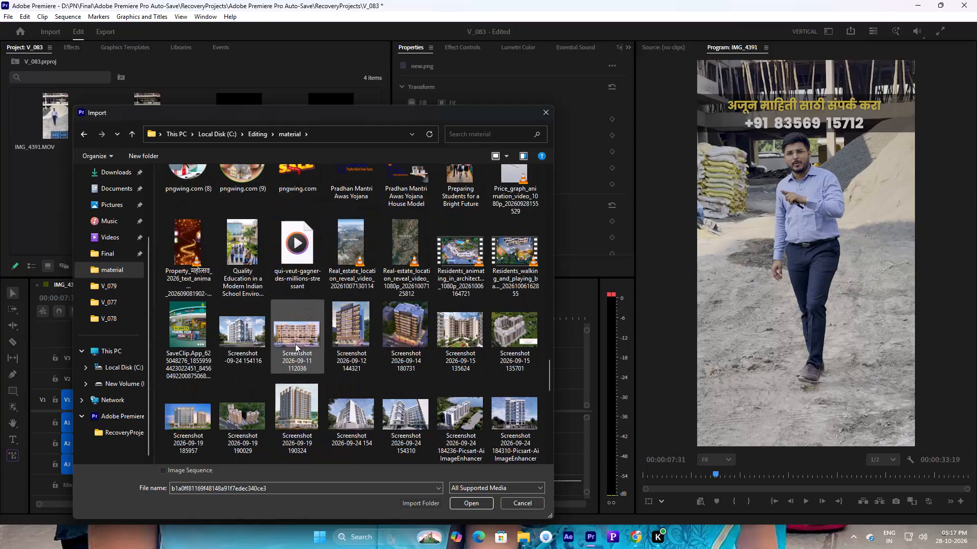
pyautogui.scroll(-3, 295, 344)
pyautogui.click(479, 502)
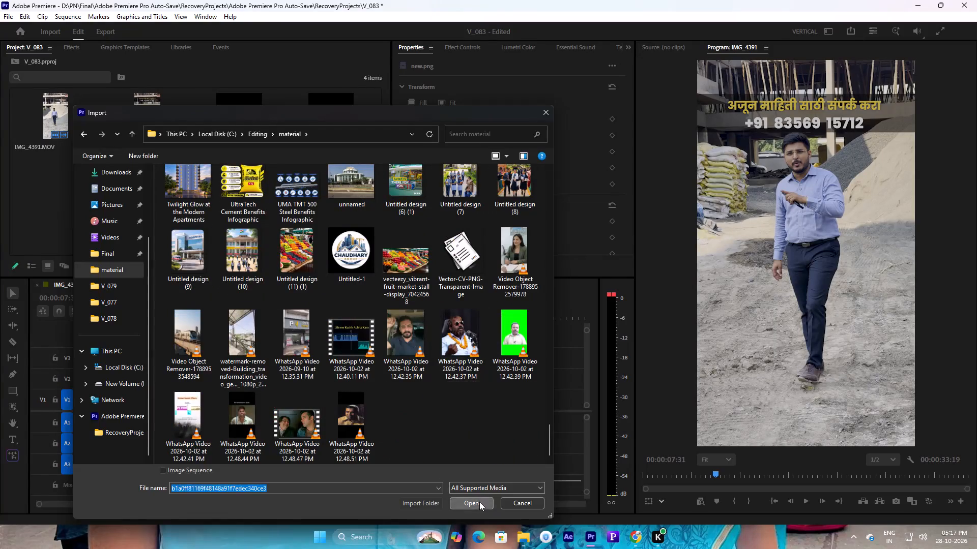
# Look through the media files in the Downloads folder for further supporting footage to import.
pyautogui.click(132, 215)
pyautogui.doubleClick(131, 212)
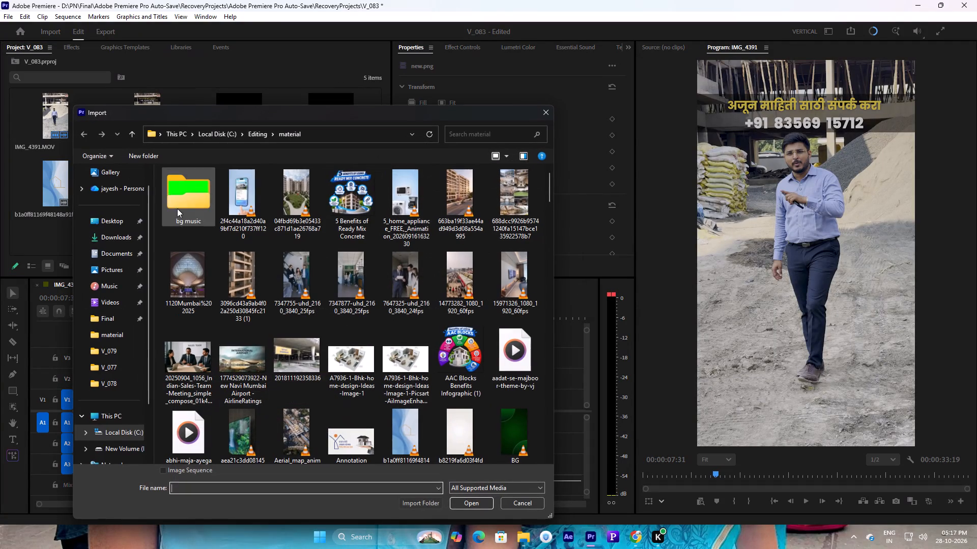
pyautogui.click(111, 232)
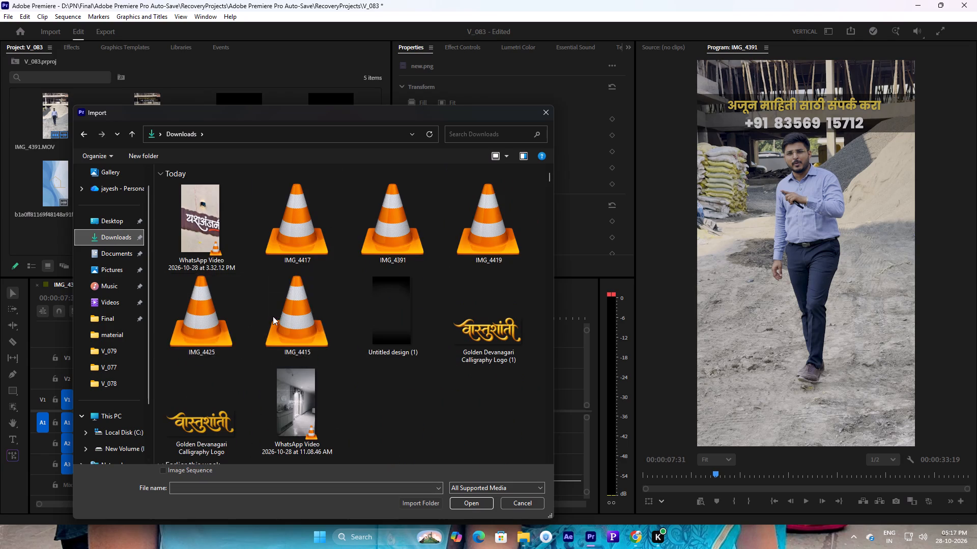
pyautogui.scroll(-3, 279, 313)
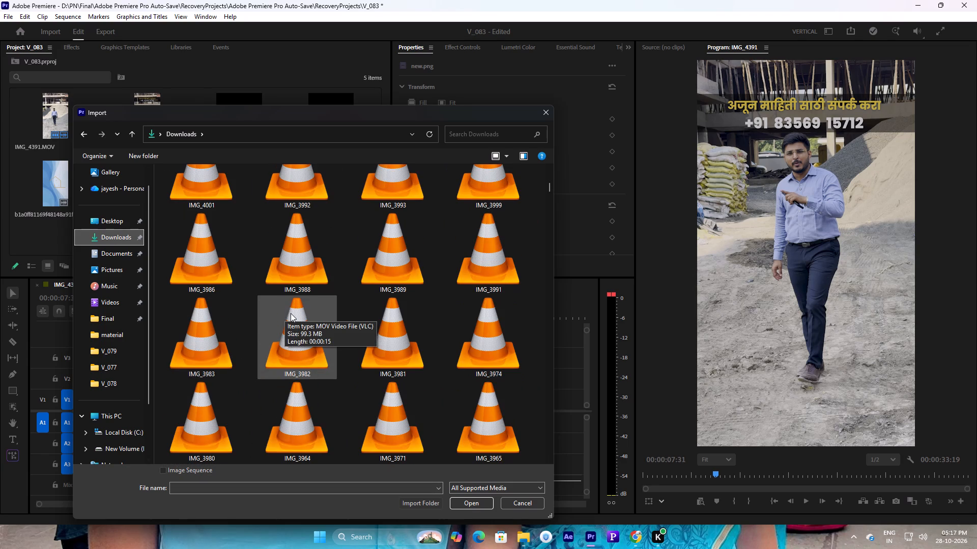
pyautogui.scroll(-7, 291, 313)
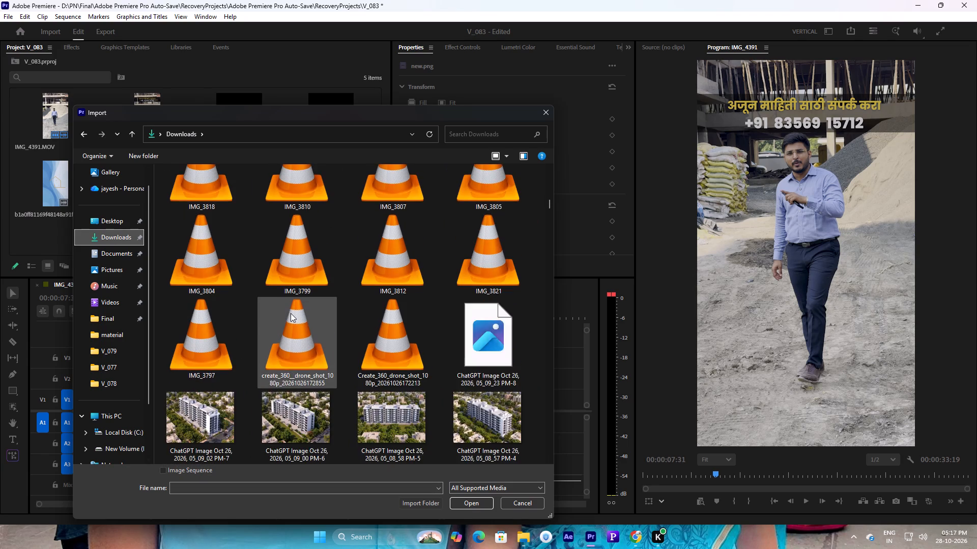
pyautogui.scroll(-2, 291, 313)
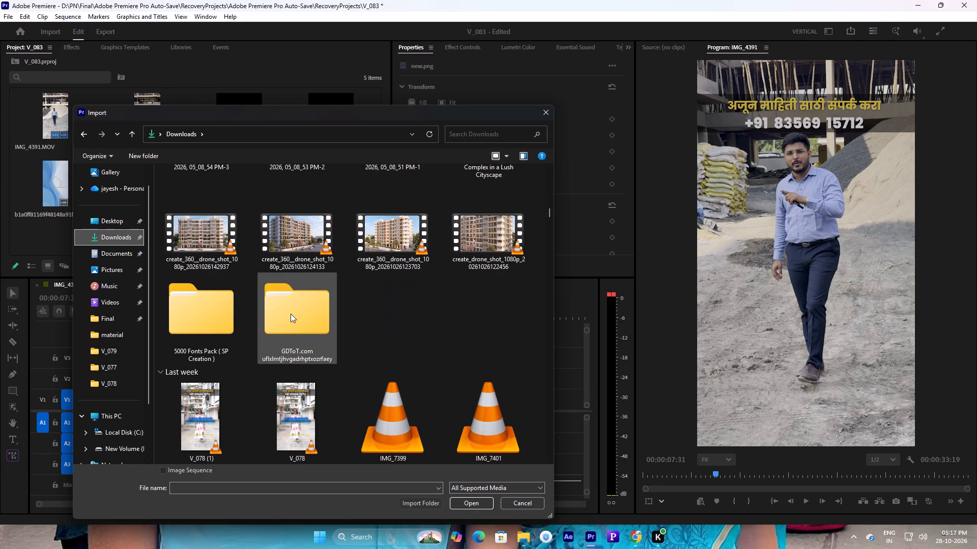
pyautogui.scroll(-4, 291, 320)
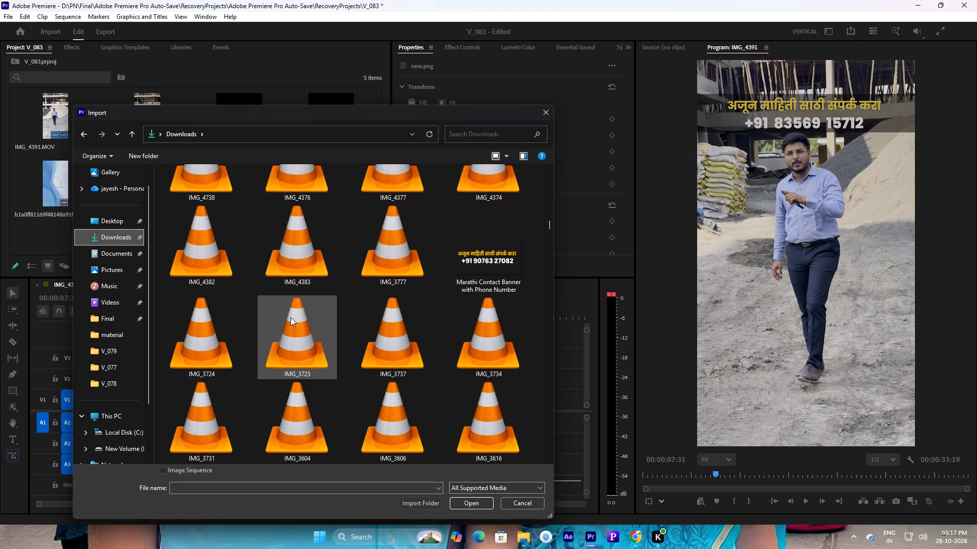
pyautogui.scroll(-6, 291, 317)
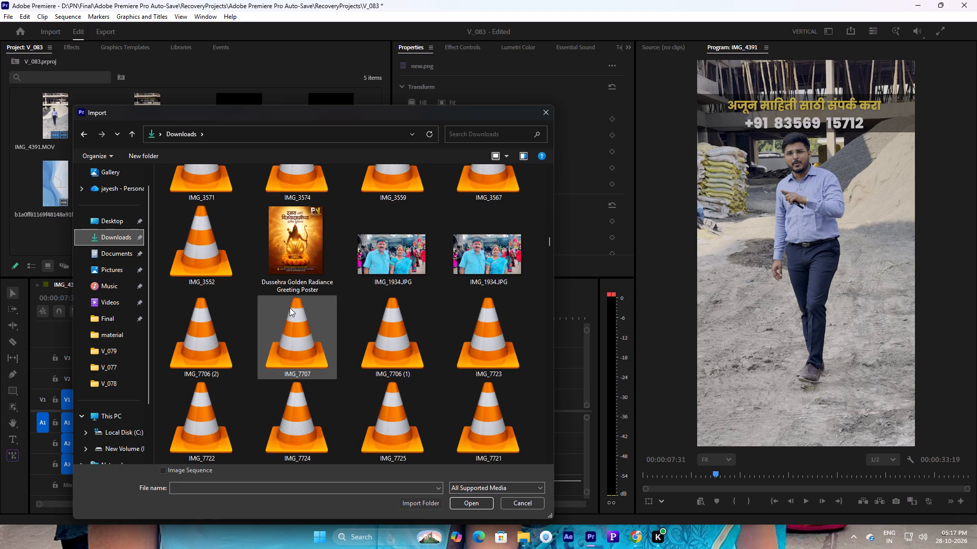
pyautogui.scroll(3, 290, 308)
pyautogui.scroll(-7, 290, 308)
pyautogui.scroll(1, 290, 301)
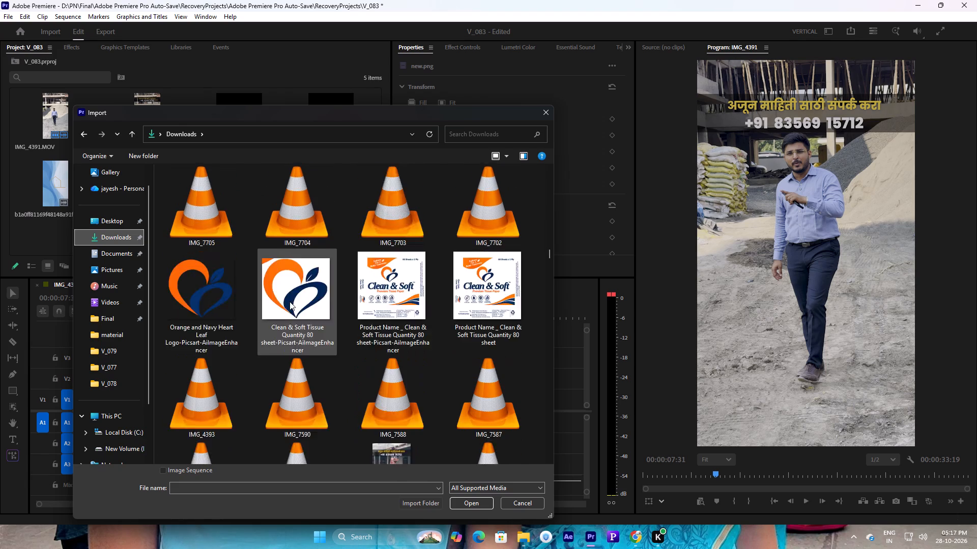
pyautogui.scroll(1, 290, 301)
pyautogui.scroll(-5, 290, 301)
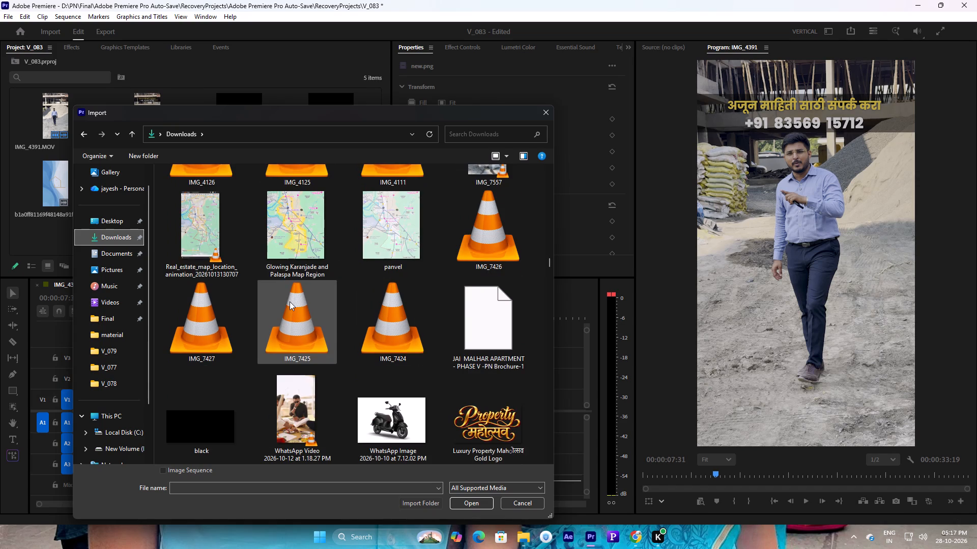
pyautogui.scroll(-2, 290, 301)
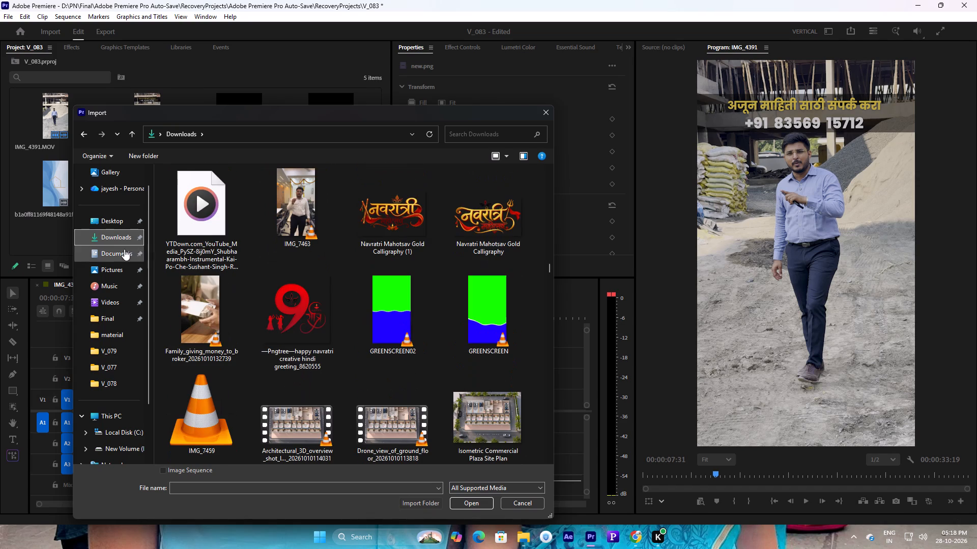
pyautogui.click(132, 341)
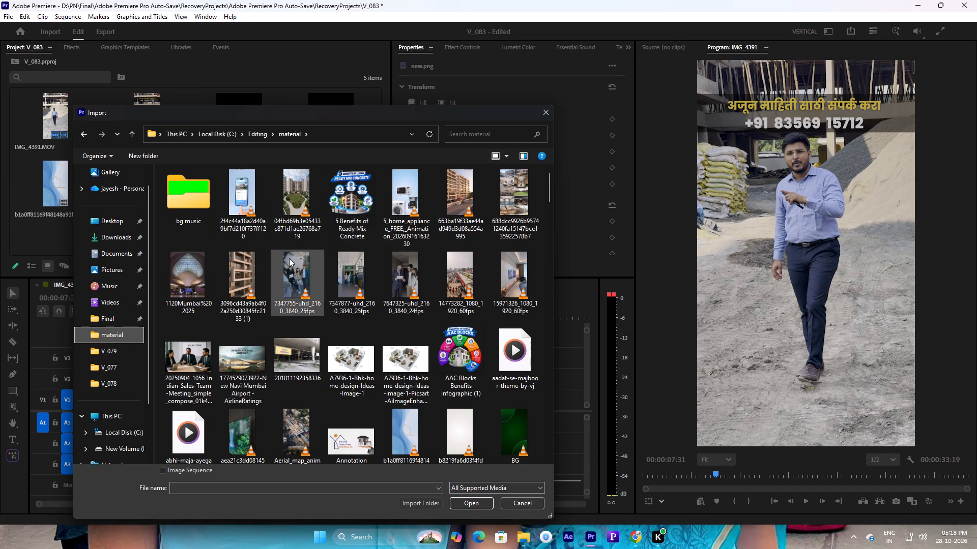
pyautogui.scroll(3, 291, 277)
pyautogui.scroll(-1, 291, 277)
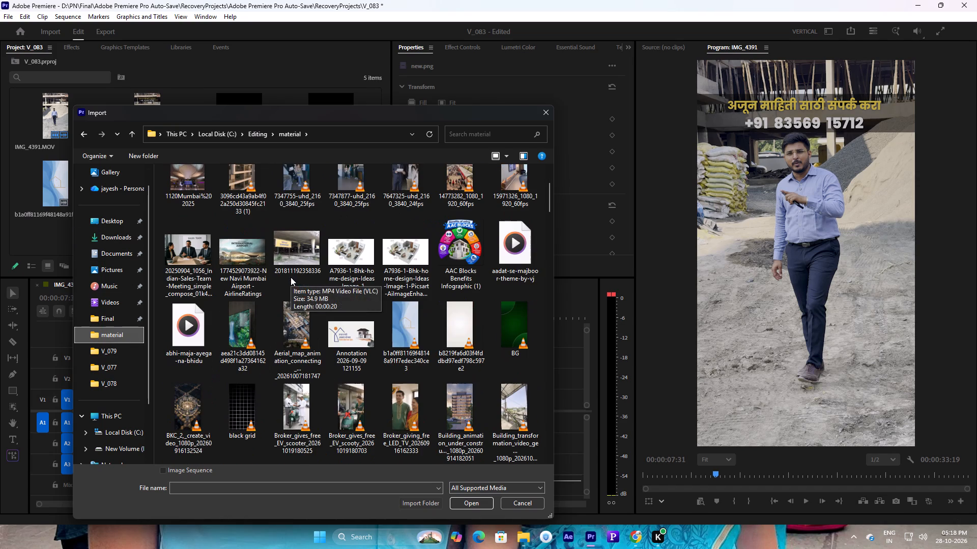
pyautogui.scroll(1, 237, 242)
pyautogui.scroll(-2, 237, 242)
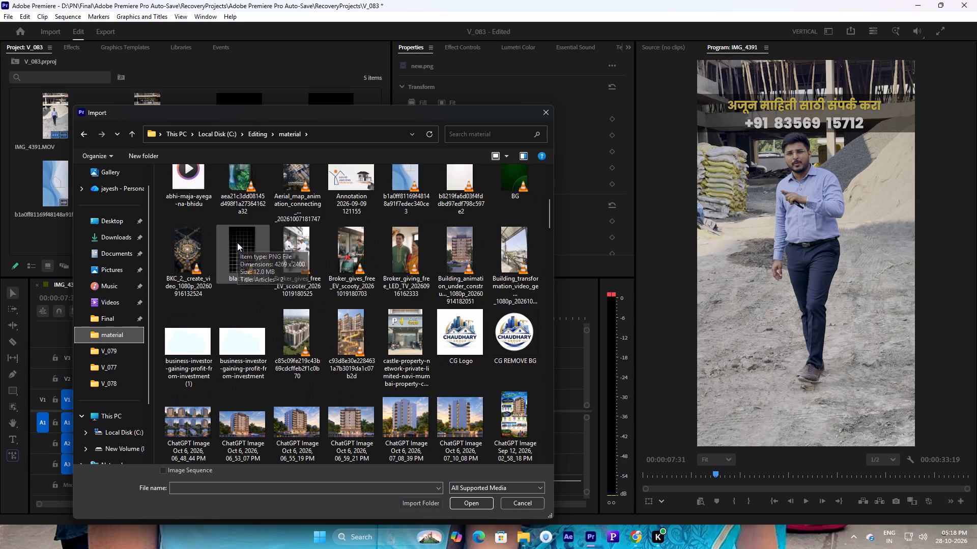
pyautogui.scroll(-1, 270, 263)
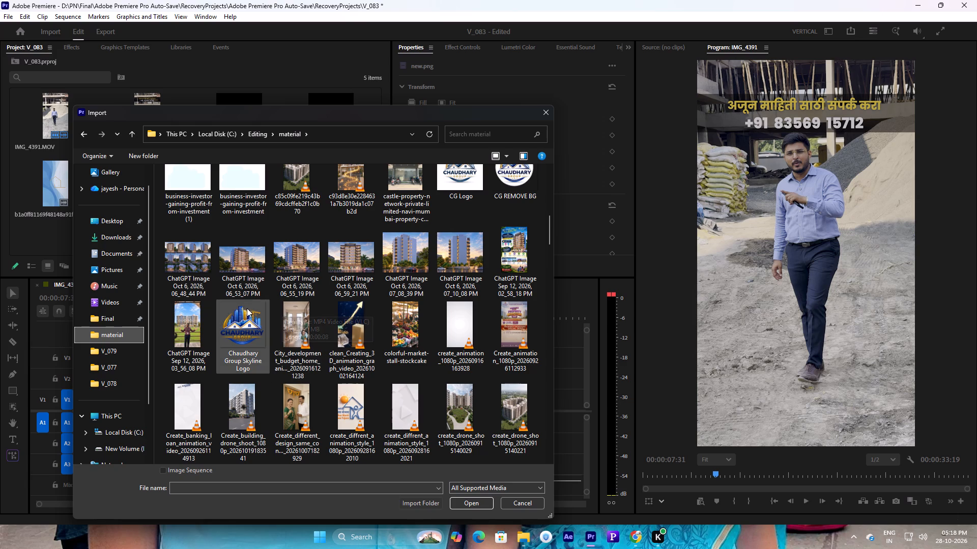
pyautogui.scroll(-1, 273, 280)
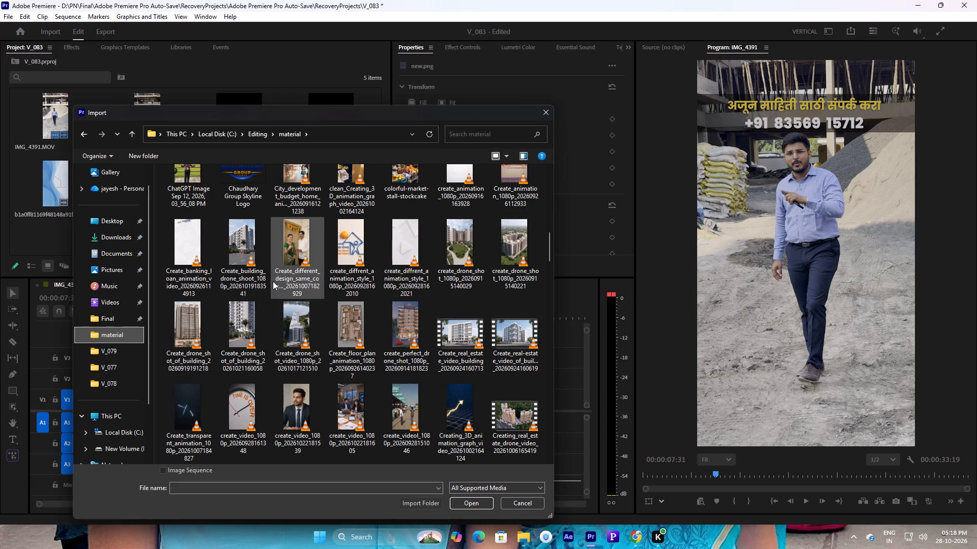
pyautogui.scroll(-1, 270, 287)
pyautogui.scroll(1, 271, 282)
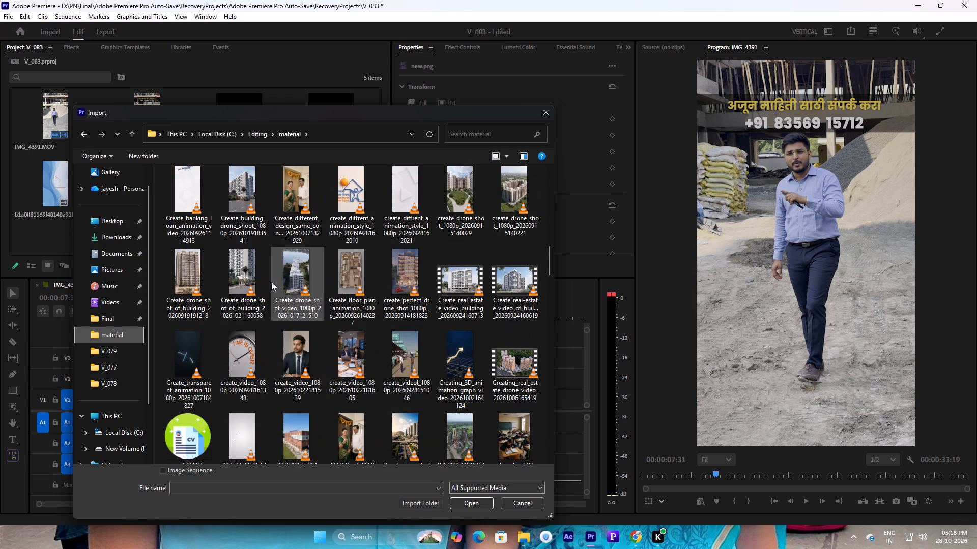
pyautogui.click(296, 284)
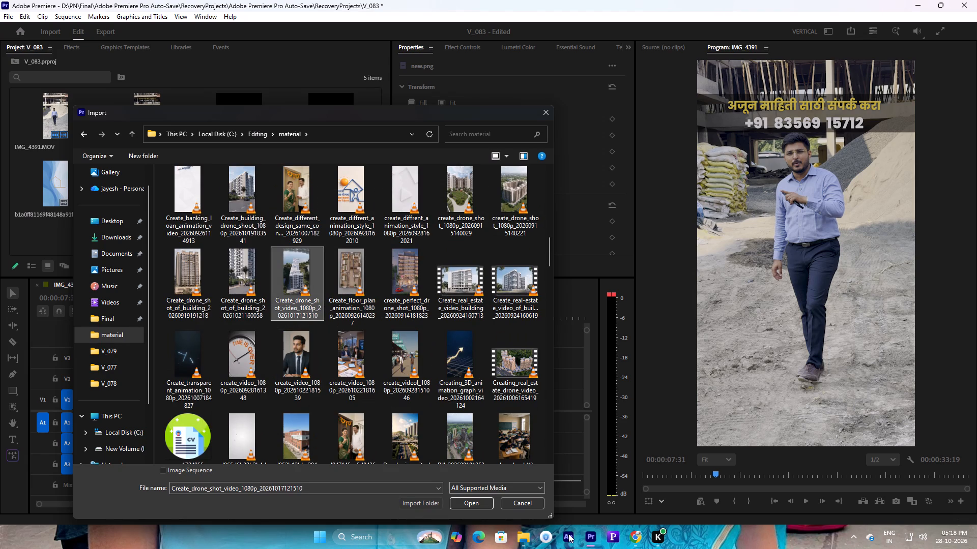
pyautogui.click(474, 506)
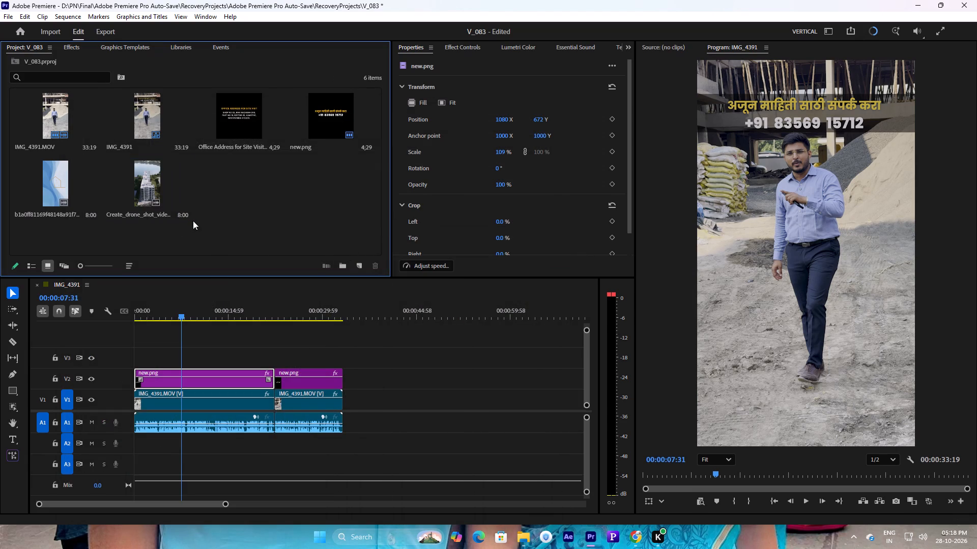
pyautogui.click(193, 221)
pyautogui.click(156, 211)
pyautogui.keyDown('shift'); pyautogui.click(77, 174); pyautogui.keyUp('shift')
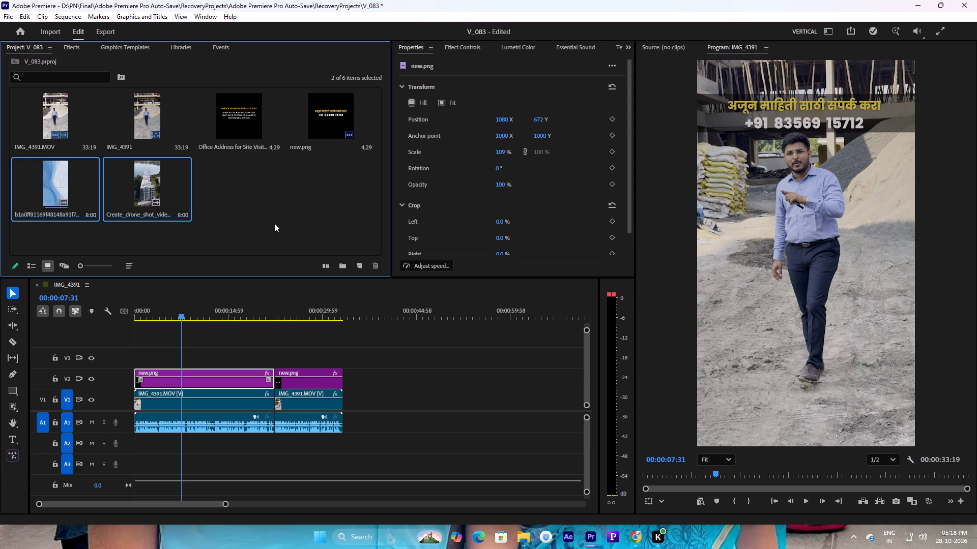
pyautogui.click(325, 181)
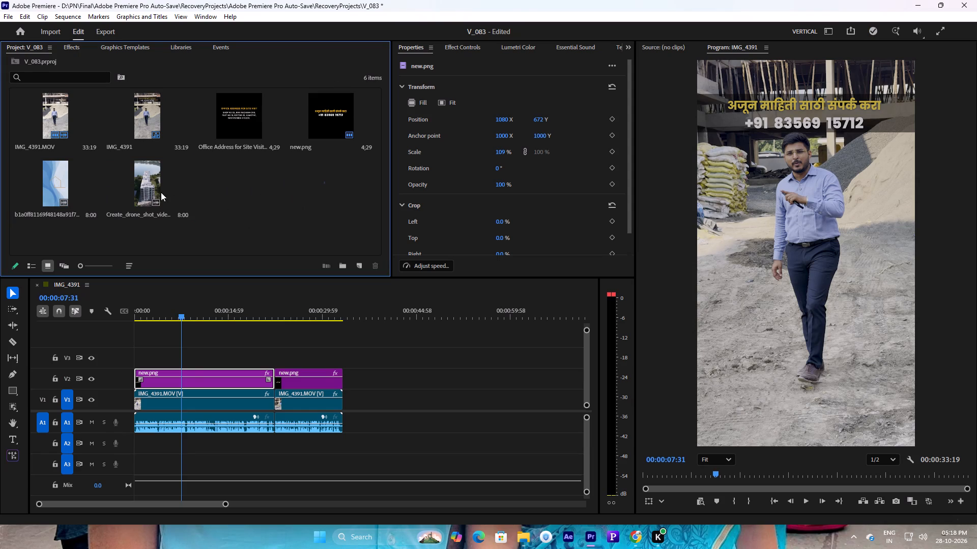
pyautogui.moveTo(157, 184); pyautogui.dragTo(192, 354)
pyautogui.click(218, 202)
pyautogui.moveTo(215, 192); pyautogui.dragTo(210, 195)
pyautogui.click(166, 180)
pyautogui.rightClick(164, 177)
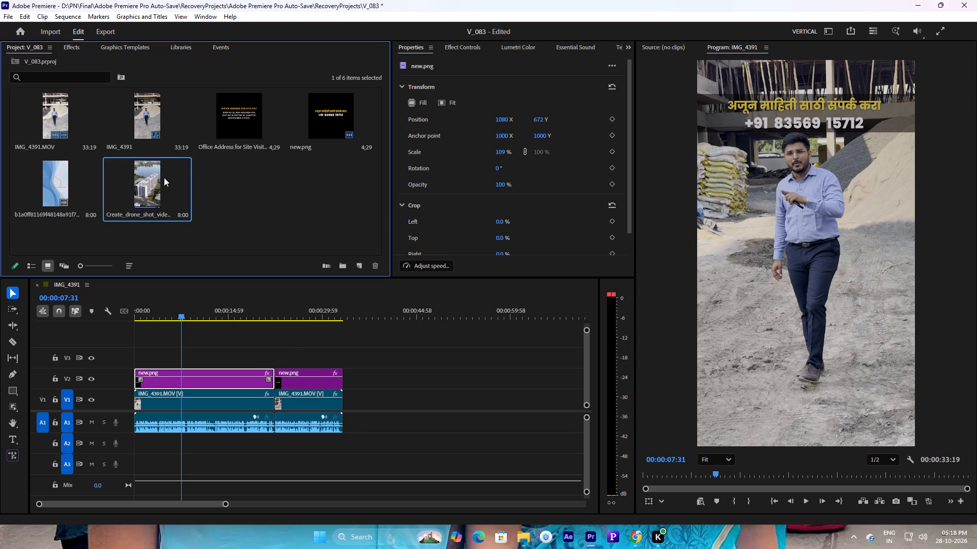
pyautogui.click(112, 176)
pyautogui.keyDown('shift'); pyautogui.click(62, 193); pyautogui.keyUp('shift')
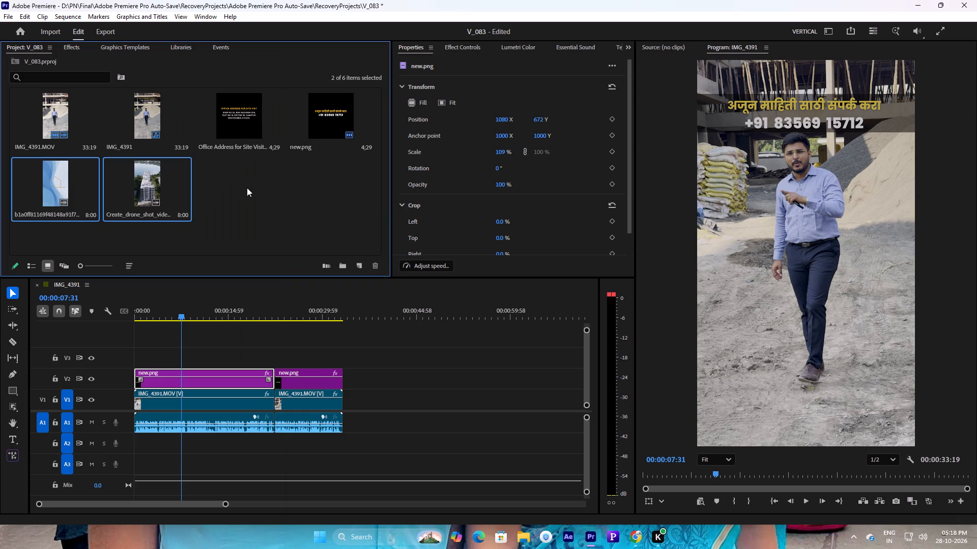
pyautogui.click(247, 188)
# Play the sequence from about 00:00:09 up to 00:00:27:16 to review the middle section.
pyautogui.moveTo(182, 317); pyautogui.dragTo(187, 317)
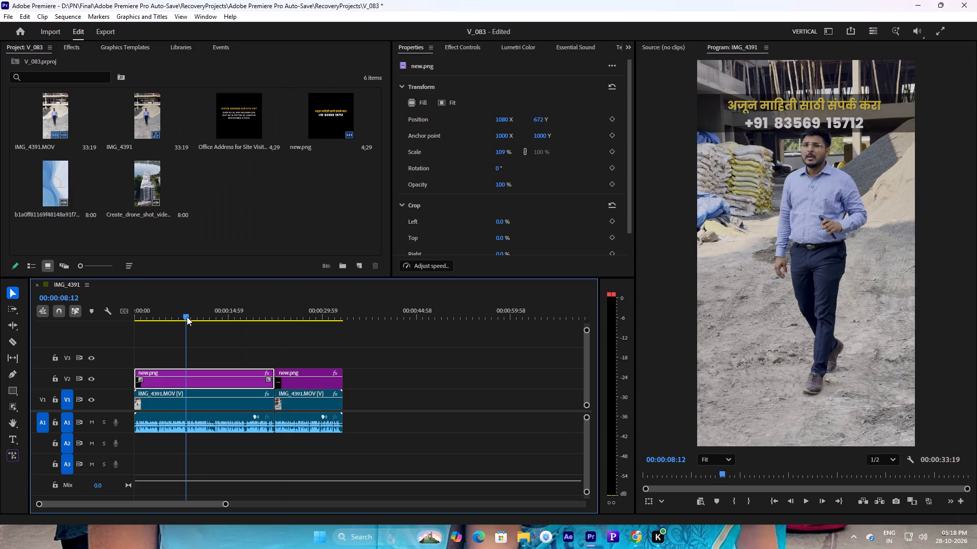
pyautogui.moveTo(187, 317); pyautogui.dragTo(193, 315)
pyautogui.press('space')
pyautogui.press('space')
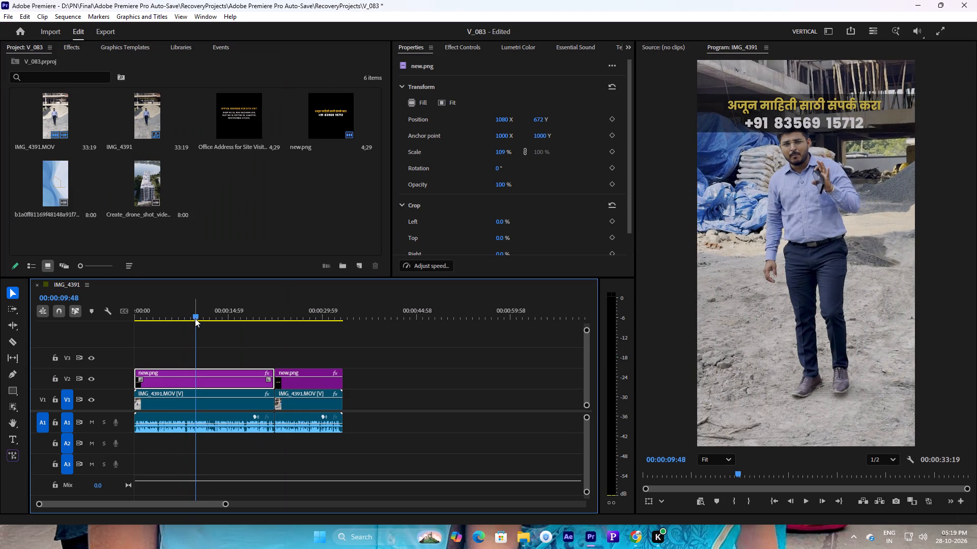
pyautogui.press('space')
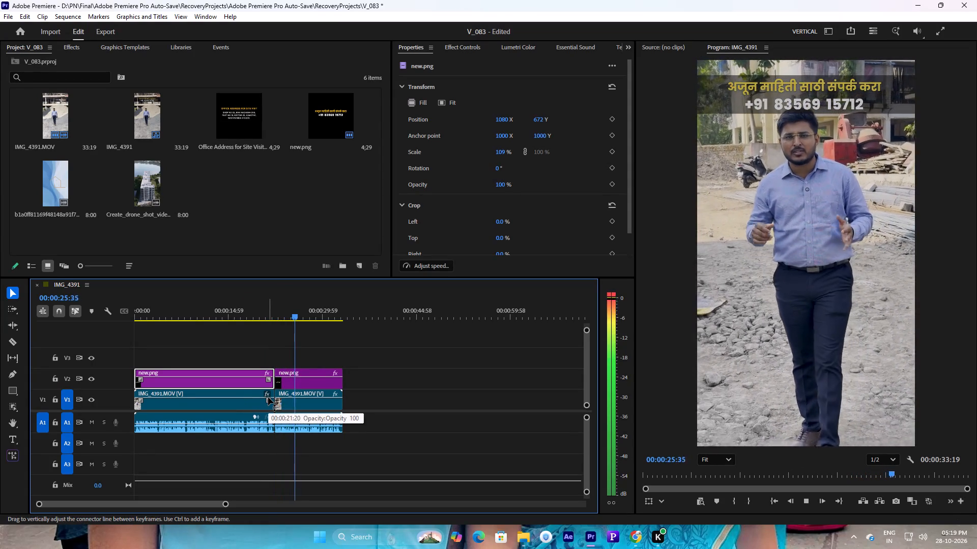
pyautogui.press('space')
# Import the station-sign clip Google Flow - 06 Aug, 17-19 from the Editing > Overlay folder into the project.
pyautogui.doubleClick(262, 227)
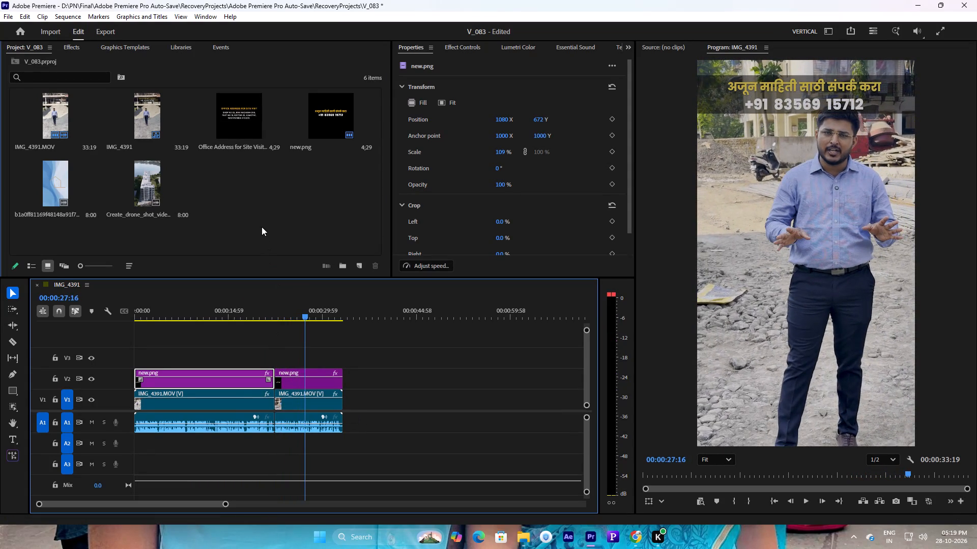
pyautogui.click(117, 327)
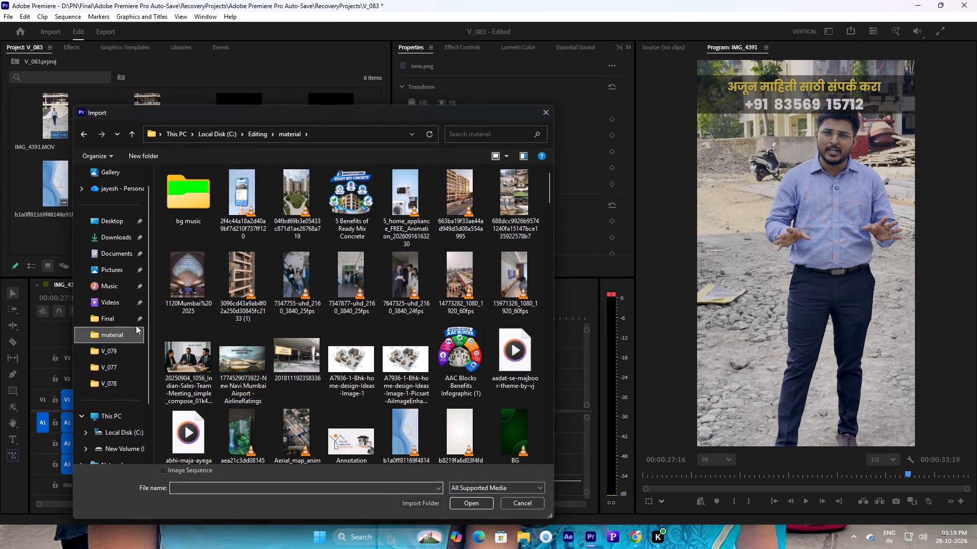
pyautogui.click(268, 128)
pyautogui.doubleClick(192, 259)
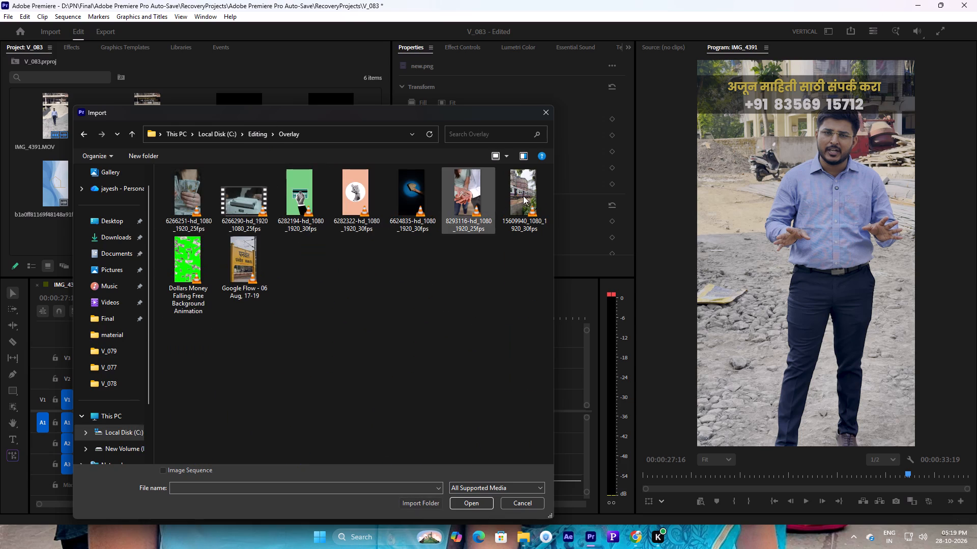
pyautogui.click(239, 266)
pyautogui.click(476, 501)
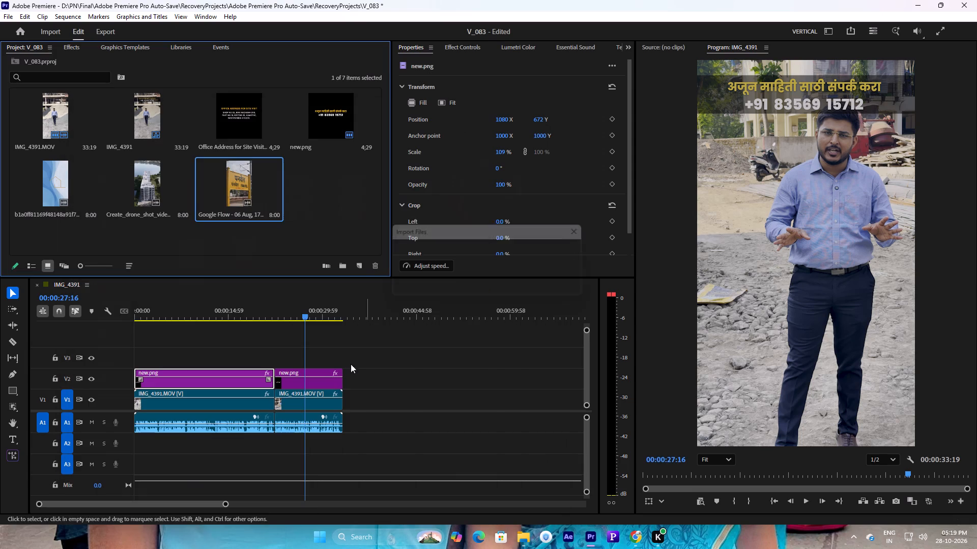
# Import the bank logos pngwing.com (3) to (6) and the six images Untitled design (6) (1), (7) to (10) and (11) (1) from the material folder.
pyautogui.doubleClick(307, 204)
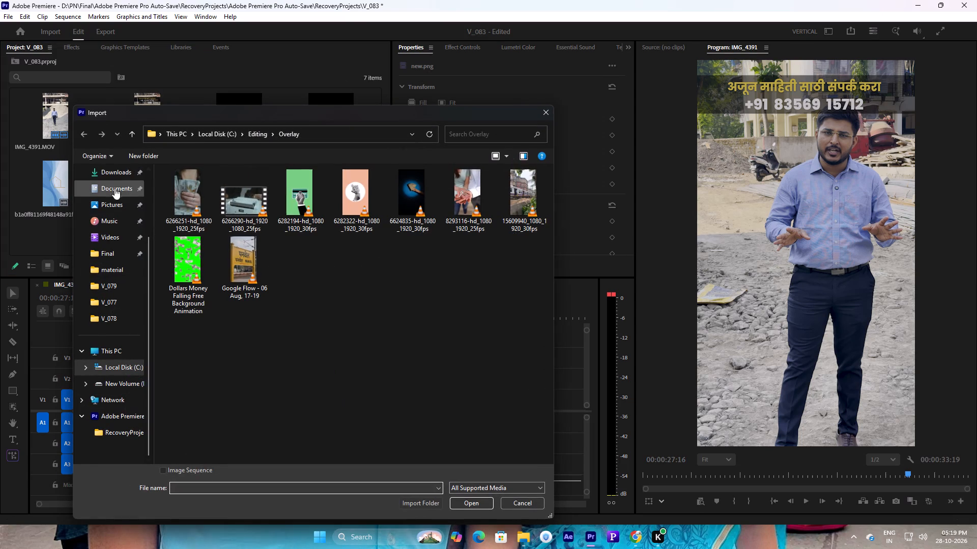
pyautogui.click(123, 274)
pyautogui.scroll(-1, 418, 338)
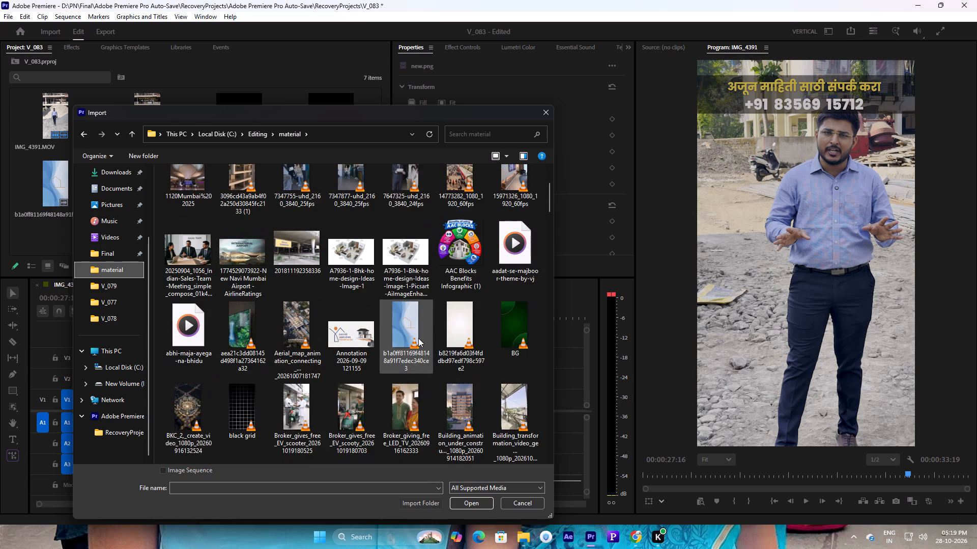
pyautogui.scroll(-3, 418, 338)
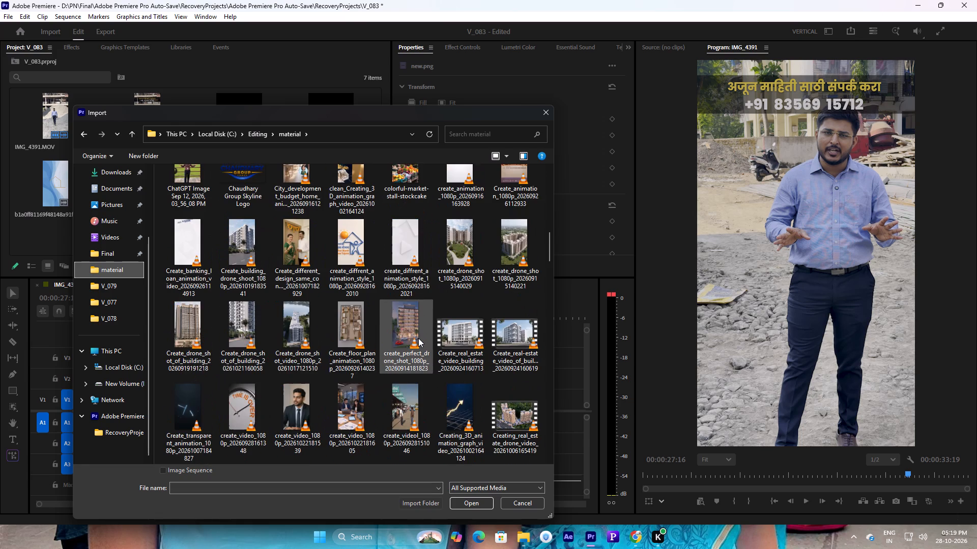
pyautogui.scroll(-3, 418, 338)
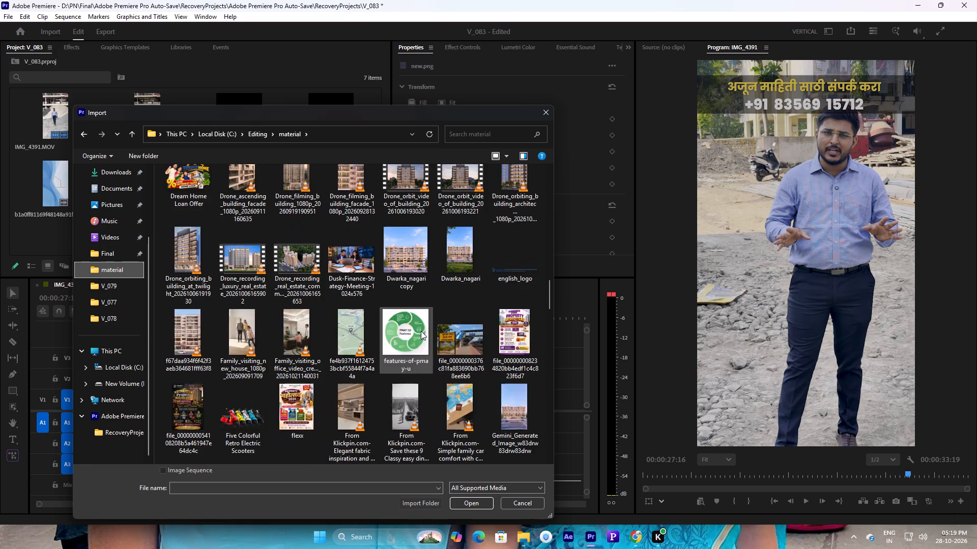
pyautogui.scroll(-5, 421, 331)
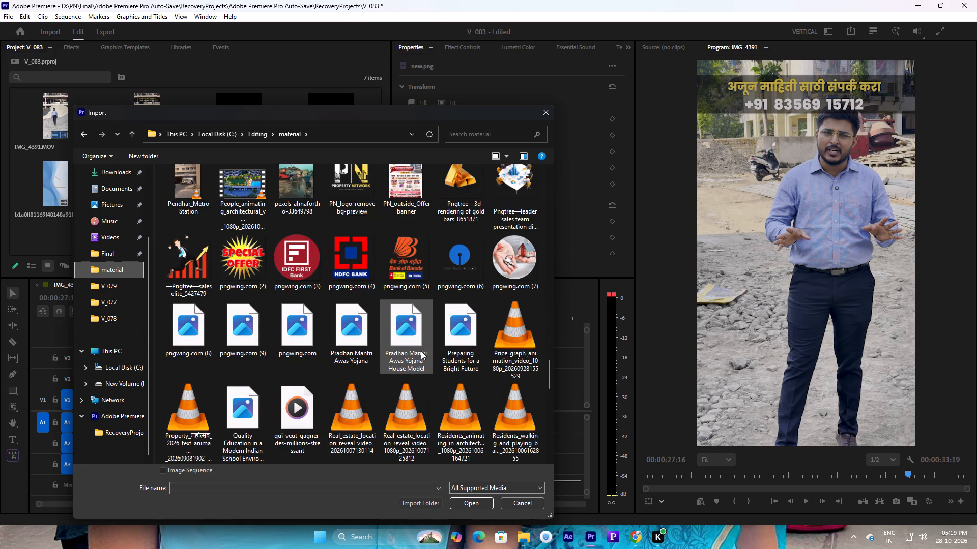
pyautogui.click(361, 345)
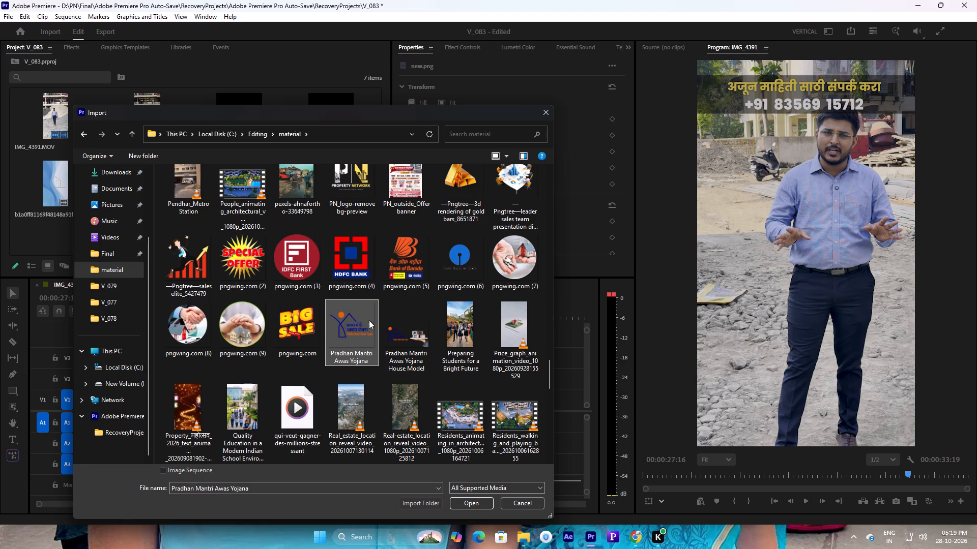
pyautogui.click(362, 271)
pyautogui.click(305, 277)
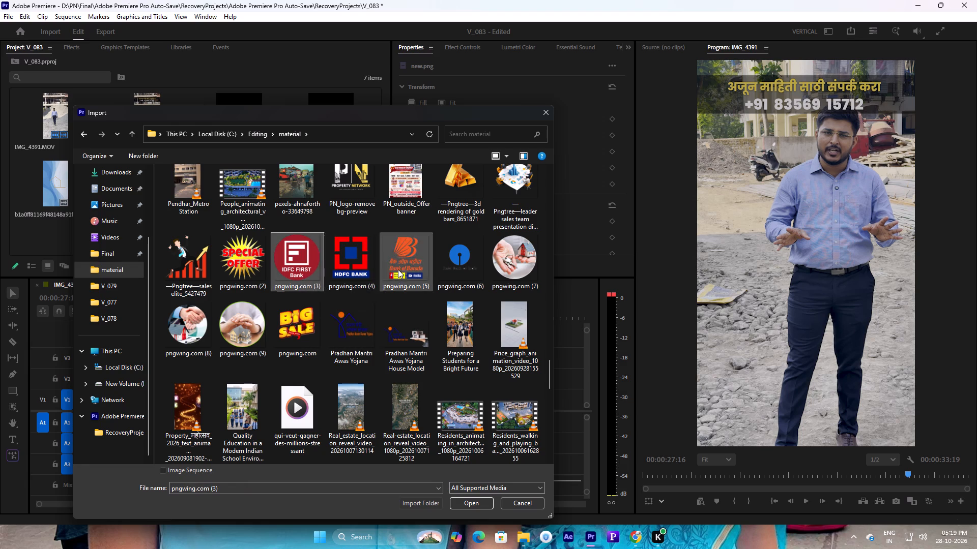
pyautogui.keyDown('shift'); pyautogui.click(349, 261); pyautogui.keyUp('shift')
pyautogui.keyDown('shift'); pyautogui.click(409, 262); pyautogui.keyUp('shift')
pyautogui.keyDown('shift'); pyautogui.click(457, 260); pyautogui.keyUp('shift')
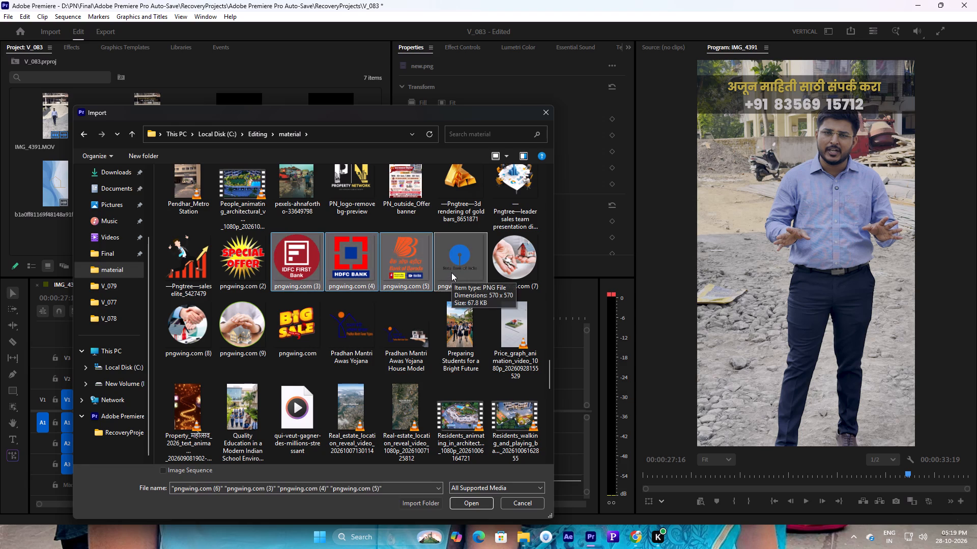
pyautogui.keyDown('shift'); pyautogui.click(459, 274); pyautogui.keyUp('shift')
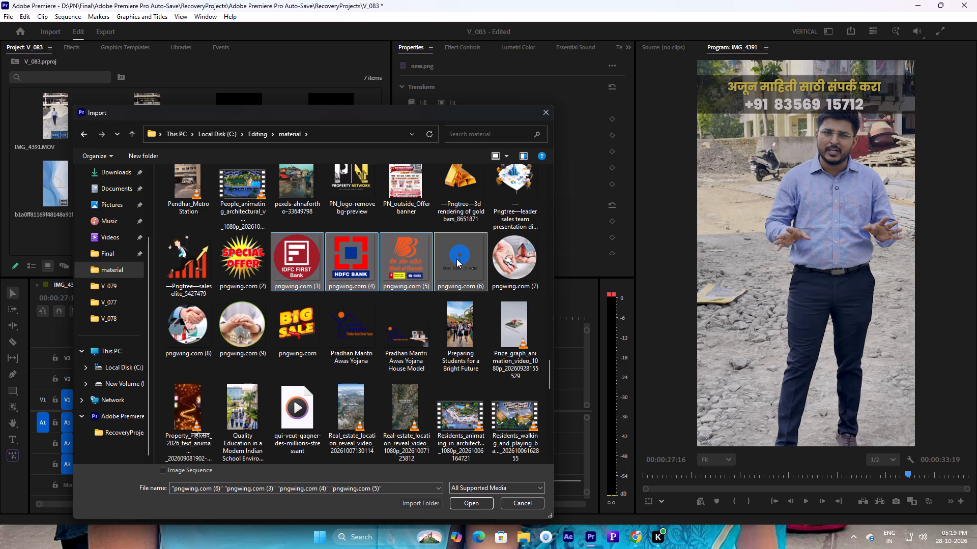
pyautogui.keyDown('ctrl'); pyautogui.click(466, 274); pyautogui.keyUp('ctrl')
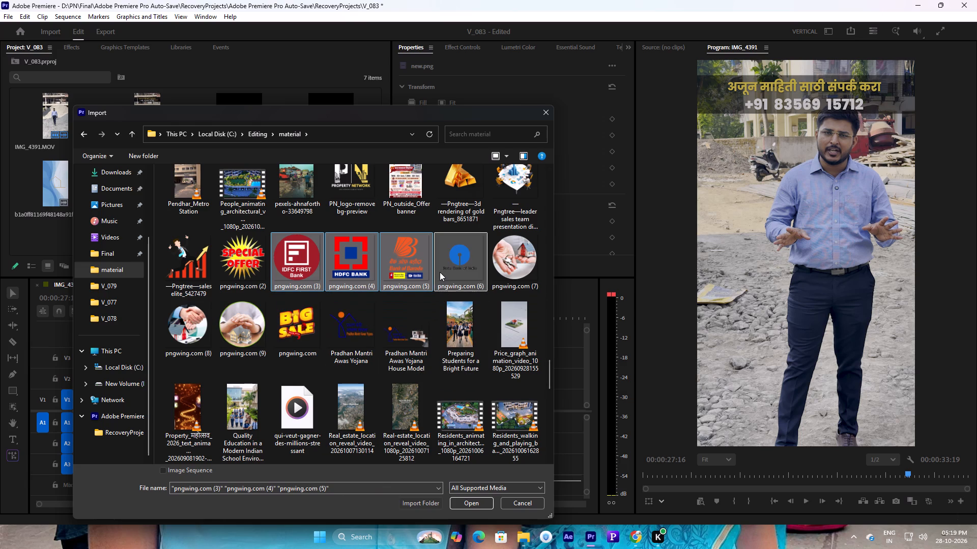
pyautogui.scroll(-1, 384, 369)
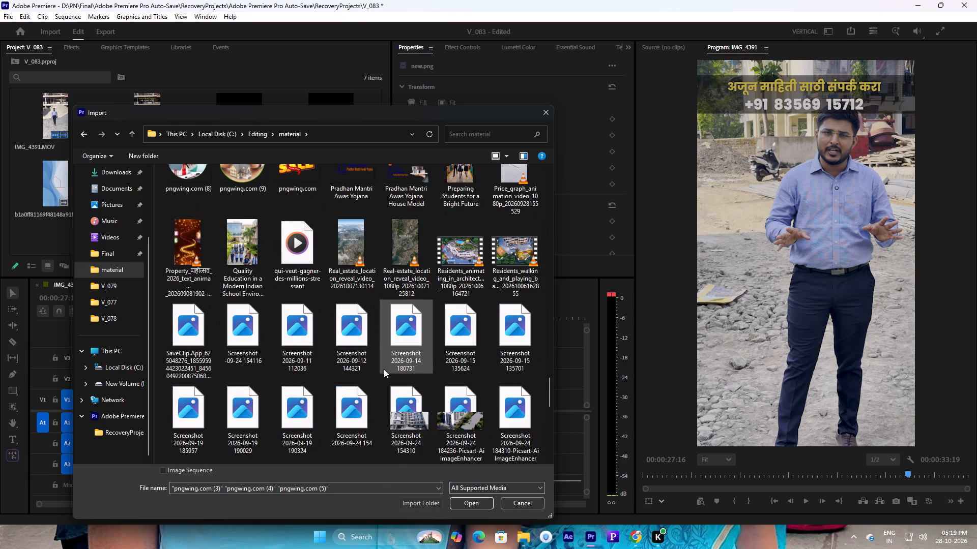
pyautogui.scroll(1, 384, 383)
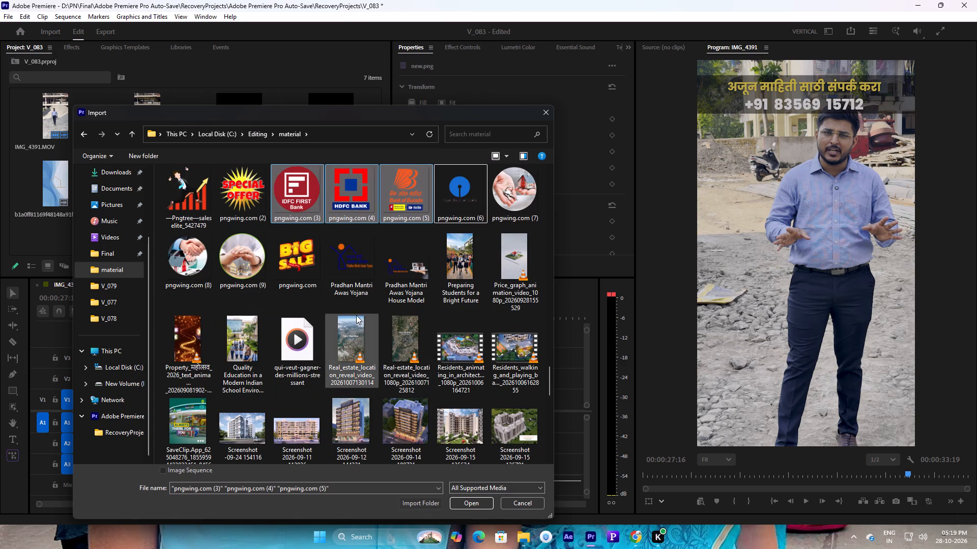
pyautogui.keyDown('shift'); pyautogui.click(453, 208); pyautogui.keyUp('shift')
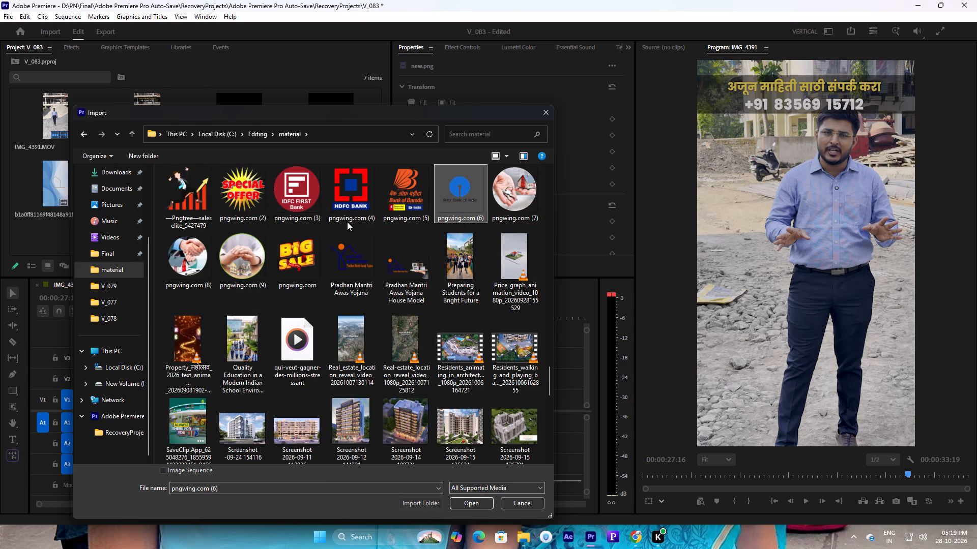
pyautogui.keyDown('shift'); pyautogui.click(296, 189); pyautogui.keyUp('shift')
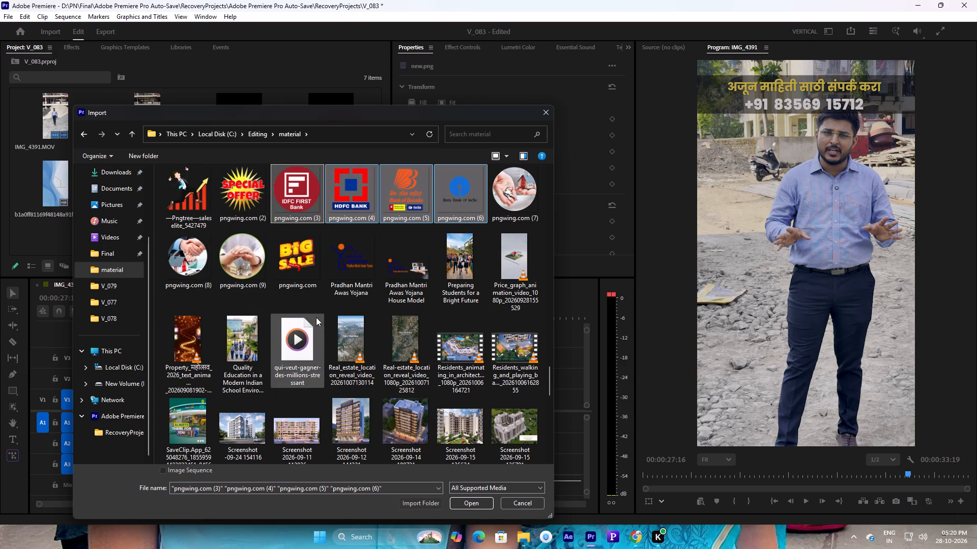
pyautogui.scroll(-2, 316, 317)
pyautogui.scroll(-1, 334, 359)
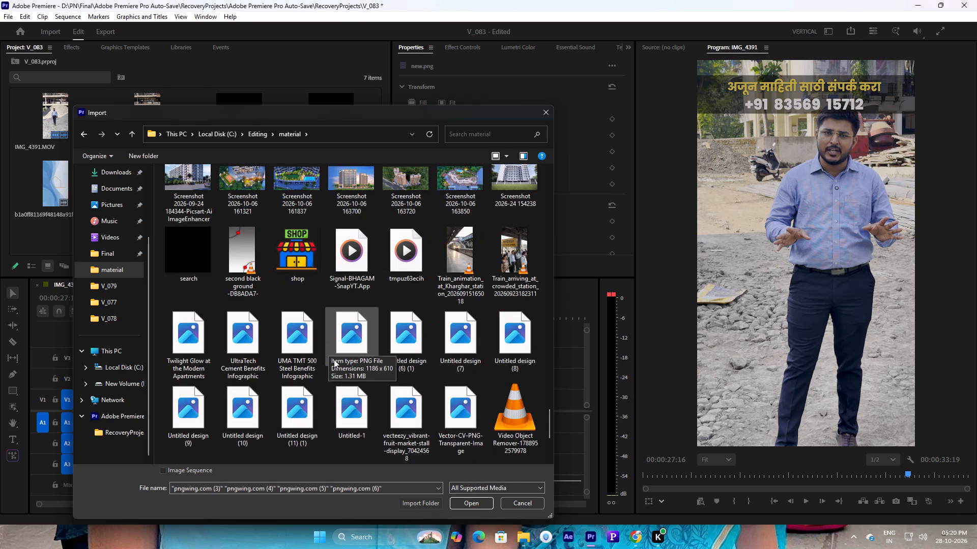
pyautogui.scroll(-1, 334, 359)
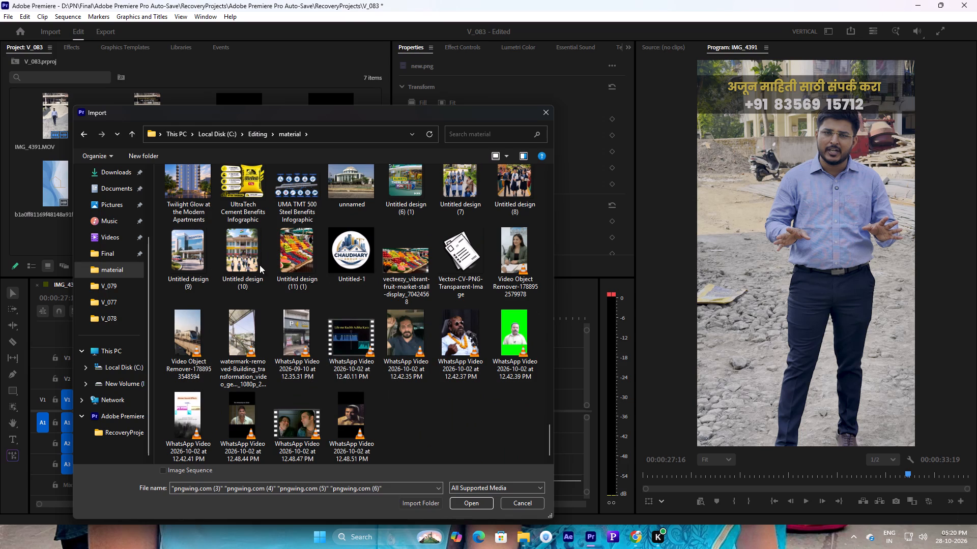
pyautogui.keyDown('ctrl'); pyautogui.click(190, 251); pyautogui.keyUp('ctrl')
pyautogui.keyDown('ctrl'); pyautogui.click(227, 248); pyautogui.keyUp('ctrl')
pyautogui.keyDown('ctrl'); pyautogui.click(308, 246); pyautogui.keyUp('ctrl')
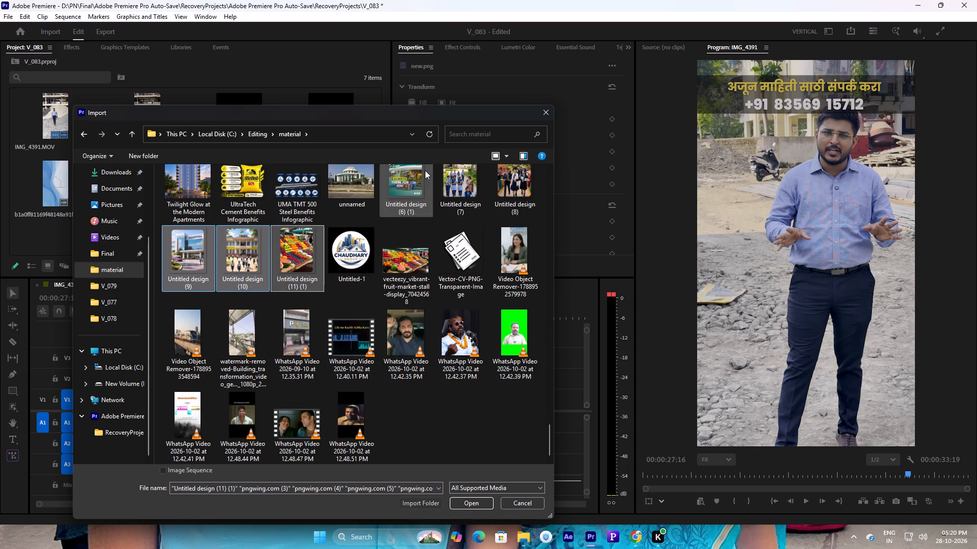
pyautogui.keyDown('ctrl'); pyautogui.click(422, 171); pyautogui.keyUp('ctrl')
pyautogui.keyDown('ctrl'); pyautogui.click(475, 183); pyautogui.keyUp('ctrl')
pyautogui.keyDown('ctrl'); pyautogui.click(526, 188); pyautogui.keyUp('ctrl')
pyautogui.scroll(1, 473, 293)
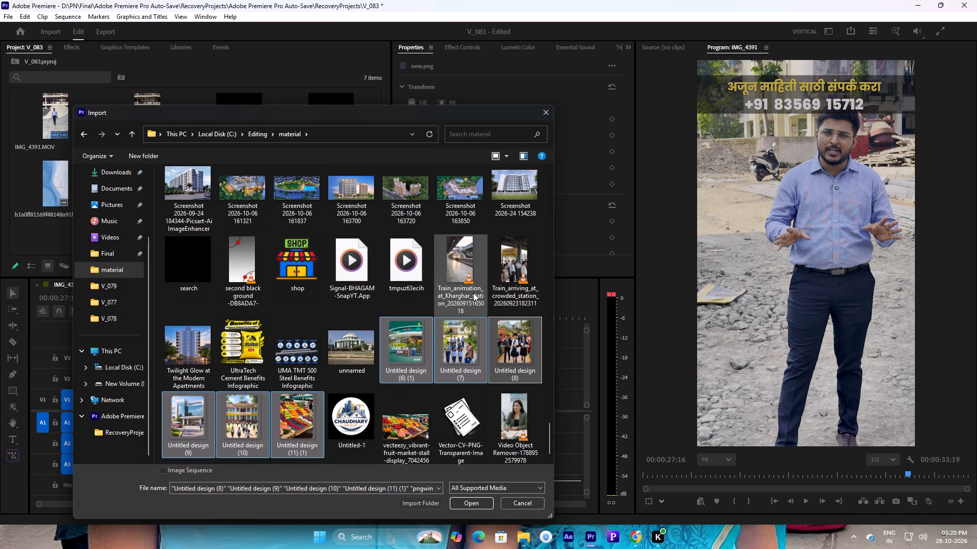
pyautogui.scroll(-2, 473, 294)
pyautogui.click(471, 506)
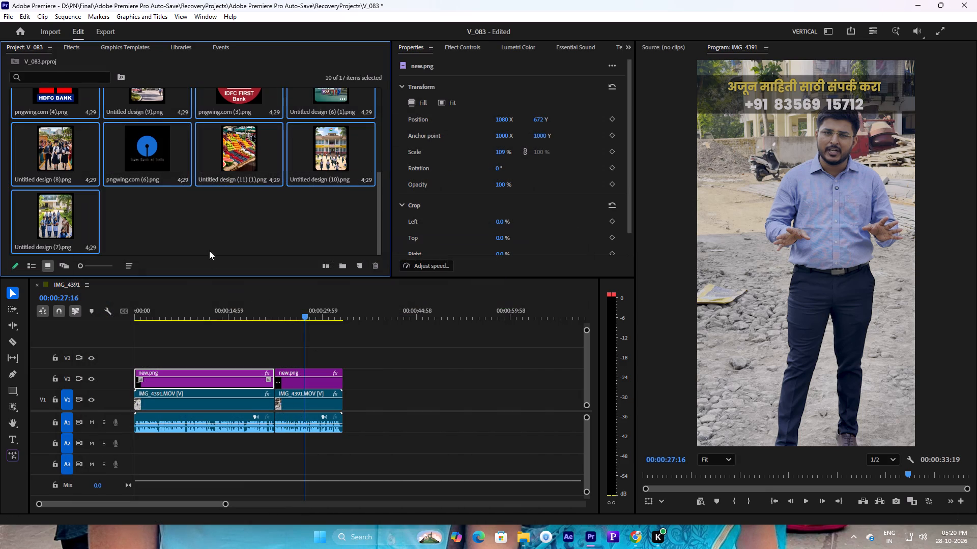
pyautogui.click(203, 214)
pyautogui.scroll(3, 225, 225)
pyautogui.scroll(-2, 225, 225)
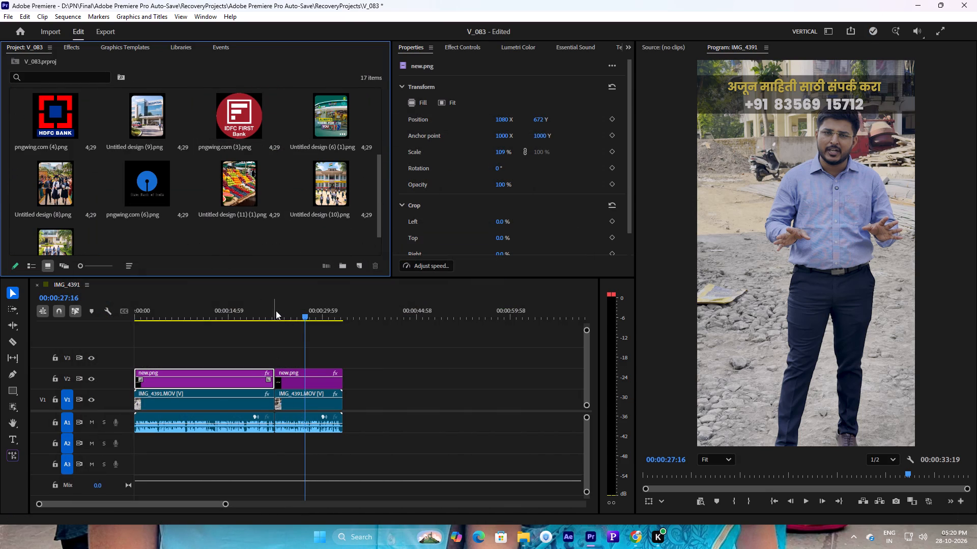
# Play the IMG_4391 sequence from its beginning to about 00:00:33:00, and return the playhead to about 00:00:11:56.
pyautogui.moveTo(276, 311); pyautogui.dragTo(121, 324)
pyautogui.press('space')
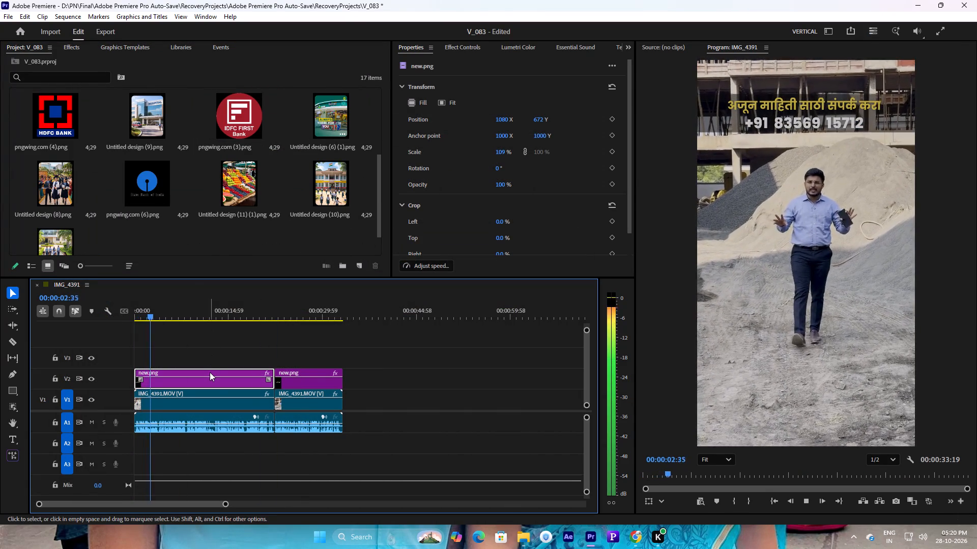
pyautogui.scroll(2, 209, 178)
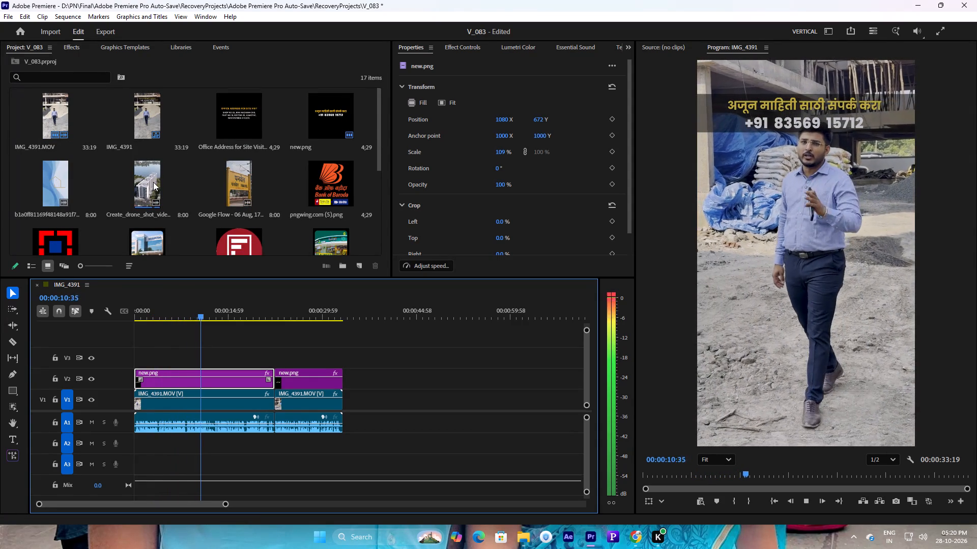
pyautogui.press('space')
pyautogui.press('space')
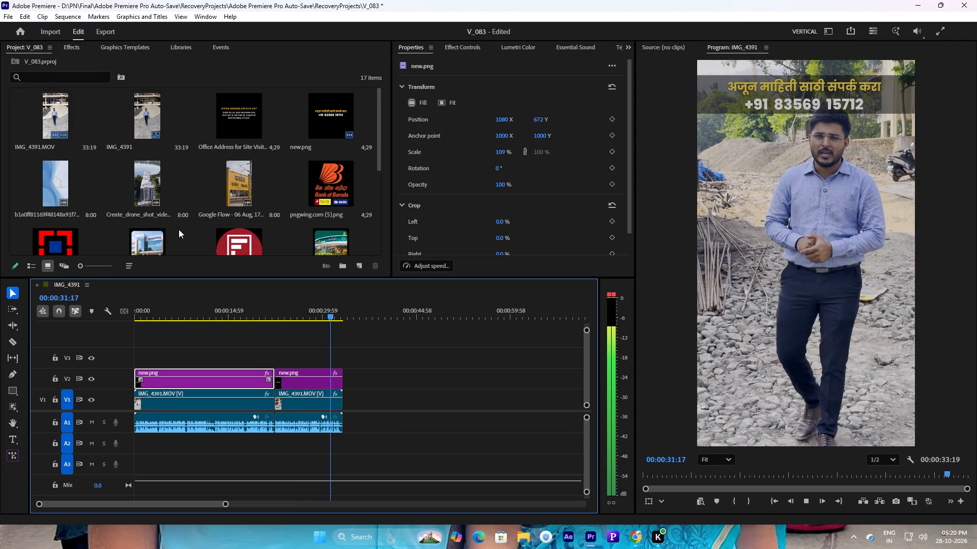
pyautogui.press('space')
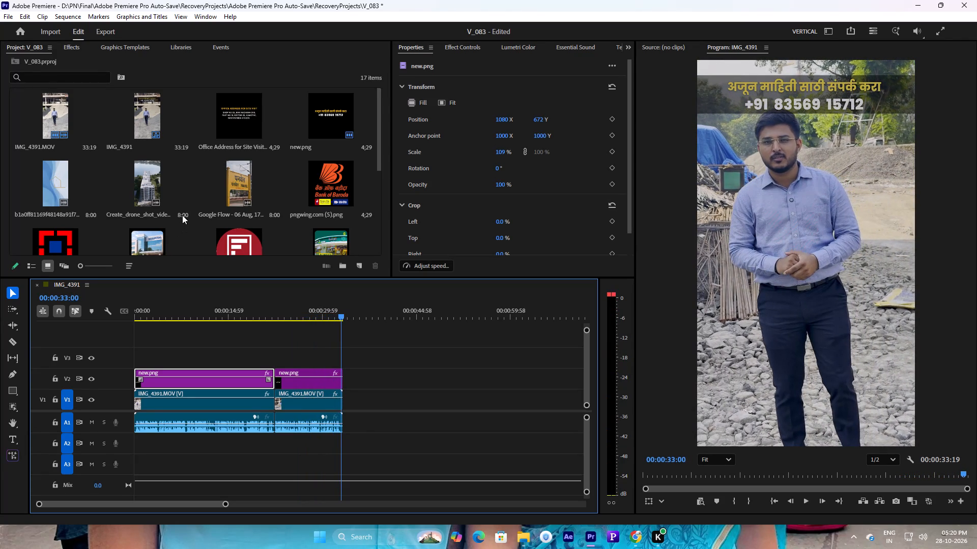
pyautogui.moveTo(245, 312); pyautogui.dragTo(210, 308)
# Create a new sequence from the building drone clip, the Google Flow station-sign clip and the b1a0ff81169f48148a91f7 clip, in that order.
pyautogui.scroll(-3, 180, 174)
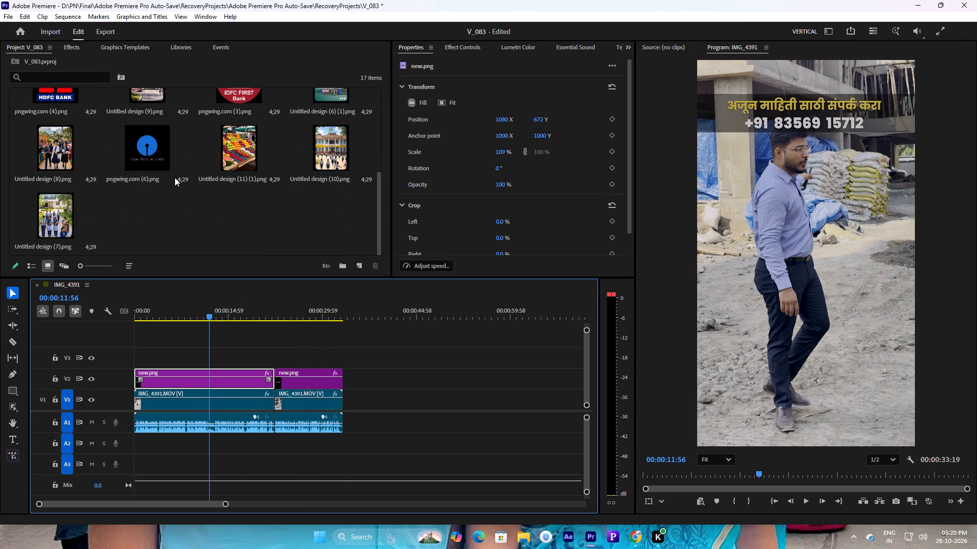
pyautogui.scroll(4, 175, 177)
pyautogui.click(156, 184)
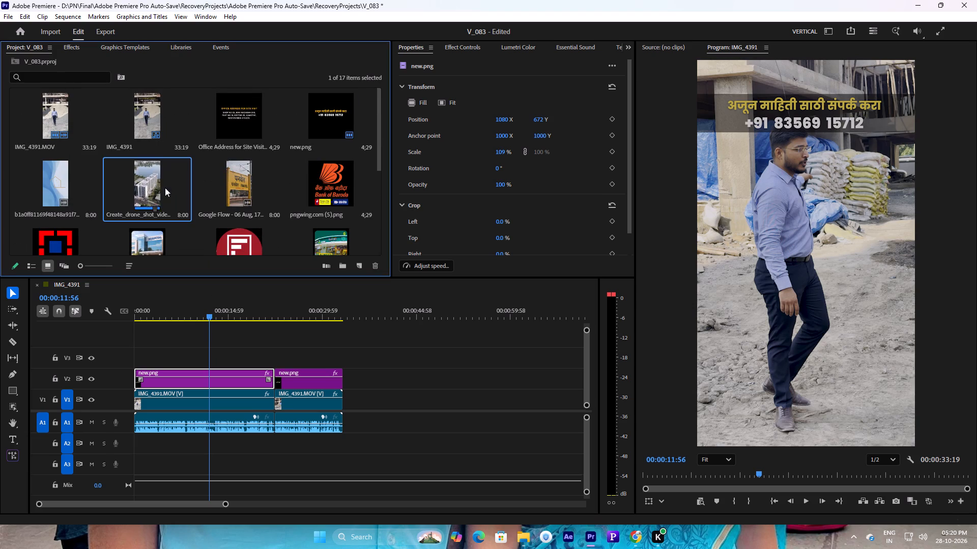
pyautogui.keyDown('ctrl'); pyautogui.click(237, 188); pyautogui.keyUp('ctrl')
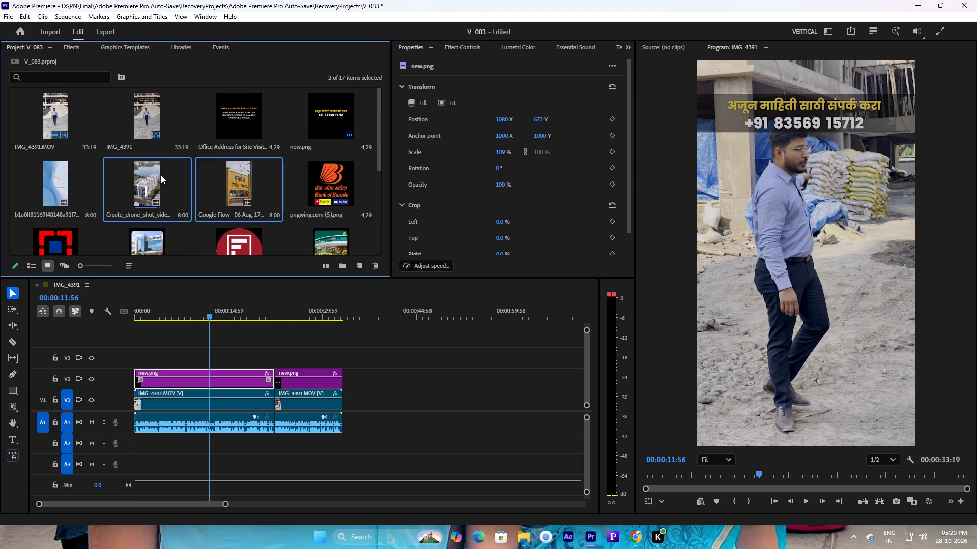
pyautogui.keyDown('ctrl'); pyautogui.click(45, 177); pyautogui.keyUp('ctrl')
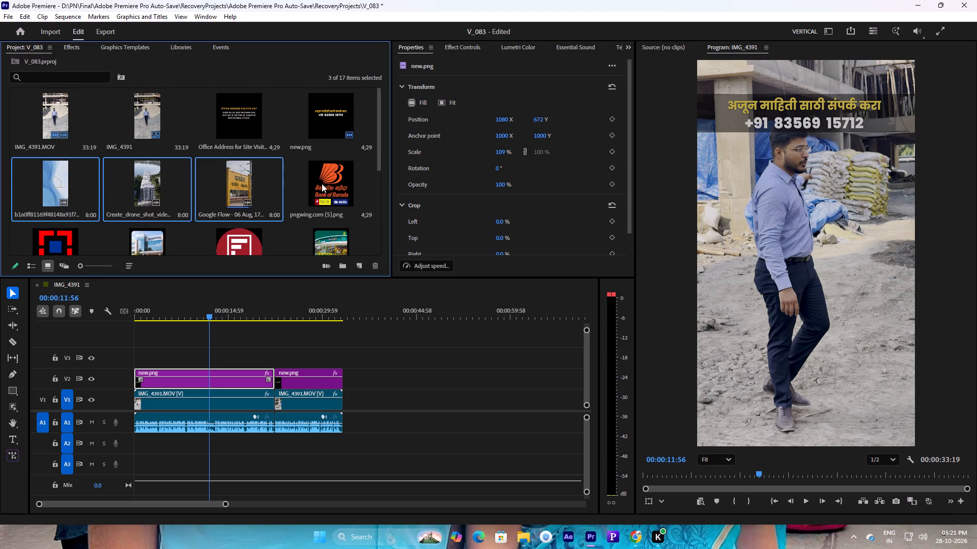
pyautogui.scroll(-2, 266, 211)
pyautogui.scroll(-1, 171, 229)
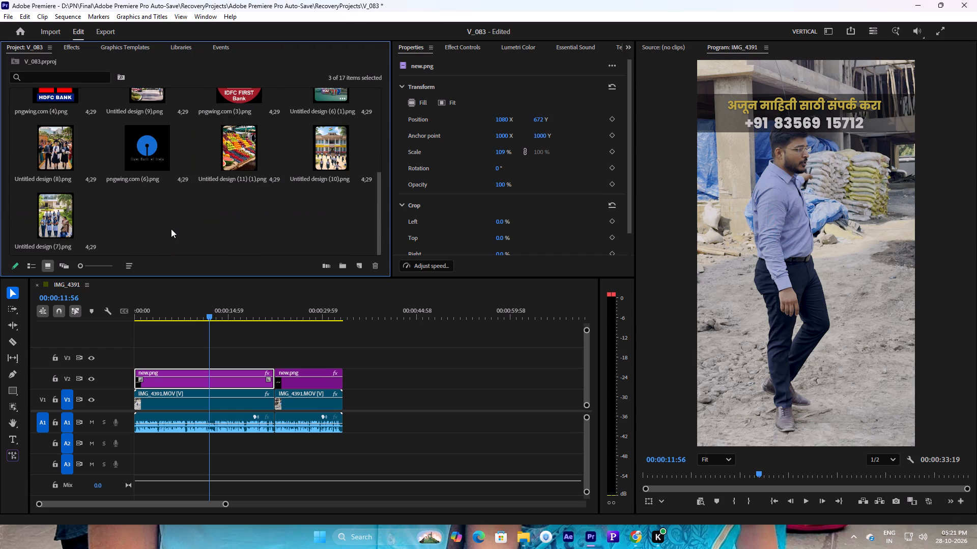
pyautogui.scroll(-1, 171, 229)
pyautogui.scroll(3, 171, 229)
pyautogui.rightClick(159, 192)
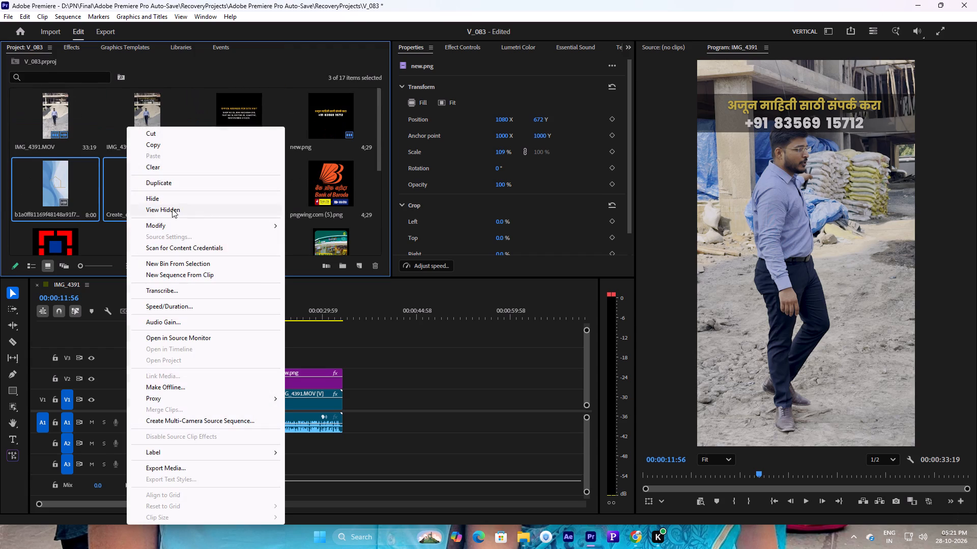
pyautogui.click(188, 272)
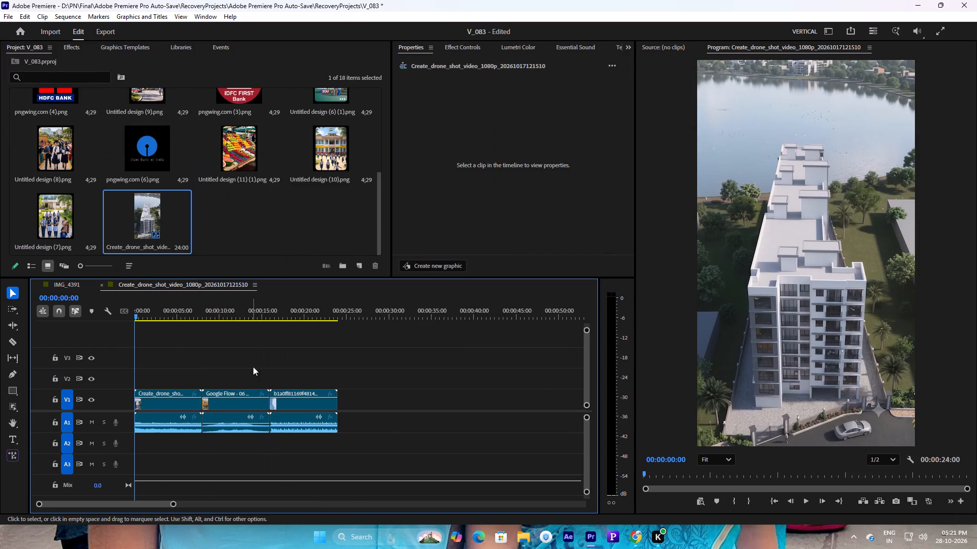
# Unlink the audio of all three clips in the new drone-shot sequence and delete their audio from track A1.
pyautogui.click(229, 393)
pyautogui.moveTo(388, 394); pyautogui.dragTo(168, 415)
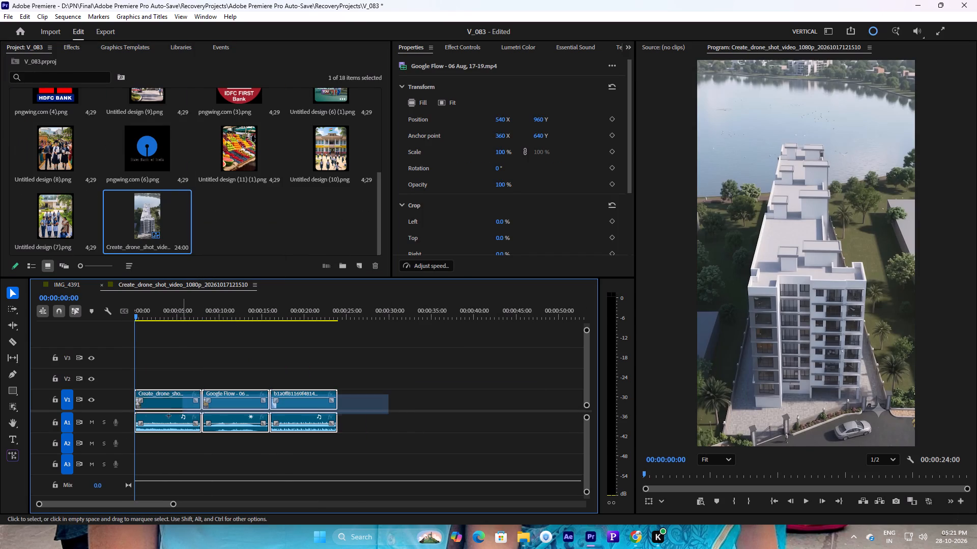
pyautogui.moveTo(168, 415); pyautogui.dragTo(119, 413)
pyautogui.rightClick(160, 398)
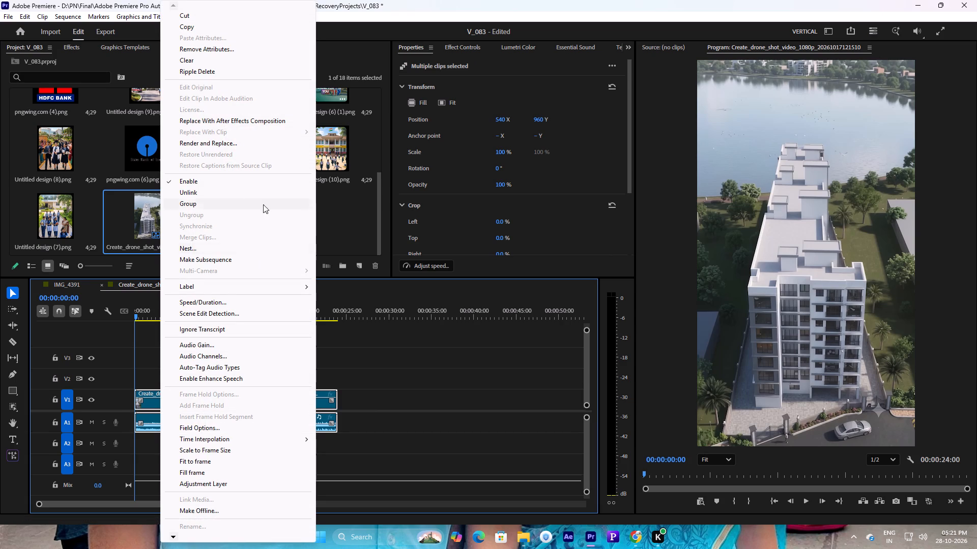
pyautogui.click(223, 192)
pyautogui.click(388, 416)
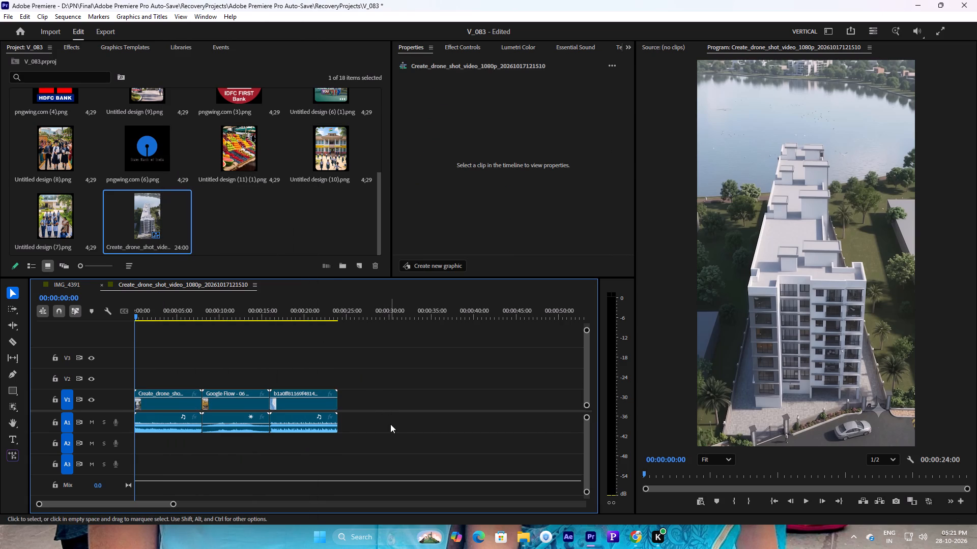
pyautogui.moveTo(390, 424); pyautogui.dragTo(123, 426)
pyautogui.press('Delete')
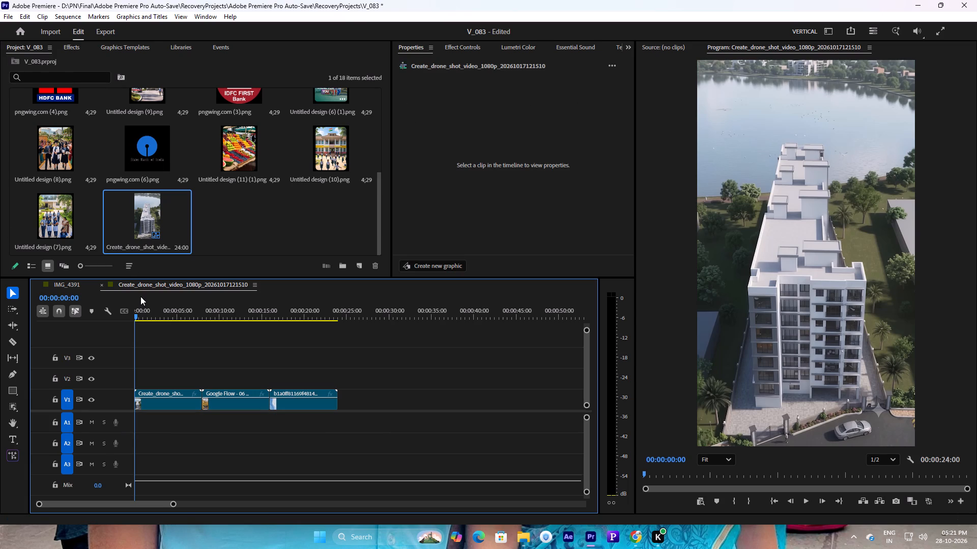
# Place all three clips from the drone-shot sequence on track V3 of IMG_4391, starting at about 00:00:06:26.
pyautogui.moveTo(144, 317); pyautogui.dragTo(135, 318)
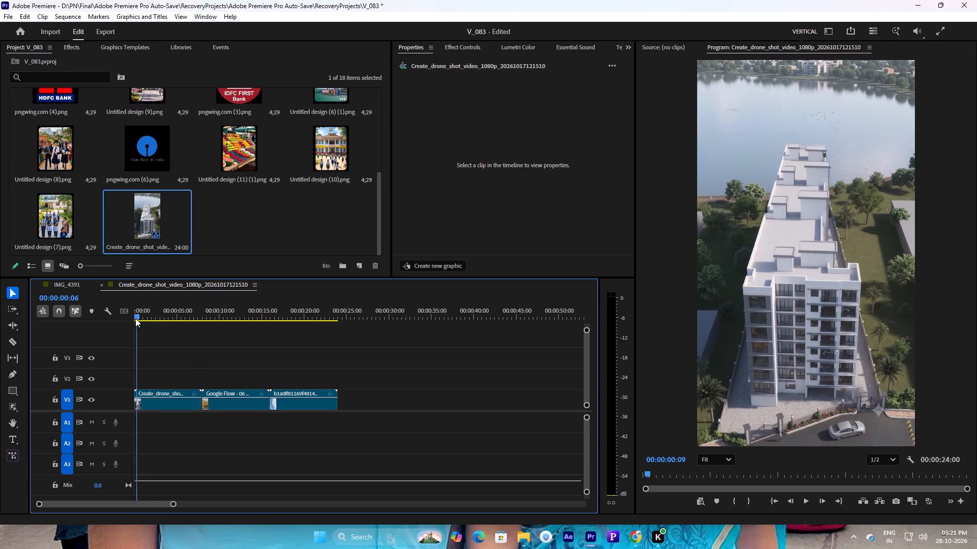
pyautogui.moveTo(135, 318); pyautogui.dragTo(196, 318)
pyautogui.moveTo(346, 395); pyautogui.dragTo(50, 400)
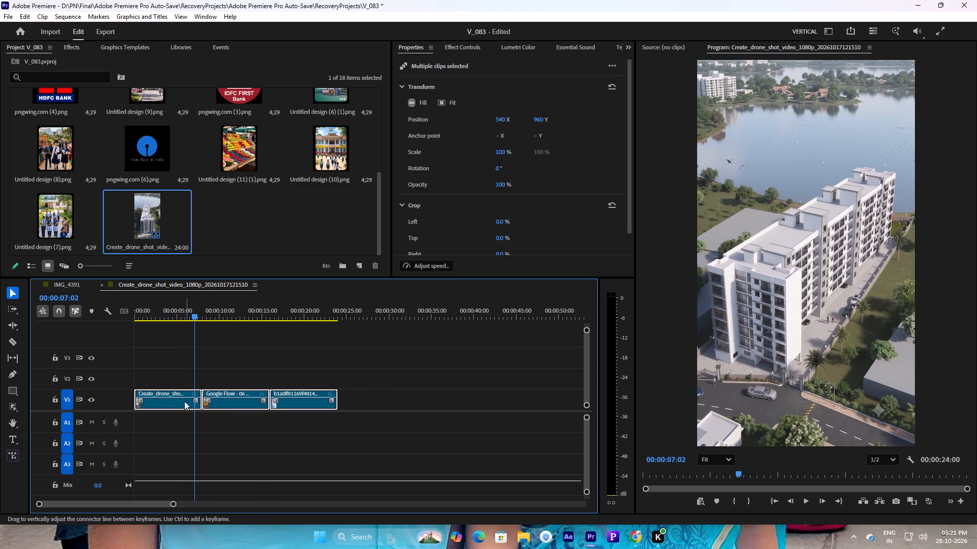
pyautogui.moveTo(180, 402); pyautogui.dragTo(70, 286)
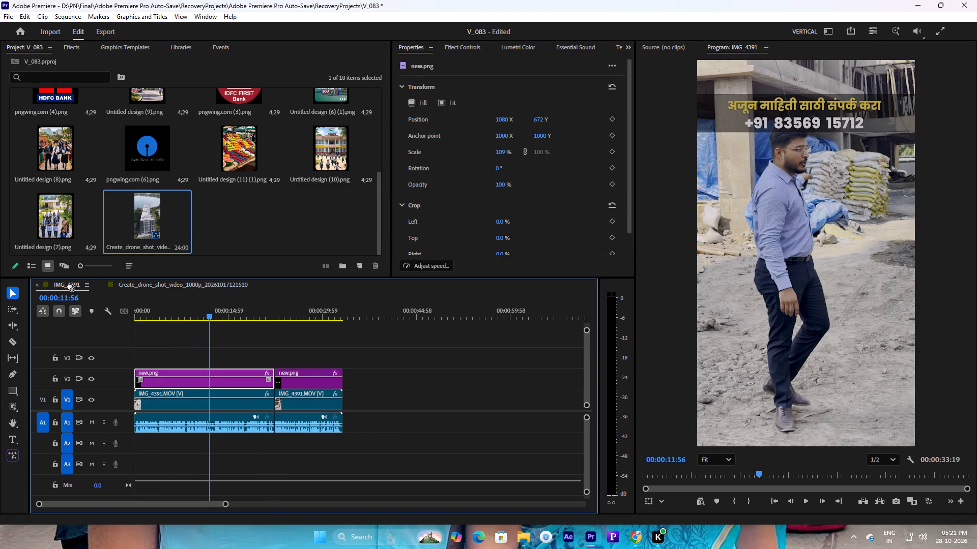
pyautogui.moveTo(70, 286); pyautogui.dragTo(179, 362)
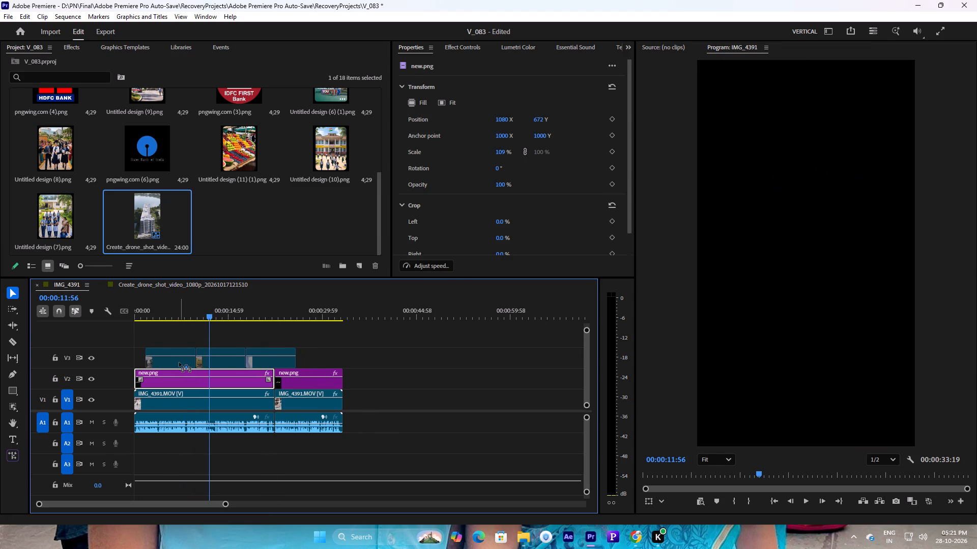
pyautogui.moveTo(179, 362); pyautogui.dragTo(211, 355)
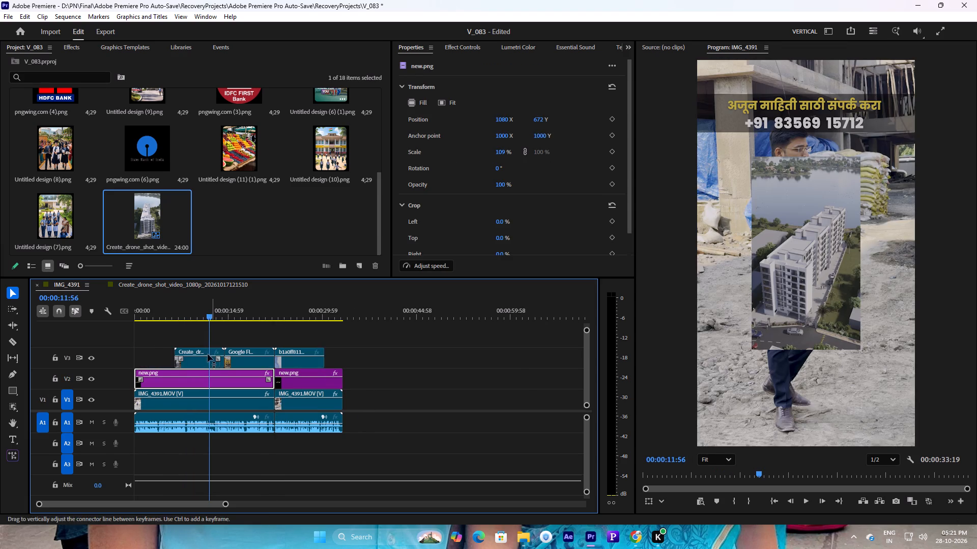
# Play IMG_4391 between about 00:00:03:44 and 00:00:08:48 to find where the inserts belong, leaving the playhead at about 00:00:03:49.
pyautogui.click(163, 316)
pyautogui.press('space')
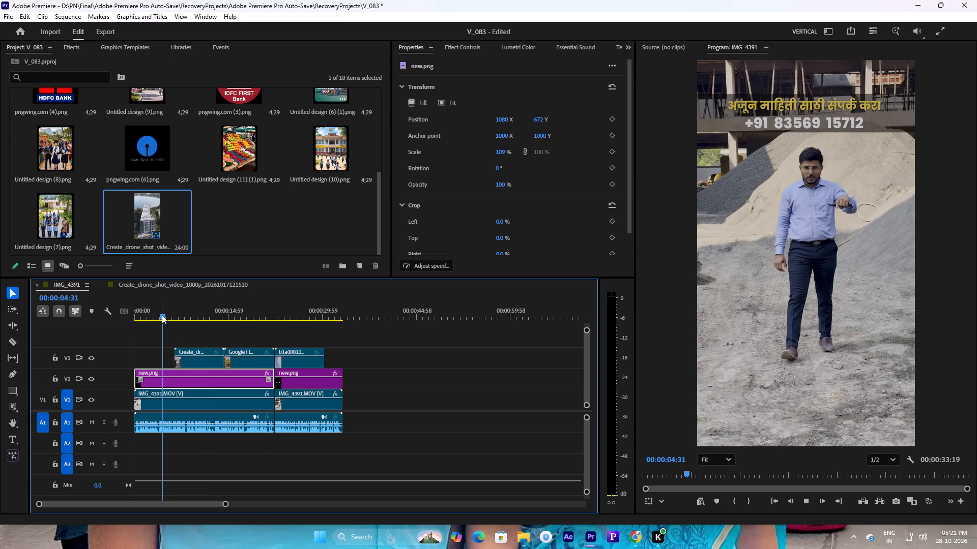
pyautogui.press('space')
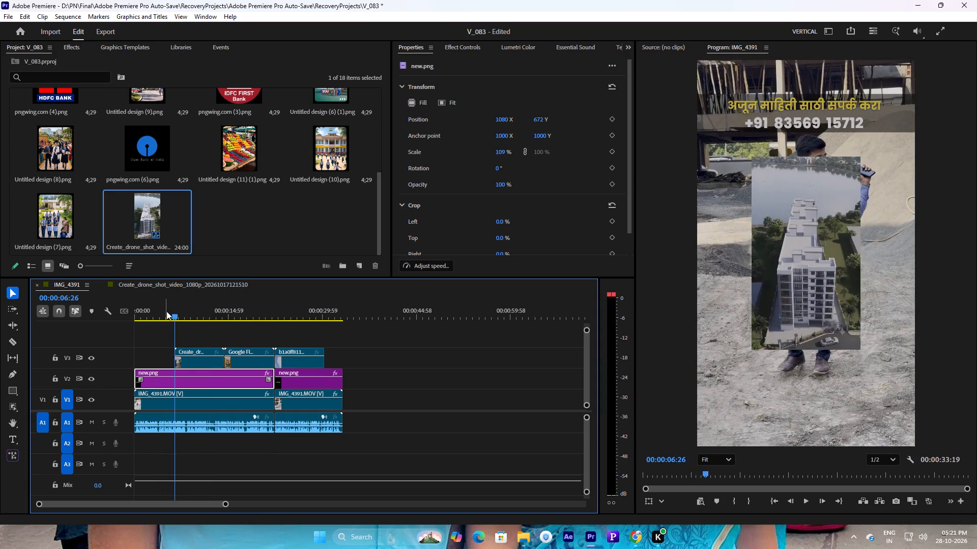
pyautogui.moveTo(168, 314); pyautogui.dragTo(159, 315)
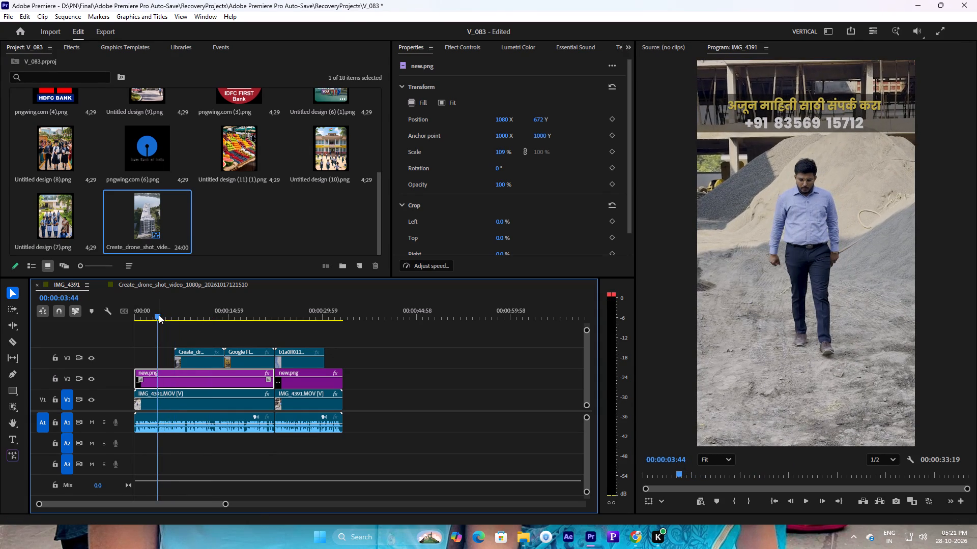
pyautogui.press('space')
pyautogui.moveTo(164, 315); pyautogui.dragTo(153, 316)
pyautogui.press('space')
pyautogui.press('space')
pyautogui.click(159, 318)
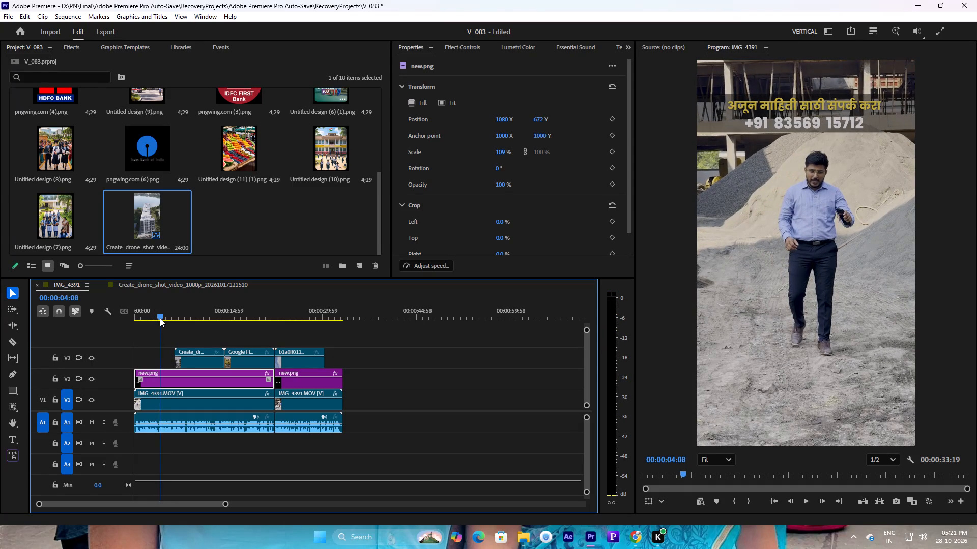
pyautogui.press('space')
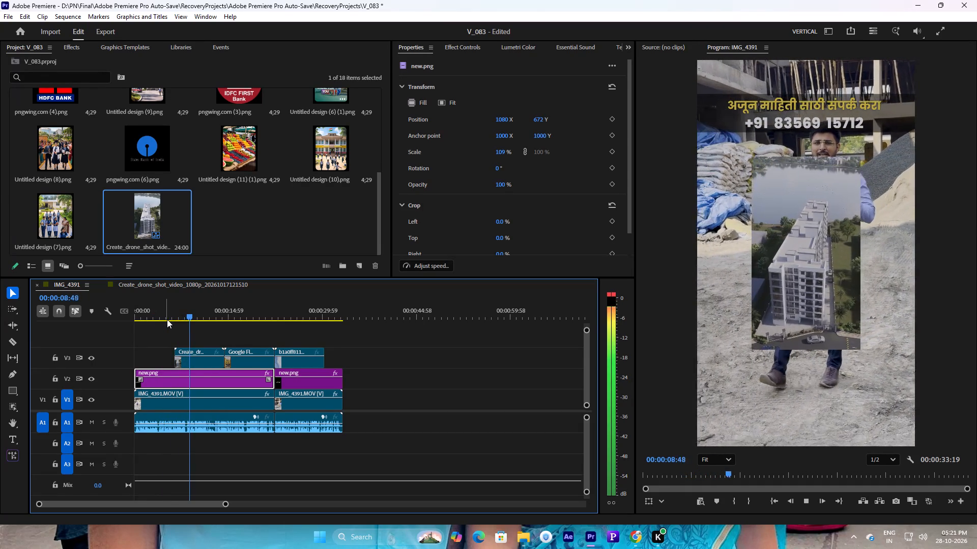
pyautogui.press('space')
pyautogui.moveTo(183, 315); pyautogui.dragTo(182, 317)
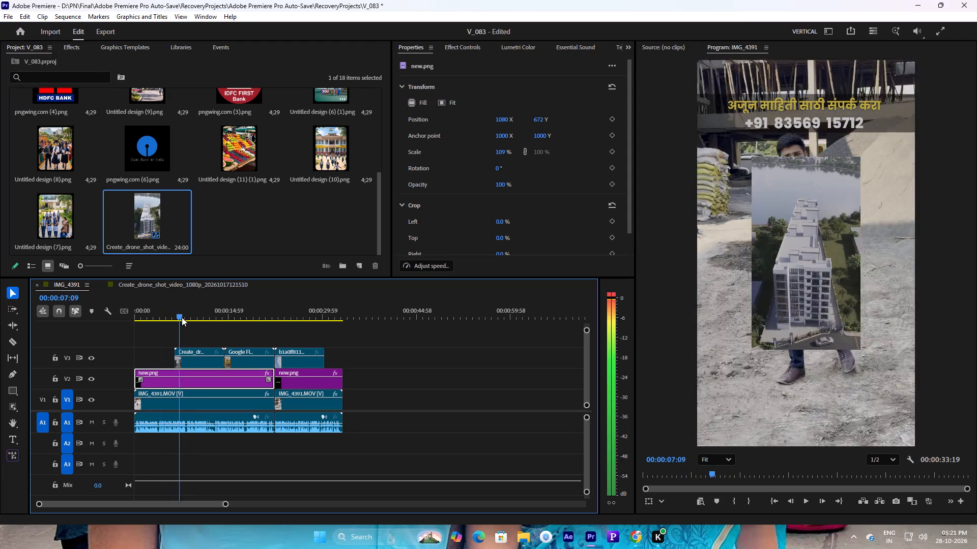
pyautogui.moveTo(182, 317); pyautogui.dragTo(159, 320)
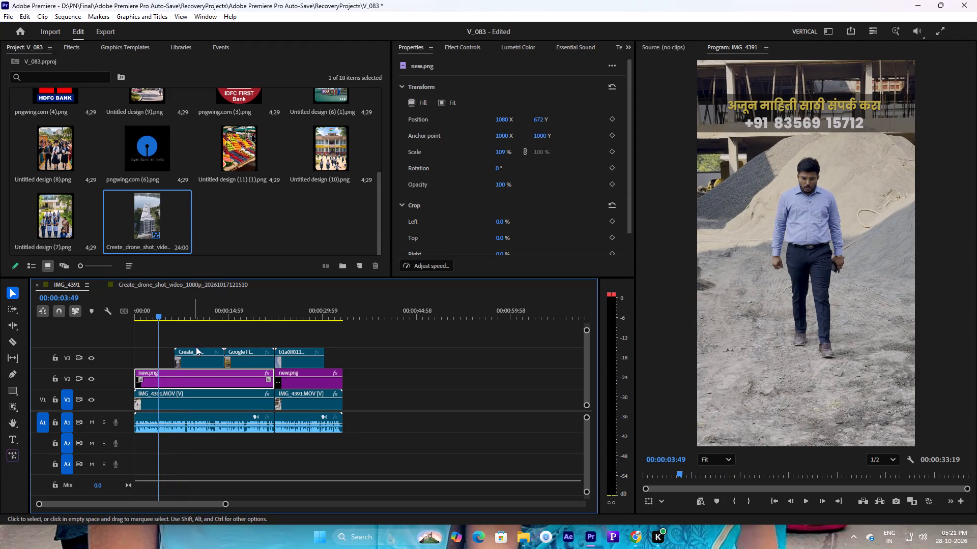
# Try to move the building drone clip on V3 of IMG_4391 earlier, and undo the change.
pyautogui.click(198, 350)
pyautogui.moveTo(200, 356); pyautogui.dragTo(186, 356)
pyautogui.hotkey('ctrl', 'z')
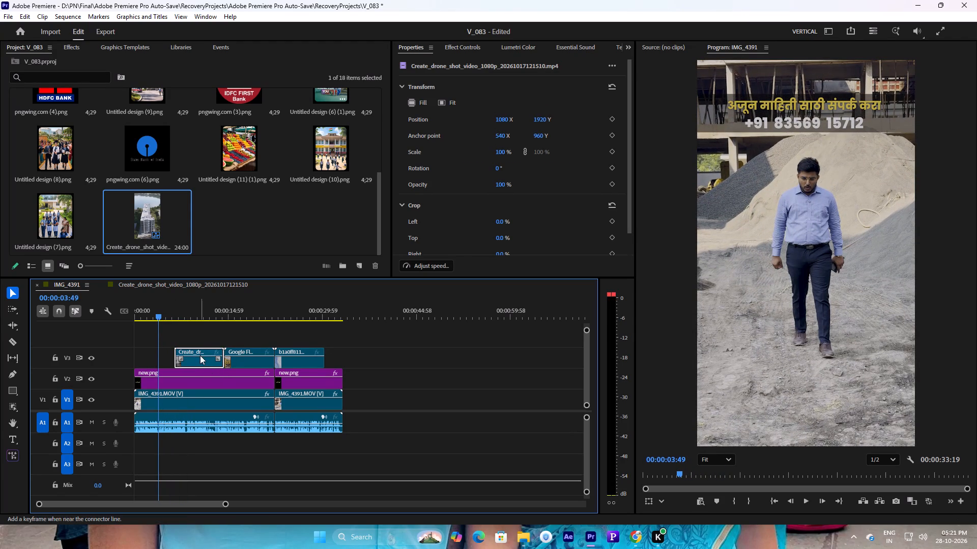
# Place the three clips from the drone-shot sequence on V3 of IMG_4391, starting at the playhead at about 00:00:03:49.
pyautogui.click(140, 286)
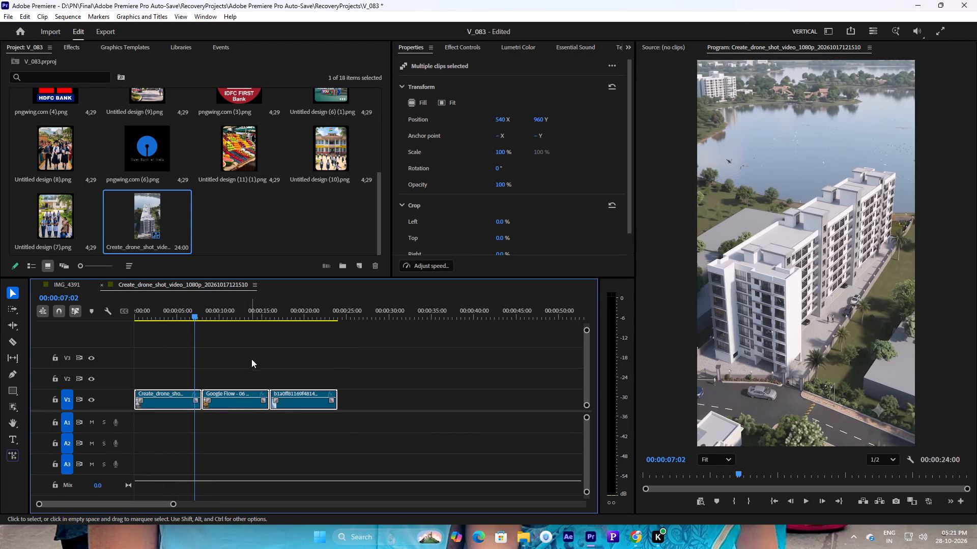
pyautogui.moveTo(232, 403); pyautogui.dragTo(75, 274)
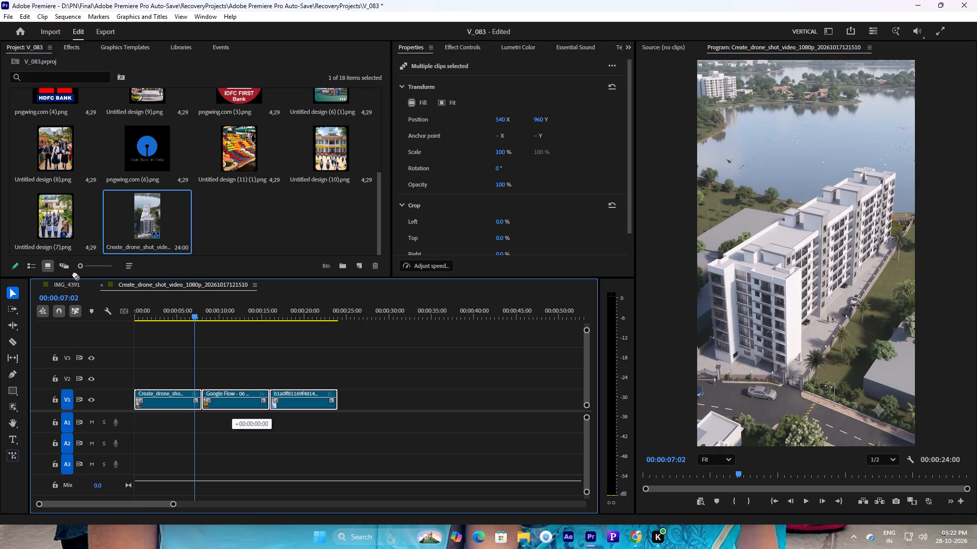
pyautogui.moveTo(75, 274); pyautogui.dragTo(235, 353)
# Review the building drone insert, trim about 2.4 seconds off its start, and shift it back to begin at about 00:00:03:35 on V3.
pyautogui.moveTo(164, 311); pyautogui.dragTo(186, 306)
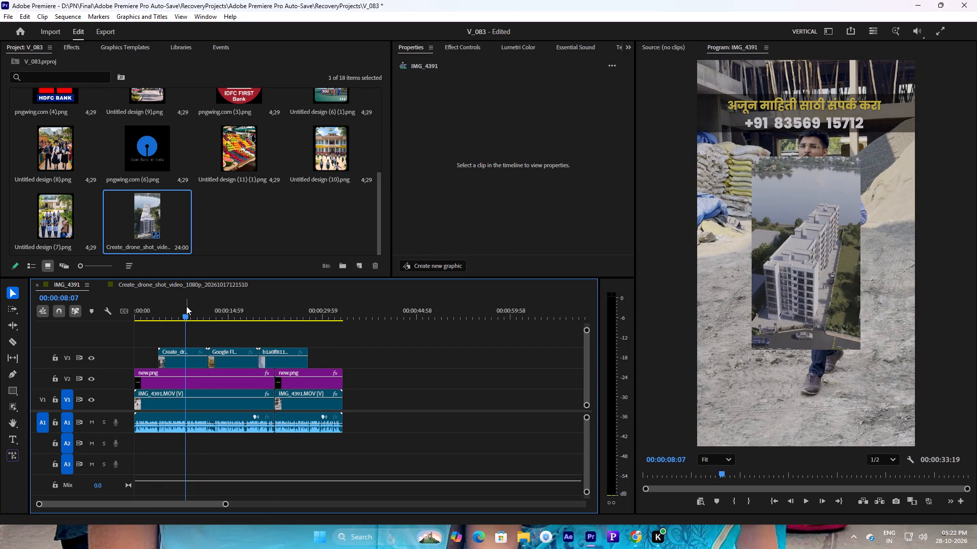
pyautogui.press('space')
pyautogui.click(186, 306)
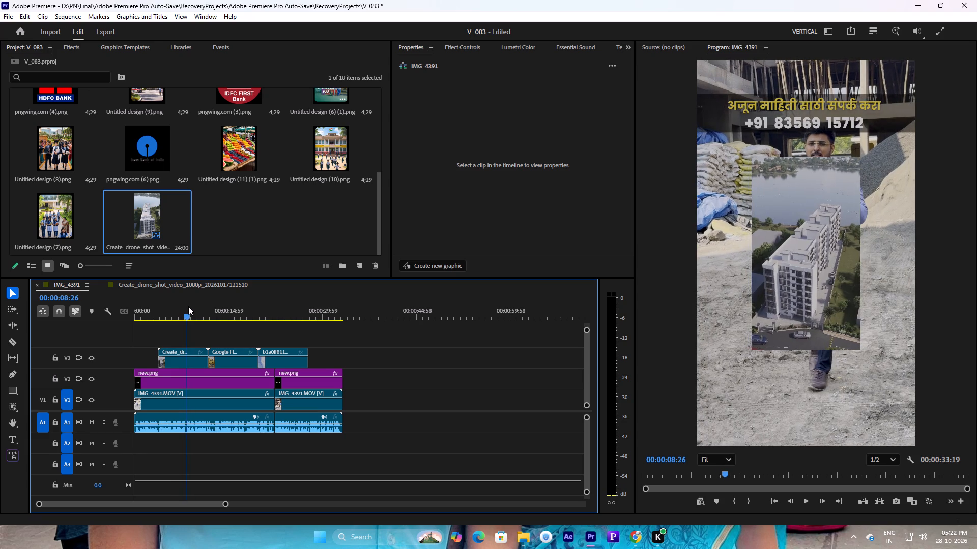
pyautogui.click(197, 364)
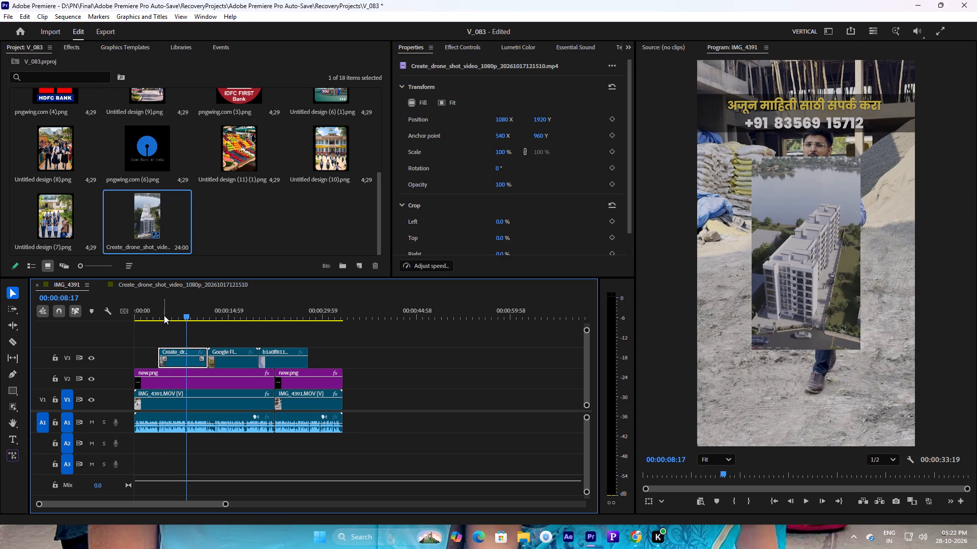
pyautogui.moveTo(164, 315); pyautogui.dragTo(160, 317)
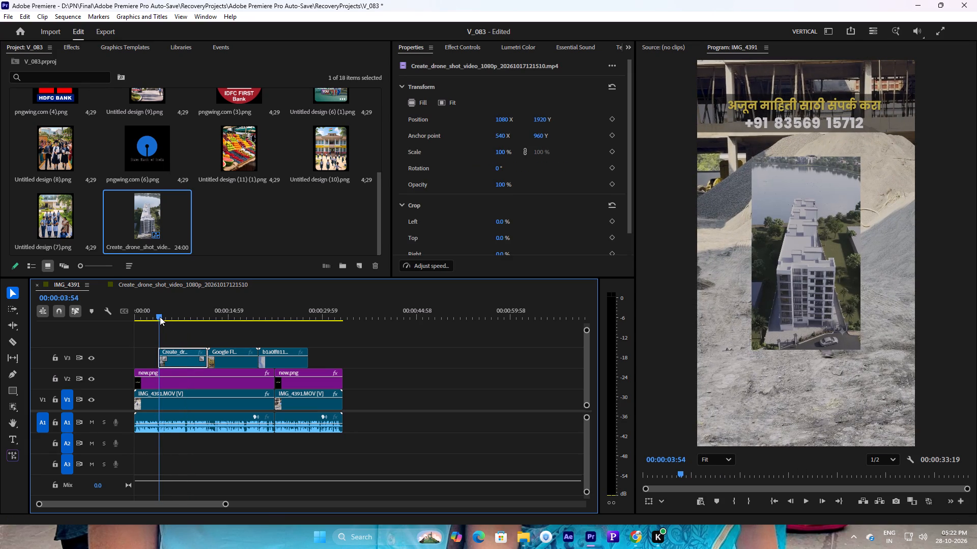
pyautogui.moveTo(160, 317); pyautogui.dragTo(205, 308)
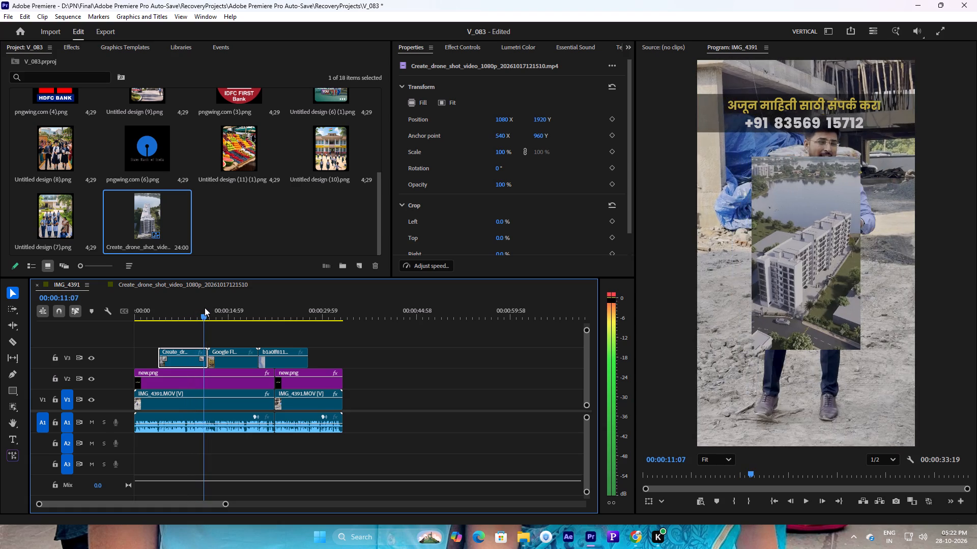
pyautogui.moveTo(205, 308); pyautogui.dragTo(192, 310)
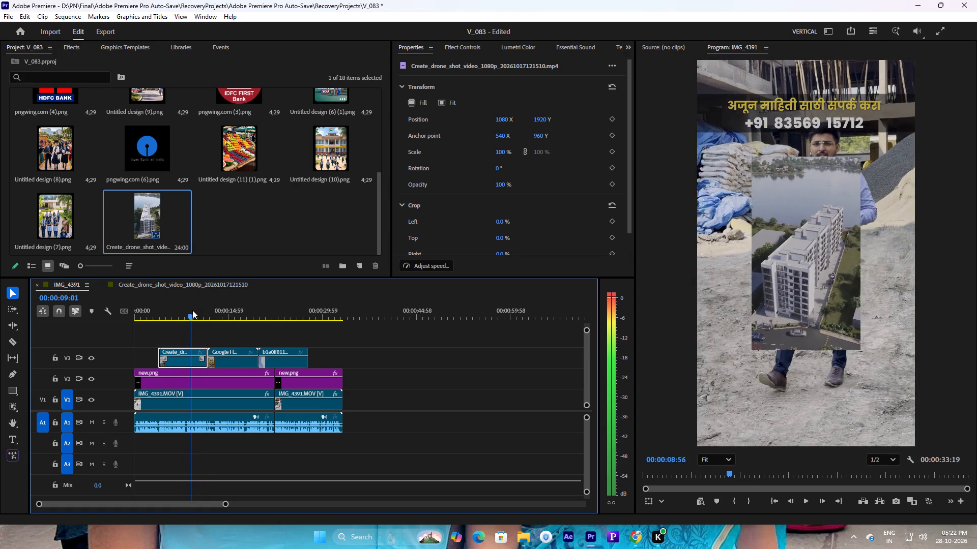
pyautogui.moveTo(192, 310); pyautogui.dragTo(181, 312)
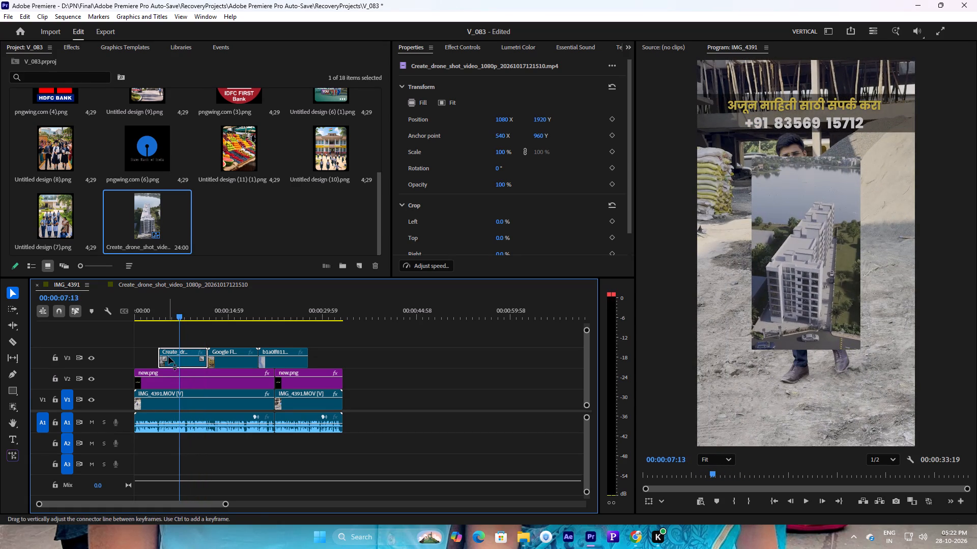
pyautogui.moveTo(159, 359); pyautogui.dragTo(175, 359)
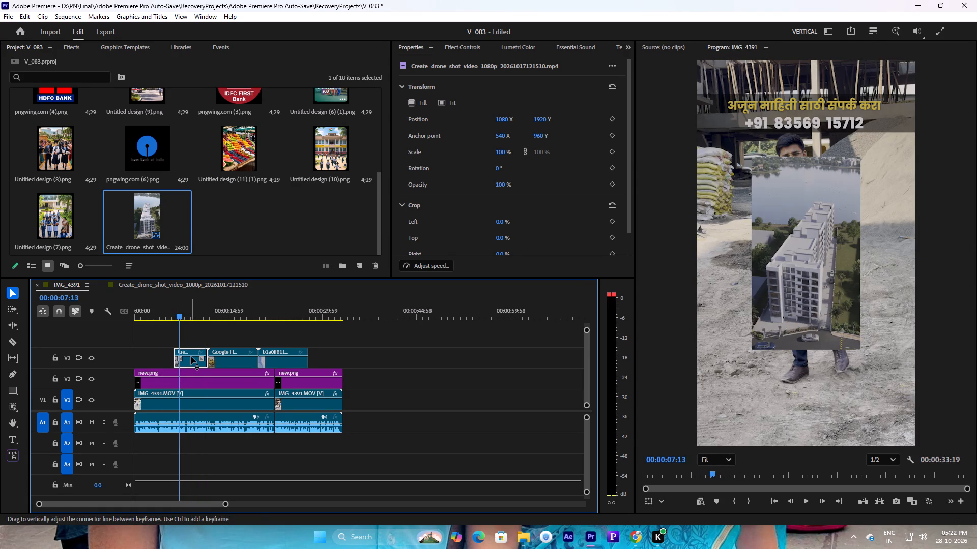
pyautogui.moveTo(191, 356); pyautogui.dragTo(185, 345)
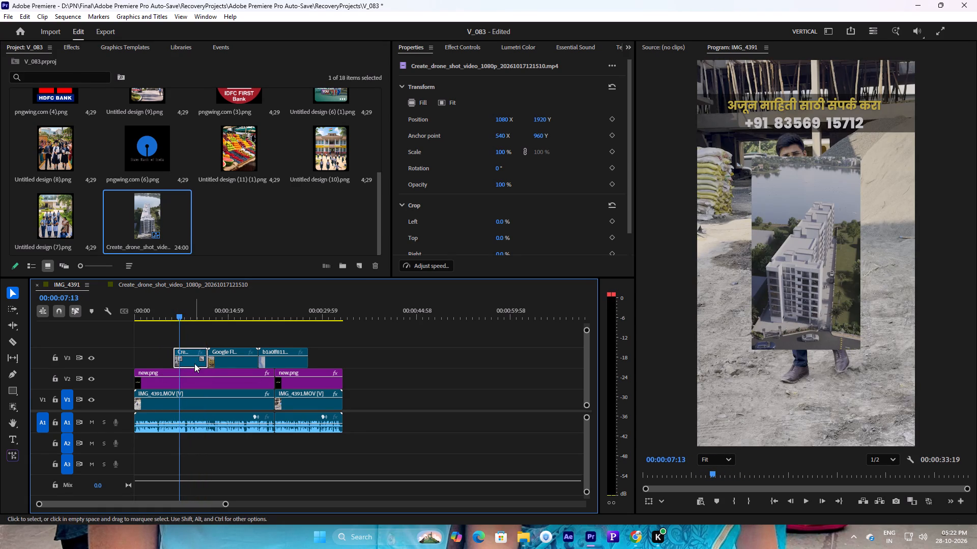
pyautogui.moveTo(194, 363); pyautogui.dragTo(181, 362)
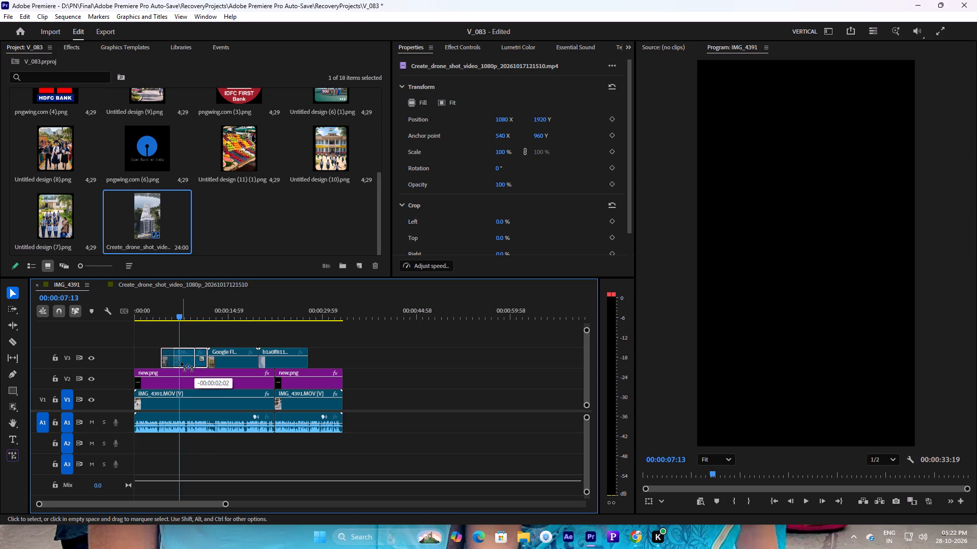
pyautogui.moveTo(181, 362); pyautogui.dragTo(178, 362)
# Shift the trimmed building drone clip on V3 earlier so it starts at about 00:00:02:40.
pyautogui.moveTo(179, 316); pyautogui.dragTo(184, 316)
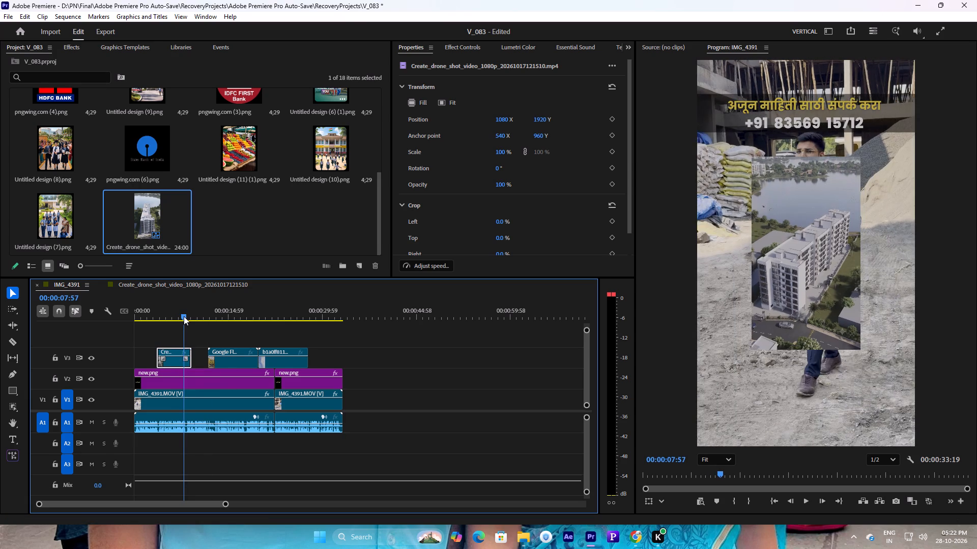
pyautogui.moveTo(184, 316); pyautogui.dragTo(185, 316)
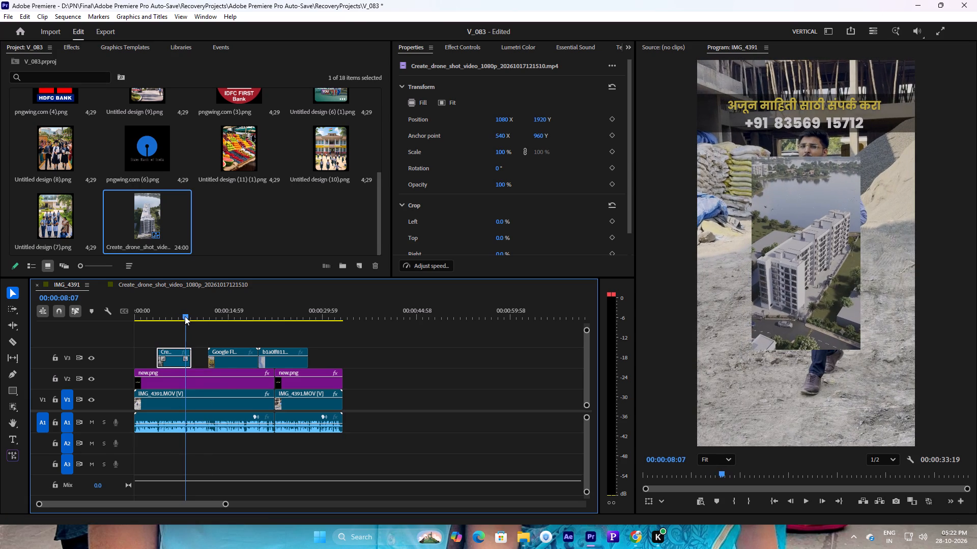
pyautogui.moveTo(185, 316); pyautogui.dragTo(186, 316)
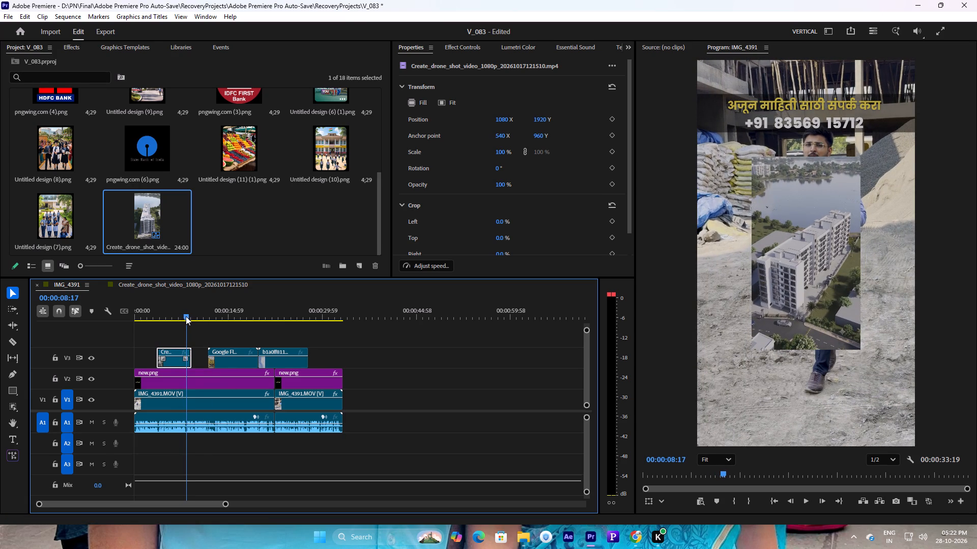
pyautogui.moveTo(186, 316); pyautogui.dragTo(185, 316)
pyautogui.moveTo(176, 363); pyautogui.dragTo(167, 364)
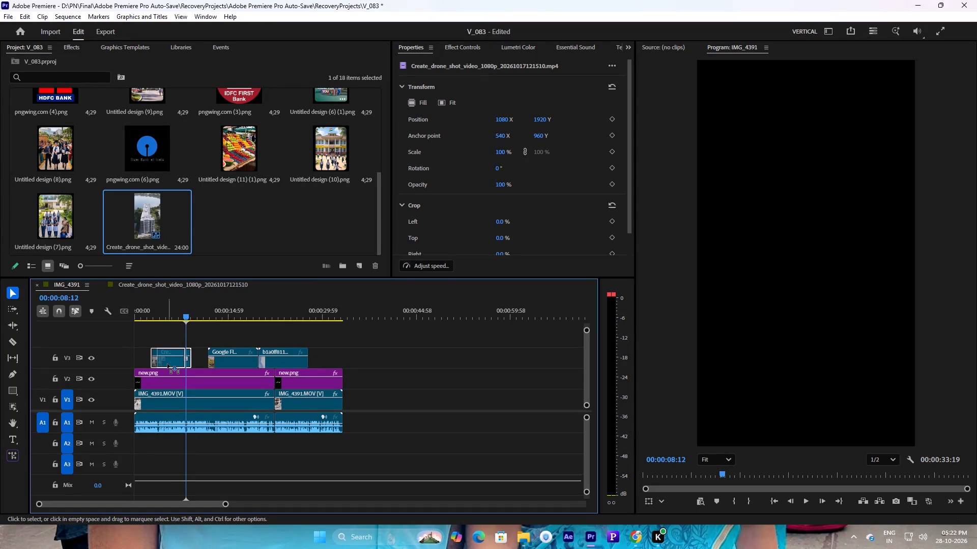
pyautogui.moveTo(167, 364); pyautogui.dragTo(170, 364)
# Review the footage under the building drone clip and trim the clip's start to 00:00:03:44.
pyautogui.moveTo(166, 313); pyautogui.dragTo(154, 316)
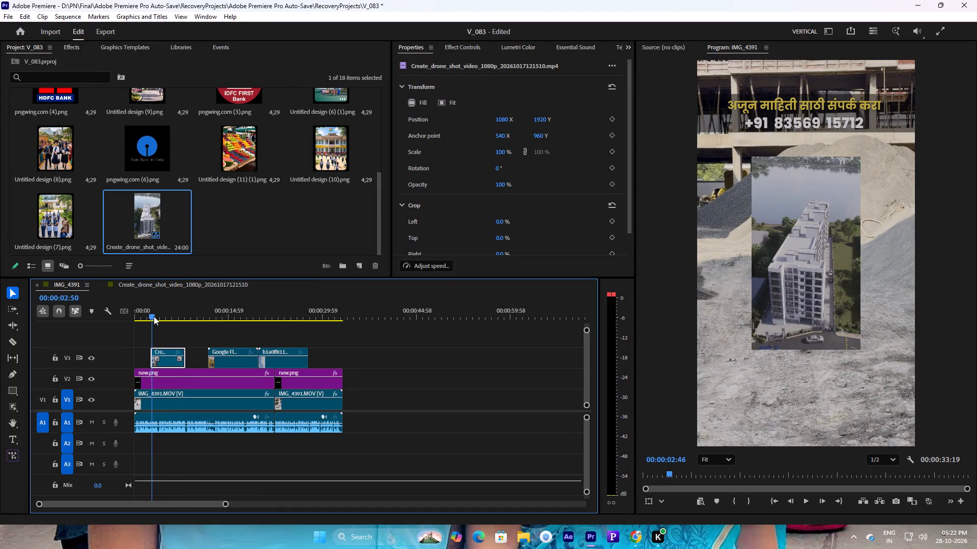
pyautogui.moveTo(154, 316); pyautogui.dragTo(161, 314)
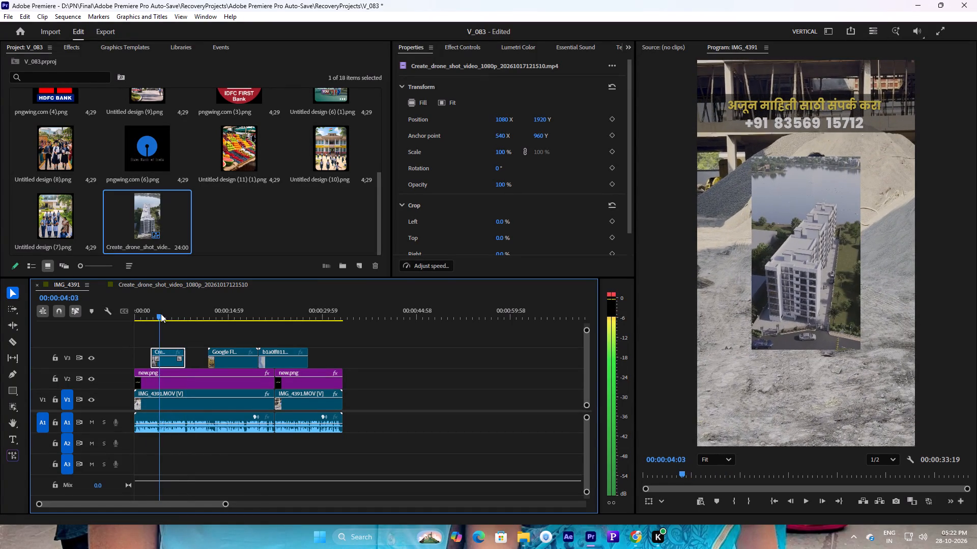
pyautogui.moveTo(161, 314); pyautogui.dragTo(166, 313)
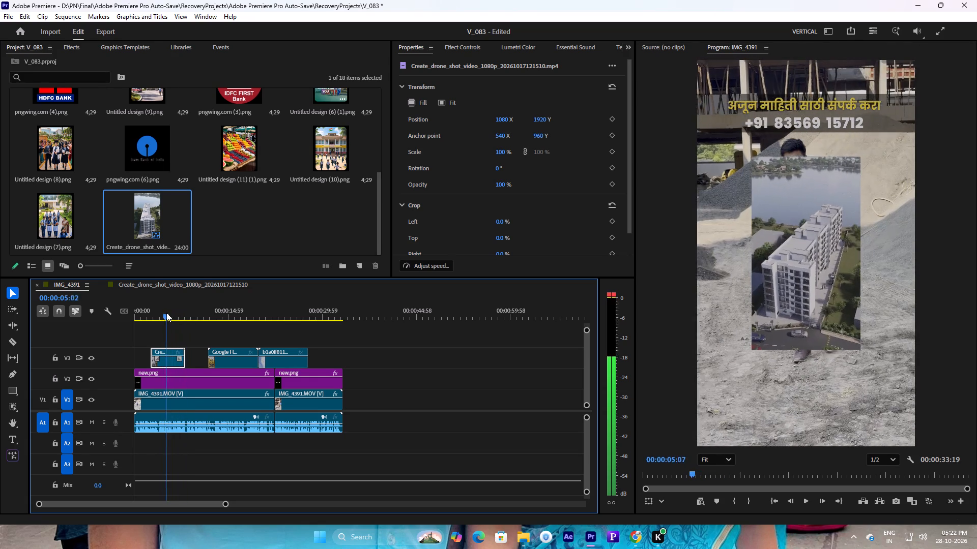
pyautogui.moveTo(166, 313); pyautogui.dragTo(159, 314)
pyautogui.moveTo(151, 364); pyautogui.dragTo(158, 362)
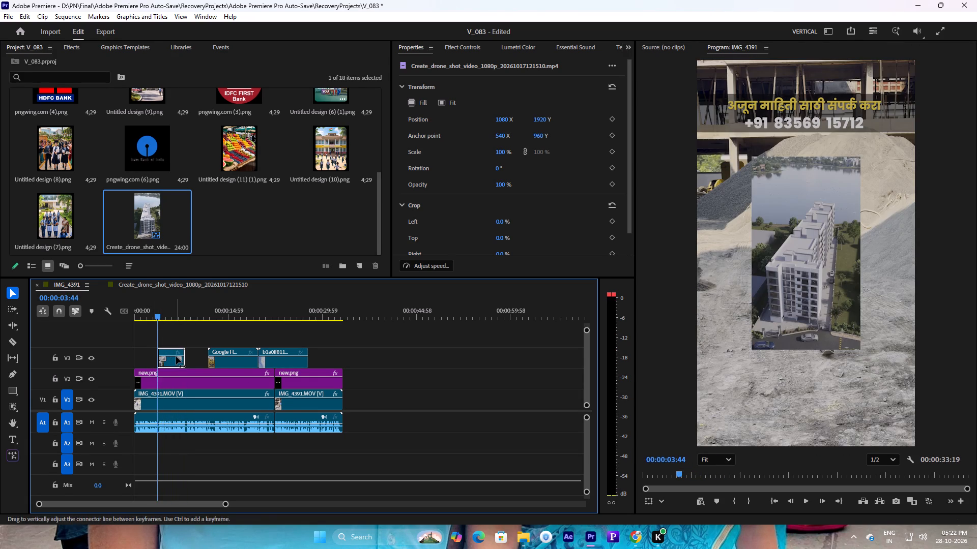
# Move the building drone clip from V3 down to V1 at 00:00:03:44, overwriting the IMG_4391 footage there.
pyautogui.moveTo(171, 355); pyautogui.dragTo(174, 322)
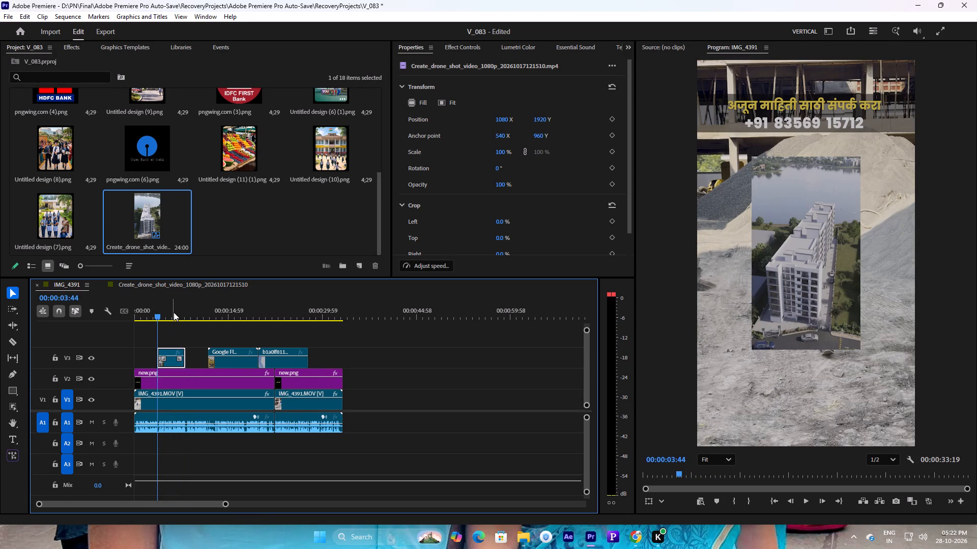
pyautogui.moveTo(172, 359); pyautogui.dragTo(181, 400)
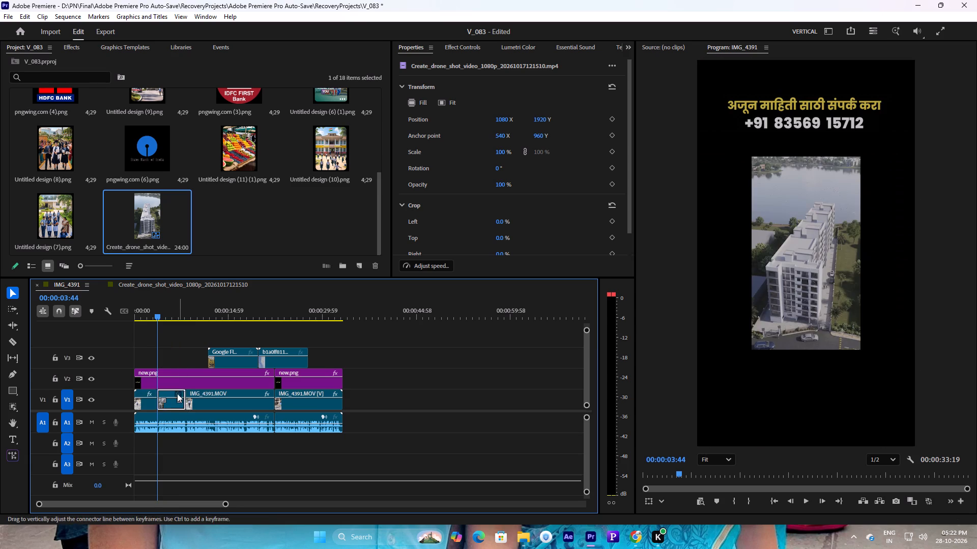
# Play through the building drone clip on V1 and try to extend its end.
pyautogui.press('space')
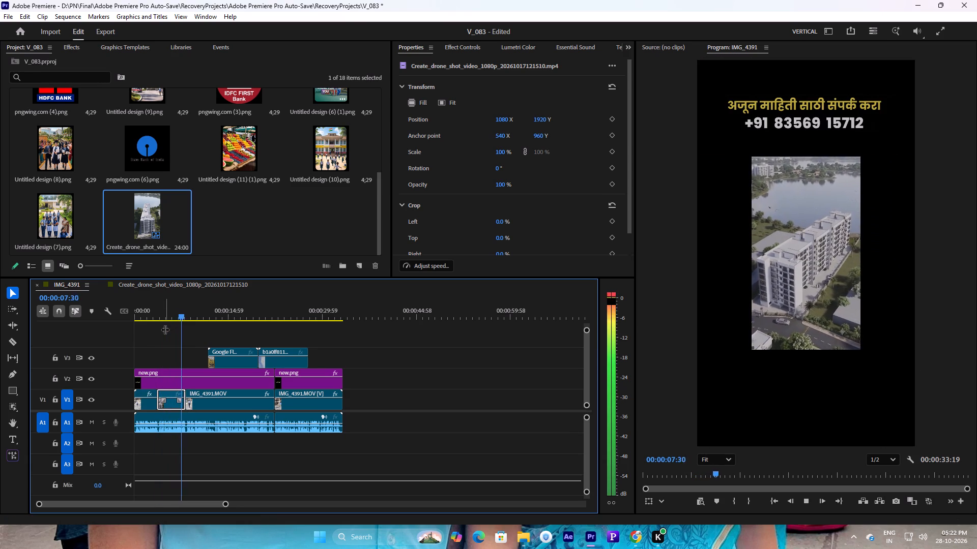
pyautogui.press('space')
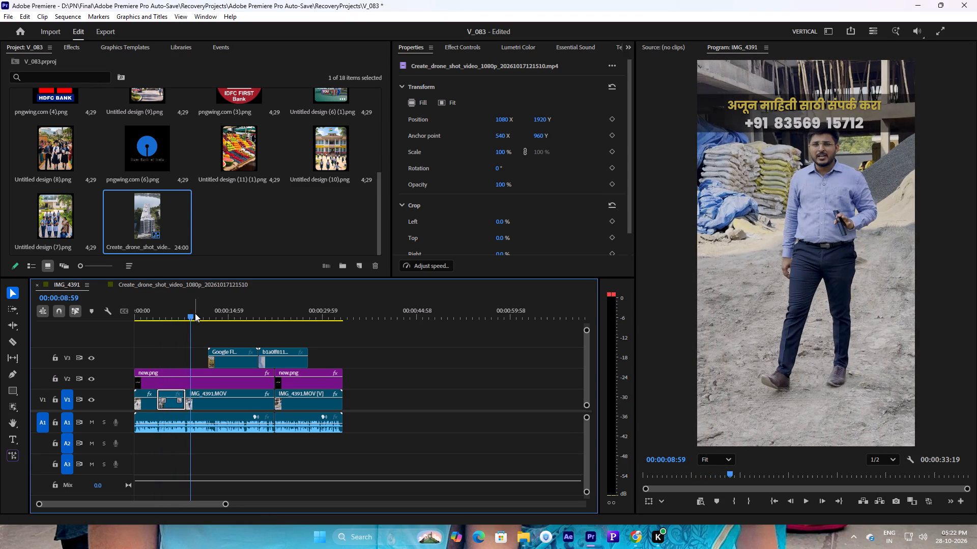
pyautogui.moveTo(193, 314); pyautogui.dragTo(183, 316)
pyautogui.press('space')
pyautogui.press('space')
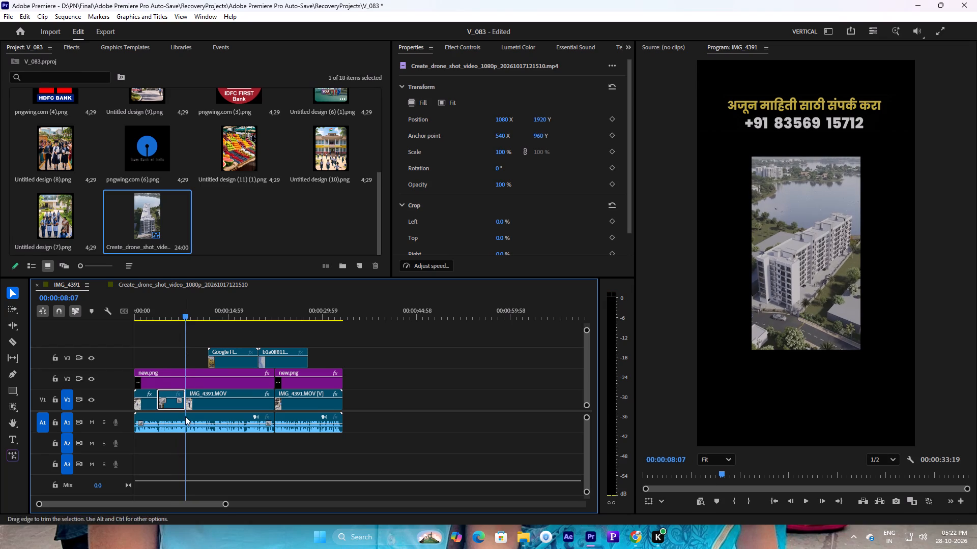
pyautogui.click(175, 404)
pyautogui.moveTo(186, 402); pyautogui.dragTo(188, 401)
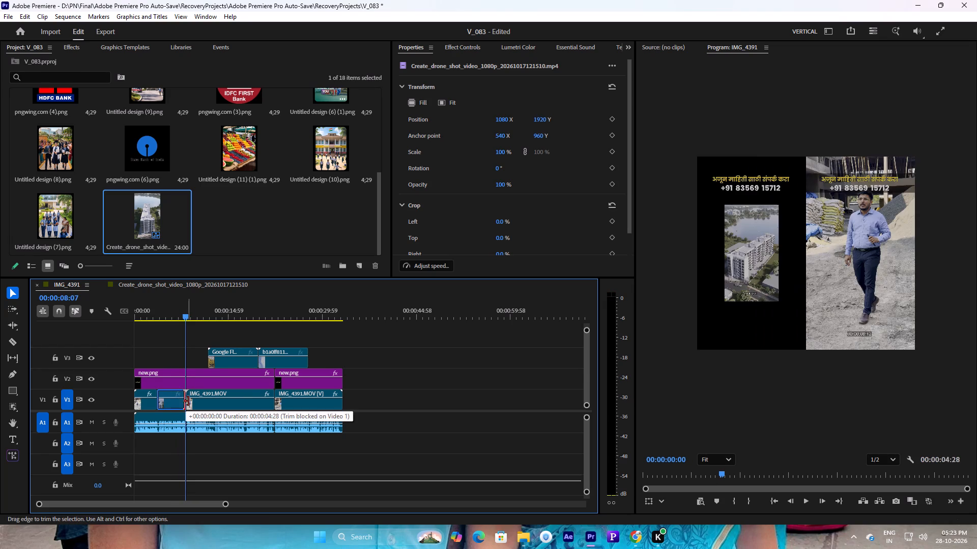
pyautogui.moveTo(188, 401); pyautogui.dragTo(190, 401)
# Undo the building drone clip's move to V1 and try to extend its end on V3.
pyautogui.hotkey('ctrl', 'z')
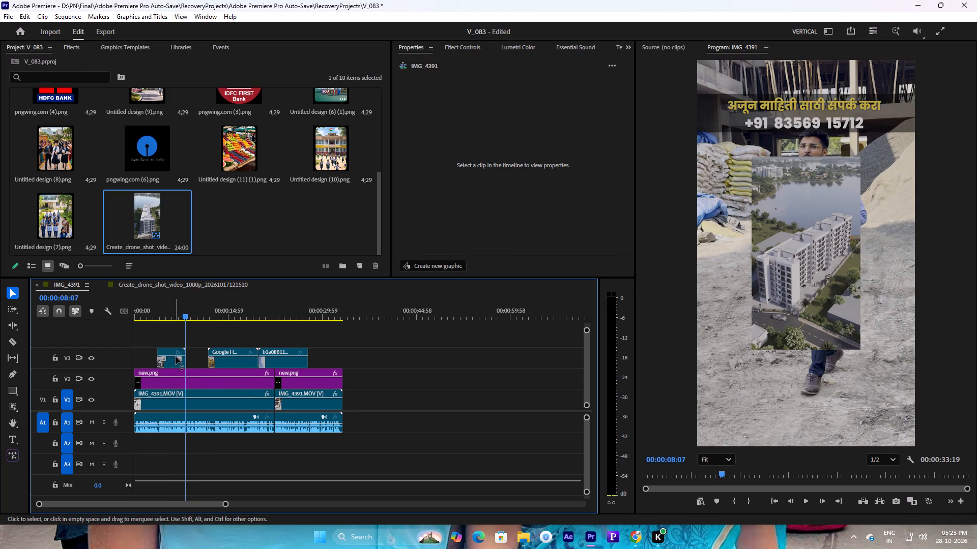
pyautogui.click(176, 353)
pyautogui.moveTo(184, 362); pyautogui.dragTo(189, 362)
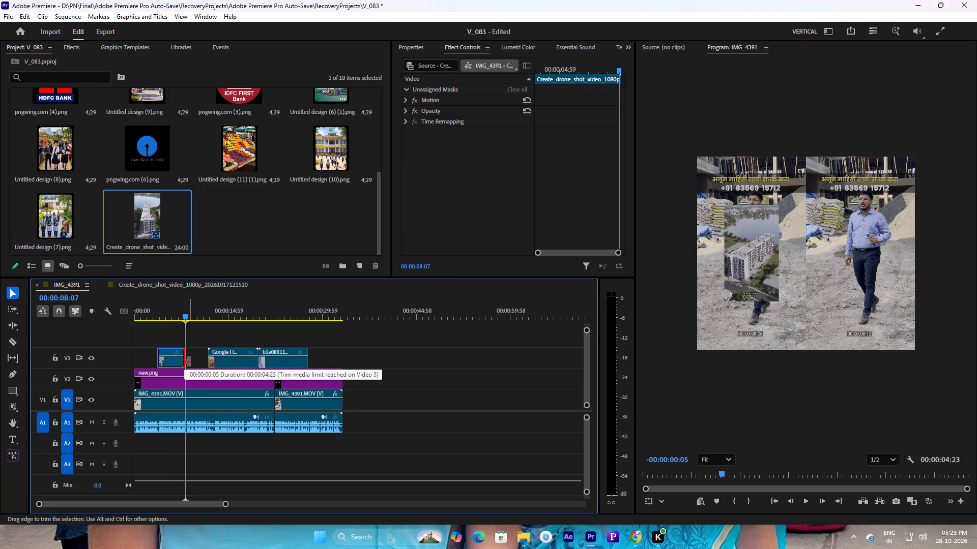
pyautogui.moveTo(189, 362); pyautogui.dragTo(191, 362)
# Extend the building drone clip's start slightly on V3 and shift the clip to begin at 00:00:03:49.
pyautogui.click(175, 316)
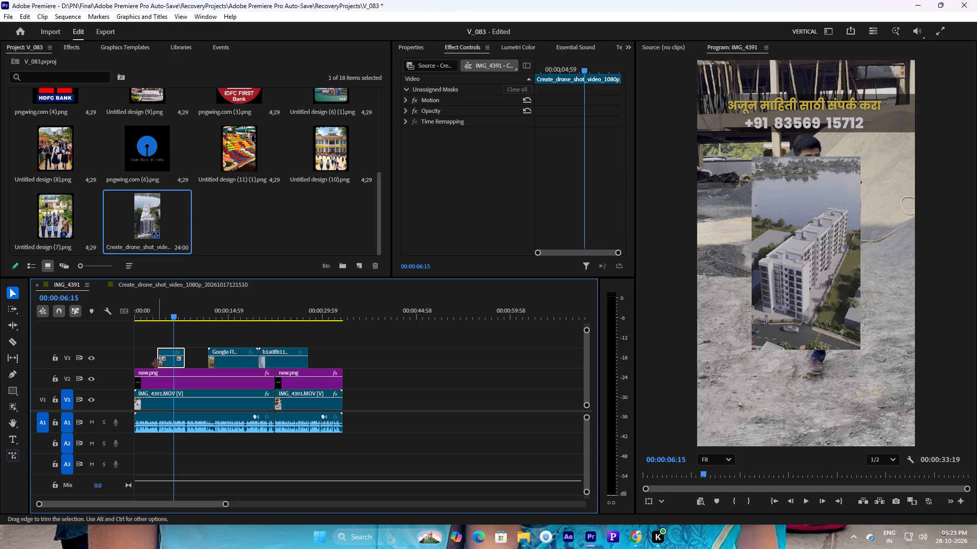
pyautogui.click(157, 364)
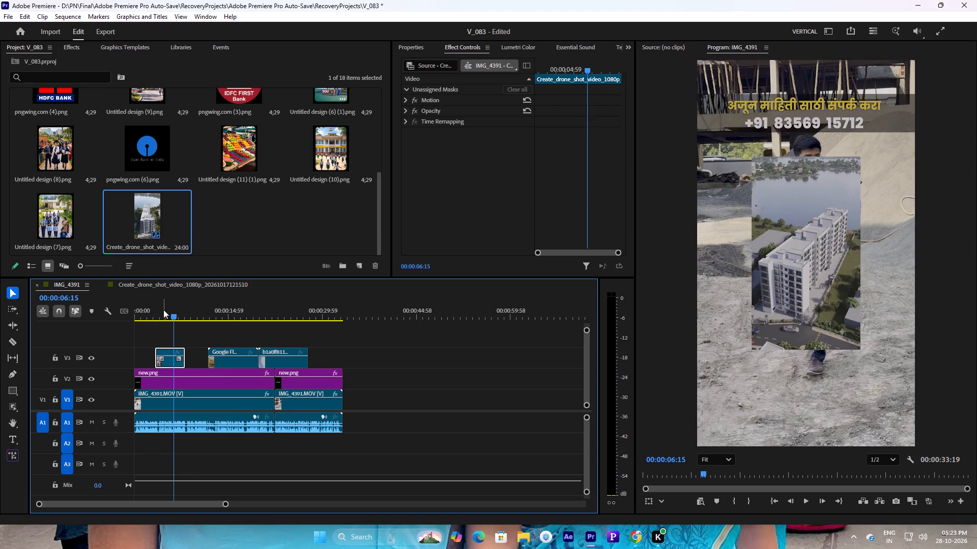
pyautogui.click(161, 317)
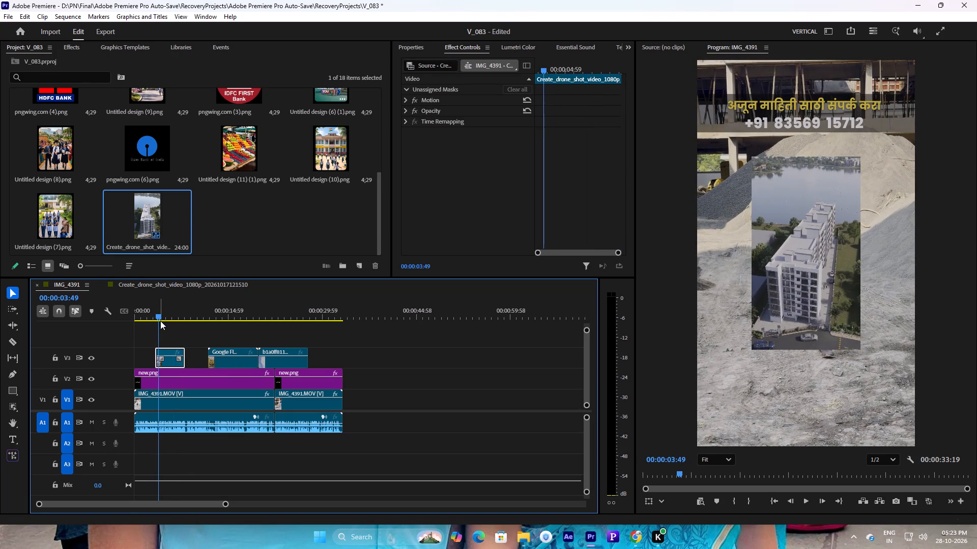
pyautogui.moveTo(164, 352); pyautogui.dragTo(169, 352)
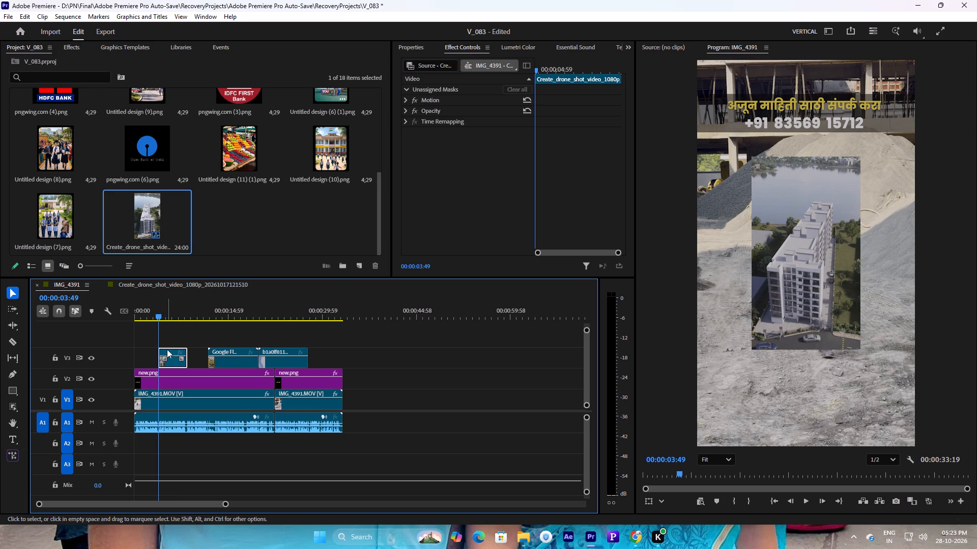
# Move the building drone clip from V3 to V1 at 00:00:03:49, overwriting the IMG_4391 footage, and play it through.
pyautogui.moveTo(170, 351); pyautogui.dragTo(165, 408)
pyautogui.press('space')
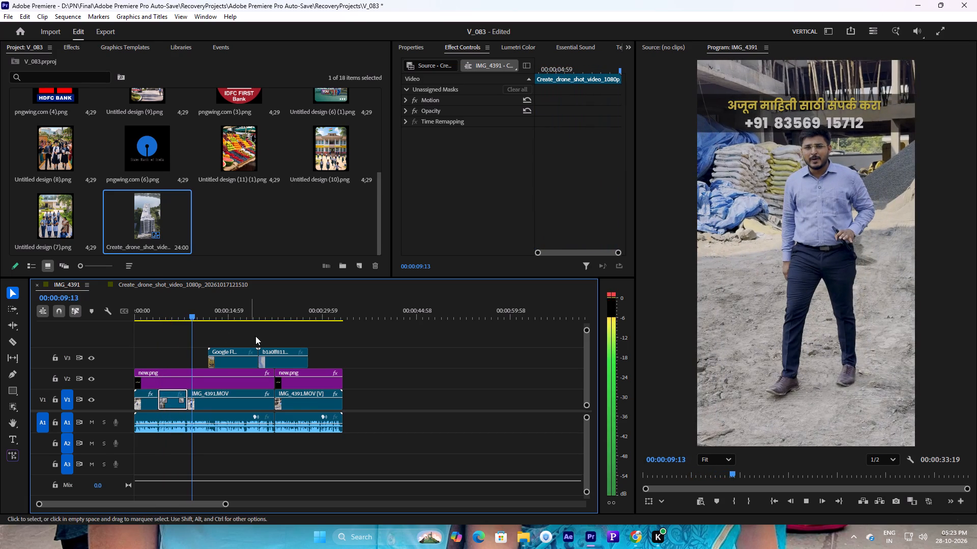
pyautogui.press('space')
# Move the Google Flow clip on V3 to directly after the home-loan clip.
pyautogui.moveTo(257, 310); pyautogui.dragTo(265, 312)
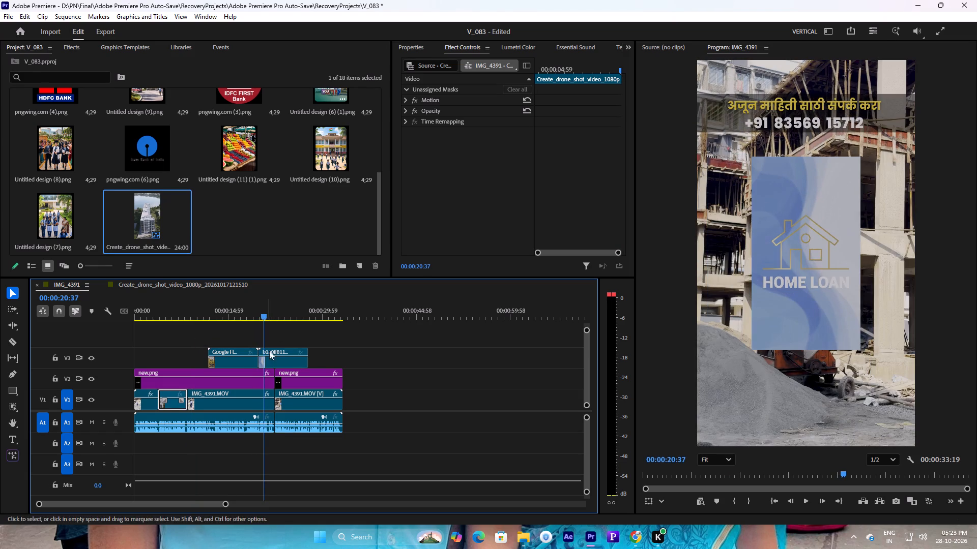
pyautogui.click(228, 369)
pyautogui.click(225, 359)
pyautogui.moveTo(229, 361); pyautogui.dragTo(232, 358)
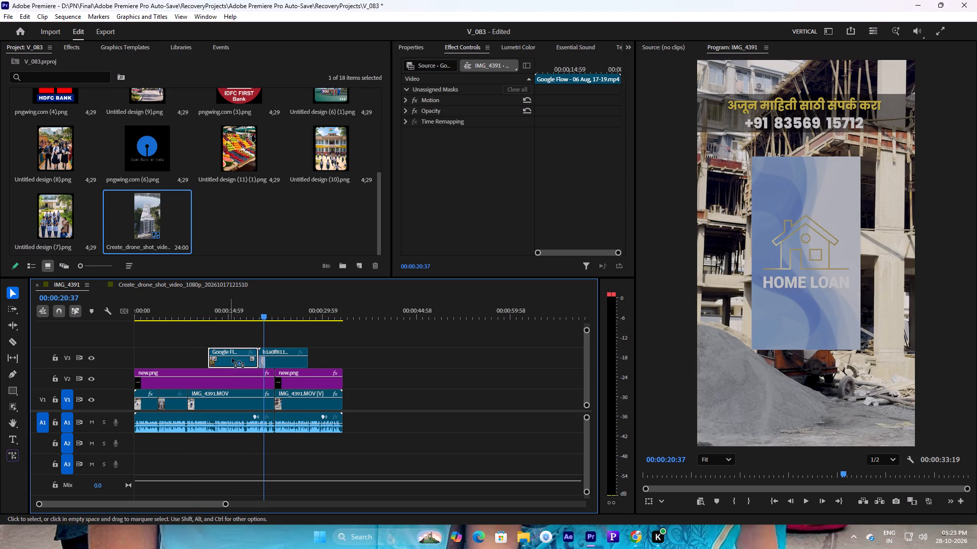
pyautogui.moveTo(232, 358); pyautogui.dragTo(333, 351)
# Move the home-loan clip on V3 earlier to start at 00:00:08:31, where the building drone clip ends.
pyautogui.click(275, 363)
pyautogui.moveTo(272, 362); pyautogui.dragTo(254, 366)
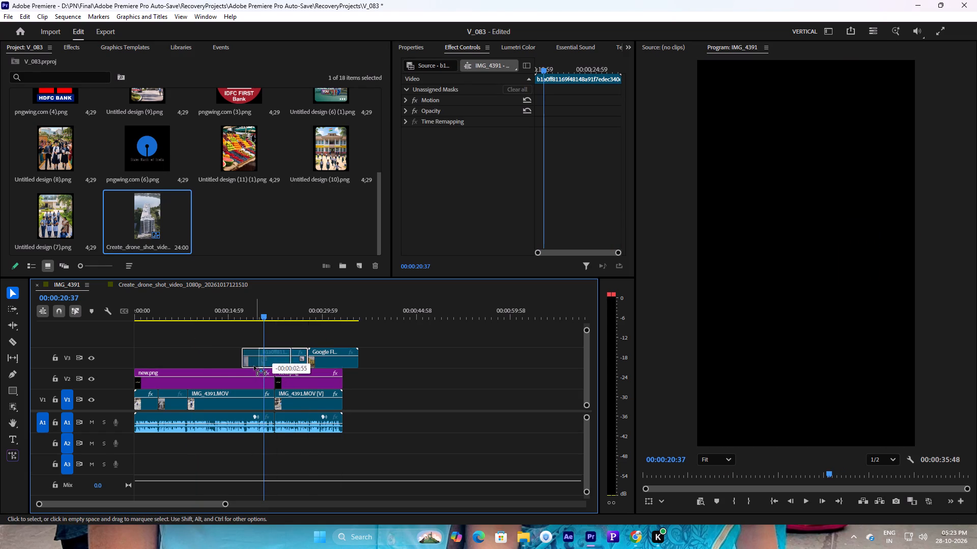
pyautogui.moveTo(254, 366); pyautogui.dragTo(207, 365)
# Review how the home-loan clip and its bank logos time with the speech from 00:00:08:31.
pyautogui.moveTo(188, 309); pyautogui.dragTo(190, 309)
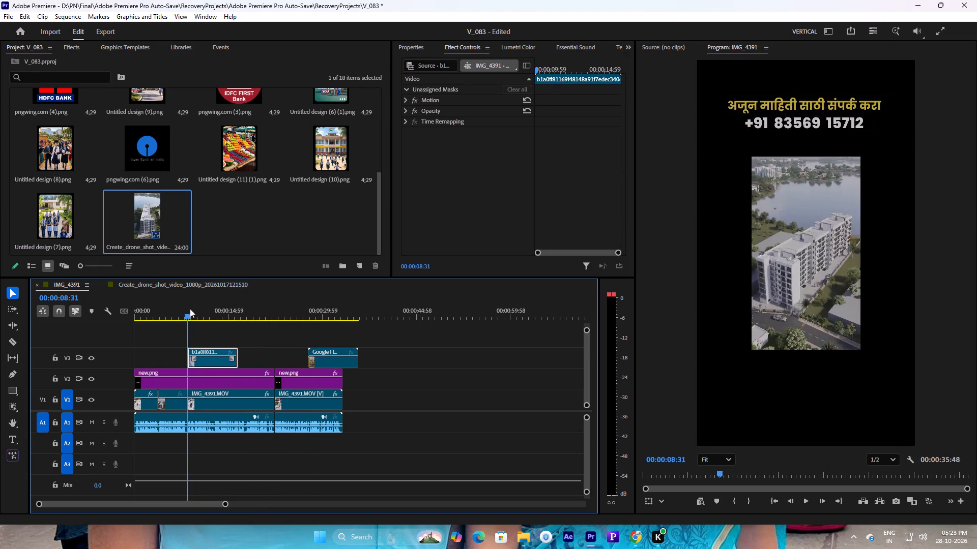
pyautogui.moveTo(190, 309); pyautogui.dragTo(205, 304)
pyautogui.press('space')
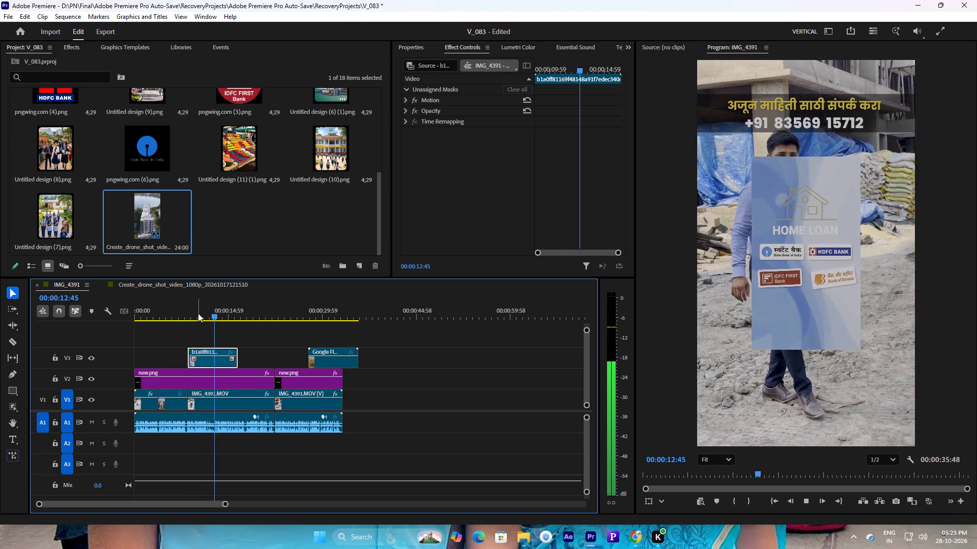
pyautogui.moveTo(199, 317); pyautogui.dragTo(190, 320)
pyautogui.press('space')
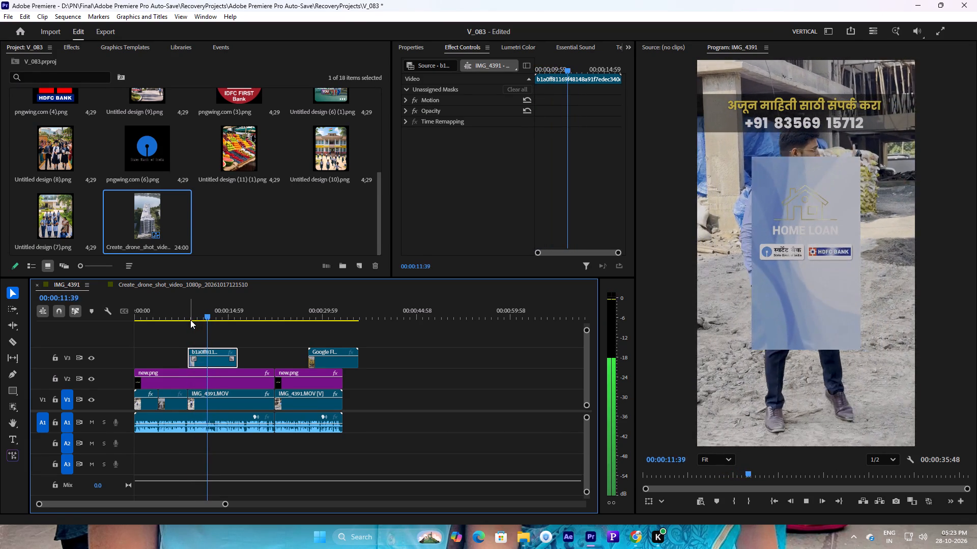
pyautogui.press('space')
pyautogui.press('space')
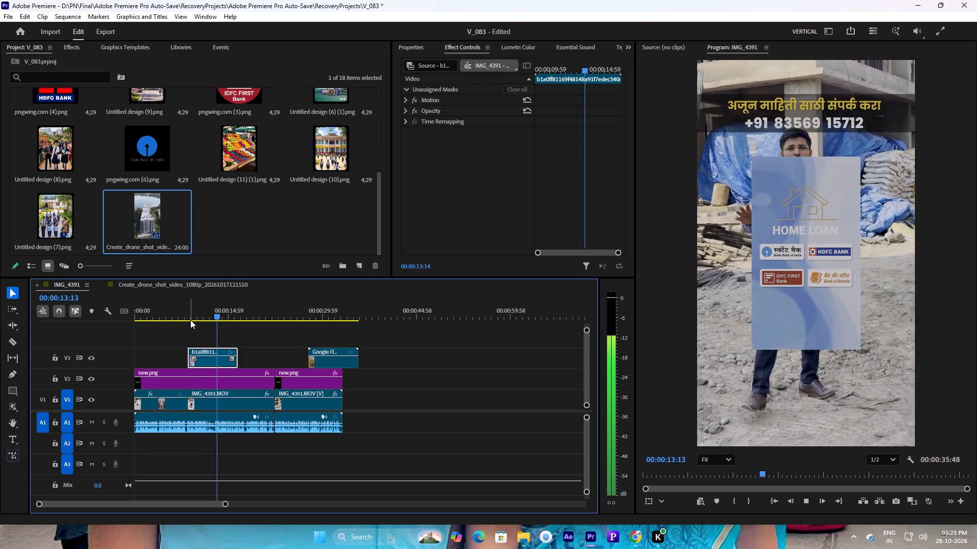
pyautogui.press('space')
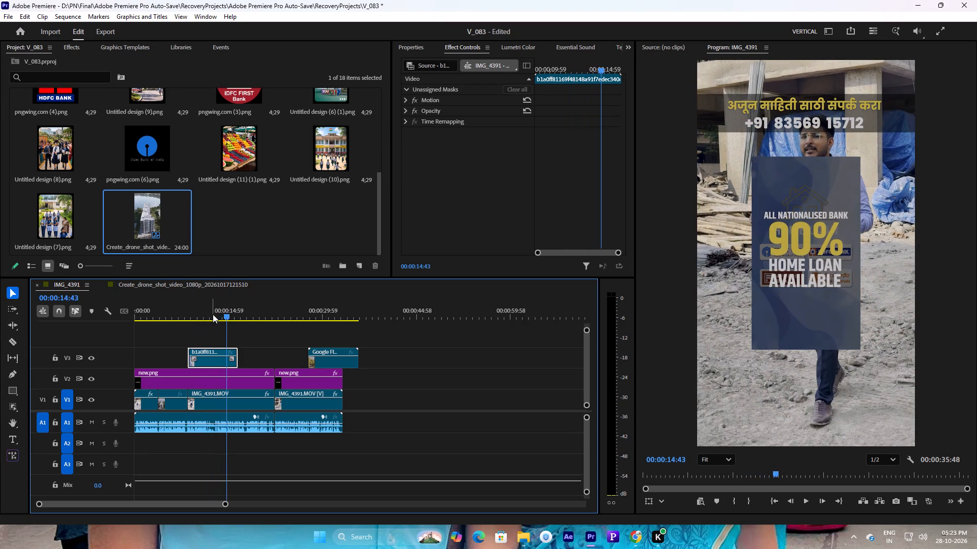
pyautogui.moveTo(210, 316); pyautogui.dragTo(189, 319)
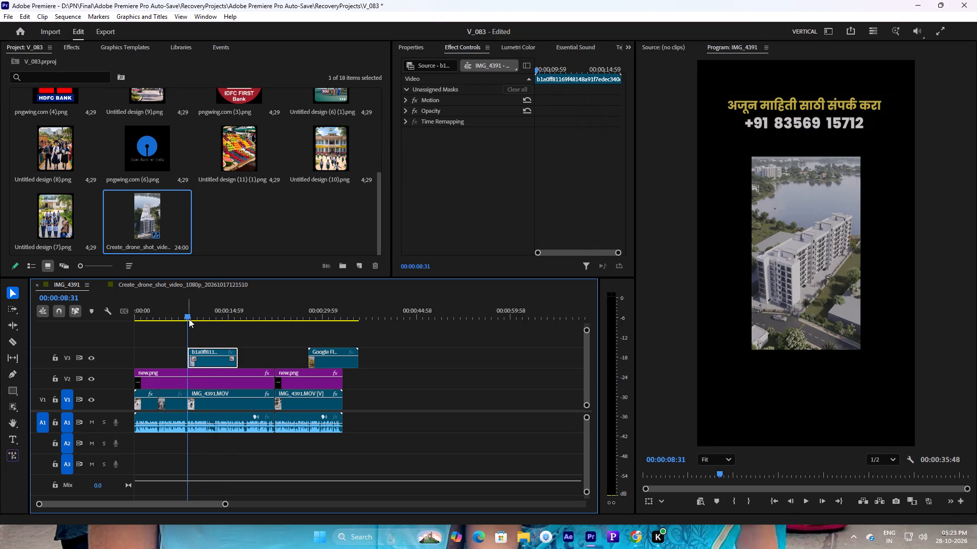
pyautogui.press('space')
pyautogui.press('space')
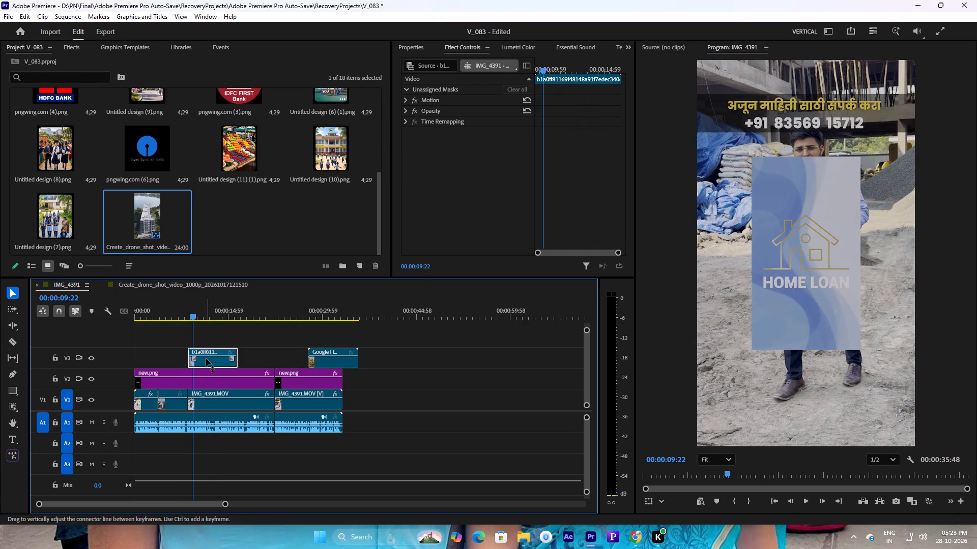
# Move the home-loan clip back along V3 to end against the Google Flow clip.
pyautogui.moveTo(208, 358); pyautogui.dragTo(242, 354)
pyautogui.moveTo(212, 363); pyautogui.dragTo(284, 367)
# Place the four bank logos, pngwing.com (3), (4), (5) and (6), consecutively on a new V4 track from about 00:00:08:36.
pyautogui.click(186, 313)
pyautogui.press('space')
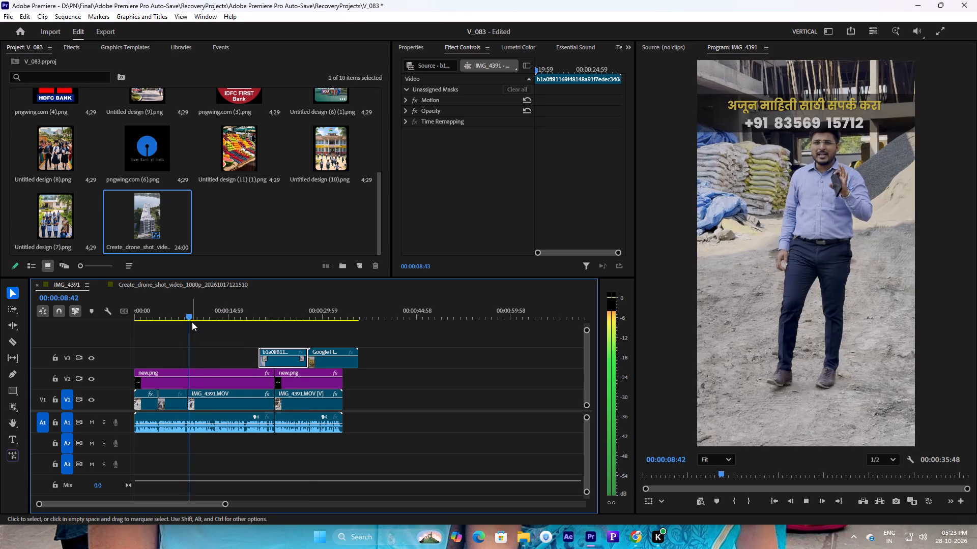
pyautogui.press('space')
pyautogui.click(192, 315)
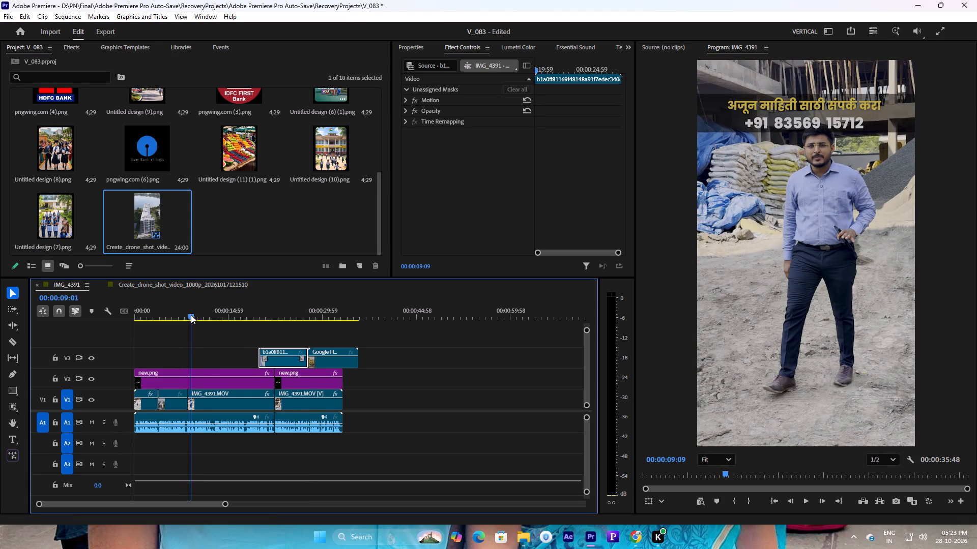
pyautogui.click(157, 161)
pyautogui.scroll(2, 238, 203)
pyautogui.scroll(-1, 248, 202)
pyautogui.keyDown('ctrl'); pyautogui.click(230, 154); pyautogui.keyUp('ctrl')
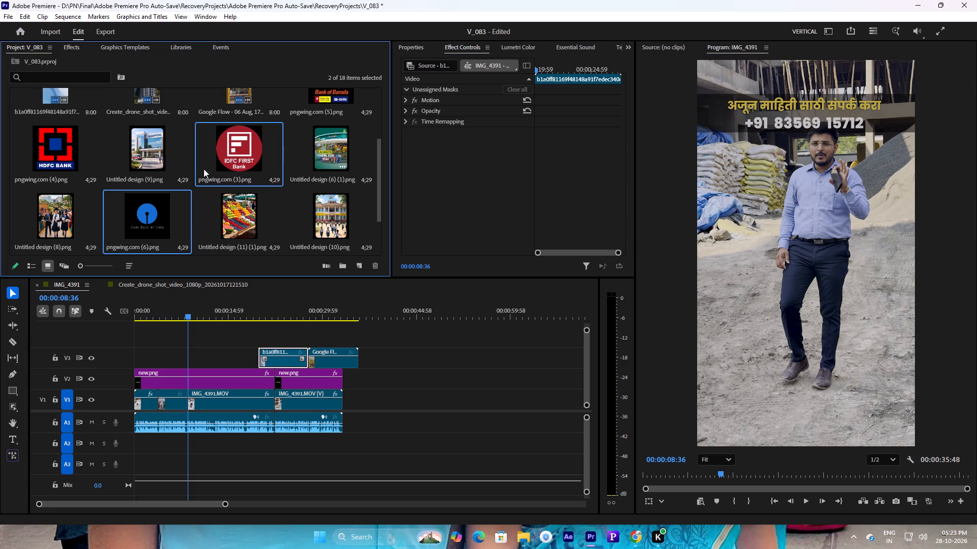
pyautogui.keyDown('ctrl'); pyautogui.click(70, 141); pyautogui.keyUp('ctrl')
pyautogui.scroll(1, 275, 175)
pyautogui.keyDown('ctrl'); pyautogui.click(342, 156); pyautogui.keyUp('ctrl')
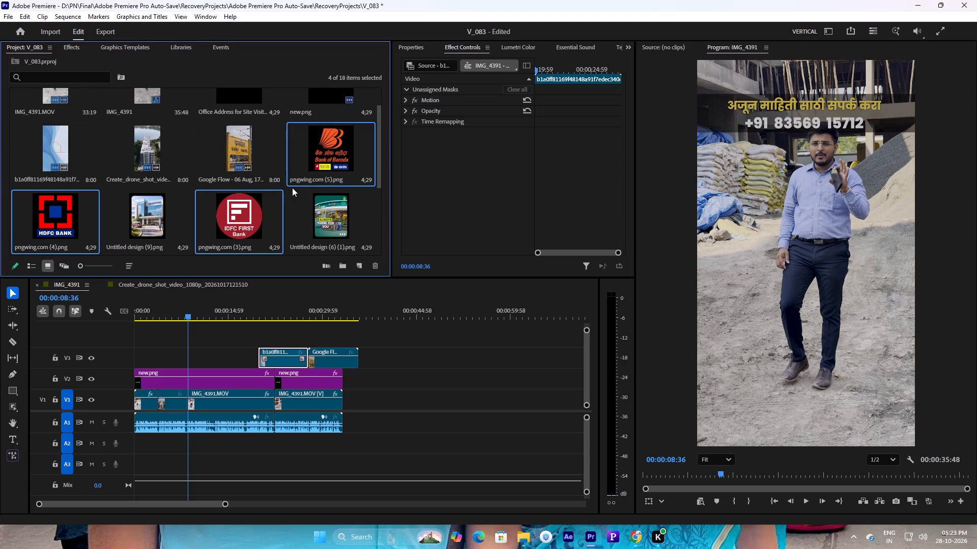
pyautogui.scroll(-2, 286, 189)
pyautogui.scroll(1, 282, 193)
pyautogui.moveTo(242, 160); pyautogui.dragTo(220, 340)
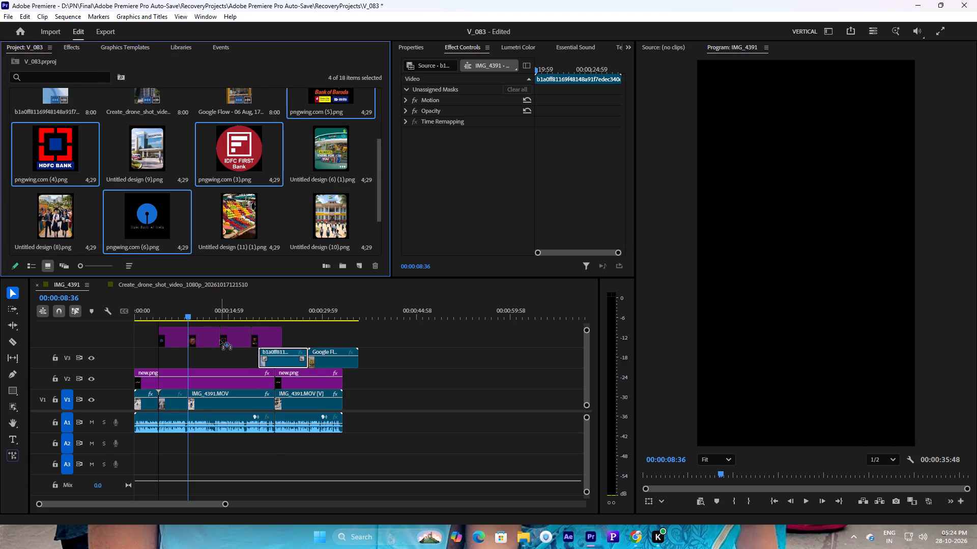
pyautogui.moveTo(220, 340); pyautogui.dragTo(230, 337)
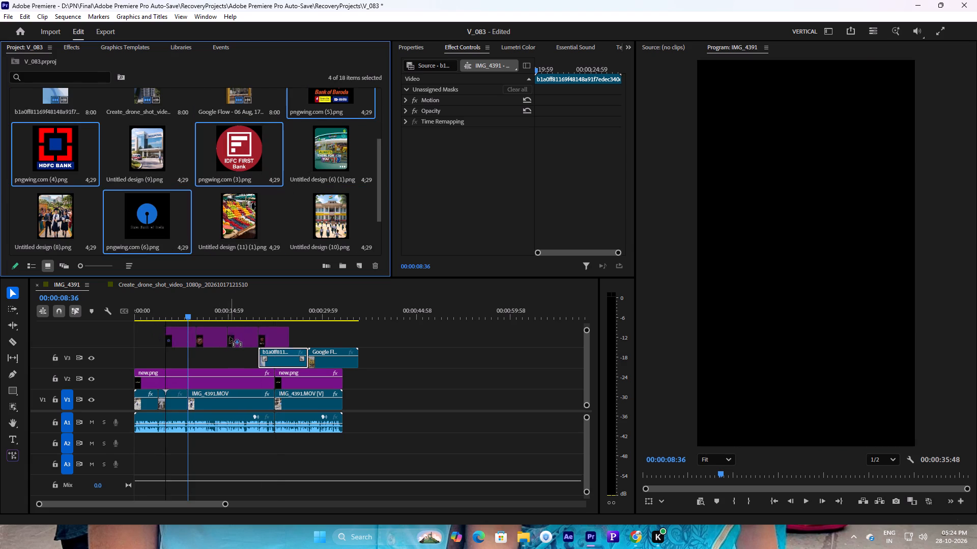
pyautogui.moveTo(230, 337); pyautogui.dragTo(251, 332)
# Stack the bank logos at about 00:00:08:36: pngwing.com (3) on V3, (4) on V5 and (5) above it, and play the section.
pyautogui.click(232, 344)
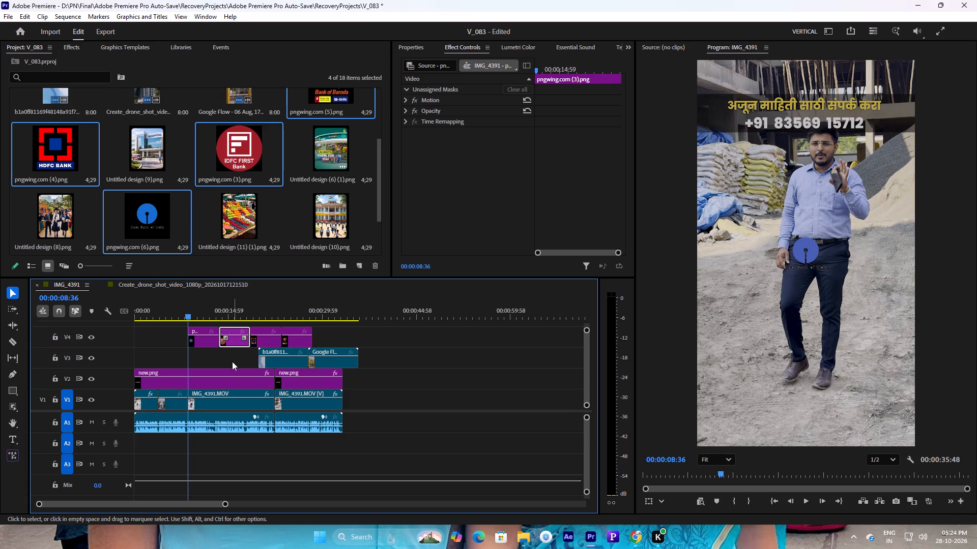
pyautogui.keyDown('ctrl'); pyautogui.scroll(5, 225, 362); pyautogui.keyUp('ctrl')
pyautogui.moveTo(234, 344); pyautogui.dragTo(206, 360)
pyautogui.click(267, 336)
pyautogui.moveTo(268, 336); pyautogui.dragTo(219, 329)
pyautogui.moveTo(268, 339); pyautogui.dragTo(268, 327)
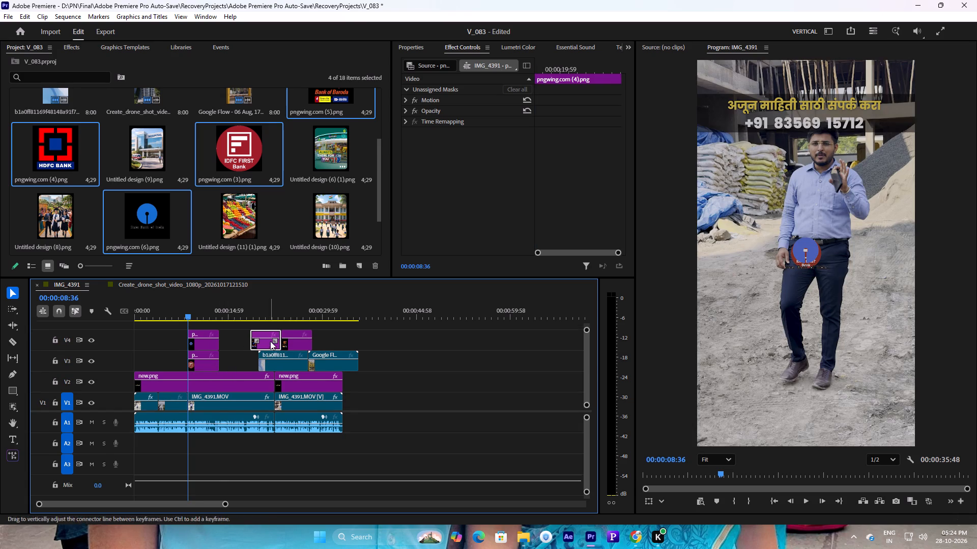
pyautogui.moveTo(266, 346); pyautogui.dragTo(207, 327)
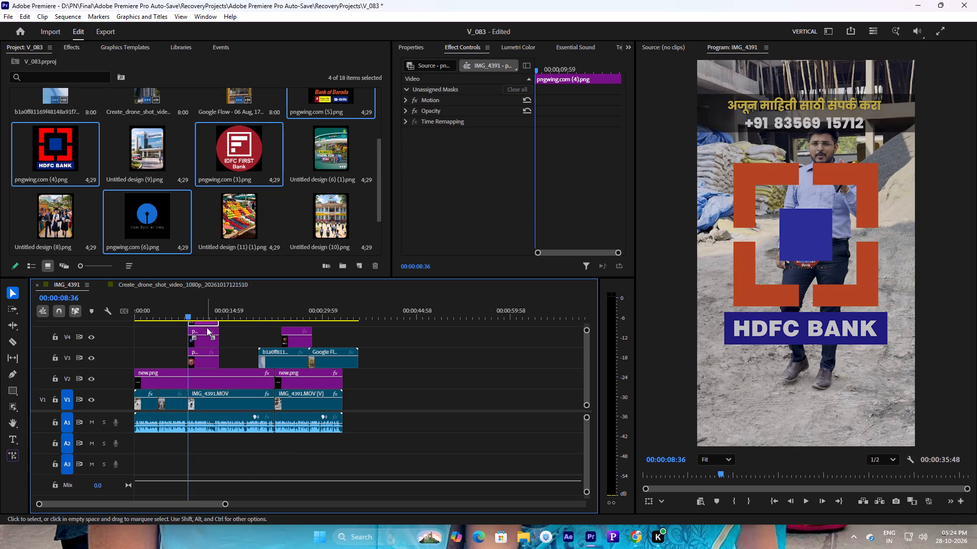
pyautogui.keyDown('ctrl'); pyautogui.scroll(6, 227, 353); pyautogui.keyUp('ctrl')
pyautogui.click(300, 364)
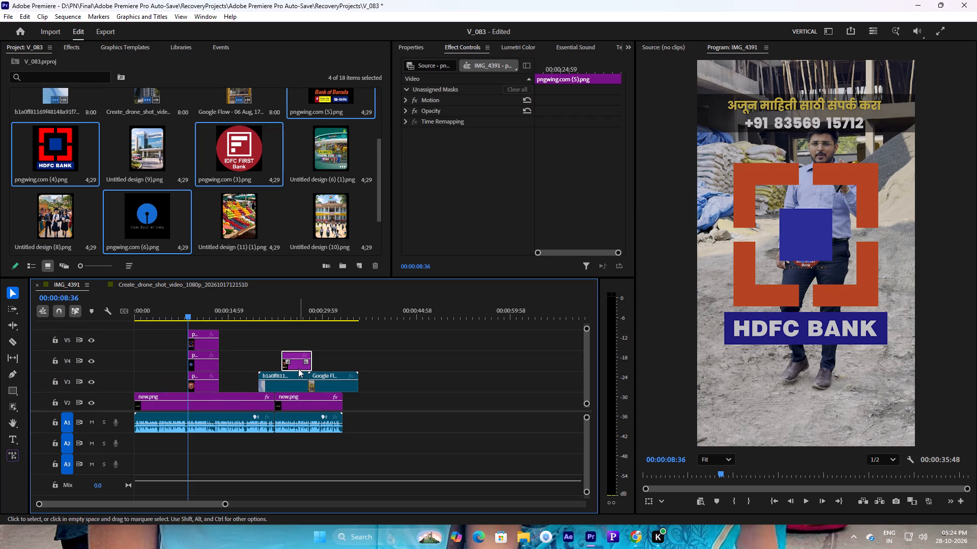
pyautogui.moveTo(298, 368); pyautogui.dragTo(203, 326)
pyautogui.keyDown('ctrl'); pyautogui.scroll(-1, 209, 360); pyautogui.keyUp('ctrl')
pyautogui.click(181, 313)
pyautogui.press('space')
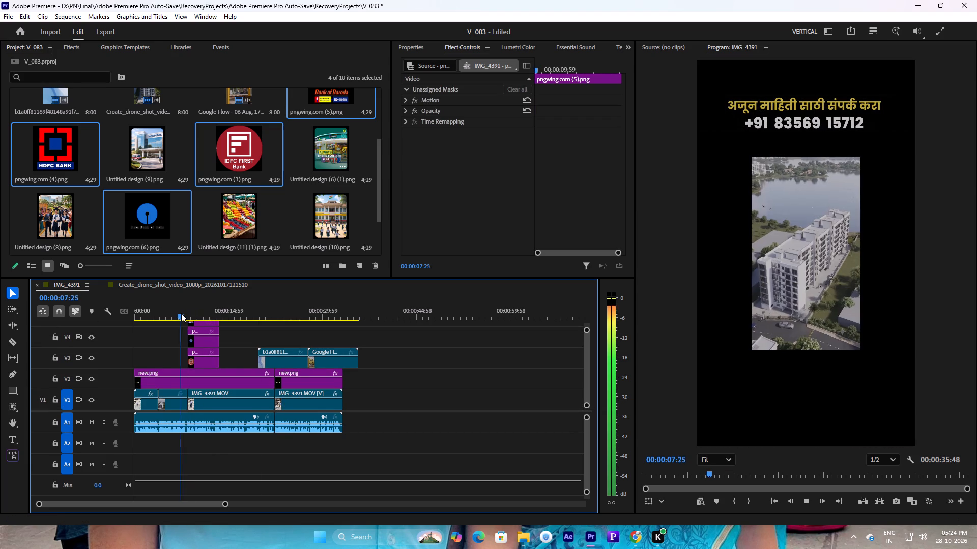
pyautogui.press('space')
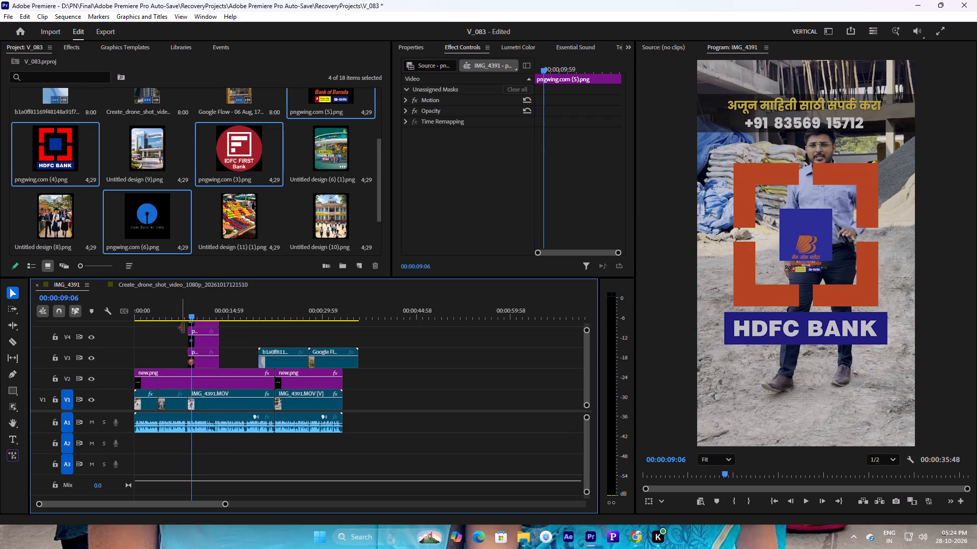
# Scale the IDFC First Bank logo, pngwing.com (3), to 173% and set its position to 571, 1533.
pyautogui.click(214, 364)
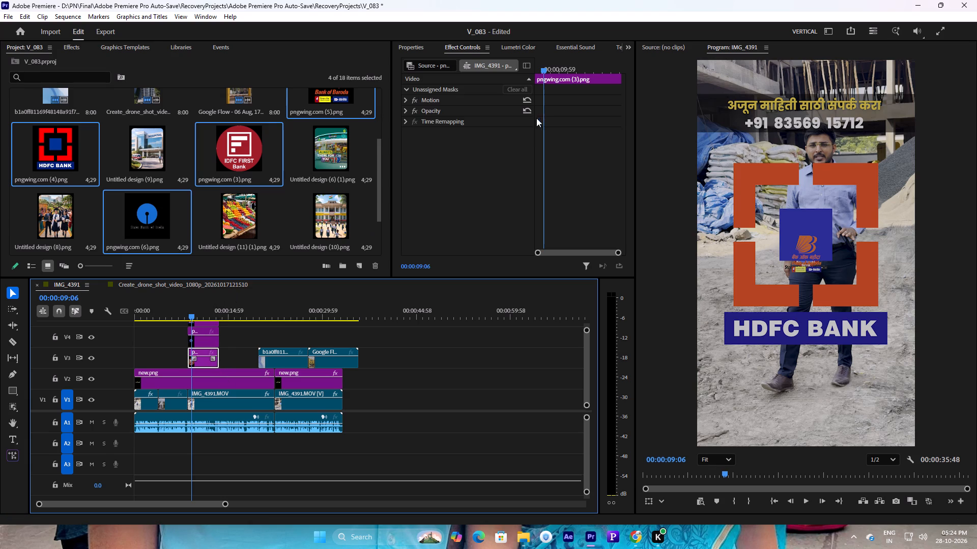
pyautogui.click(418, 44)
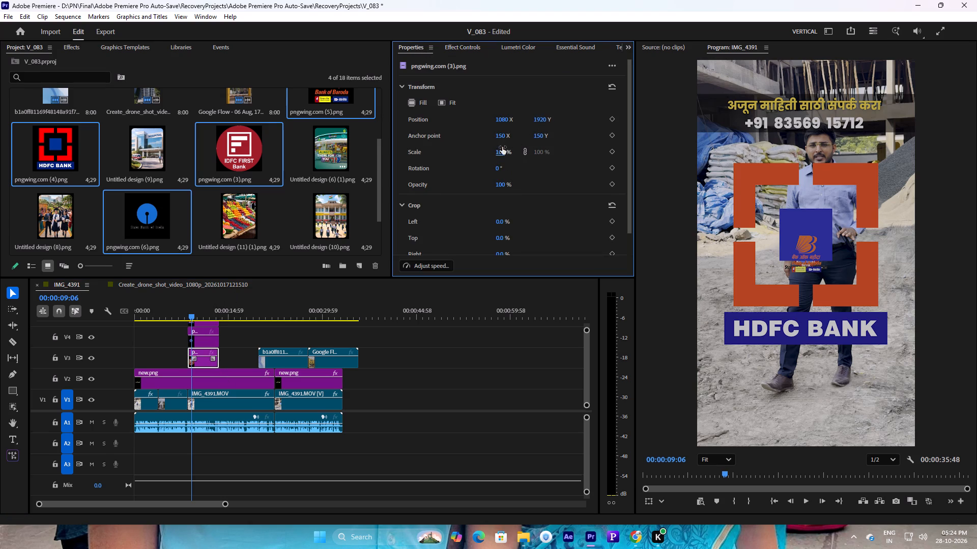
pyautogui.moveTo(505, 155); pyautogui.dragTo(527, 149)
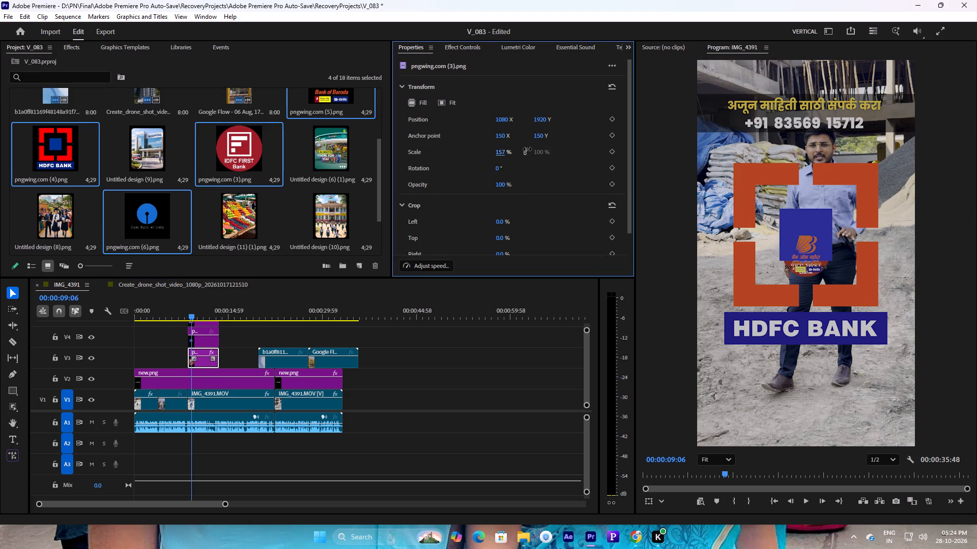
pyautogui.moveTo(527, 149); pyautogui.dragTo(533, 146)
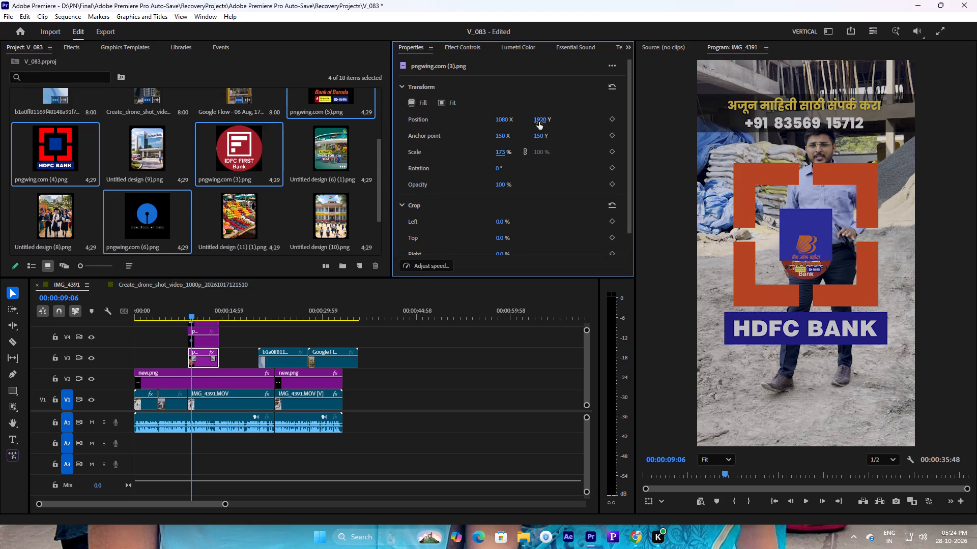
pyautogui.moveTo(543, 117); pyautogui.dragTo(379, 151)
pyautogui.moveTo(504, 119); pyautogui.dragTo(288, 132)
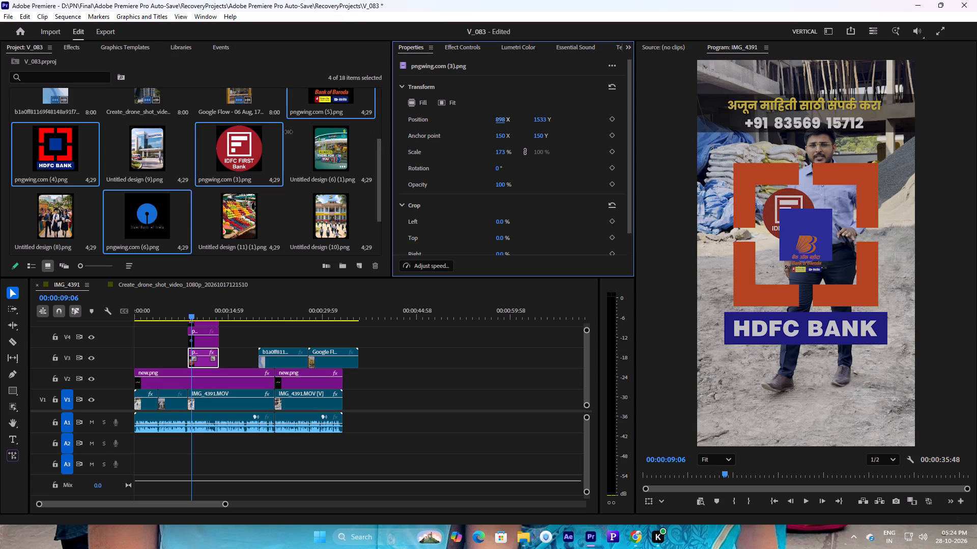
pyautogui.moveTo(288, 132); pyautogui.dragTo(279, 154)
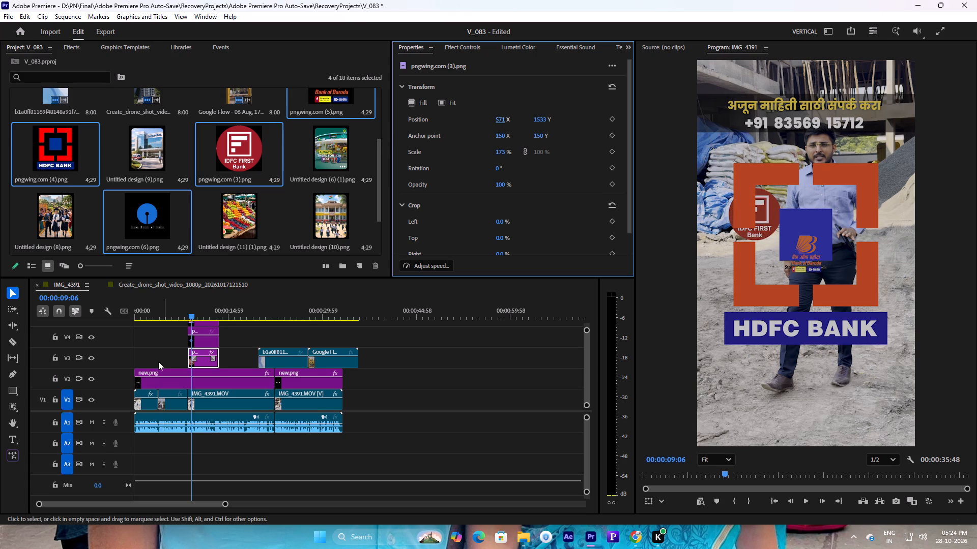
# Scale the HDFC Bank logo, pngwing.com (4), to 30% and set its position to 580, 2315, below the IDFC logo.
pyautogui.click(203, 343)
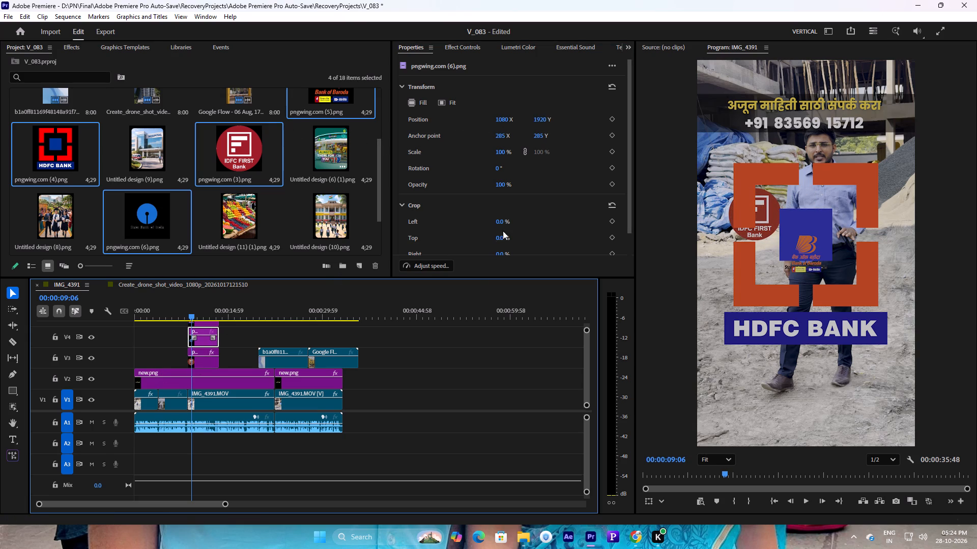
pyautogui.keyDown('ctrl'); pyautogui.scroll(5, 219, 354); pyautogui.keyUp('ctrl')
pyautogui.click(205, 365)
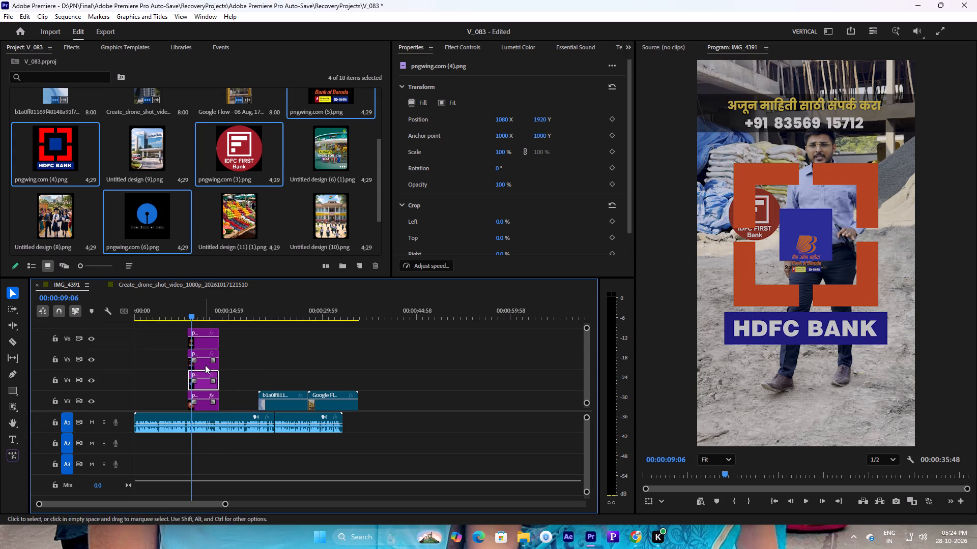
pyautogui.moveTo(505, 154); pyautogui.dragTo(453, 157)
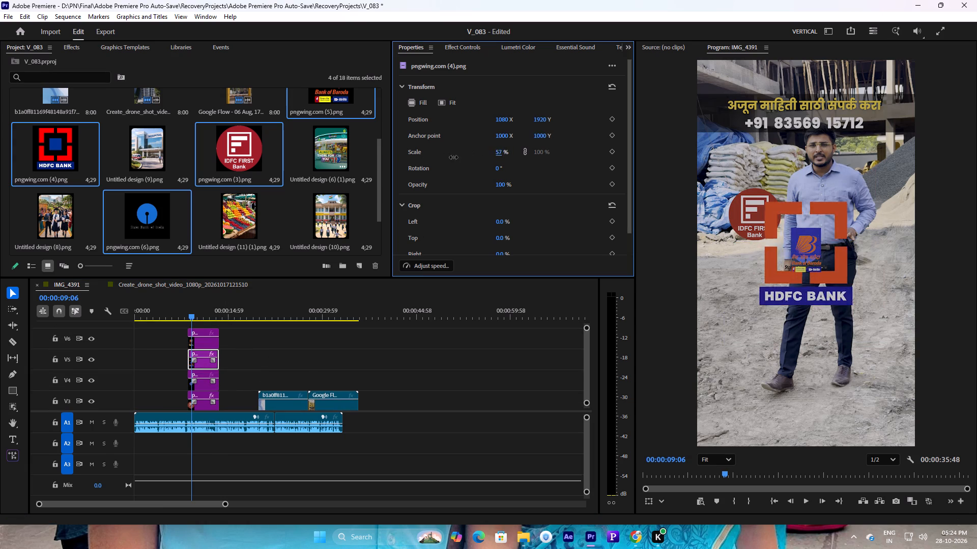
pyautogui.moveTo(453, 157); pyautogui.dragTo(440, 158)
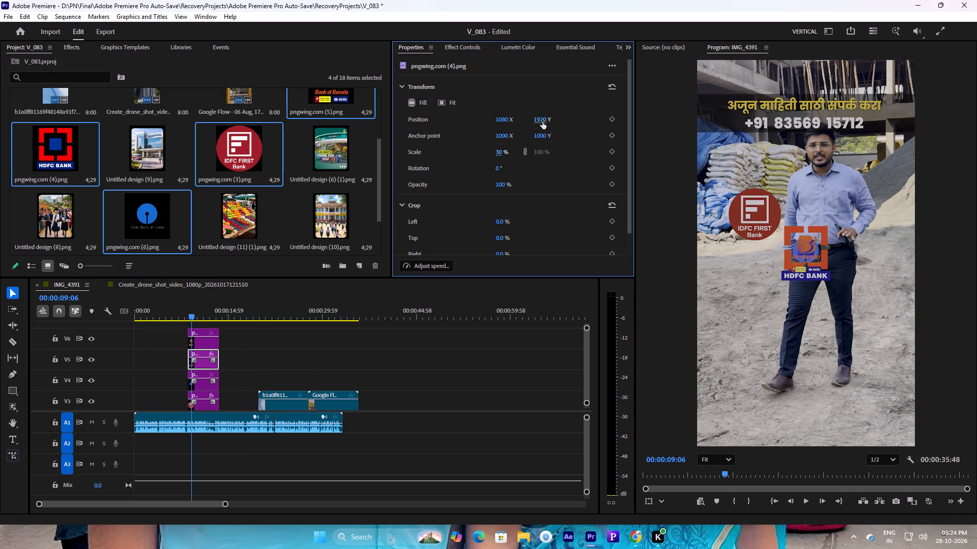
pyautogui.moveTo(540, 121); pyautogui.dragTo(653, 161)
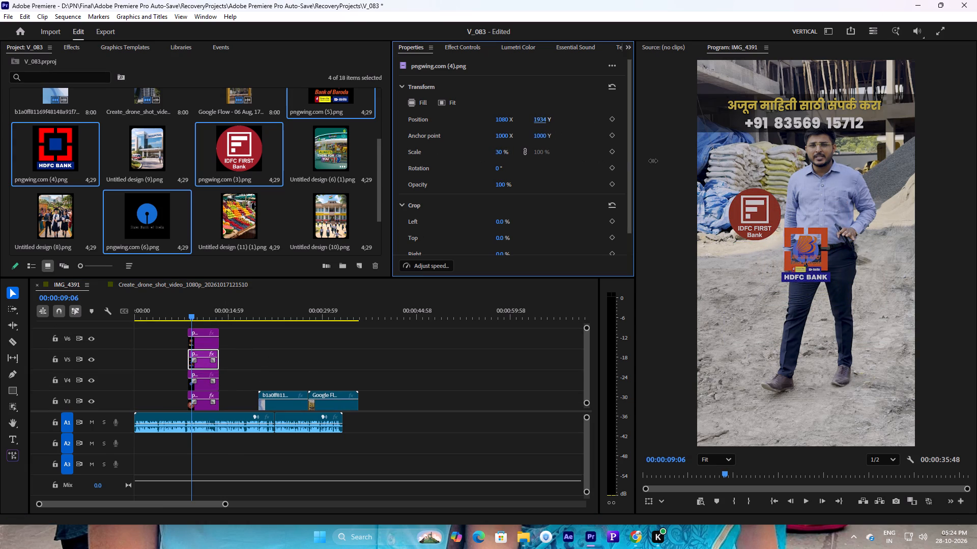
pyautogui.moveTo(653, 161); pyautogui.dragTo(768, 146)
pyautogui.moveTo(505, 122); pyautogui.dragTo(370, 128)
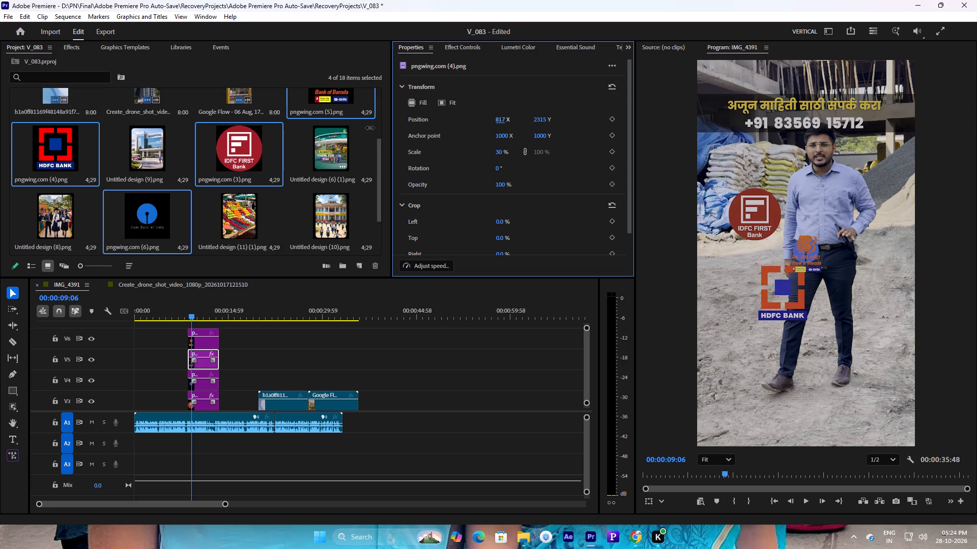
pyautogui.moveTo(370, 128); pyautogui.dragTo(262, 135)
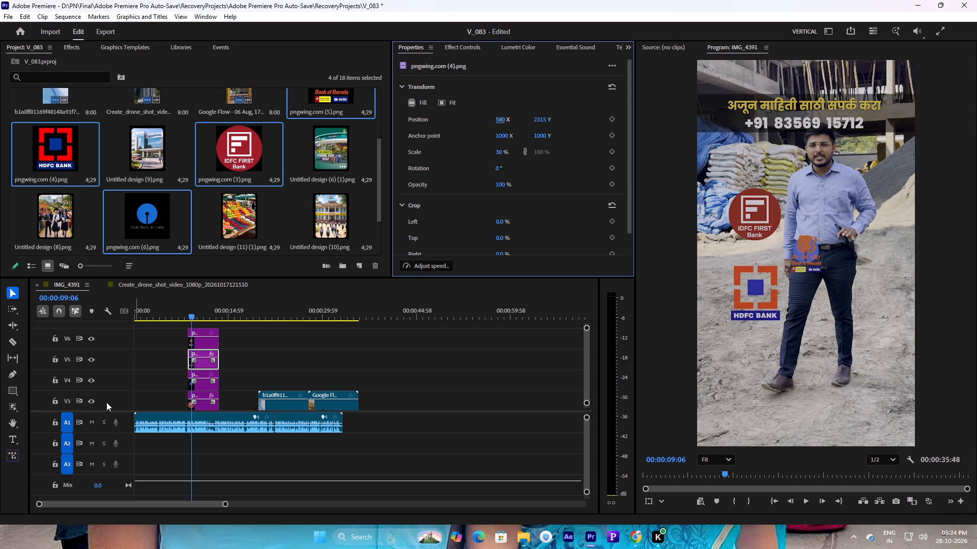
# Scale the Bank of Baroda logo, pngwing.com (5), to 150% and set its position to 1608, 2305, level with the HDFC logo.
pyautogui.click(204, 384)
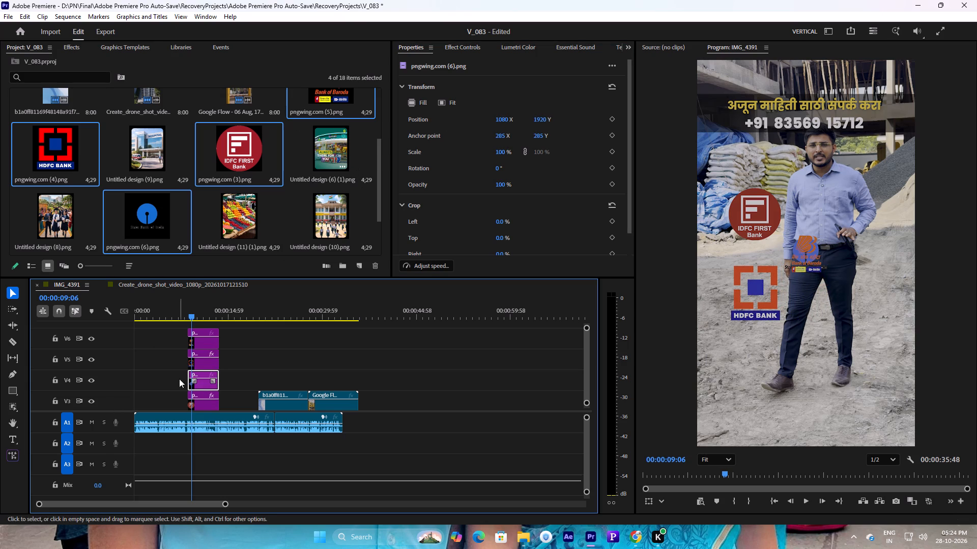
pyautogui.click(204, 348)
pyautogui.moveTo(502, 150); pyautogui.dragTo(520, 144)
pyautogui.moveTo(540, 118); pyautogui.dragTo(649, 135)
pyautogui.moveTo(547, 122); pyautogui.dragTo(635, 134)
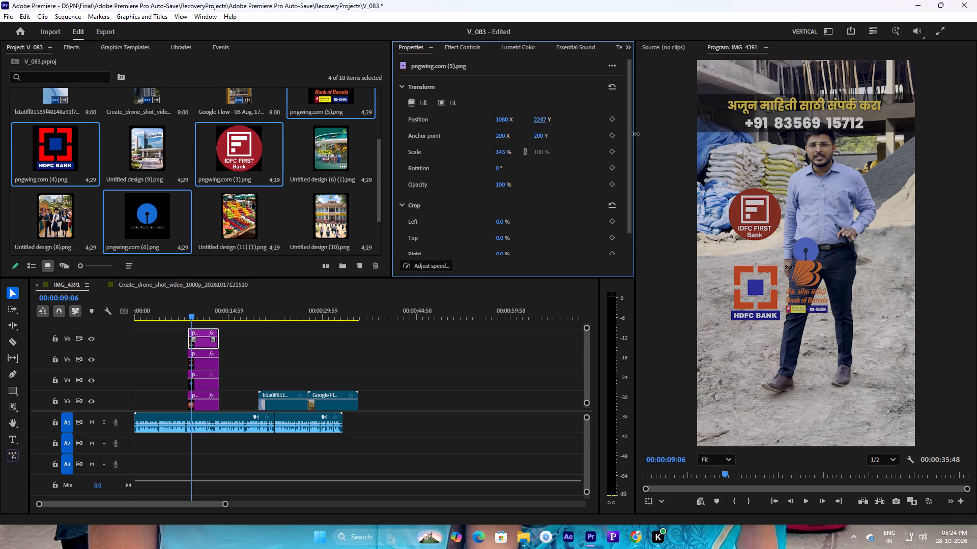
pyautogui.moveTo(635, 134); pyautogui.dragTo(666, 135)
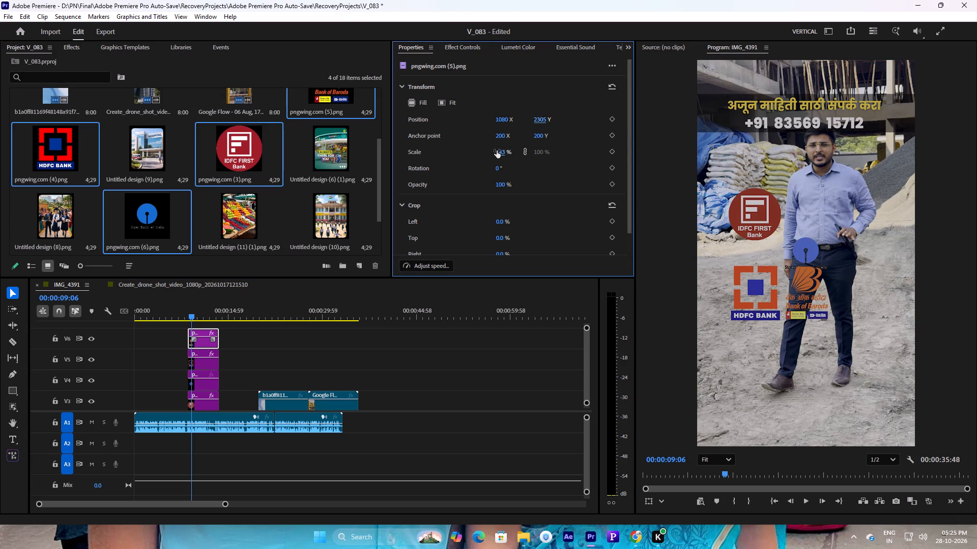
pyautogui.moveTo(497, 150); pyautogui.dragTo(507, 156)
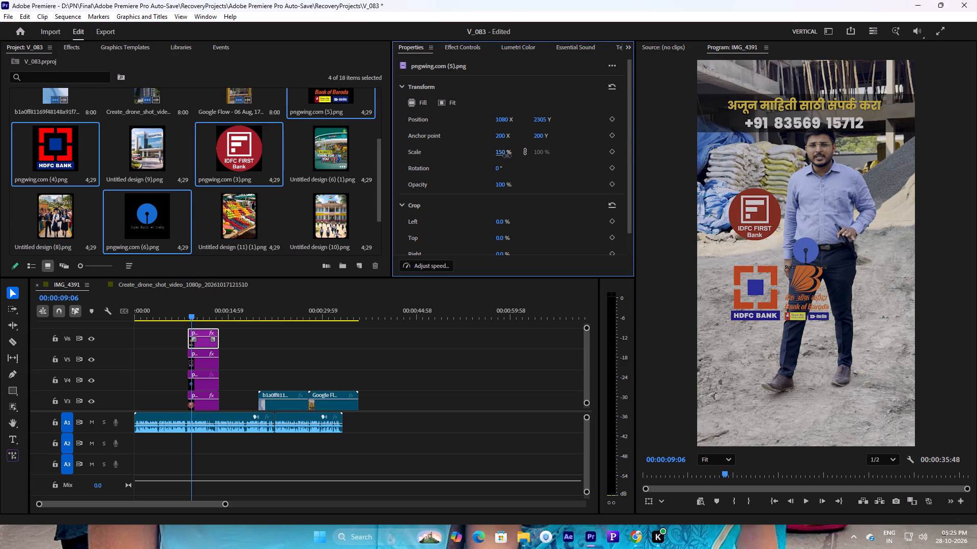
pyautogui.moveTo(507, 156); pyautogui.dragTo(506, 156)
pyautogui.moveTo(506, 156); pyautogui.dragTo(507, 156)
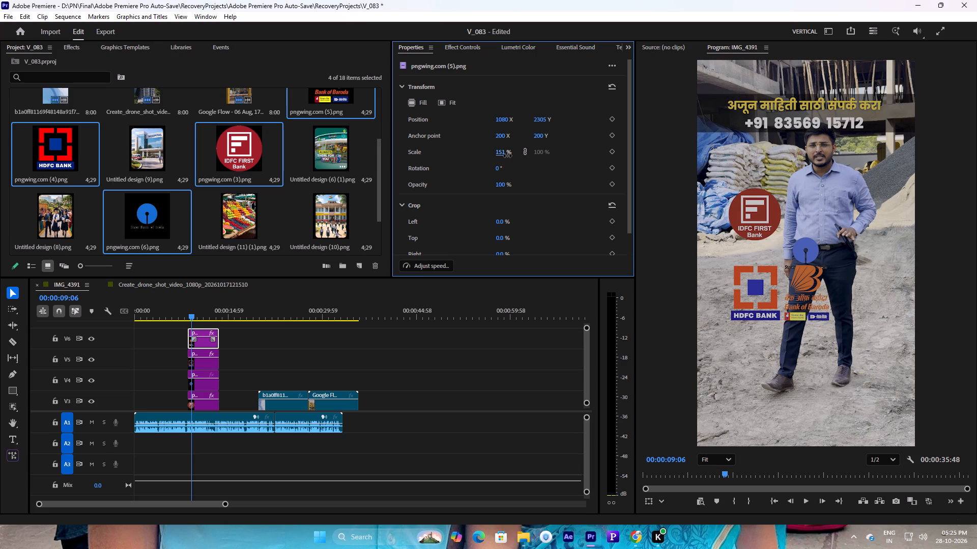
pyautogui.moveTo(507, 156); pyautogui.dragTo(507, 156)
pyautogui.moveTo(504, 121); pyautogui.dragTo(610, 143)
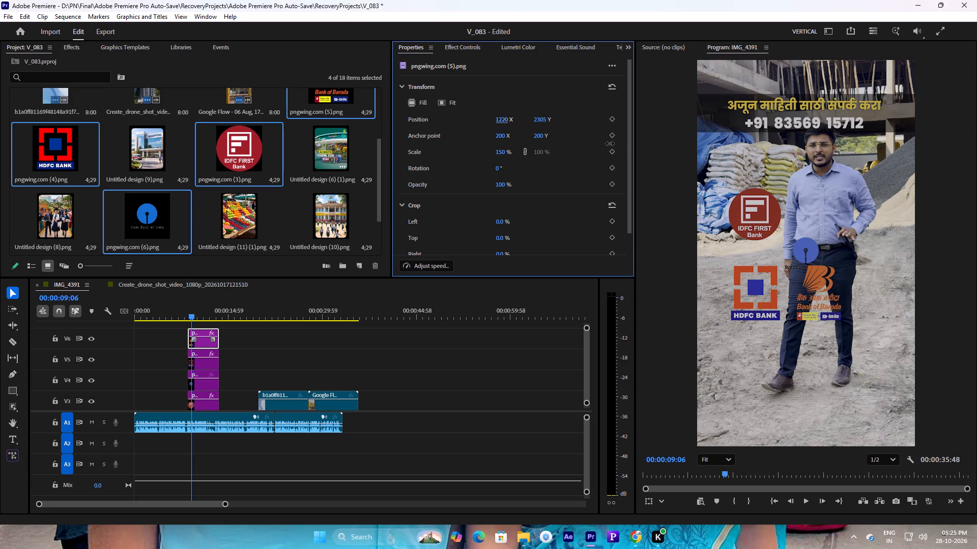
pyautogui.moveTo(610, 143); pyautogui.dragTo(825, 175)
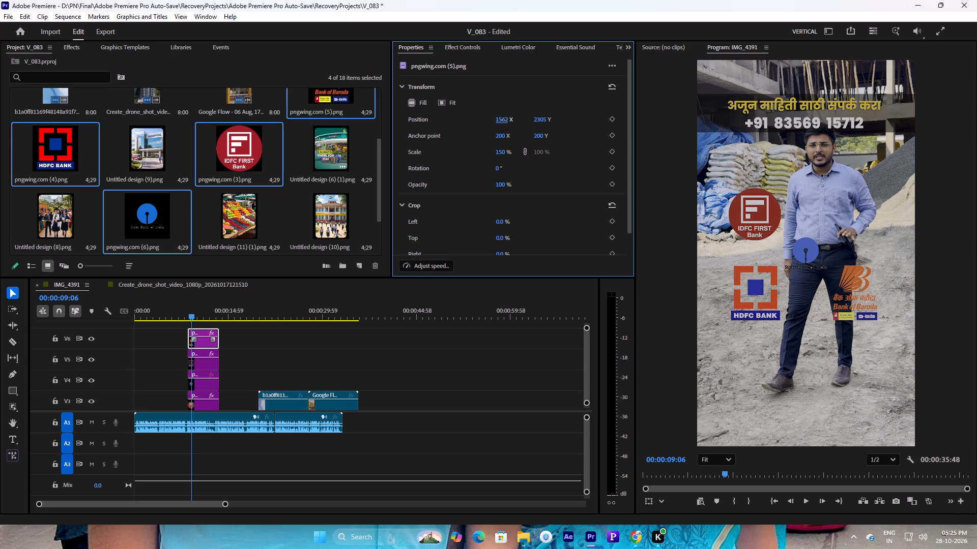
pyautogui.moveTo(825, 175); pyautogui.dragTo(828, 179)
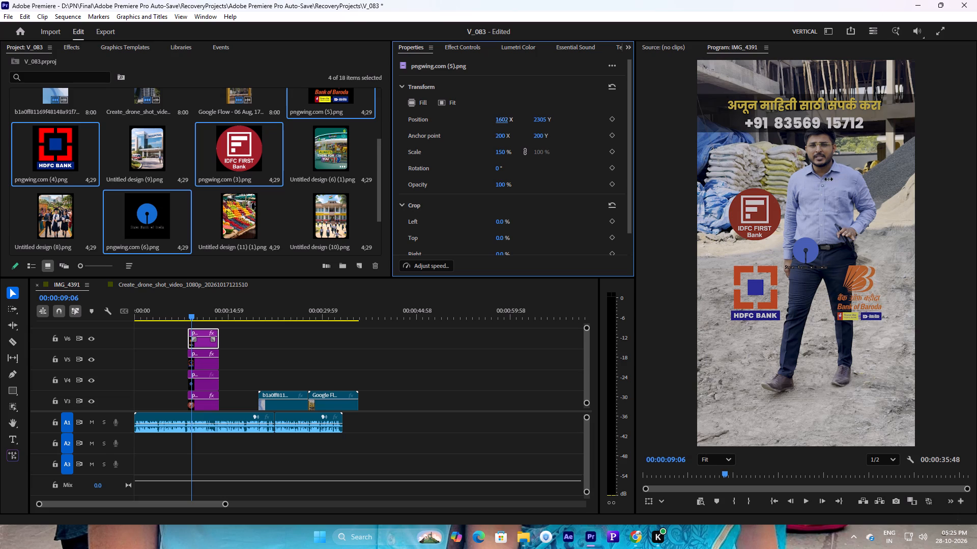
pyautogui.moveTo(828, 179); pyautogui.dragTo(831, 179)
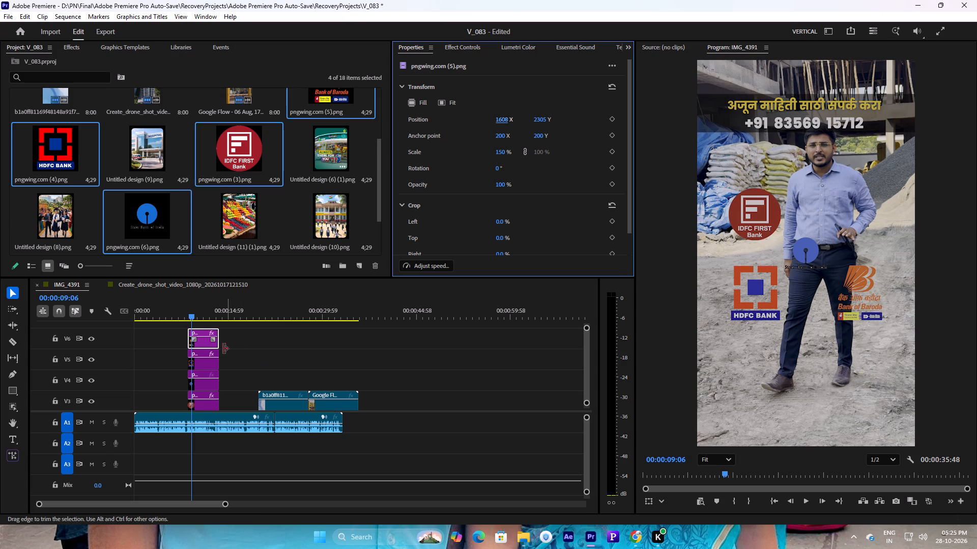
# Scale the State Bank of India logo, pngwing.com (6), to 175% and set its position to 1602, 1568, above the Bank of Baroda logo.
pyautogui.click(197, 381)
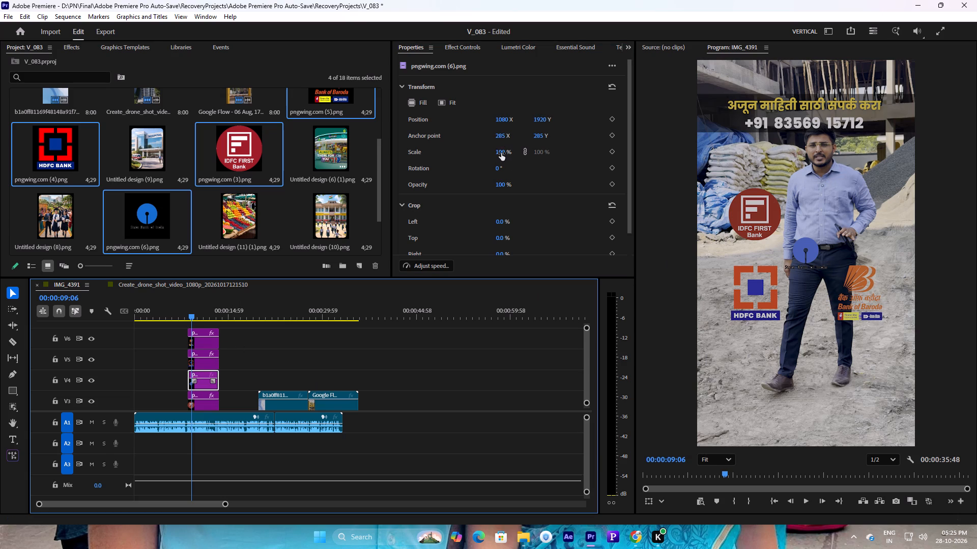
pyautogui.moveTo(501, 153); pyautogui.dragTo(571, 167)
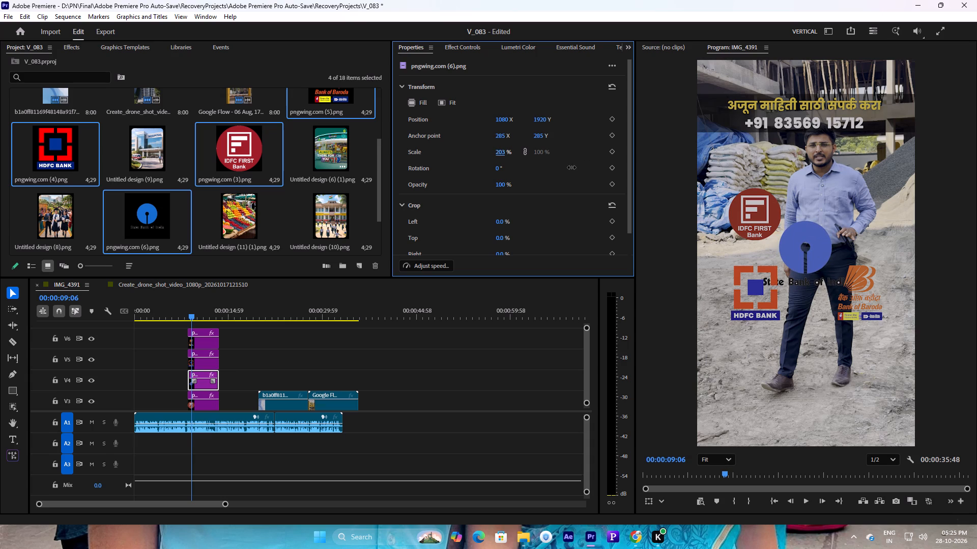
pyautogui.moveTo(571, 167); pyautogui.dragTo(572, 166)
pyautogui.moveTo(534, 118); pyautogui.dragTo(570, 120)
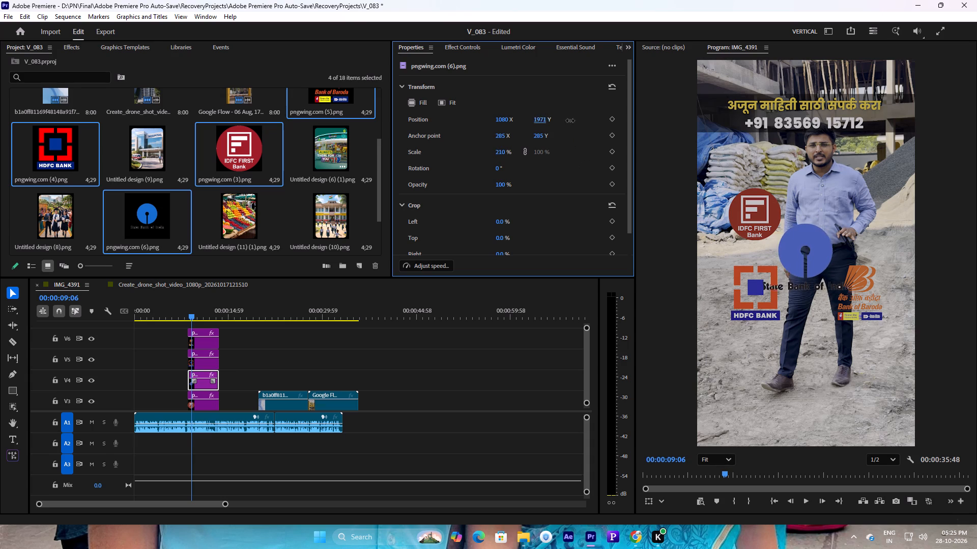
pyautogui.moveTo(570, 120); pyautogui.dragTo(326, 166)
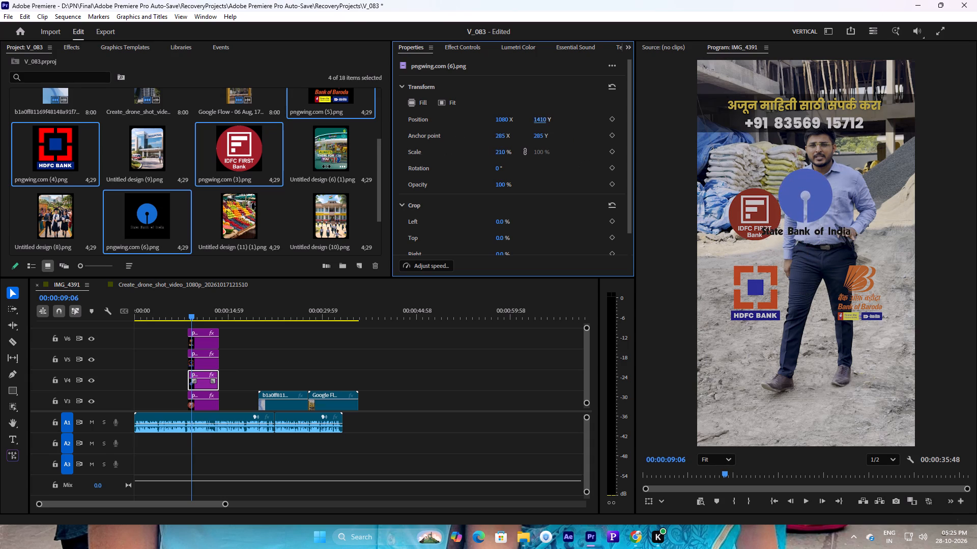
pyautogui.moveTo(326, 166); pyautogui.dragTo(348, 160)
pyautogui.moveTo(506, 123); pyautogui.dragTo(609, 137)
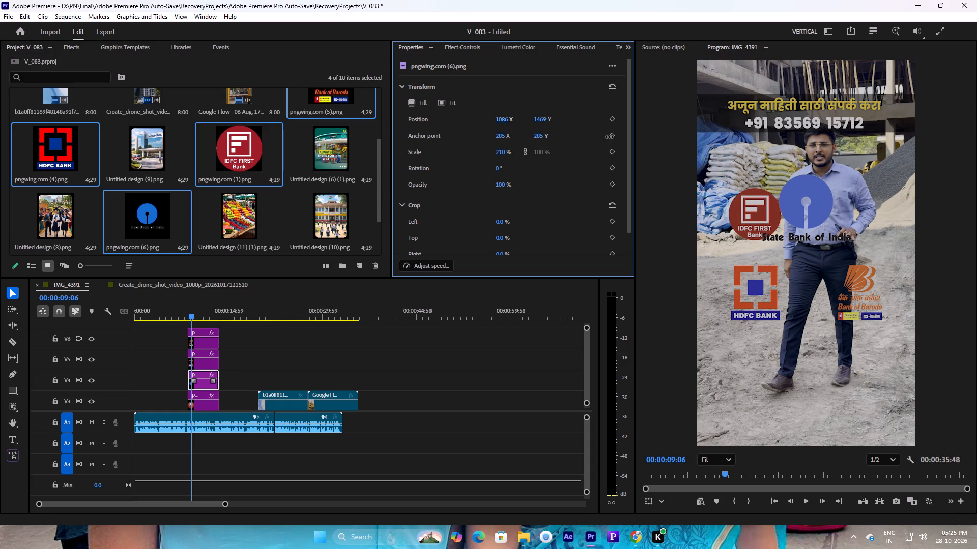
pyautogui.moveTo(609, 137); pyautogui.dragTo(827, 177)
pyautogui.moveTo(503, 149); pyautogui.dragTo(503, 157)
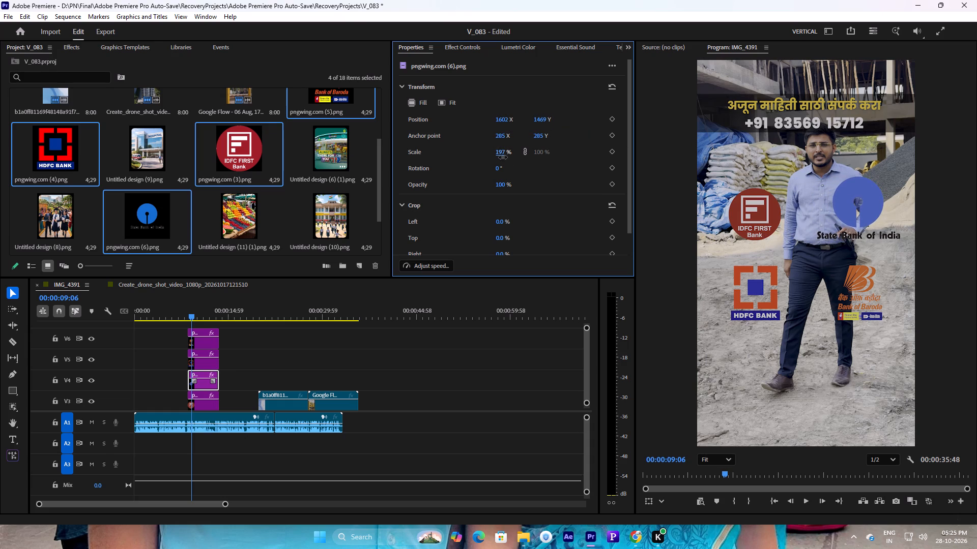
pyautogui.moveTo(503, 157); pyautogui.dragTo(499, 157)
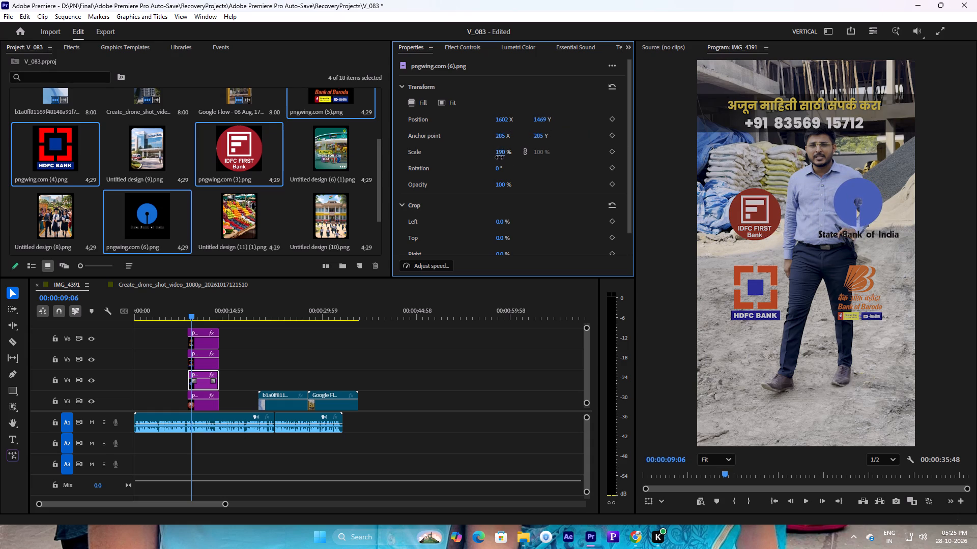
pyautogui.moveTo(499, 157); pyautogui.dragTo(492, 158)
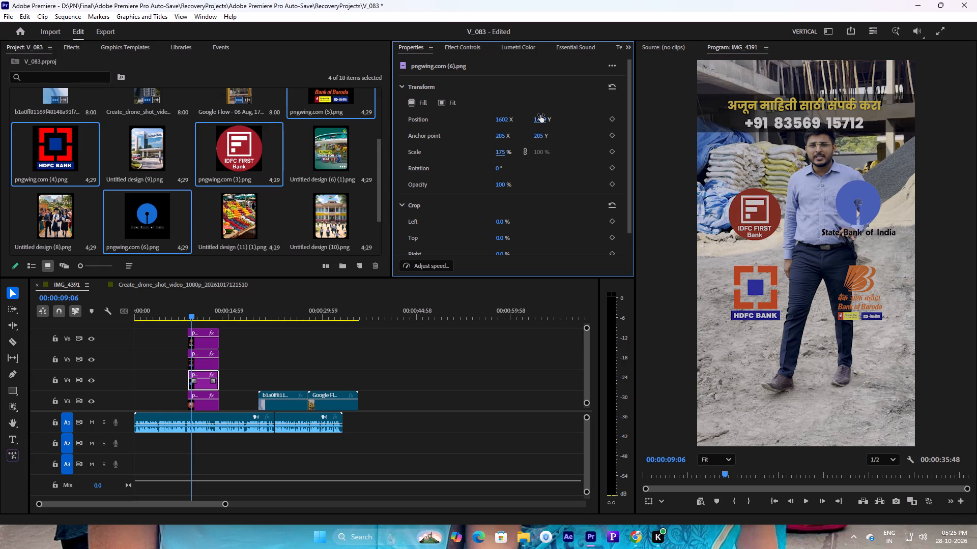
pyautogui.moveTo(540, 115); pyautogui.dragTo(577, 108)
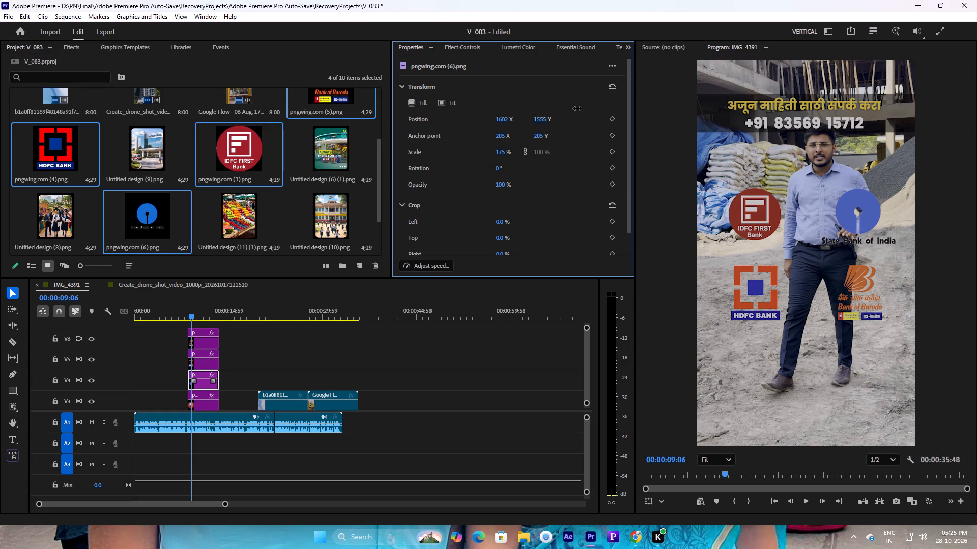
pyautogui.moveTo(577, 108); pyautogui.dragTo(582, 106)
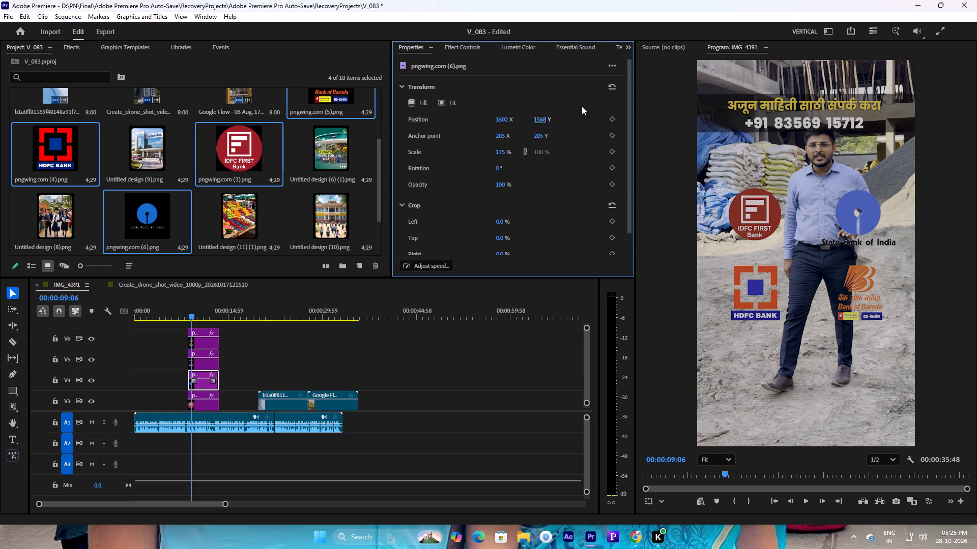
# Play the sequence from just before the bank logos to check their layout and timing against the speech.
pyautogui.click(207, 360)
pyautogui.click(180, 316)
pyautogui.press('space')
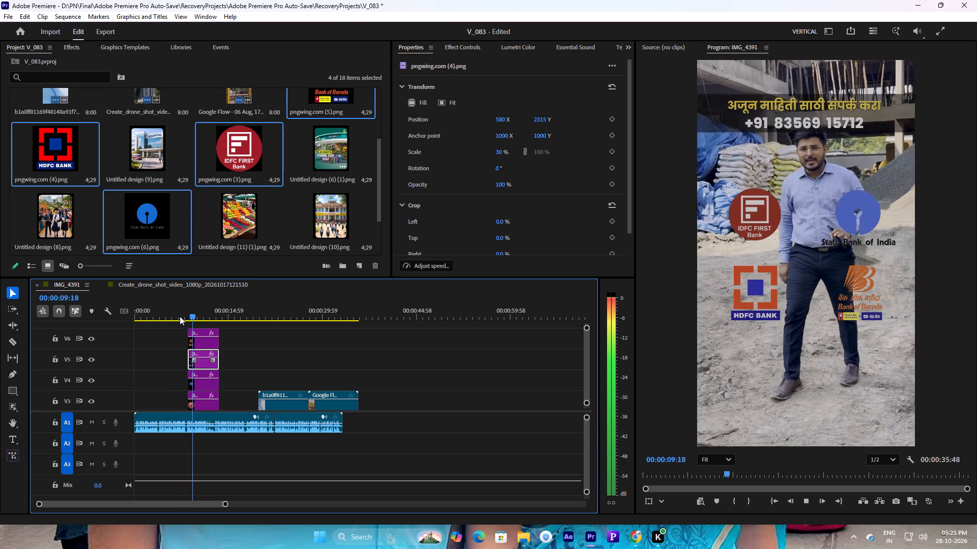
pyautogui.press('space')
pyautogui.press('space')
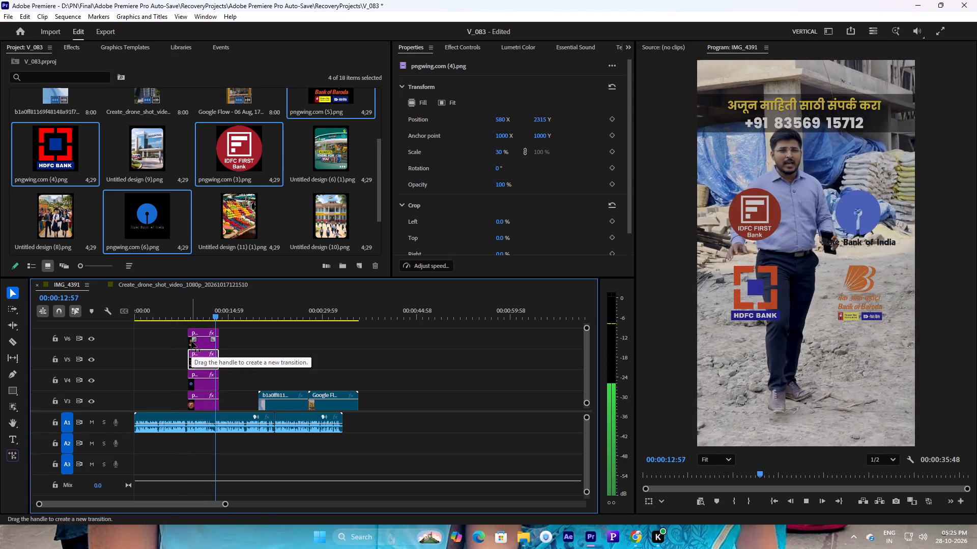
# Trim the ends of all four bank logo clips on V3 to V6 back together to about 00:00:11:44, matching the speech.
pyautogui.press('space')
pyautogui.click(212, 319)
pyautogui.press('space')
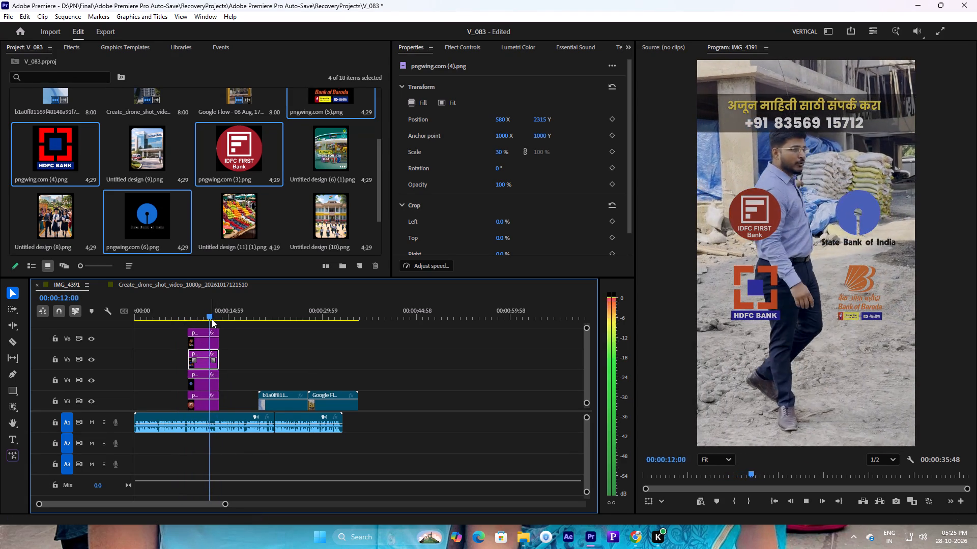
pyautogui.moveTo(212, 319); pyautogui.dragTo(205, 319)
pyautogui.press('space')
pyautogui.press('space')
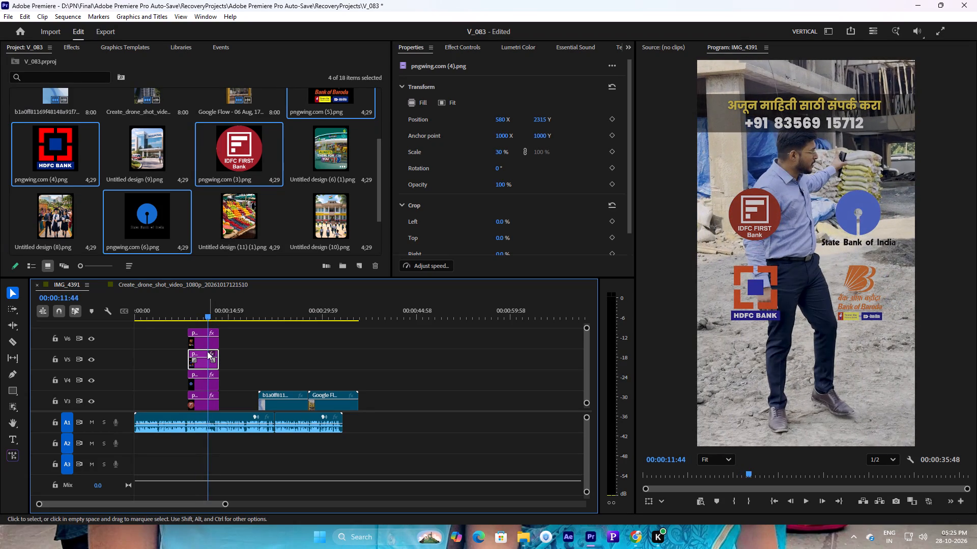
pyautogui.keyDown('ctrl'); pyautogui.click(206, 339); pyautogui.keyUp('ctrl')
pyautogui.keyDown('shift'); pyautogui.click(204, 361); pyautogui.keyUp('shift')
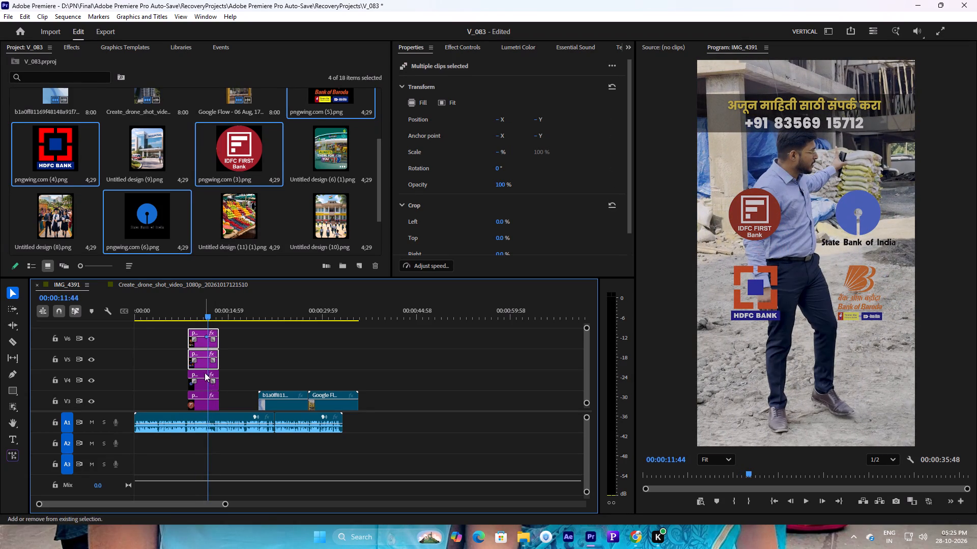
pyautogui.keyDown('shift'); pyautogui.click(205, 378); pyautogui.keyUp('shift')
pyautogui.keyDown('shift'); pyautogui.click(207, 397); pyautogui.keyUp('shift')
pyautogui.moveTo(219, 394); pyautogui.dragTo(216, 395)
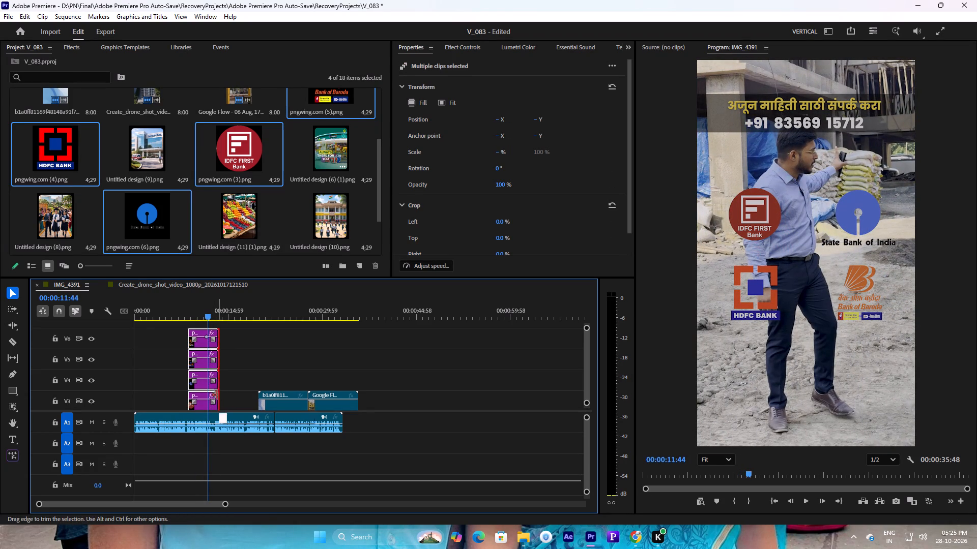
pyautogui.moveTo(216, 395); pyautogui.dragTo(210, 395)
# Return to the start of the bank logos and select only the Bank of Baroda logo clip, pngwing.com (5), on V6.
pyautogui.click(189, 314)
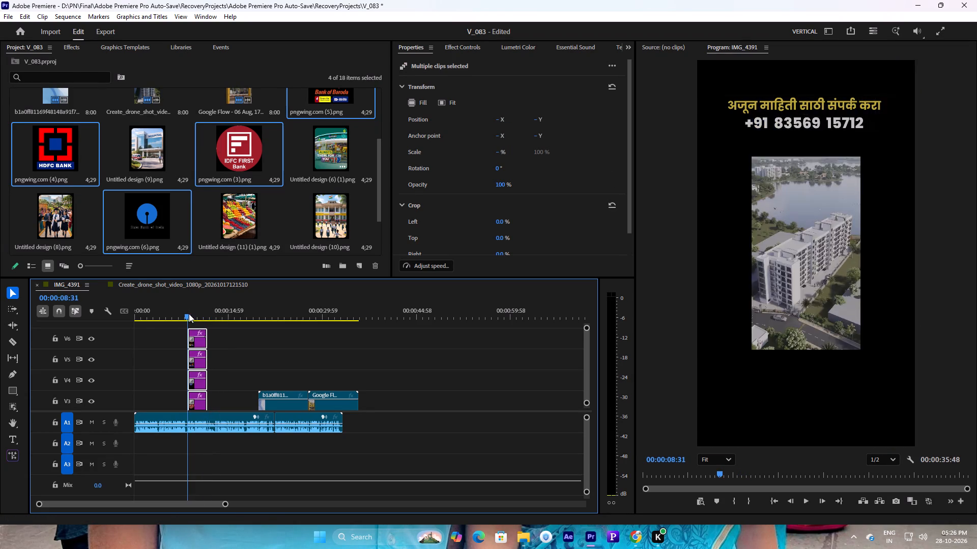
pyautogui.click(234, 339)
pyautogui.click(198, 340)
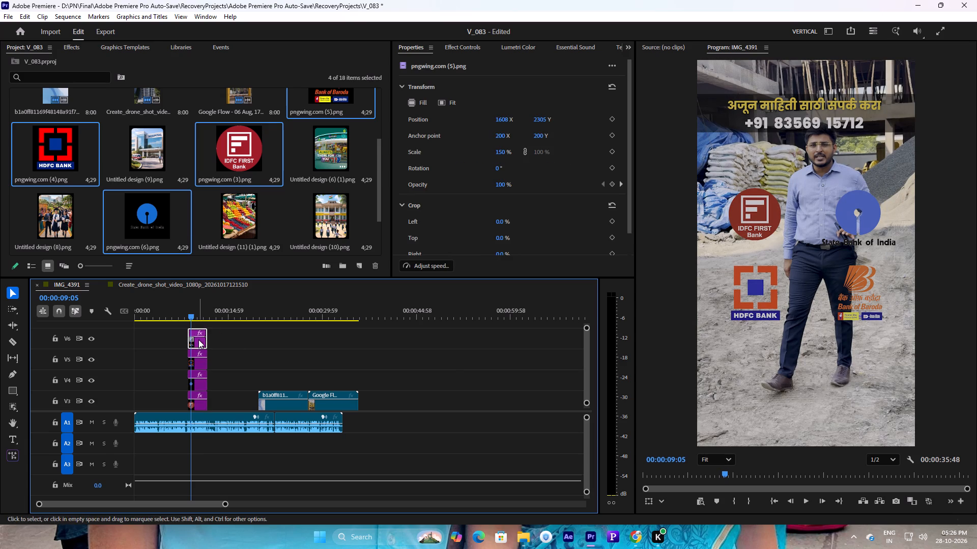
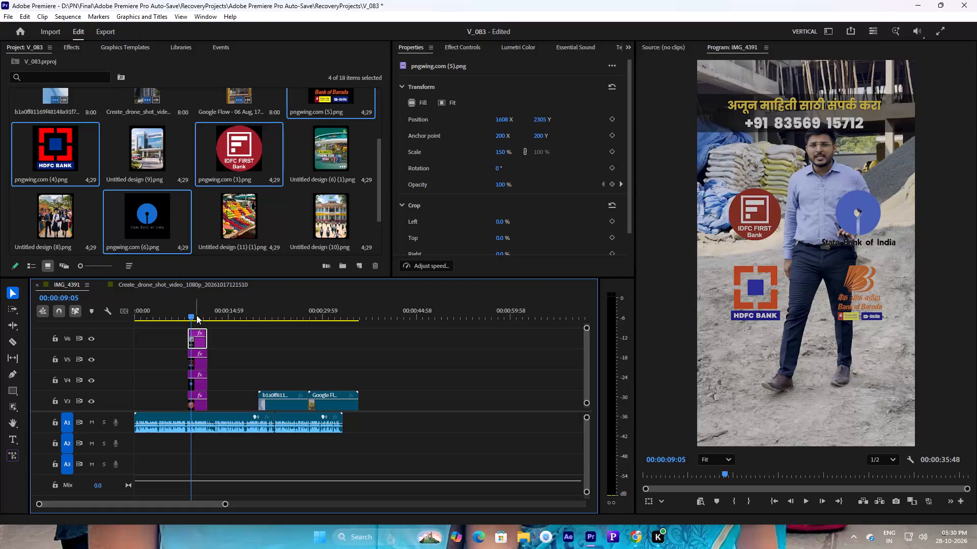
# Look through the Lights & Blurs video transitions for one that suits the bank logo clips.
pyautogui.click(190, 314)
pyautogui.click(75, 43)
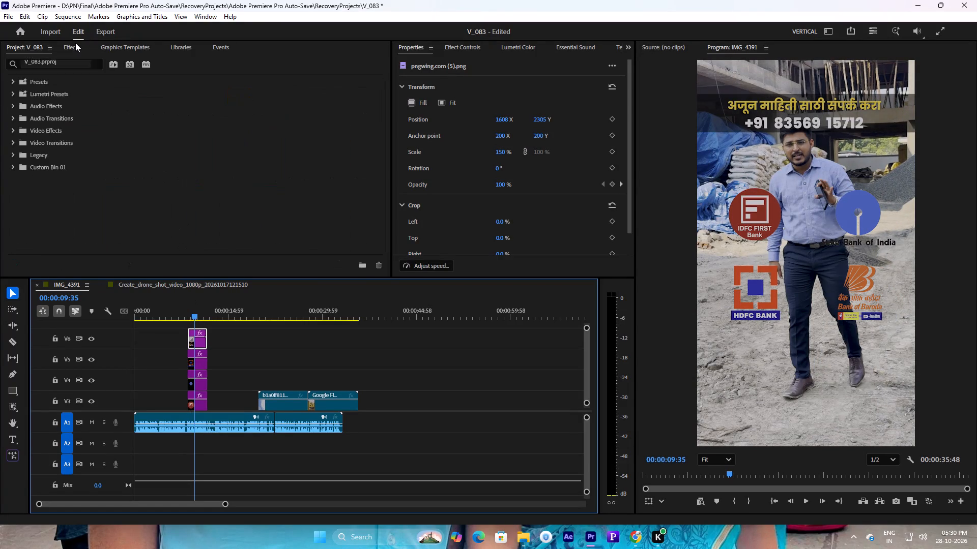
pyautogui.click(11, 140)
pyautogui.scroll(-2, 59, 196)
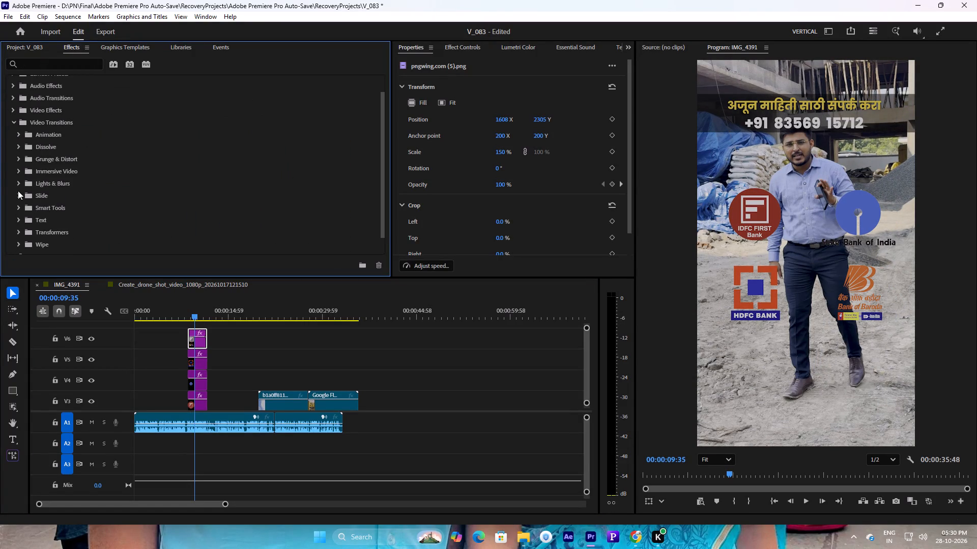
pyautogui.click(15, 185)
pyautogui.scroll(-5, 24, 191)
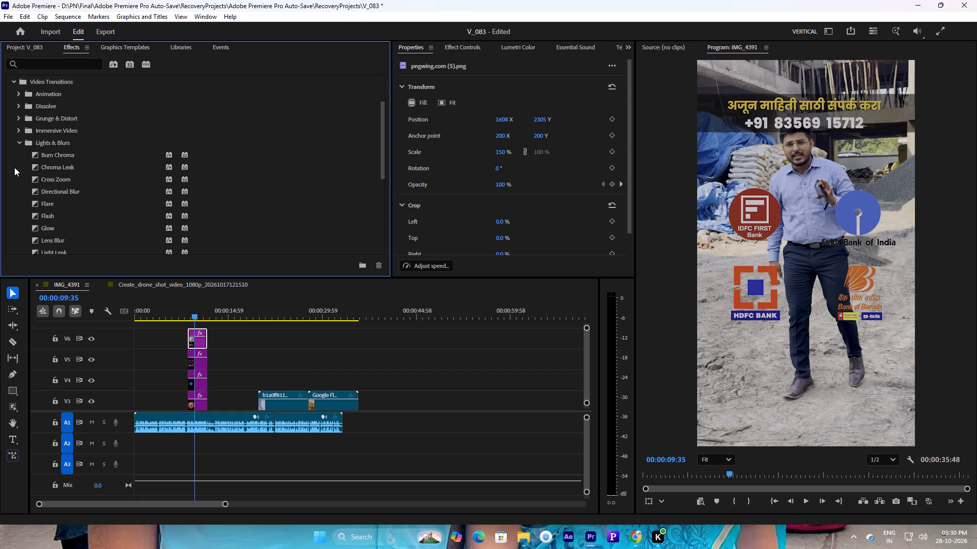
pyautogui.scroll(-7, 16, 169)
pyautogui.scroll(3, 36, 191)
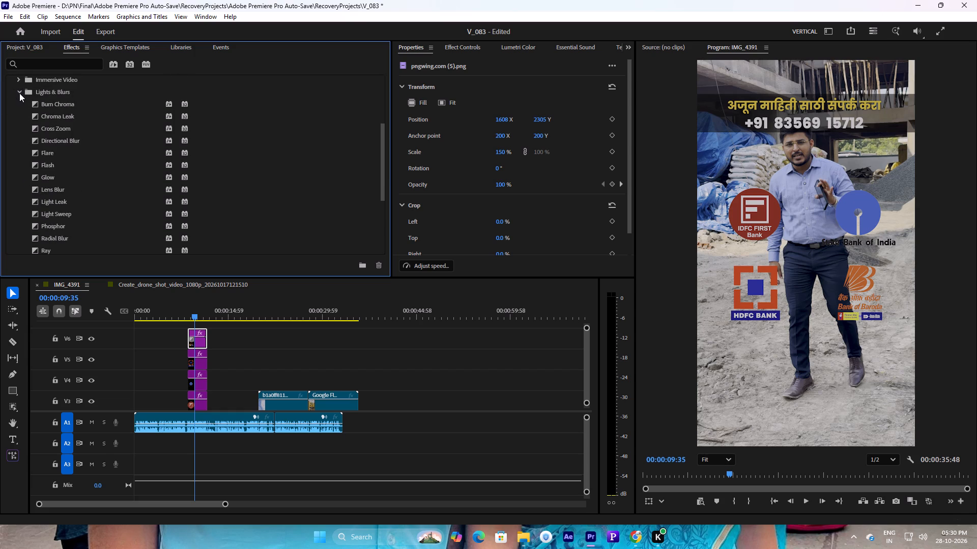
pyautogui.click(19, 91)
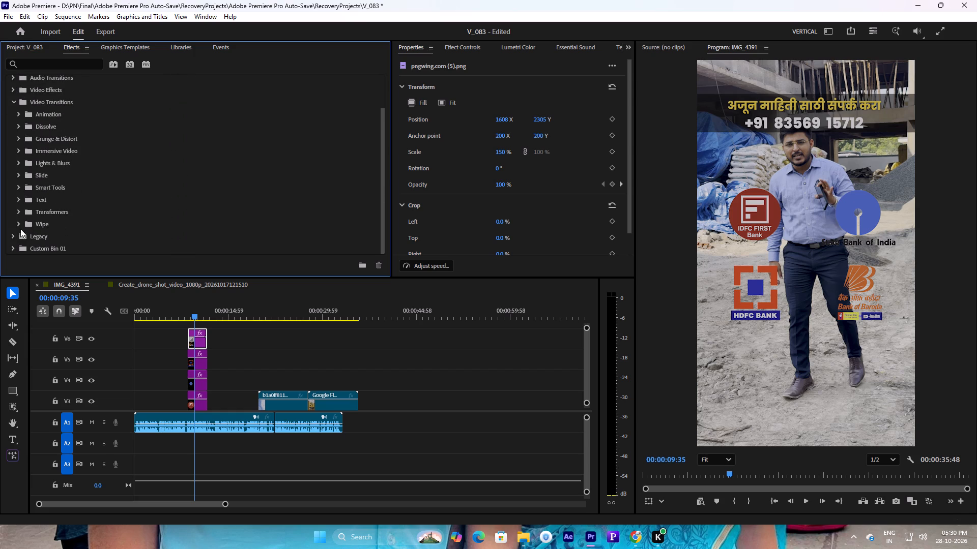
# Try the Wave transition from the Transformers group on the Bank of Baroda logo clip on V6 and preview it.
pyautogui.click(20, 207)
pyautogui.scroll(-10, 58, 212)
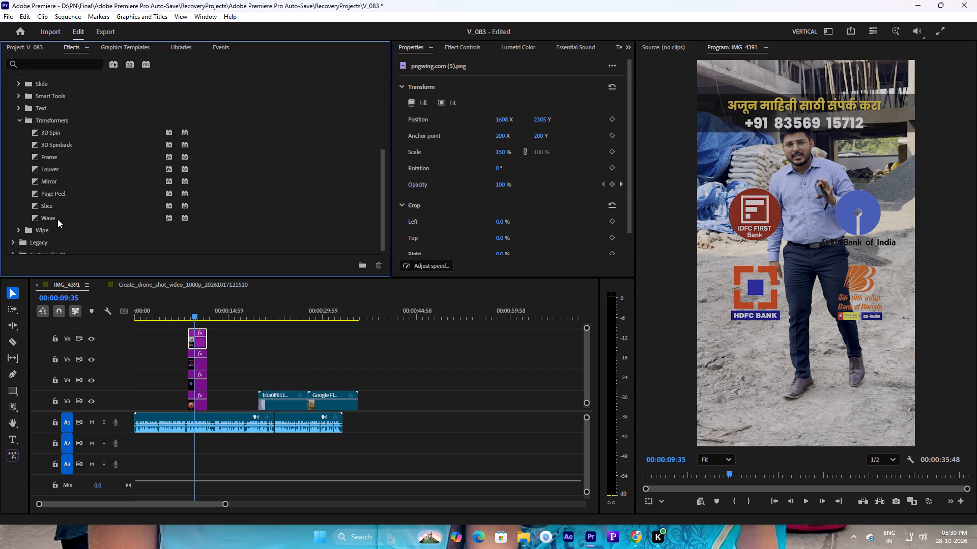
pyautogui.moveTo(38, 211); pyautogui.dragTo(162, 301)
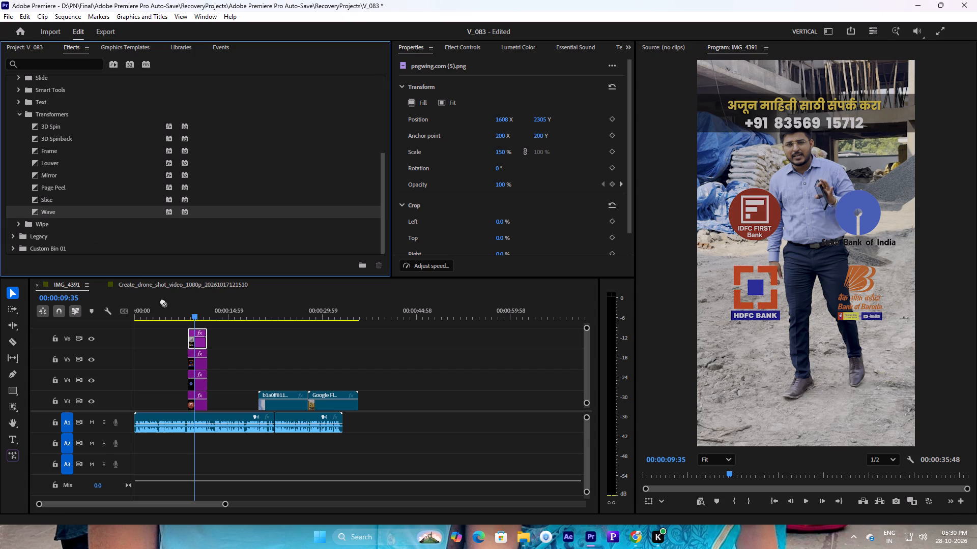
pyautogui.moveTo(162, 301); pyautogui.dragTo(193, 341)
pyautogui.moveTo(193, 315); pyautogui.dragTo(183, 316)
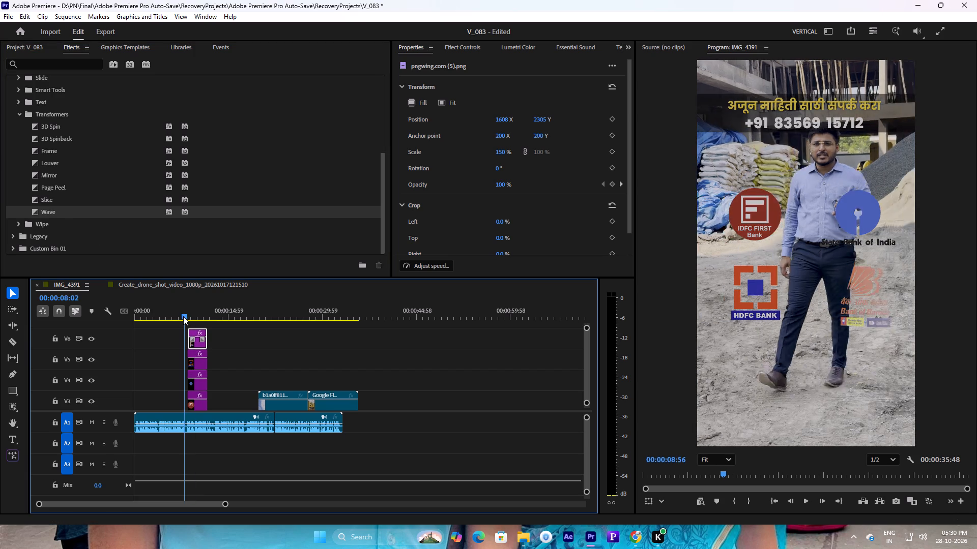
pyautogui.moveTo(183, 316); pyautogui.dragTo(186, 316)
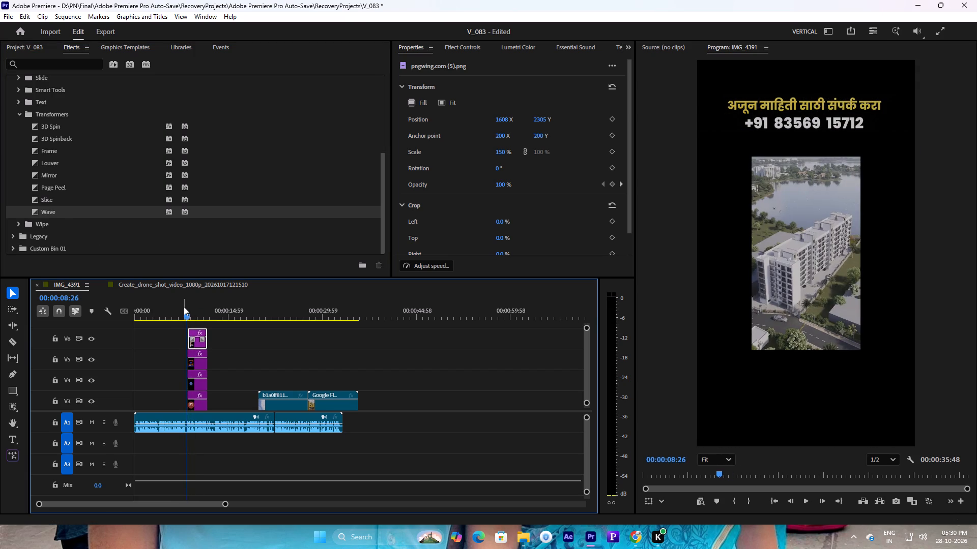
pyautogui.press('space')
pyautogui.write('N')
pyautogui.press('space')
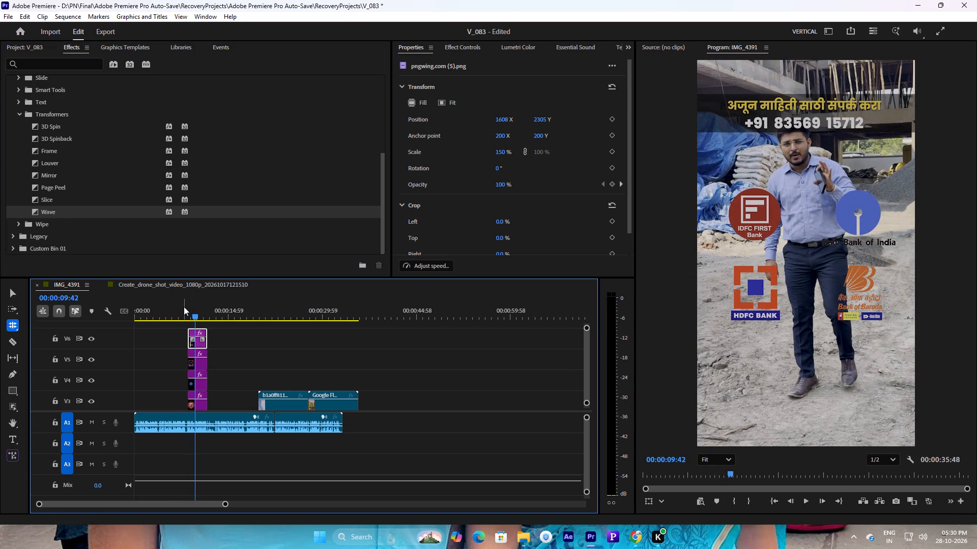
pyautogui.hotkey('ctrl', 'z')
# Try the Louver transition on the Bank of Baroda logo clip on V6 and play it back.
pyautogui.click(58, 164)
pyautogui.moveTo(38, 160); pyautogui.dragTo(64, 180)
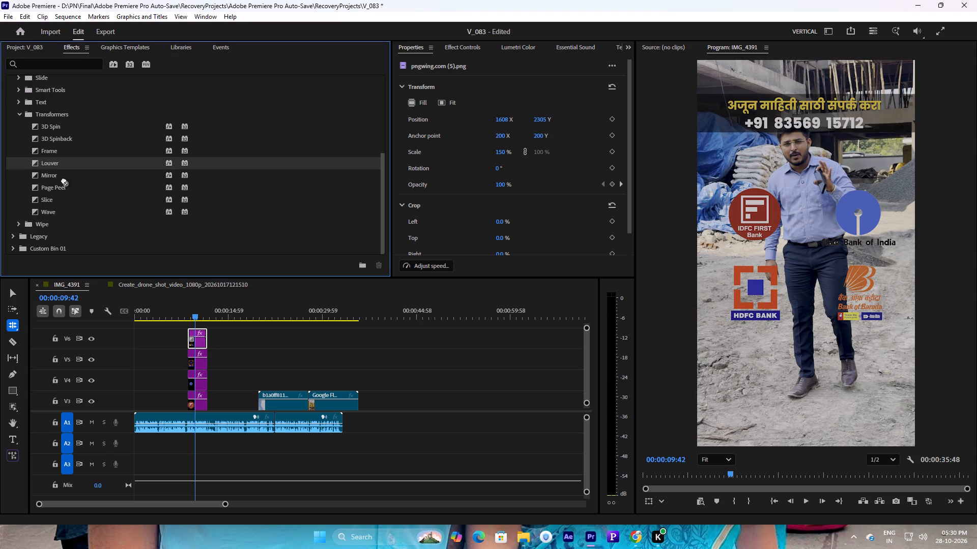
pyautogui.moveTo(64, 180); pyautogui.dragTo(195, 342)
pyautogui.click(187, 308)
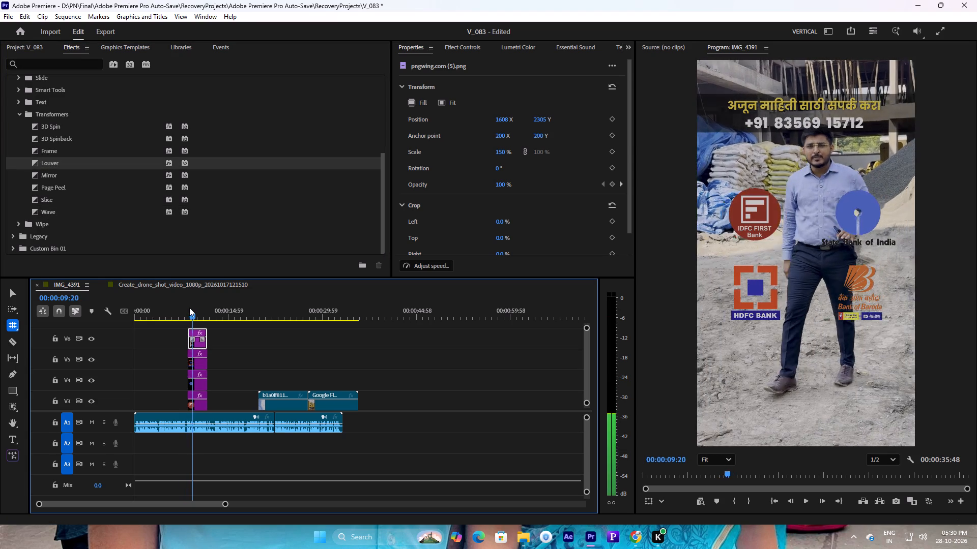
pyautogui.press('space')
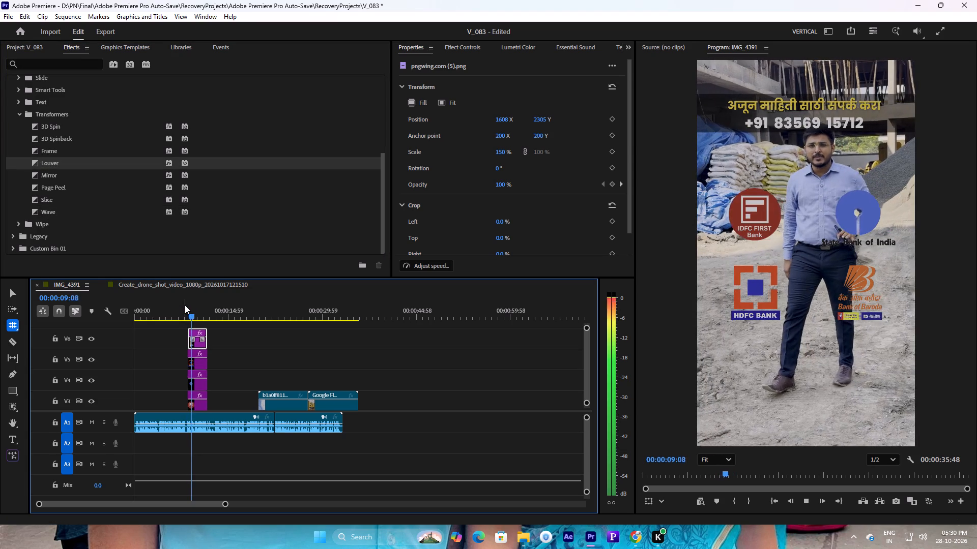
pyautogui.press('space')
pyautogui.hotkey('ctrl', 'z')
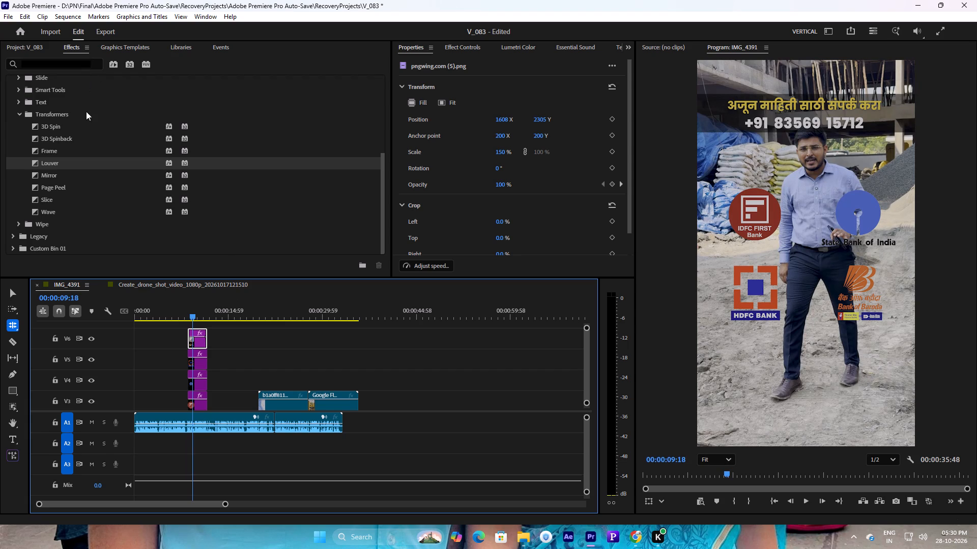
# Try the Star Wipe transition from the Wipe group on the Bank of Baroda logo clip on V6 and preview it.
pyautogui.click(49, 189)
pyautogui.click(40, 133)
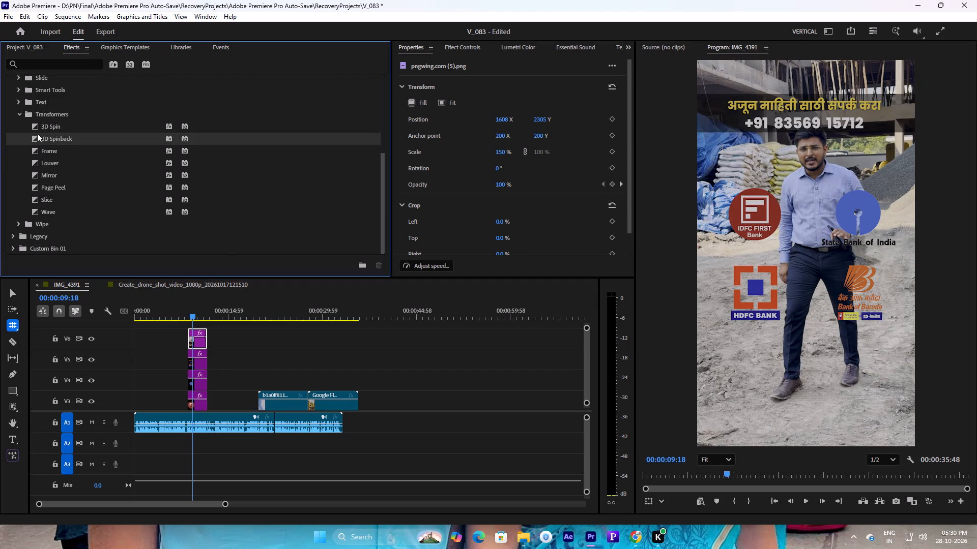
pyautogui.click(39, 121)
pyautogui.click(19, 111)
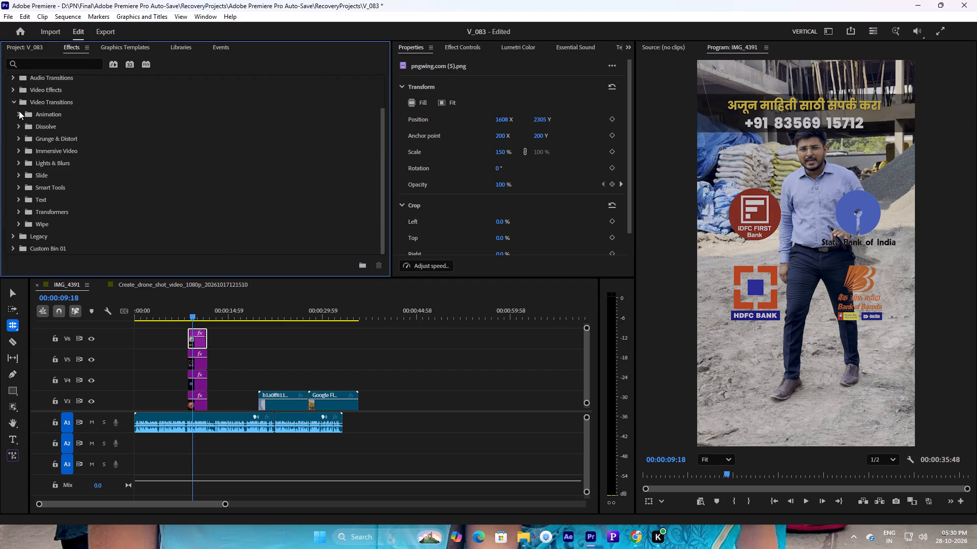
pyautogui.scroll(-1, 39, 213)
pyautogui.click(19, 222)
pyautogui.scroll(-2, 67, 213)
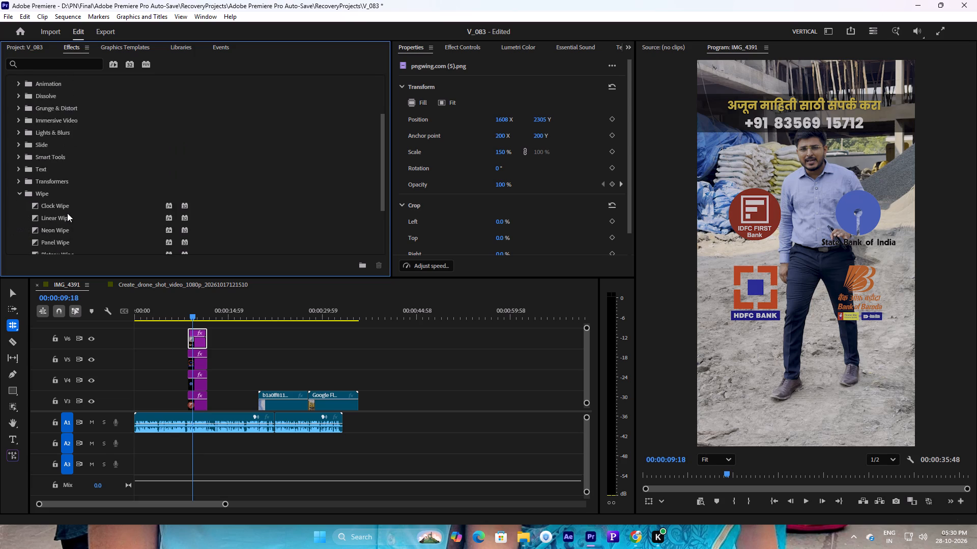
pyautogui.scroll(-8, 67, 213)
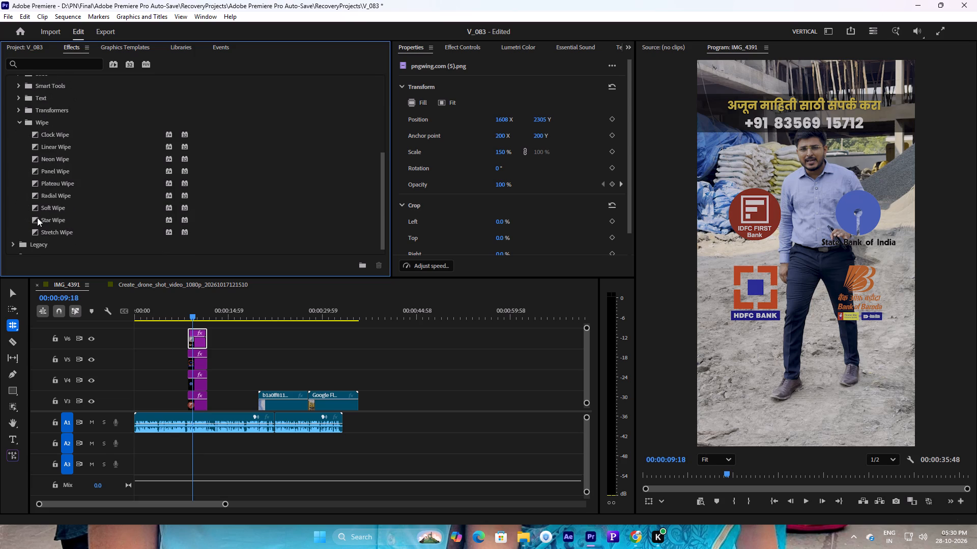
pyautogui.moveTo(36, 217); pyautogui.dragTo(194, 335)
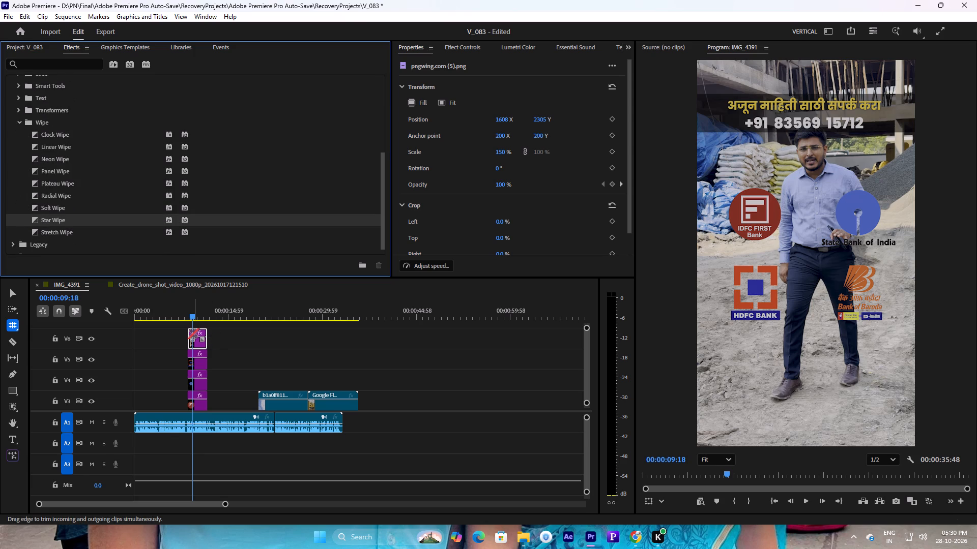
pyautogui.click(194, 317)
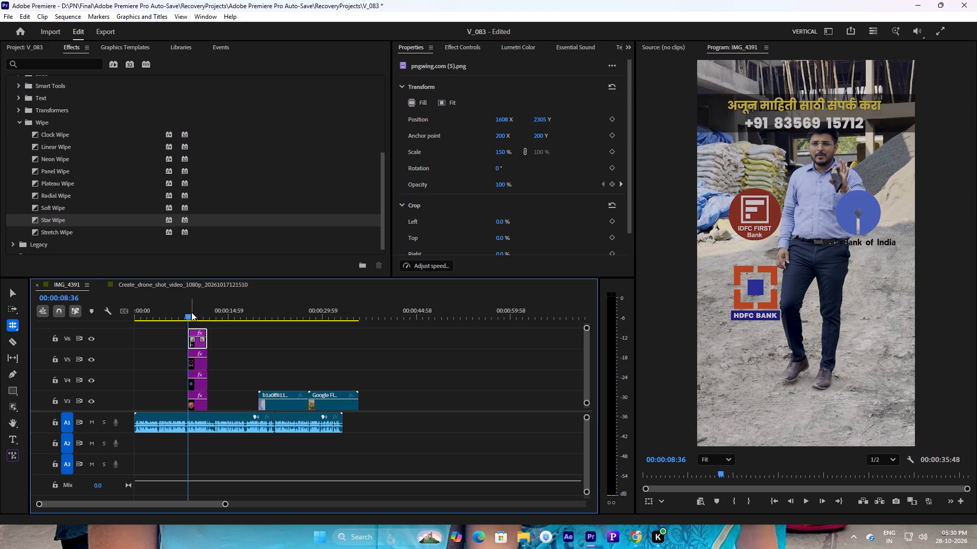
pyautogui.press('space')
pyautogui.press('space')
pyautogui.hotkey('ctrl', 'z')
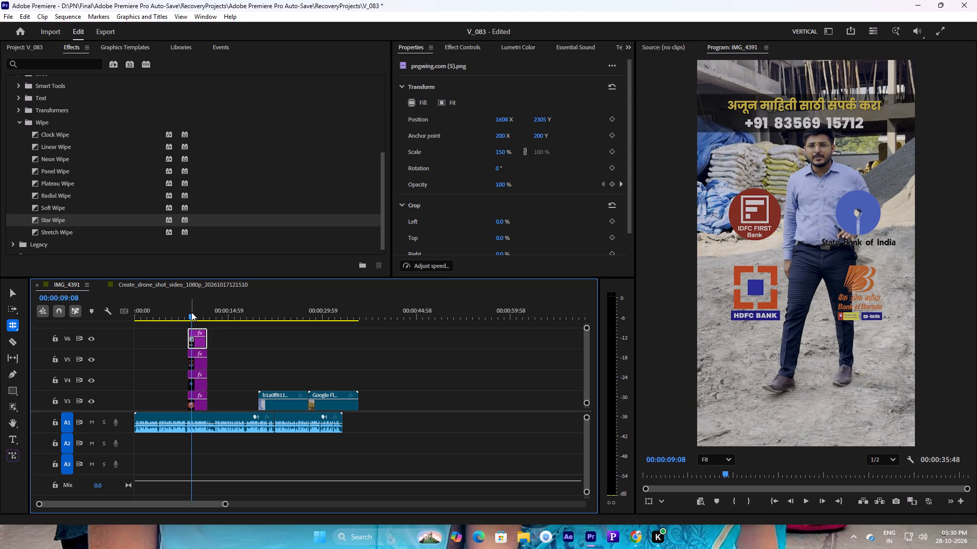
# Look through the Dissolve and Grunge & Distort video transitions for an alternative for the bank logos.
pyautogui.scroll(1, 87, 187)
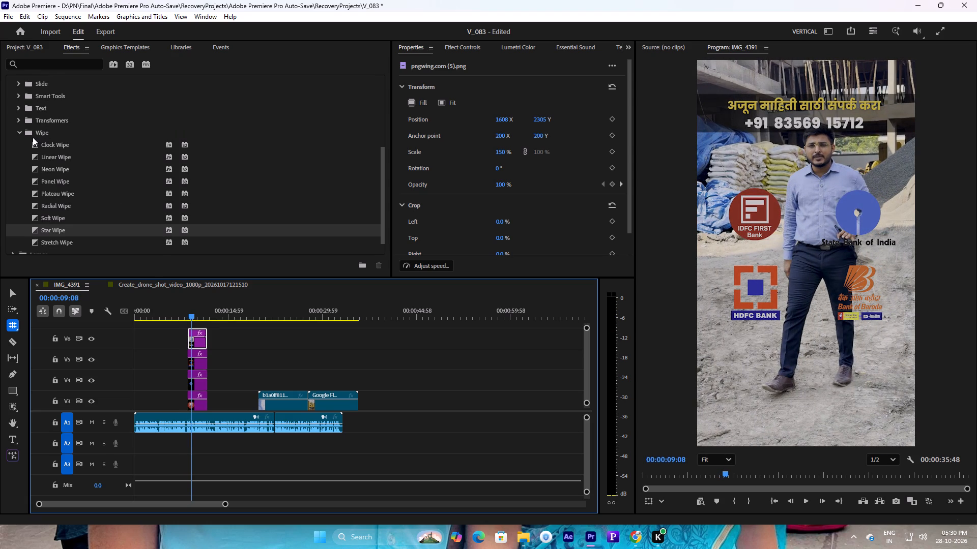
pyautogui.click(20, 130)
pyautogui.scroll(1, 55, 161)
pyautogui.click(15, 138)
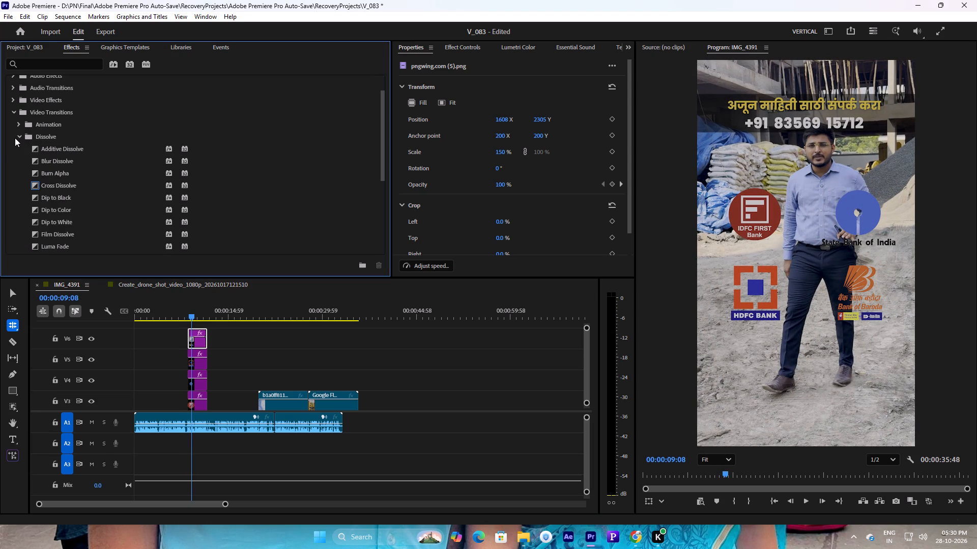
pyautogui.click(15, 138)
pyautogui.click(18, 147)
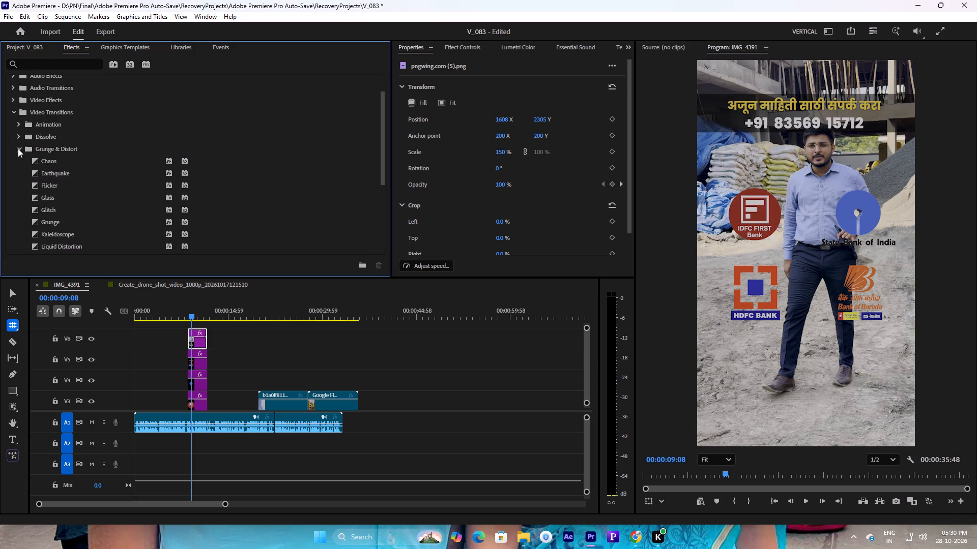
pyautogui.scroll(-4, 33, 158)
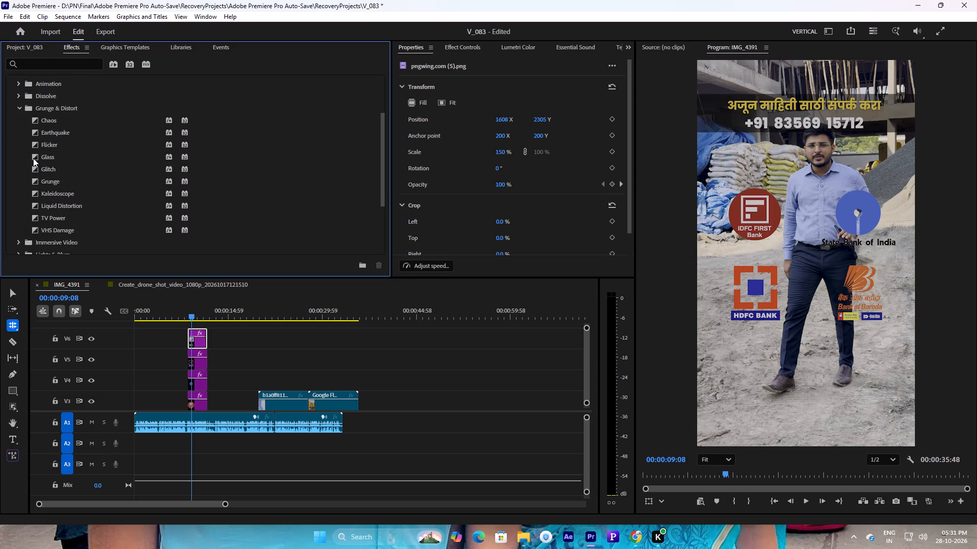
pyautogui.click(18, 111)
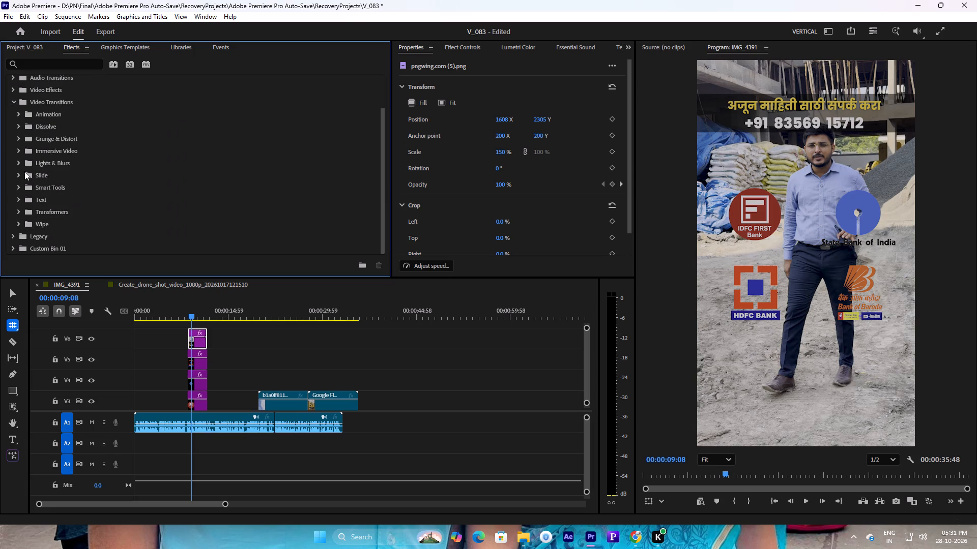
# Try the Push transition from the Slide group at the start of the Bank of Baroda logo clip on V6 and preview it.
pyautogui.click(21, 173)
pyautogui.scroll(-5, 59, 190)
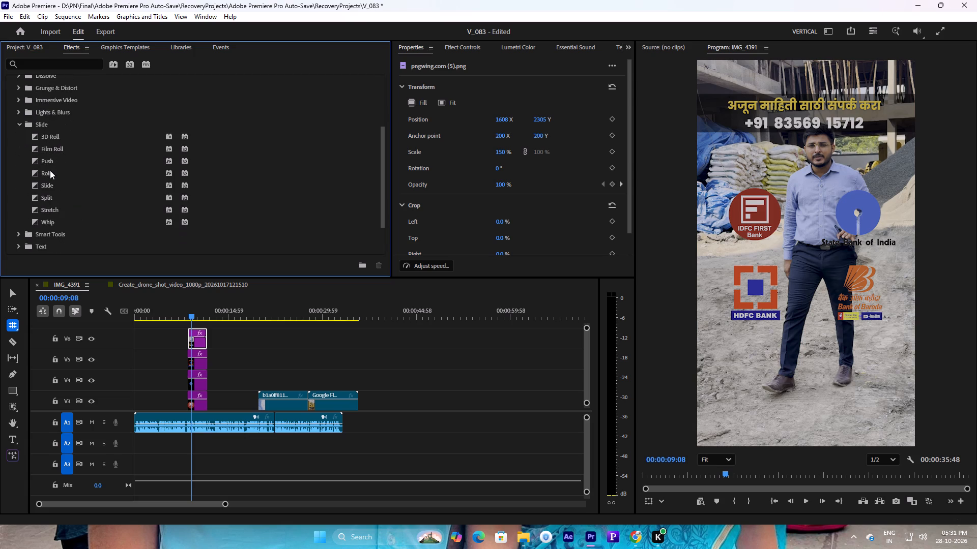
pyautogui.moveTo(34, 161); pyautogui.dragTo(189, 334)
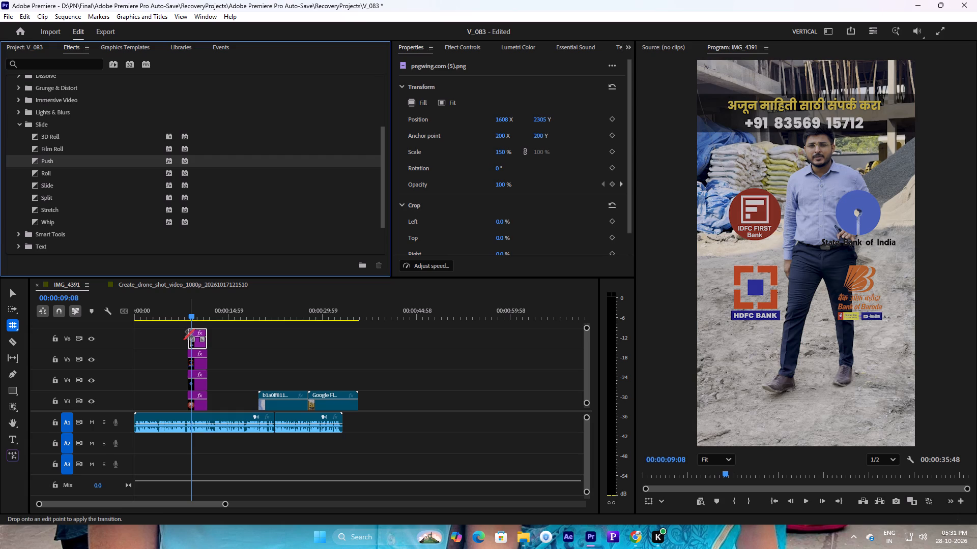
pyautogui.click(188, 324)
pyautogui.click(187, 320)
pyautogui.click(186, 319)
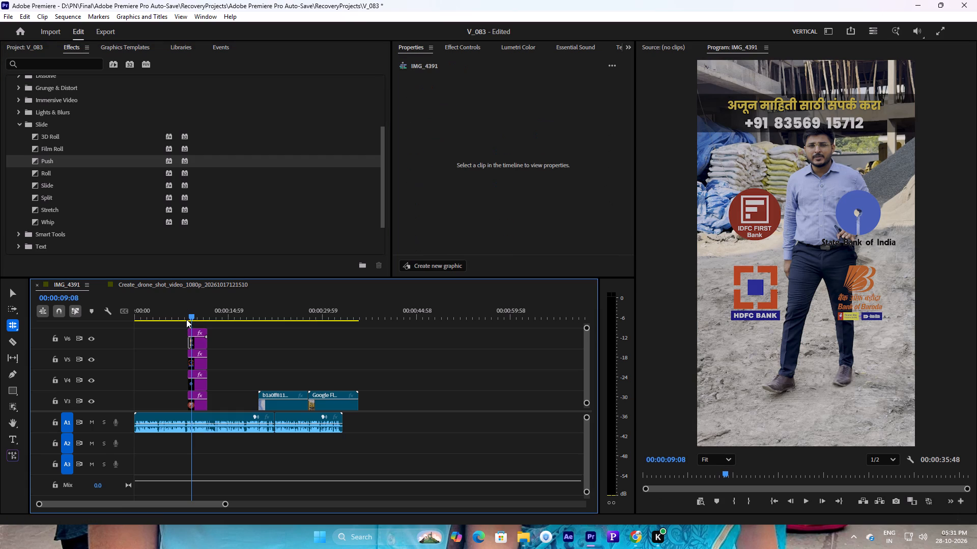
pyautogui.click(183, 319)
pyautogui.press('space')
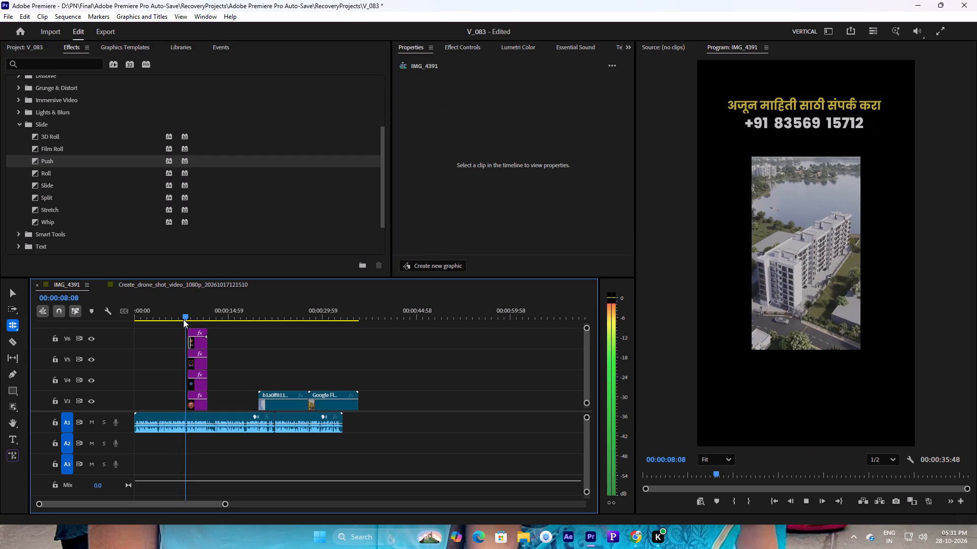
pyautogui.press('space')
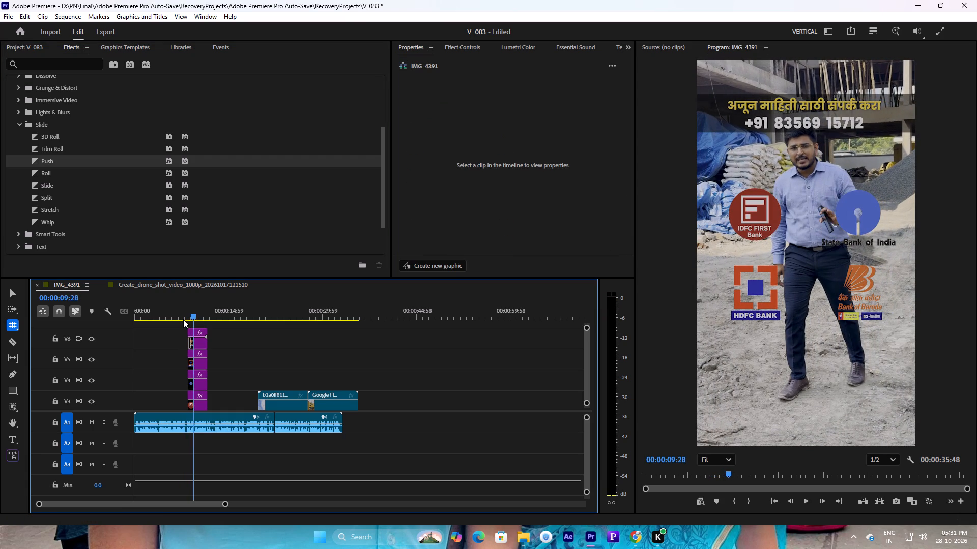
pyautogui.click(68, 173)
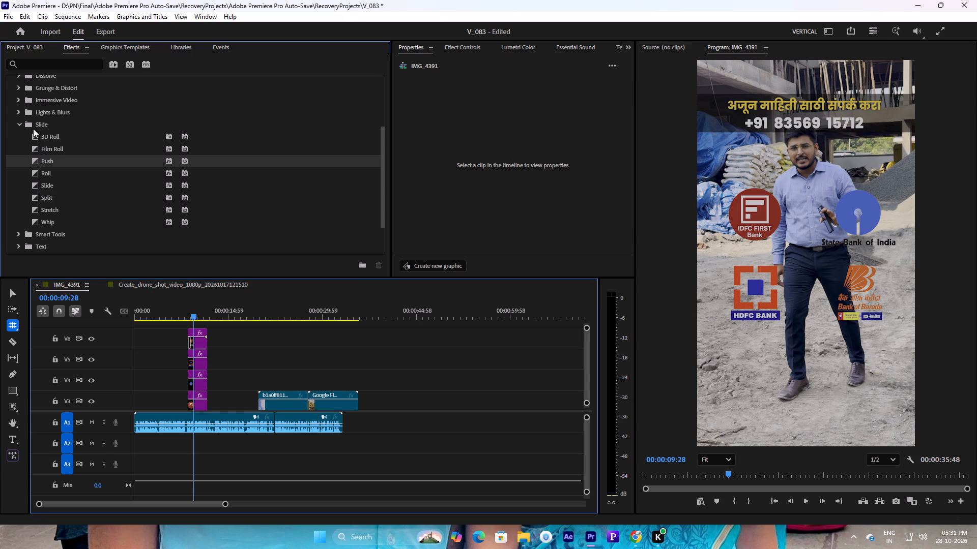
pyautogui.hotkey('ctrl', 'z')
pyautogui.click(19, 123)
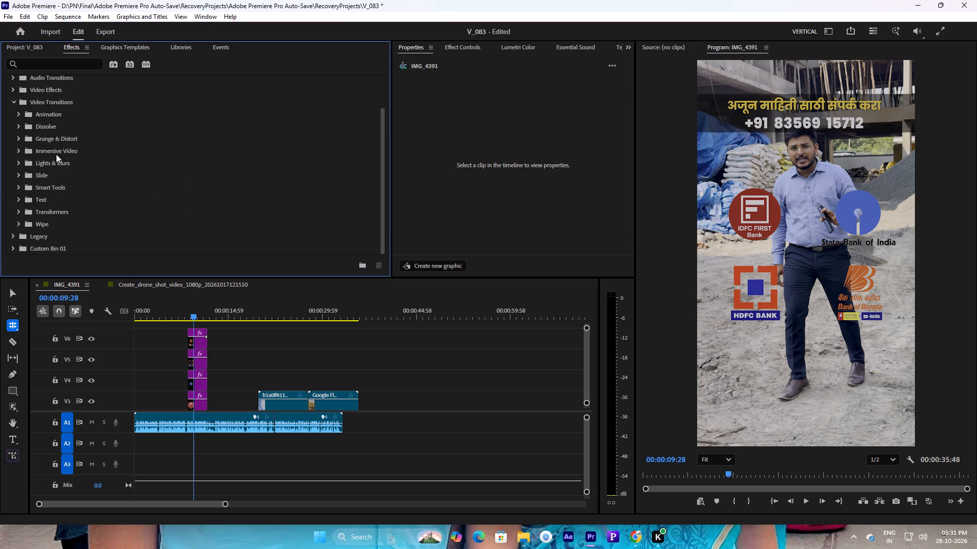
# Look through the Text and Transformers video transitions for an alternative for the bank logos.
pyautogui.scroll(-3, 67, 173)
pyautogui.click(19, 197)
pyautogui.scroll(-3, 58, 203)
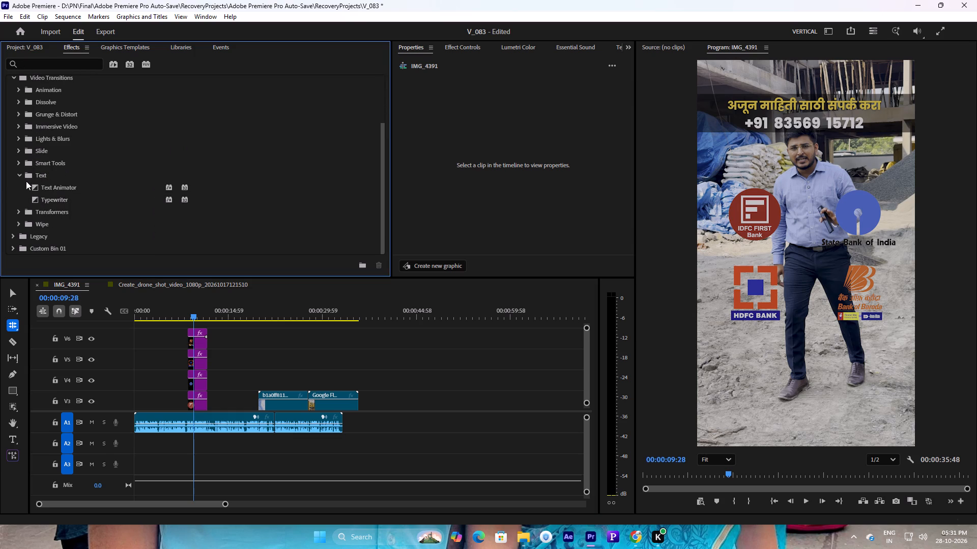
pyautogui.click(21, 173)
pyautogui.scroll(-2, 43, 203)
pyautogui.click(18, 213)
pyautogui.scroll(-3, 68, 224)
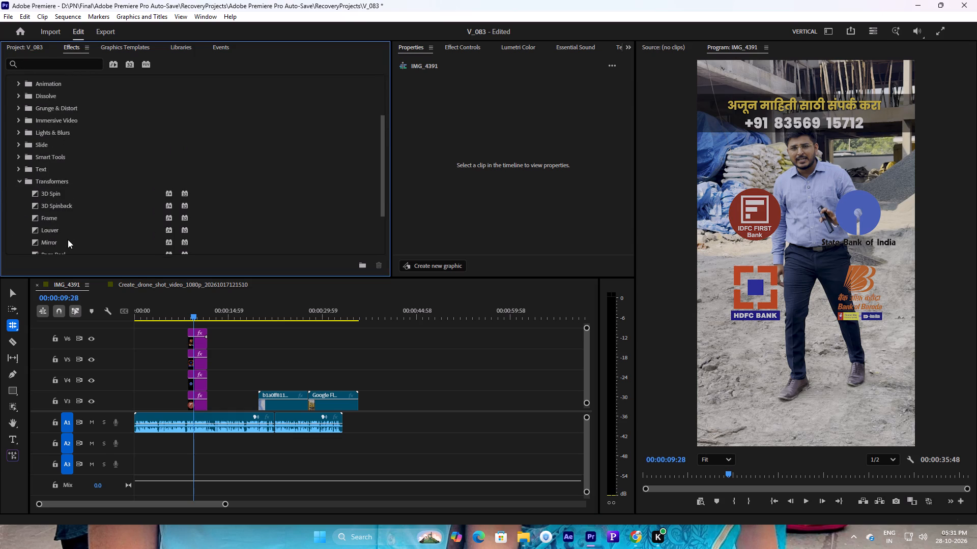
pyautogui.scroll(-3, 68, 239)
pyautogui.scroll(-2, 23, 167)
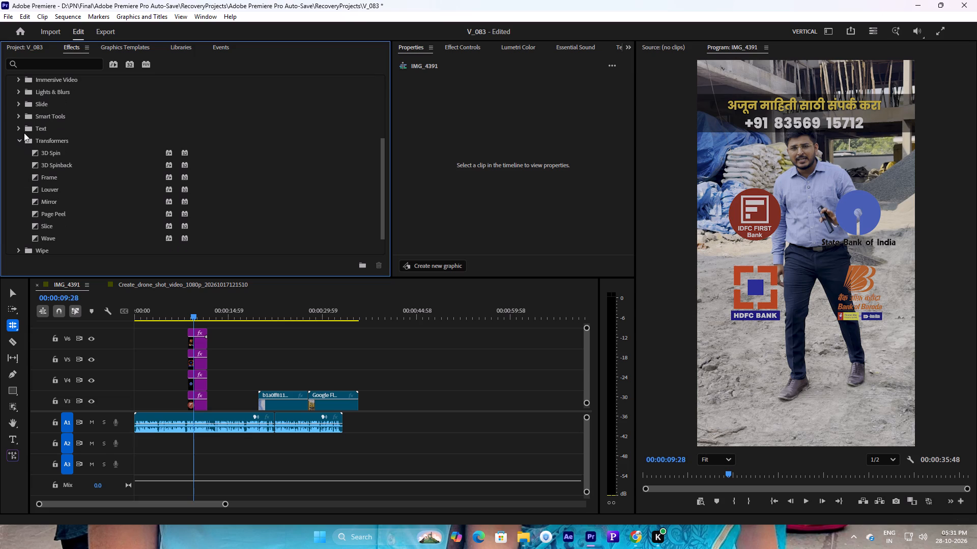
pyautogui.click(23, 133)
pyautogui.click(17, 127)
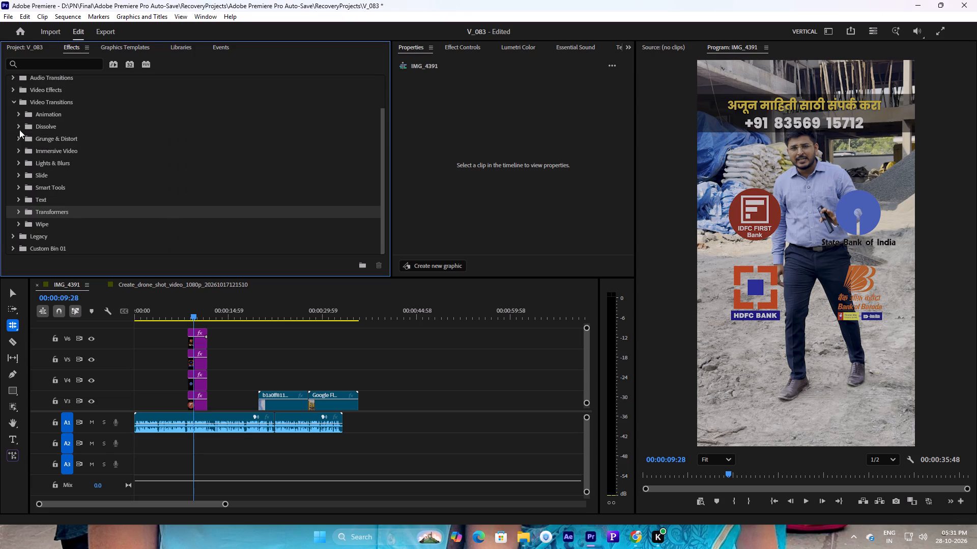
# Apply the Neon Wipe transition from the Wipe group to the start of the Bank of Baroda logo clip on V6 and preview it.
pyautogui.scroll(-3, 35, 156)
pyautogui.click(18, 222)
pyautogui.scroll(-10, 82, 220)
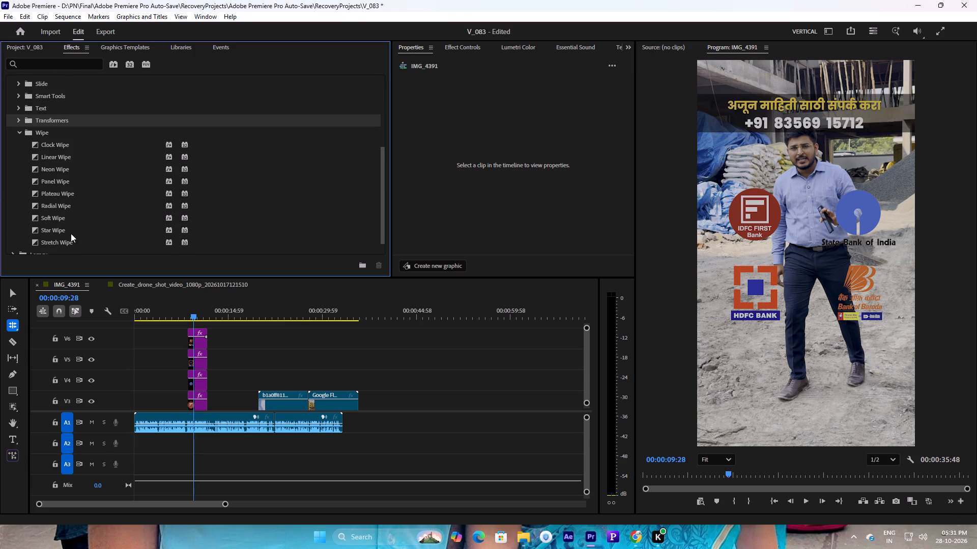
pyautogui.moveTo(36, 159); pyautogui.dragTo(192, 341)
pyautogui.click(186, 314)
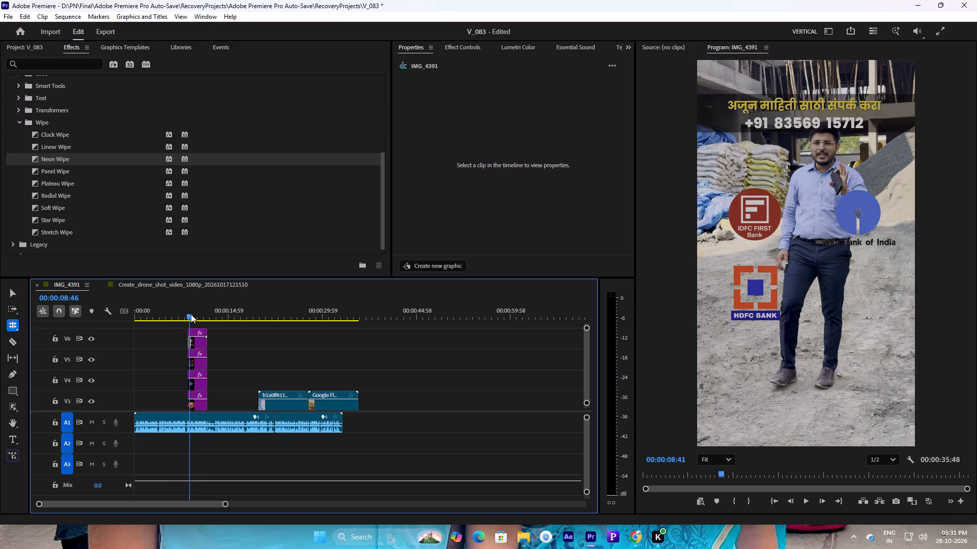
pyautogui.press('space')
pyautogui.press('space')
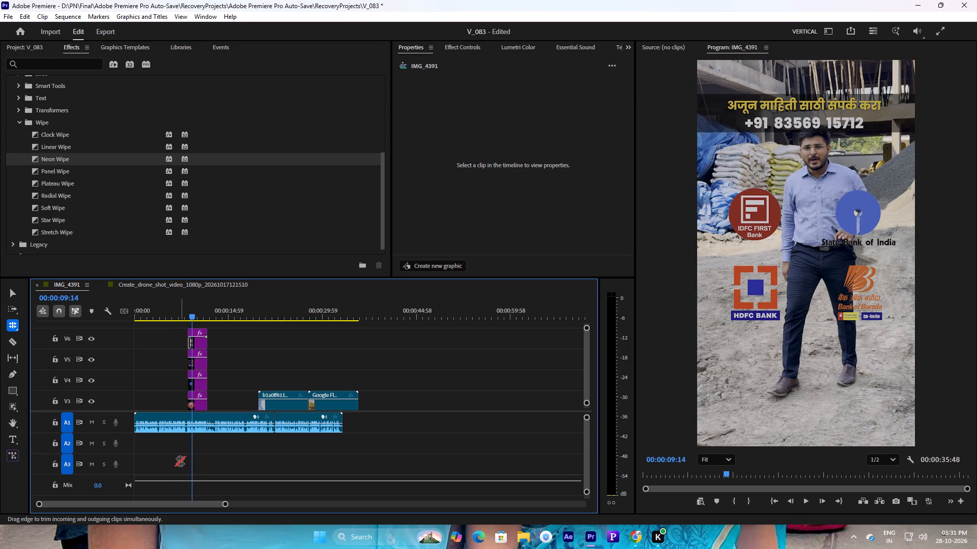
# Lengthen the Neon Wipe on the V6 logo clip in stages to about 2 seconds 11 frames, playing it back after each extension.
pyautogui.moveTo(226, 503); pyautogui.dragTo(130, 504)
pyautogui.click(349, 345)
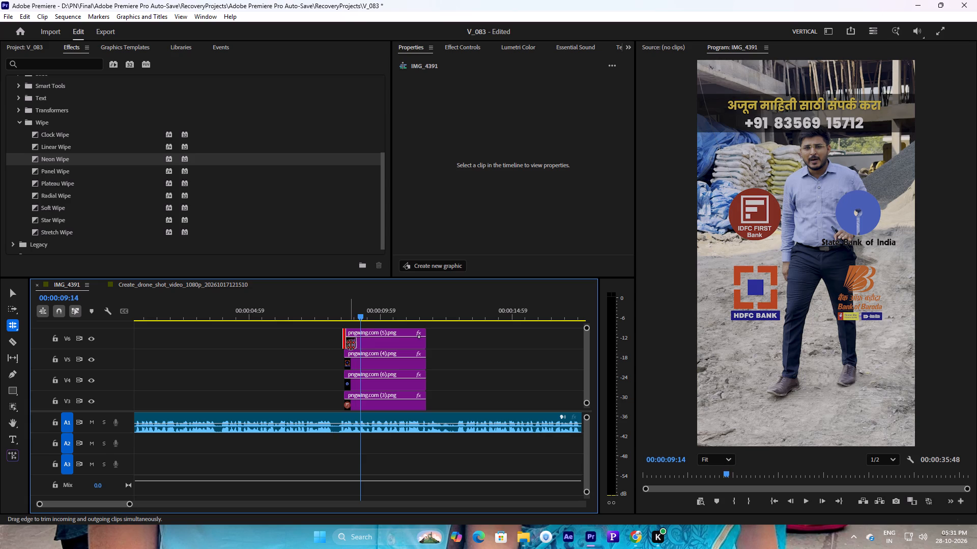
pyautogui.click(14, 295)
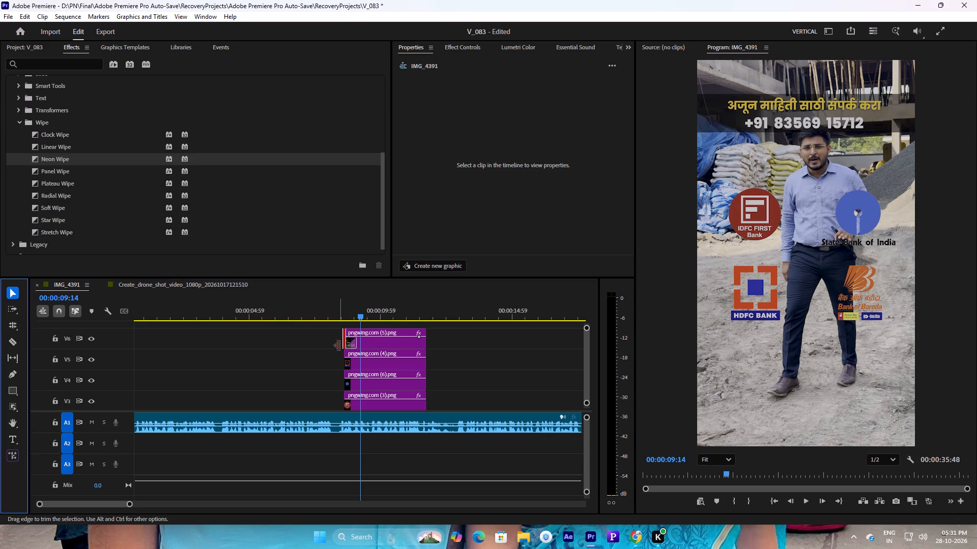
pyautogui.click(351, 344)
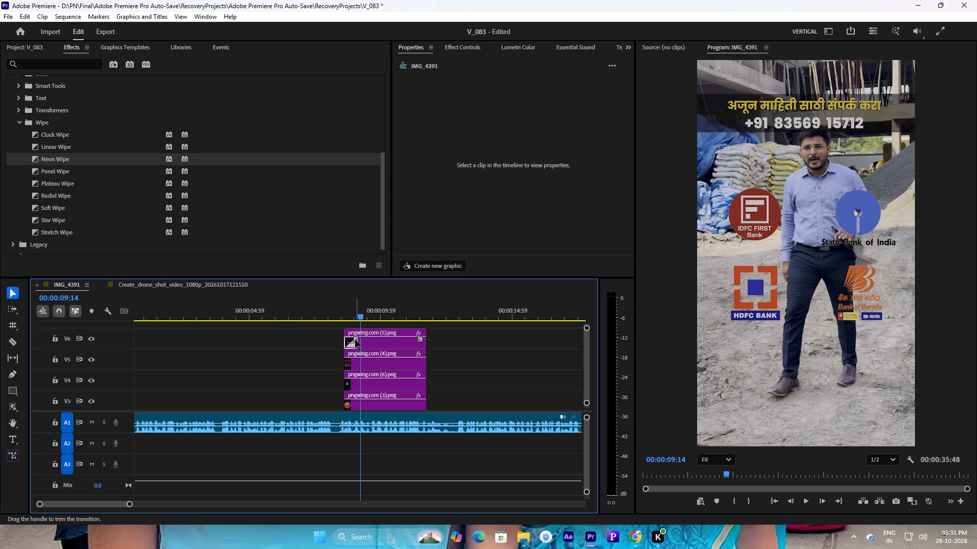
pyautogui.moveTo(356, 340); pyautogui.dragTo(369, 337)
pyautogui.click(343, 316)
pyautogui.press('space')
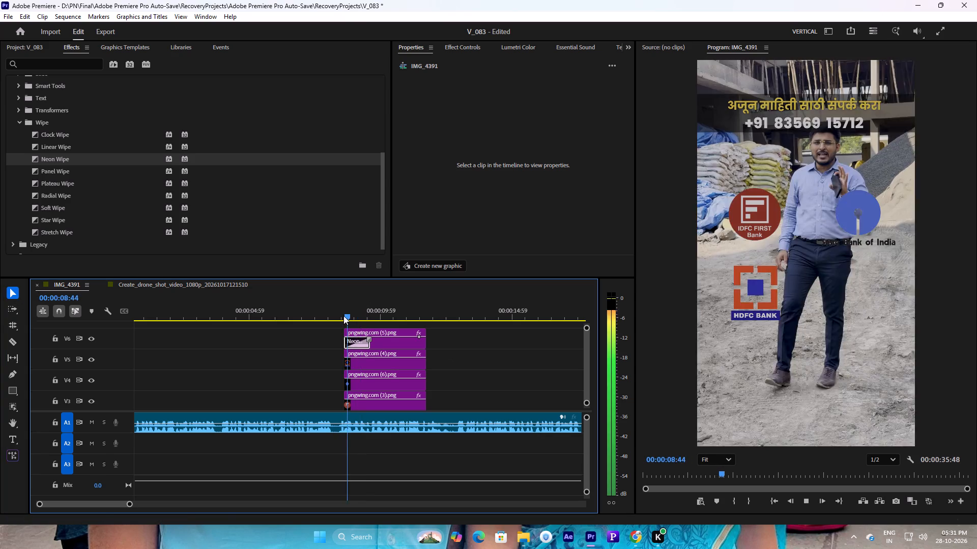
pyautogui.click(343, 316)
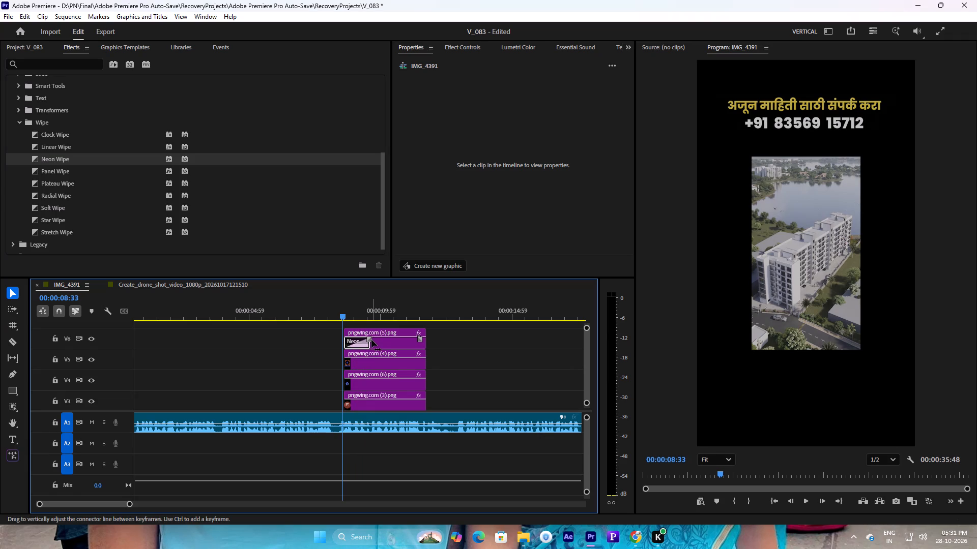
pyautogui.moveTo(371, 340); pyautogui.dragTo(392, 339)
pyautogui.press('space')
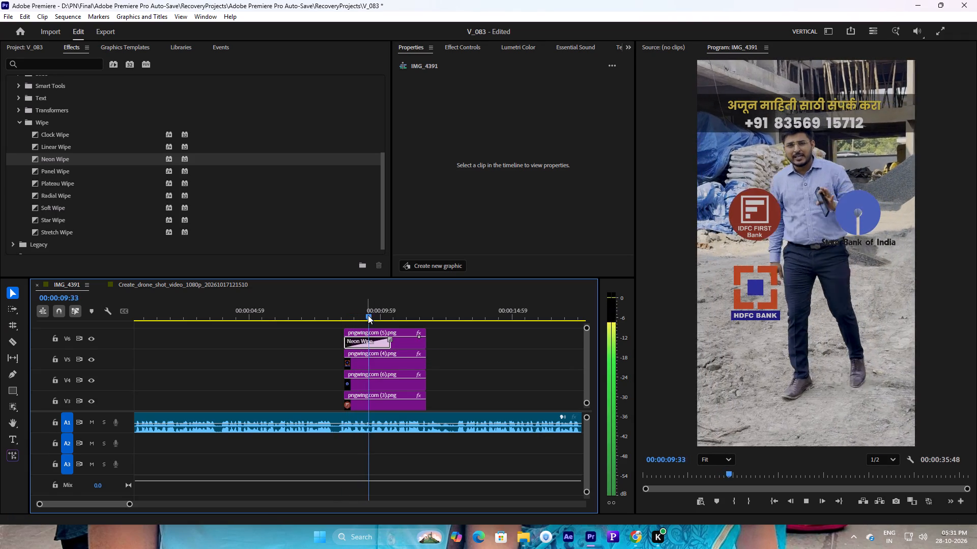
pyautogui.press('space')
pyautogui.moveTo(390, 340); pyautogui.dragTo(400, 339)
pyautogui.click(351, 312)
pyautogui.press('space')
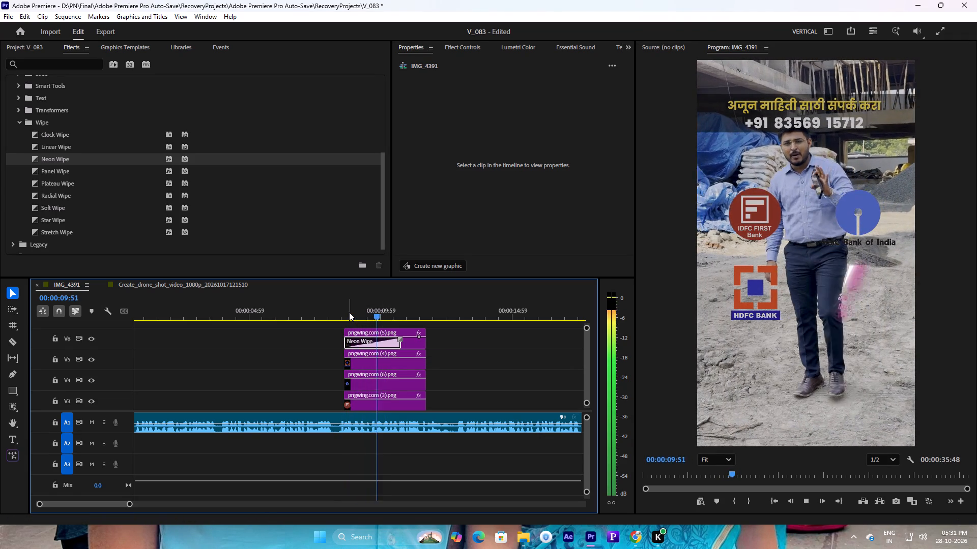
pyautogui.press('space')
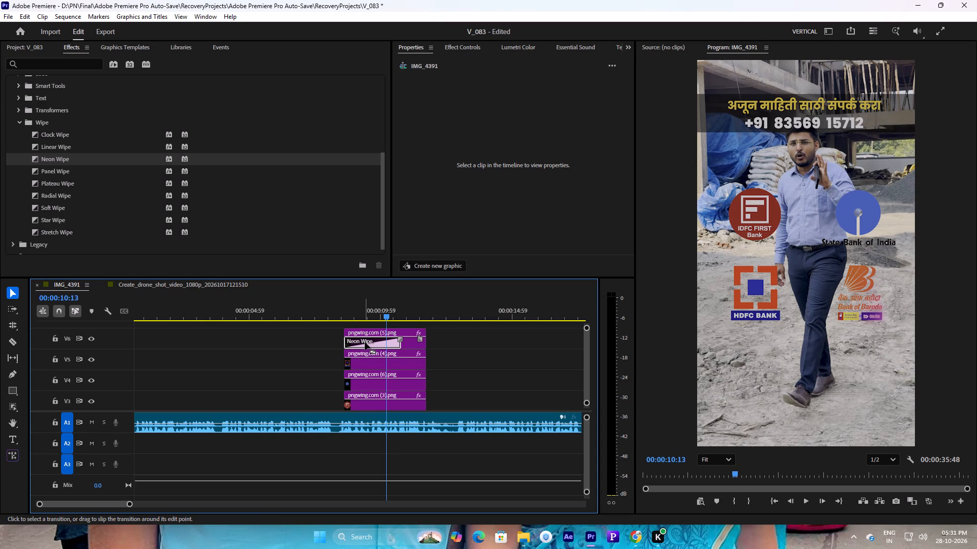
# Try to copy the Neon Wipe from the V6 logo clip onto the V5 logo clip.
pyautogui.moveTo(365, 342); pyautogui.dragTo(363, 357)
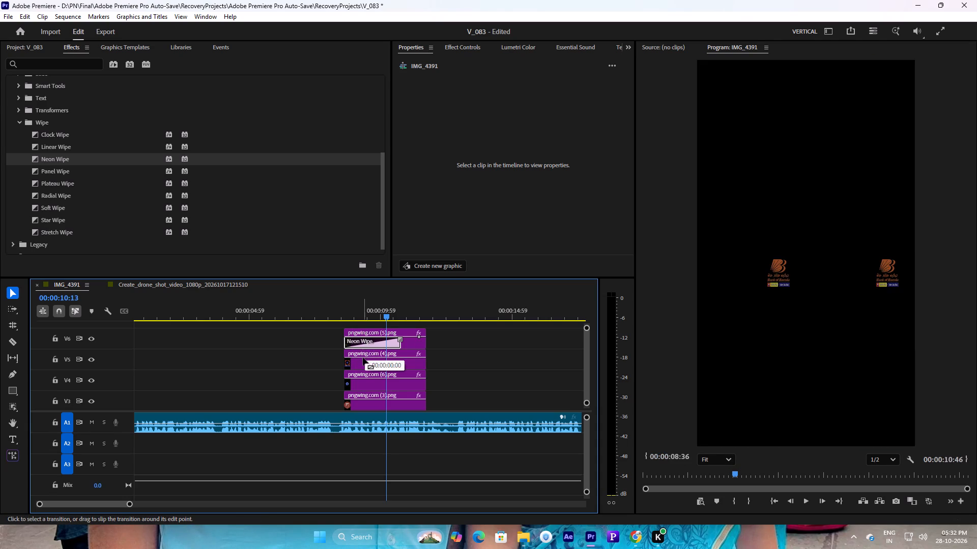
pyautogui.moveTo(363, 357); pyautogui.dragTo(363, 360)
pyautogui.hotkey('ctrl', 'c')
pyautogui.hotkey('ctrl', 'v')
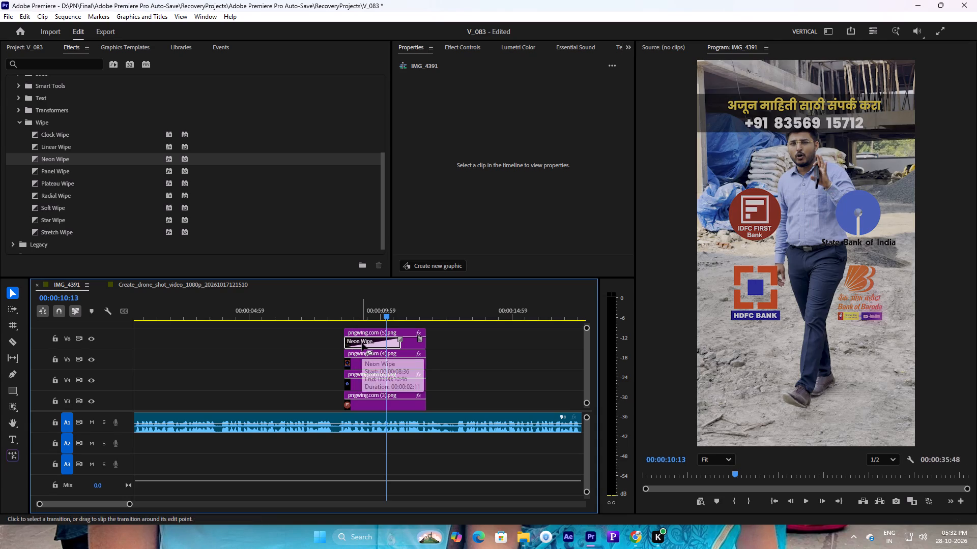
# Apply Neon Wipe to the start of the logo clips on V5 and V4, lengthening each transition to match the one on V6.
pyautogui.moveTo(37, 160); pyautogui.dragTo(278, 354)
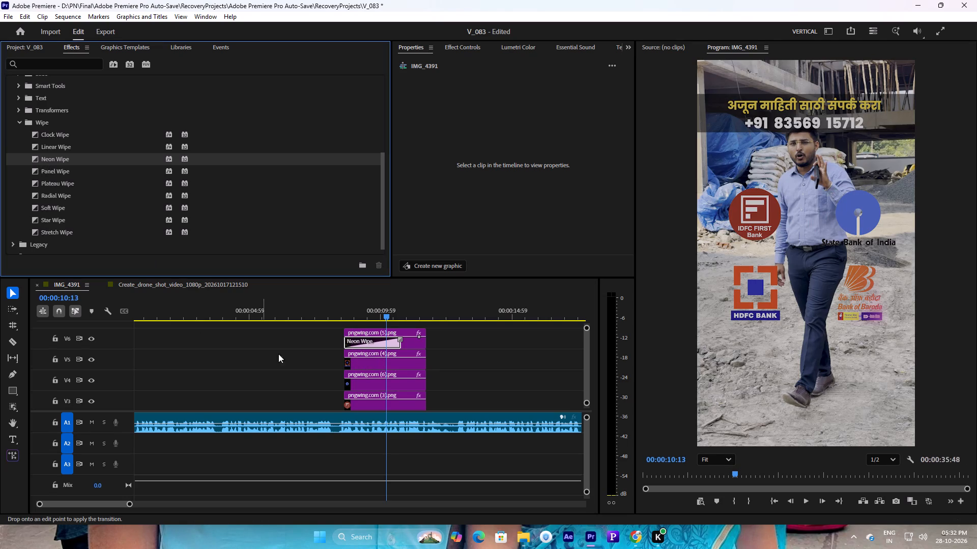
pyautogui.moveTo(278, 354); pyautogui.dragTo(348, 357)
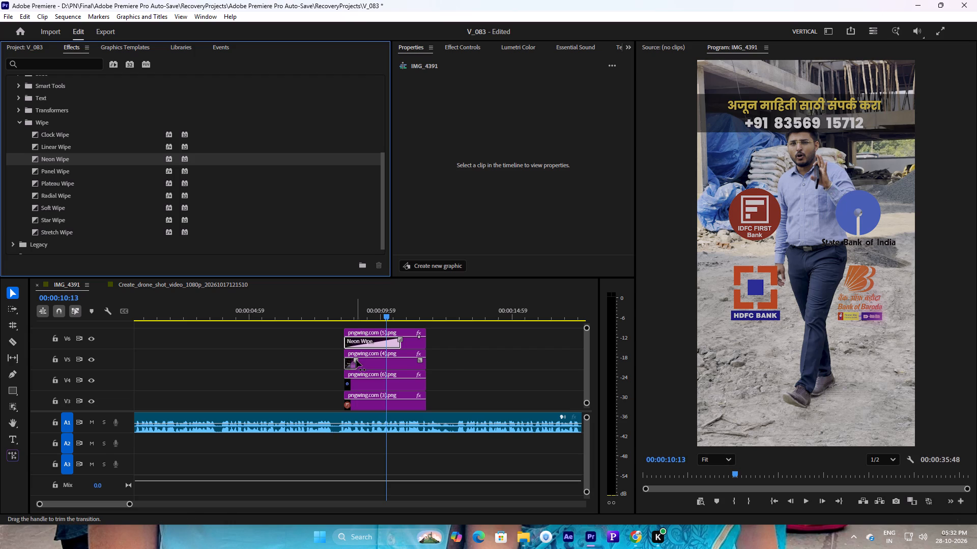
pyautogui.moveTo(356, 360); pyautogui.dragTo(401, 365)
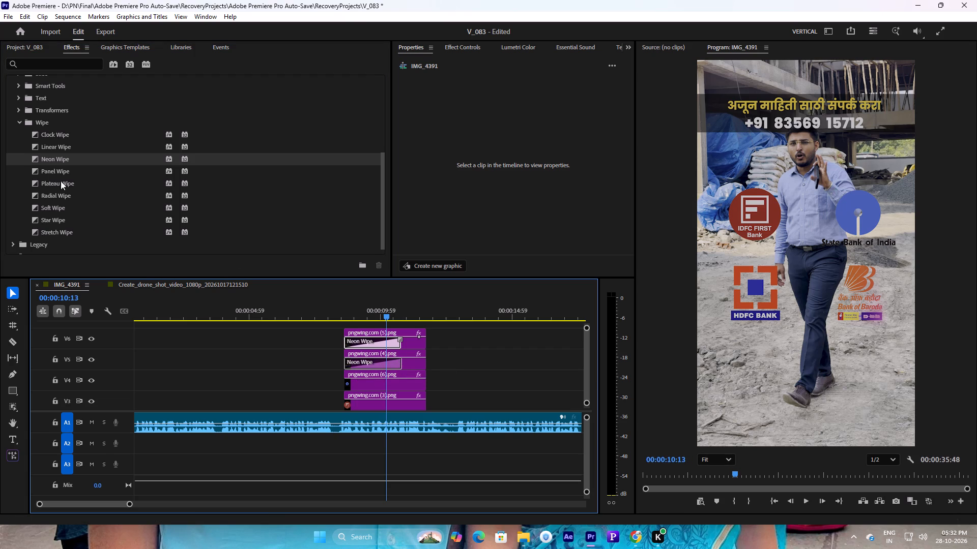
pyautogui.moveTo(37, 156); pyautogui.dragTo(351, 378)
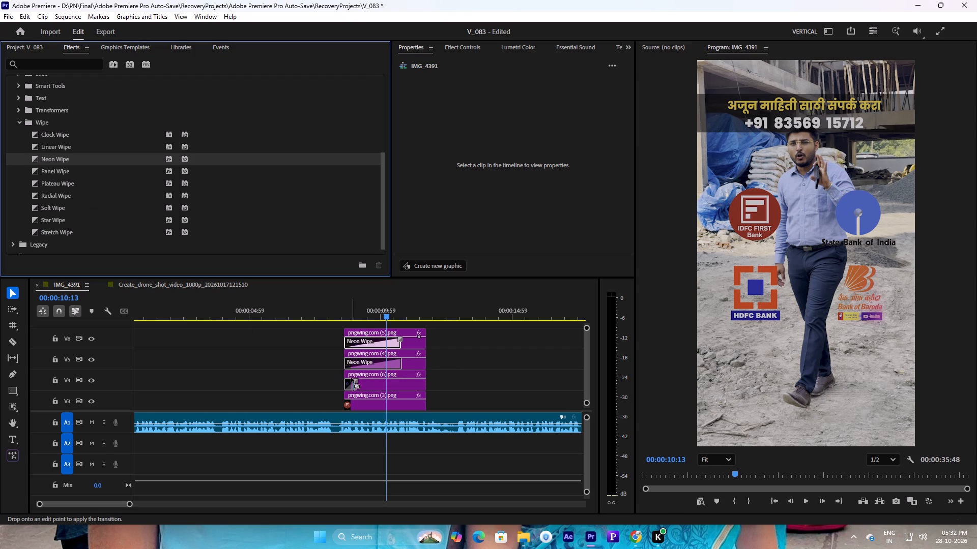
pyautogui.moveTo(351, 378); pyautogui.dragTo(350, 379)
pyautogui.moveTo(356, 383); pyautogui.dragTo(400, 383)
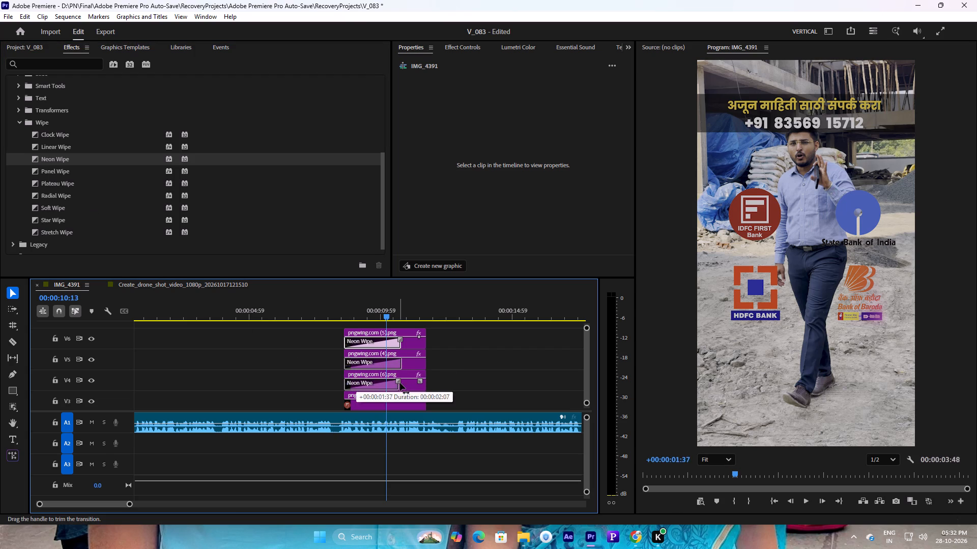
pyautogui.moveTo(400, 383); pyautogui.dragTo(403, 381)
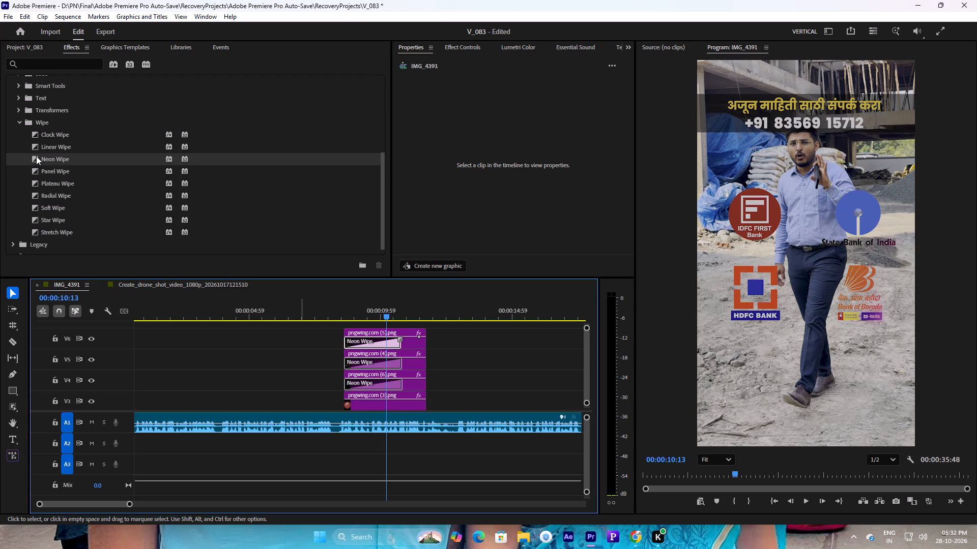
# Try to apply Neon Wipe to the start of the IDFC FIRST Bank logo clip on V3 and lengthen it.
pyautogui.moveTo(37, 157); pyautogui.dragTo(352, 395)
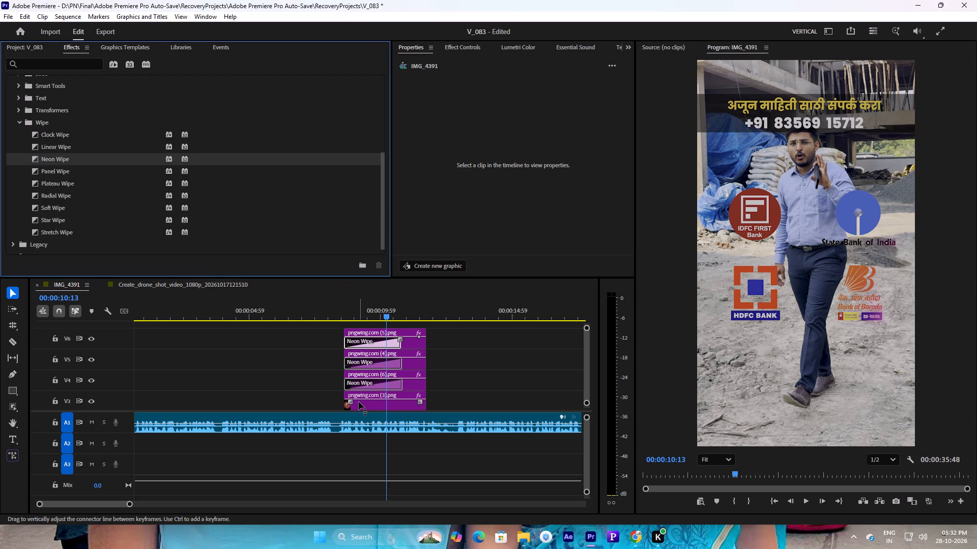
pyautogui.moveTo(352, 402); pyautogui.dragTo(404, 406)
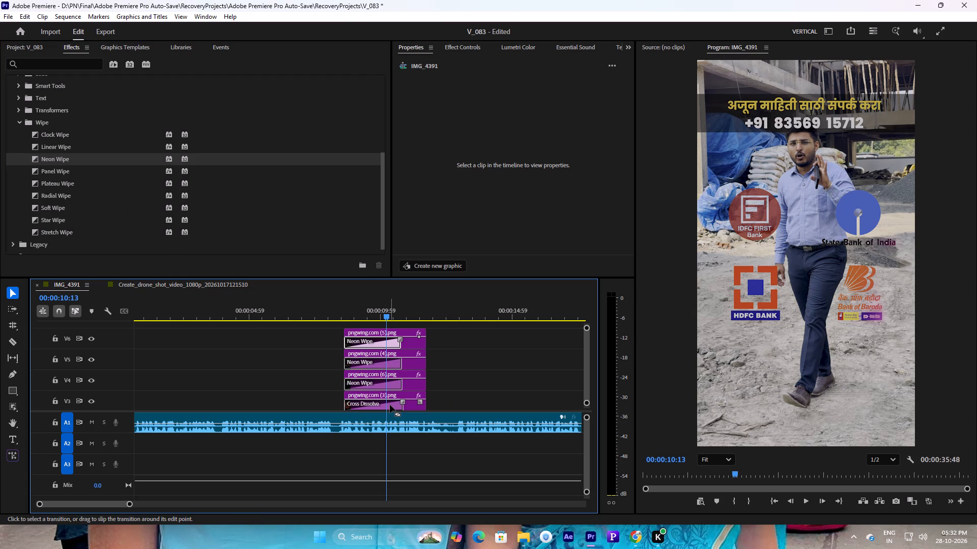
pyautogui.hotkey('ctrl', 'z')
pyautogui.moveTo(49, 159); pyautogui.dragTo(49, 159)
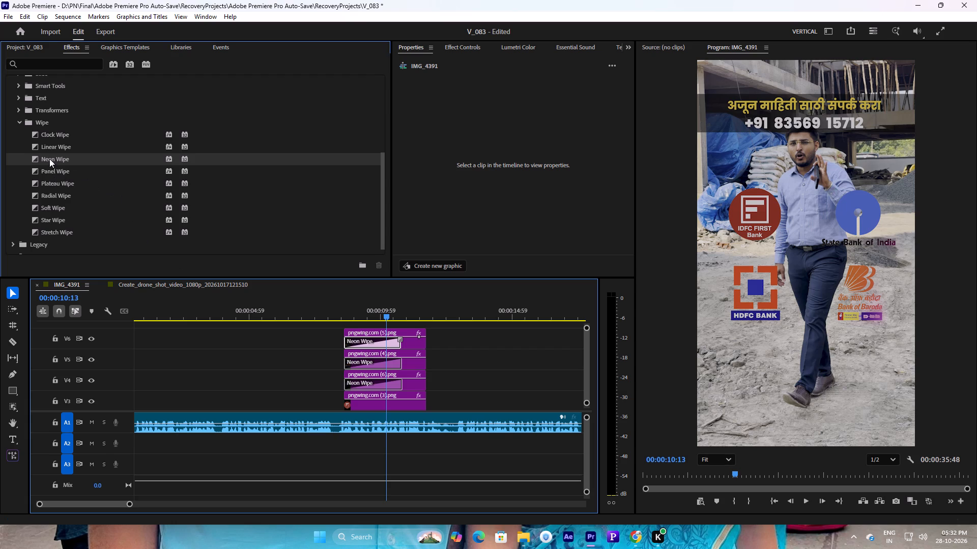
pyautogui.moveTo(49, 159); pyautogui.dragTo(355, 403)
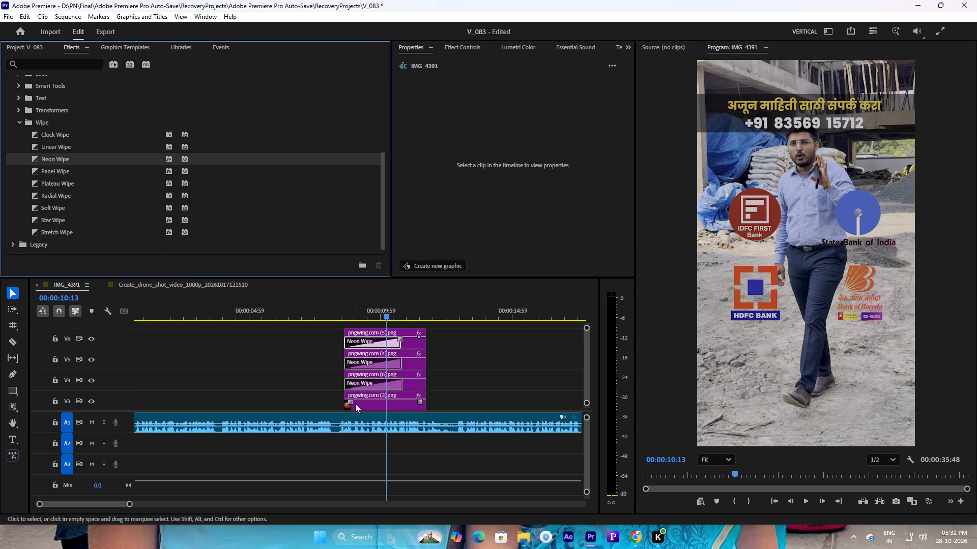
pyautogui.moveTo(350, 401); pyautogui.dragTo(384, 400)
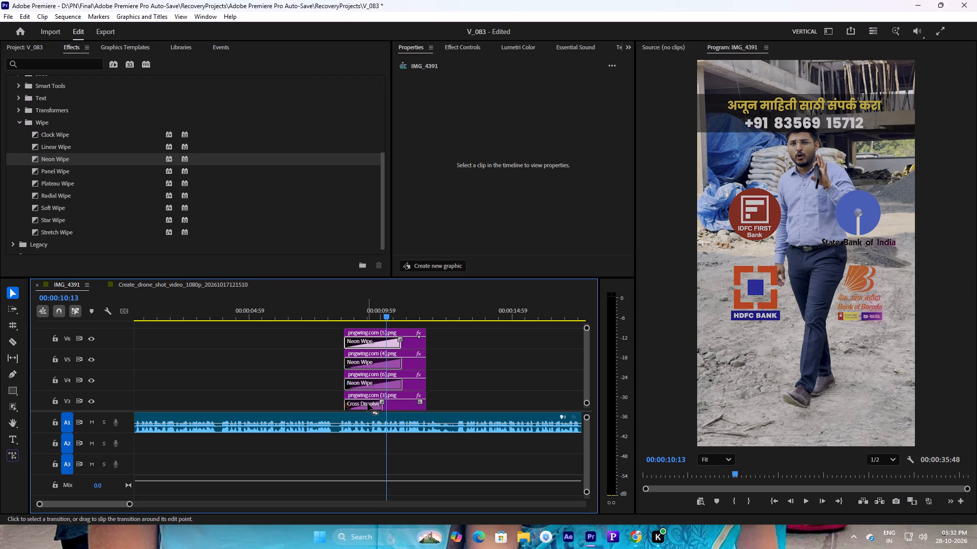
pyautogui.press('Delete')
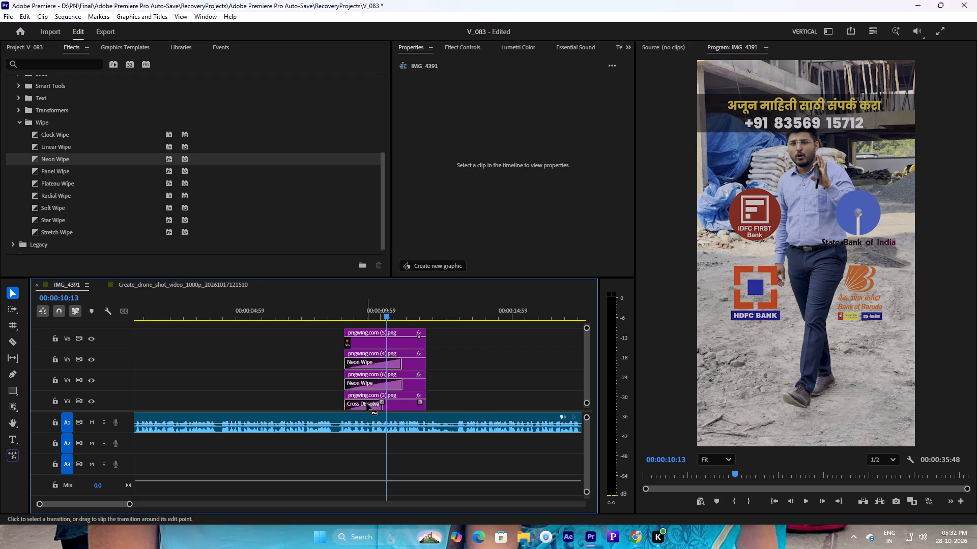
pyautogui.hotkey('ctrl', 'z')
# Replace the Cross Dissolve on the IDFC FIRST Bank logo clip on V3 with Neon Wipe, lengthened to match the logo clips above.
pyautogui.click(400, 406)
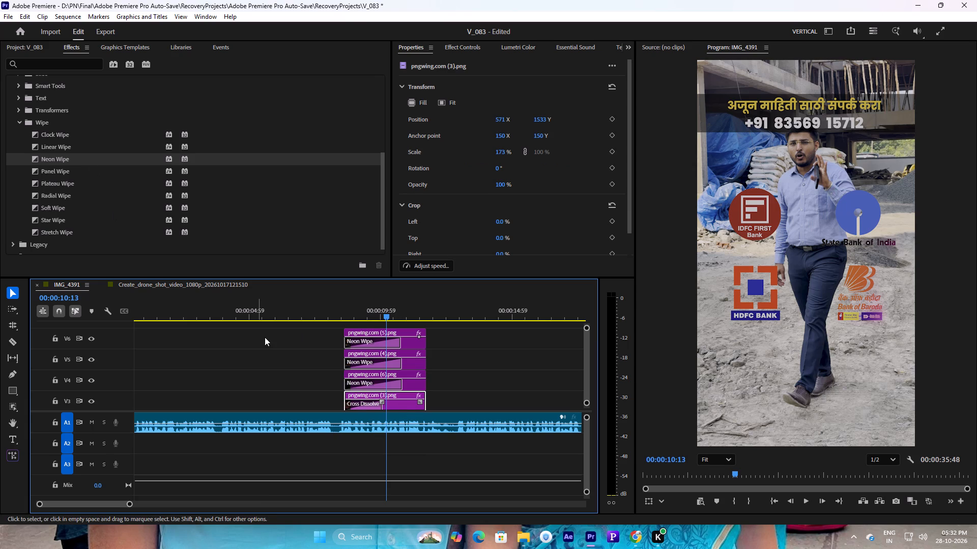
pyautogui.keyDown('ctrl'); pyautogui.scroll(-2, 323, 364); pyautogui.keyUp('ctrl')
pyautogui.moveTo(36, 159); pyautogui.dragTo(140, 221)
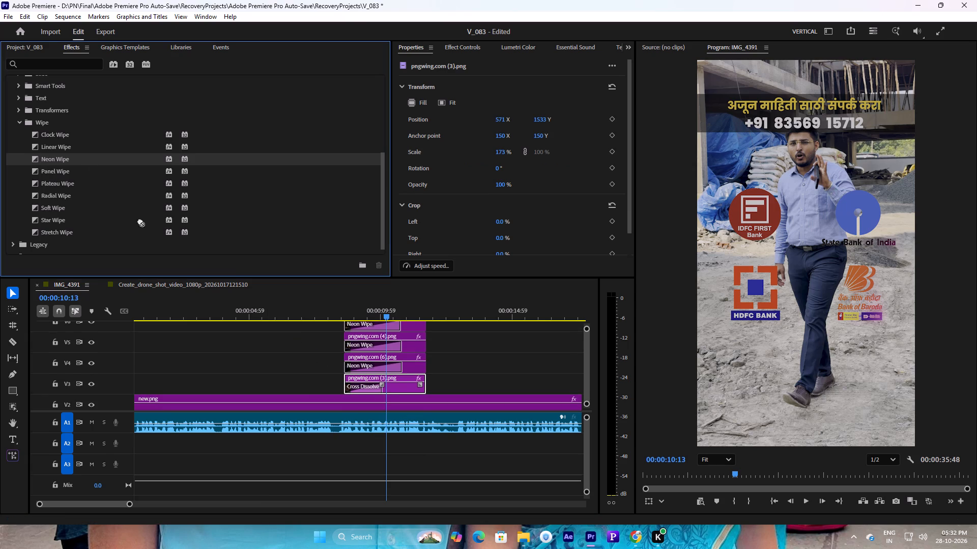
pyautogui.moveTo(140, 221); pyautogui.dragTo(358, 387)
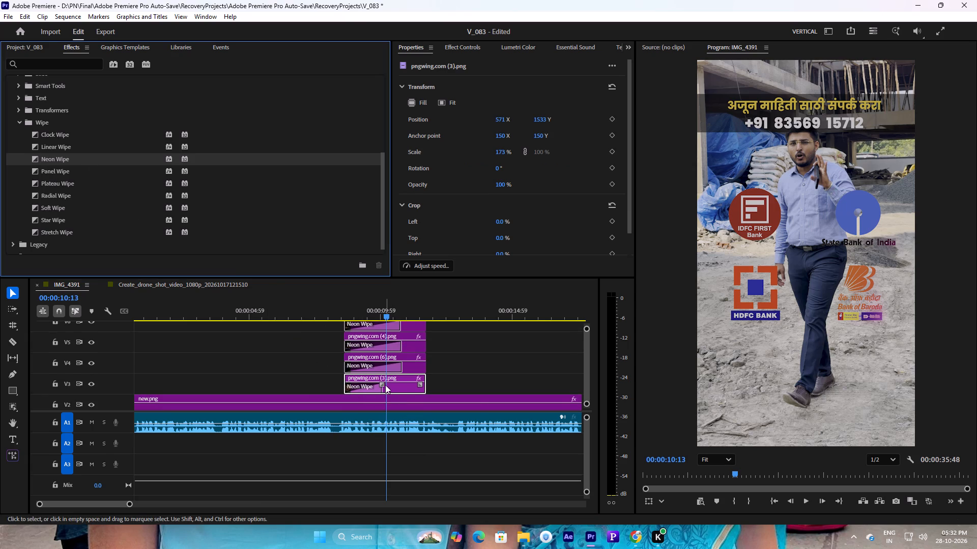
pyautogui.moveTo(382, 384); pyautogui.dragTo(401, 381)
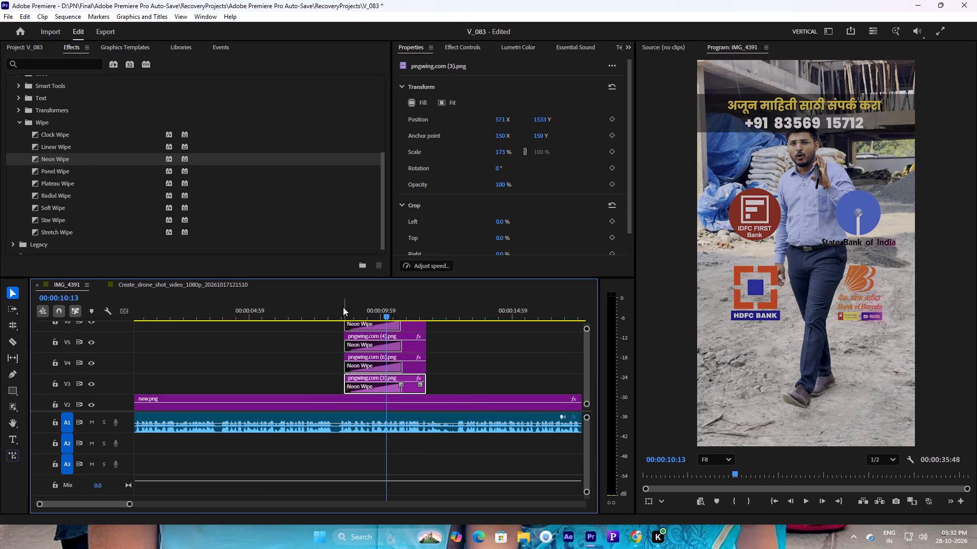
# Check the logo entrances against the speech and move the four bank logo clips on V3 to V6 together about 0.9 s earlier.
pyautogui.click(339, 316)
pyautogui.press('space')
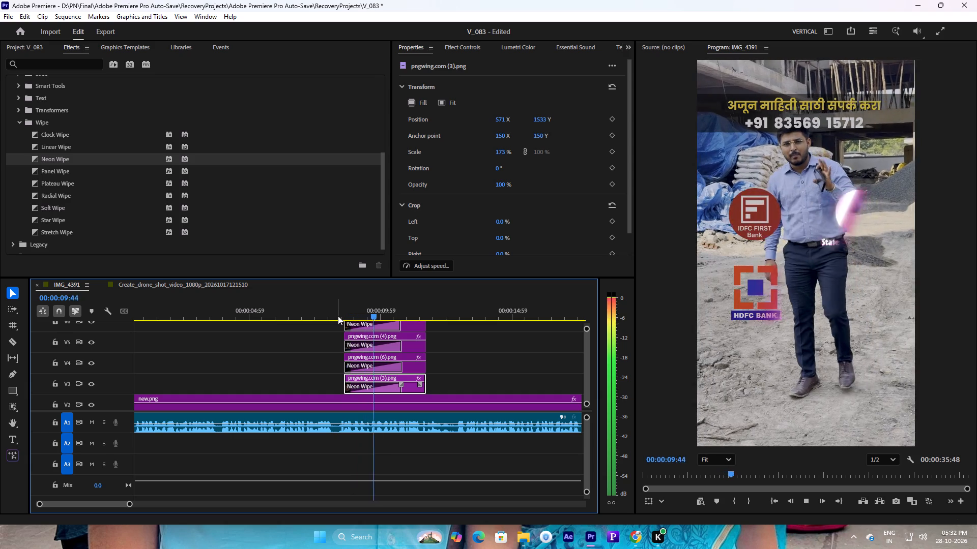
pyautogui.press('space')
pyautogui.click(349, 313)
pyautogui.press('space')
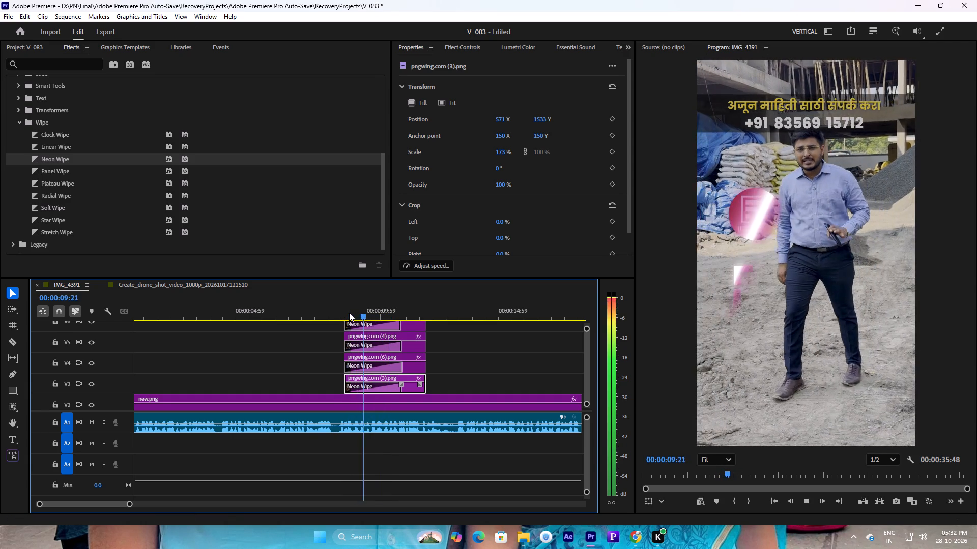
pyautogui.press('space')
pyautogui.keyDown('ctrl'); pyautogui.scroll(3, 450, 380); pyautogui.keyUp('ctrl')
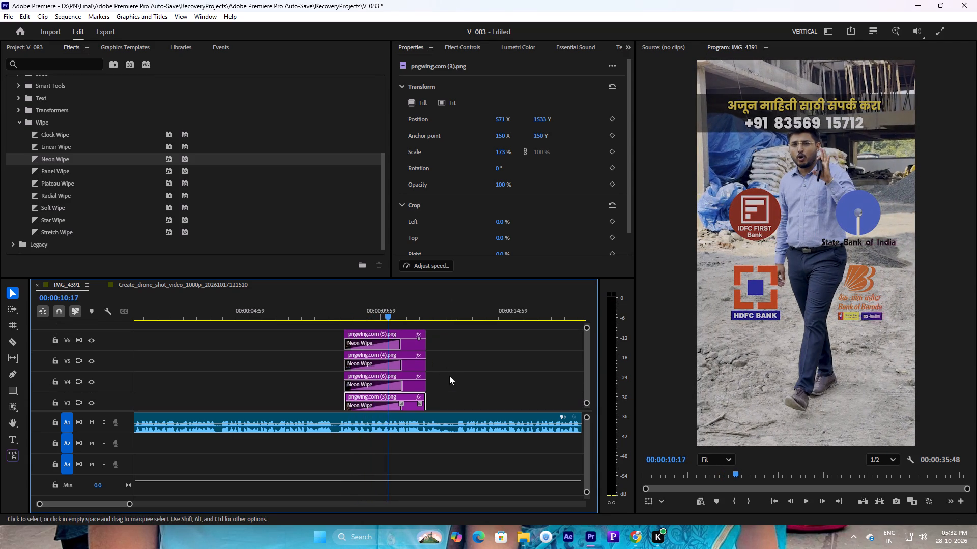
pyautogui.moveTo(338, 325); pyautogui.dragTo(430, 407)
pyautogui.keyDown('ctrl'); pyautogui.scroll(-2, 440, 402); pyautogui.keyUp('ctrl')
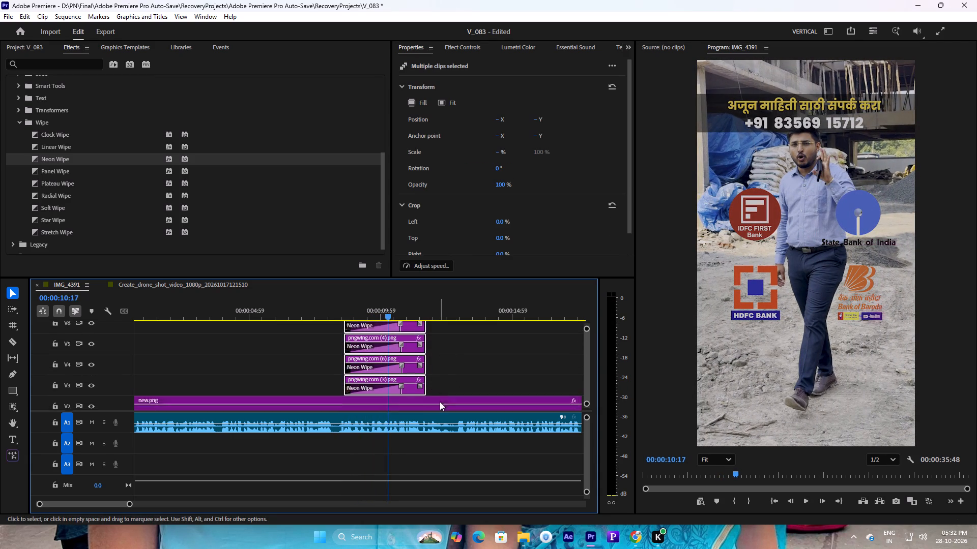
pyautogui.keyDown('ctrl'); pyautogui.scroll(-2, 440, 402); pyautogui.keyUp('ctrl')
pyautogui.click(381, 370)
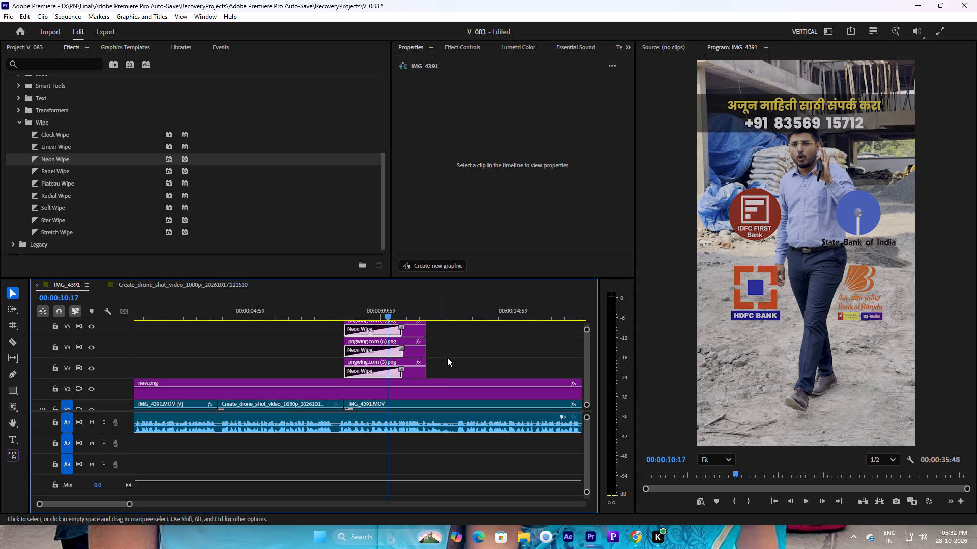
pyautogui.keyDown('ctrl'); pyautogui.scroll(2, 450, 375); pyautogui.keyUp('ctrl')
pyautogui.moveTo(455, 384); pyautogui.dragTo(374, 334)
pyautogui.moveTo(450, 383); pyautogui.dragTo(433, 380)
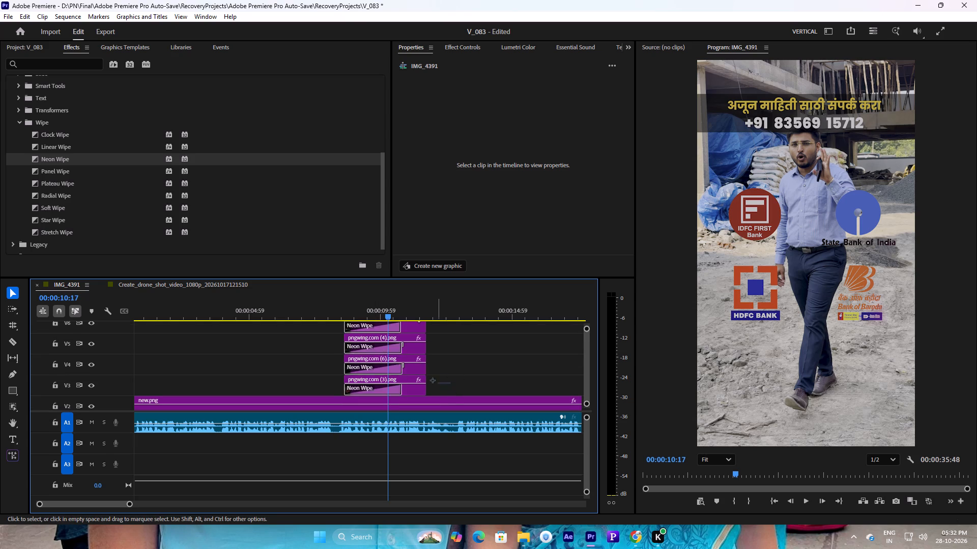
pyautogui.moveTo(433, 380); pyautogui.dragTo(386, 304)
pyautogui.keyDown('ctrl'); pyautogui.scroll(2, 407, 361); pyautogui.keyUp('ctrl')
pyautogui.keyDown('ctrl'); pyautogui.scroll(-2, 417, 358); pyautogui.keyUp('ctrl')
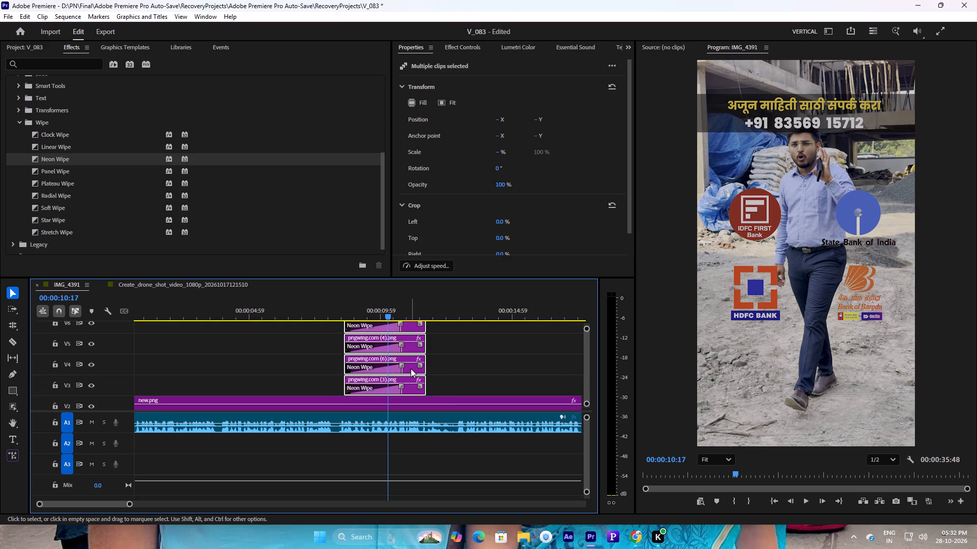
pyautogui.moveTo(411, 369); pyautogui.dragTo(388, 369)
# Play the passage leading into the logos and shift the four bank logo clips together about 0.3 s later.
pyautogui.click(312, 312)
pyautogui.press('space')
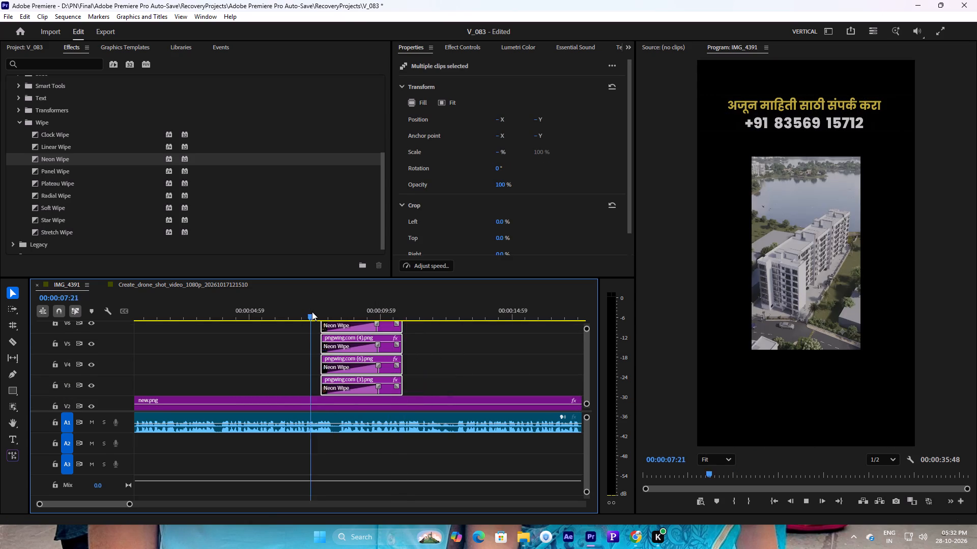
pyautogui.press('space')
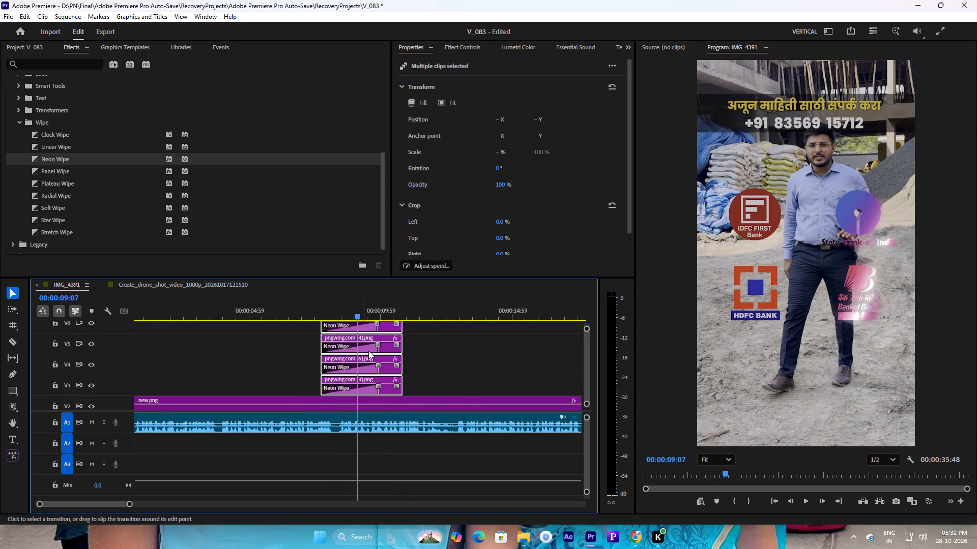
pyautogui.moveTo(447, 386); pyautogui.dragTo(353, 307)
pyautogui.moveTo(387, 391); pyautogui.dragTo(395, 390)
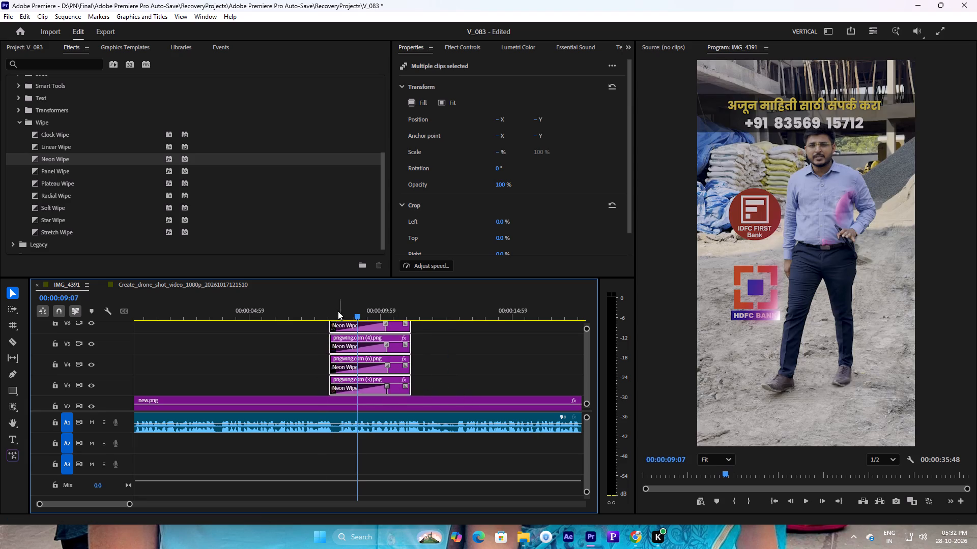
# Add a short fade-out at the end of all four bank logo clips and play the passage back.
pyautogui.click(324, 312)
pyautogui.press('space')
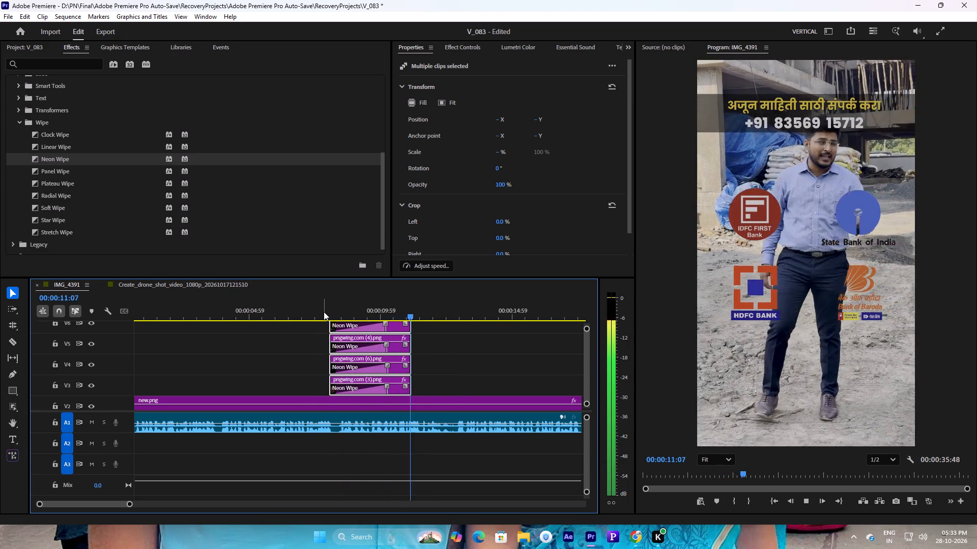
pyautogui.press('space')
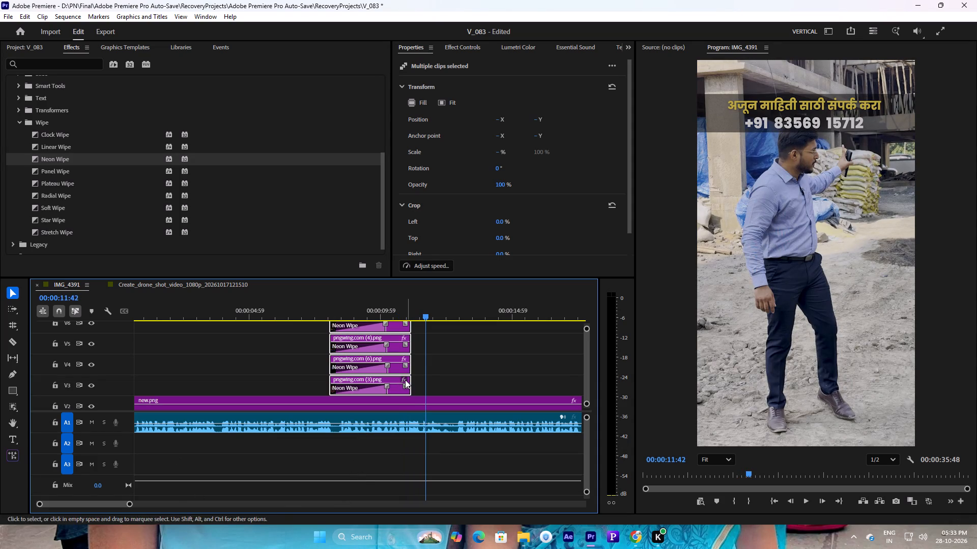
pyautogui.moveTo(406, 387); pyautogui.dragTo(401, 387)
pyautogui.click(397, 310)
pyautogui.press('space')
pyautogui.moveTo(397, 310); pyautogui.dragTo(320, 305)
pyautogui.press('space')
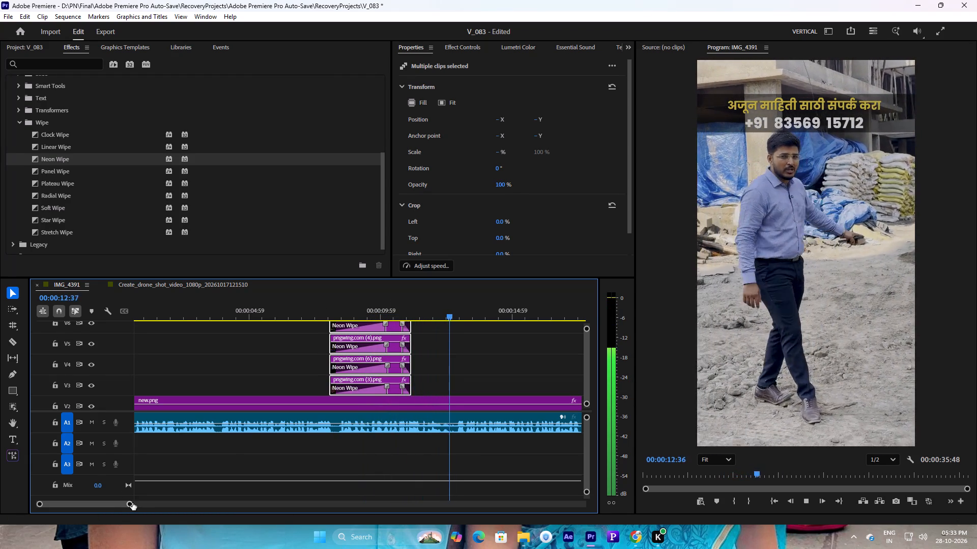
# Delete the supporting video clip that sits directly before the Google Flow clip on V3.
pyautogui.moveTo(132, 503); pyautogui.dragTo(180, 500)
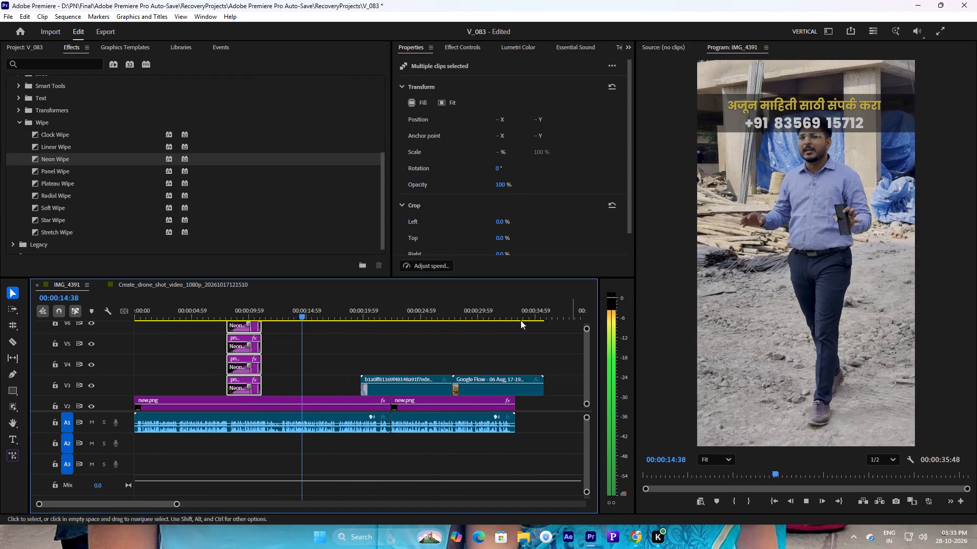
pyautogui.press('space')
pyautogui.press('space')
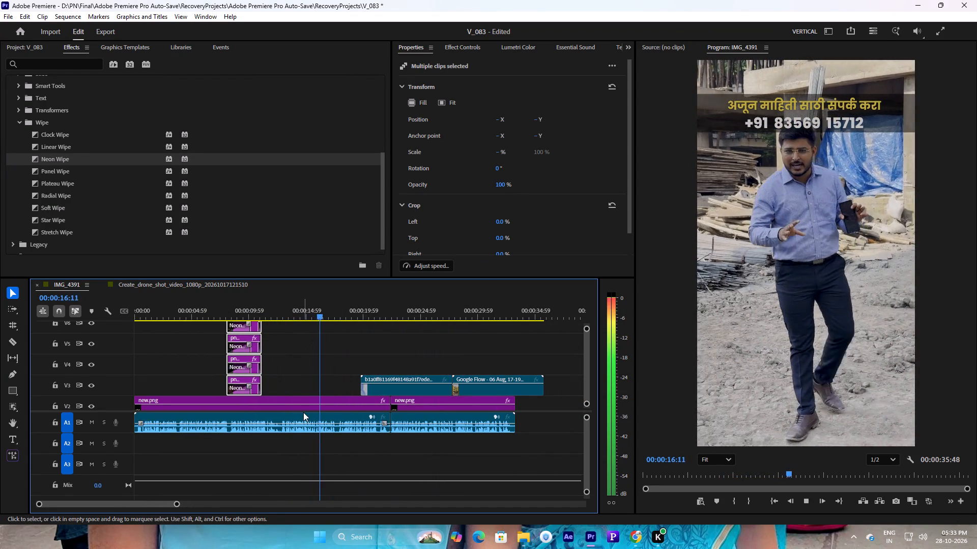
pyautogui.press('space')
pyautogui.scroll(3, 297, 375)
pyautogui.press('space')
pyautogui.scroll(-3, 297, 373)
pyautogui.scroll(1, 297, 373)
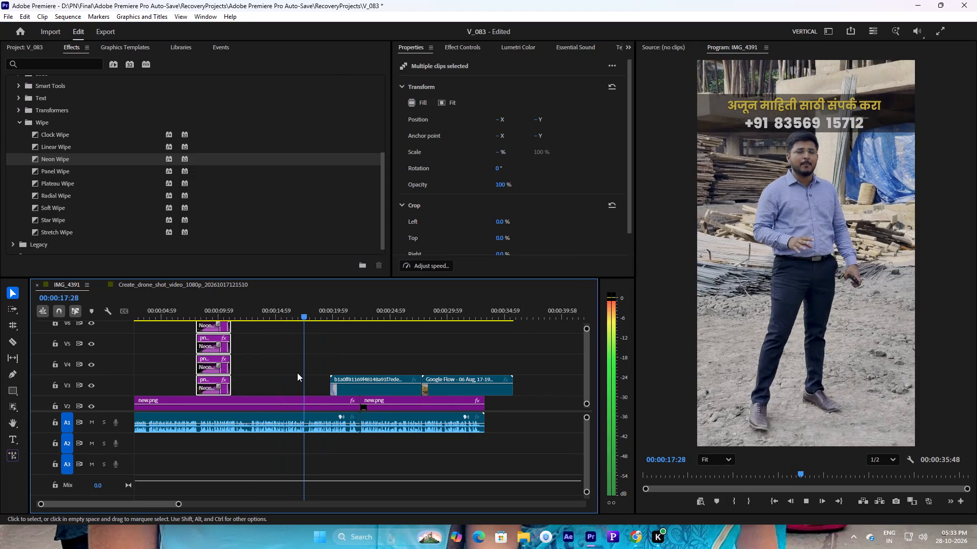
pyautogui.click(359, 385)
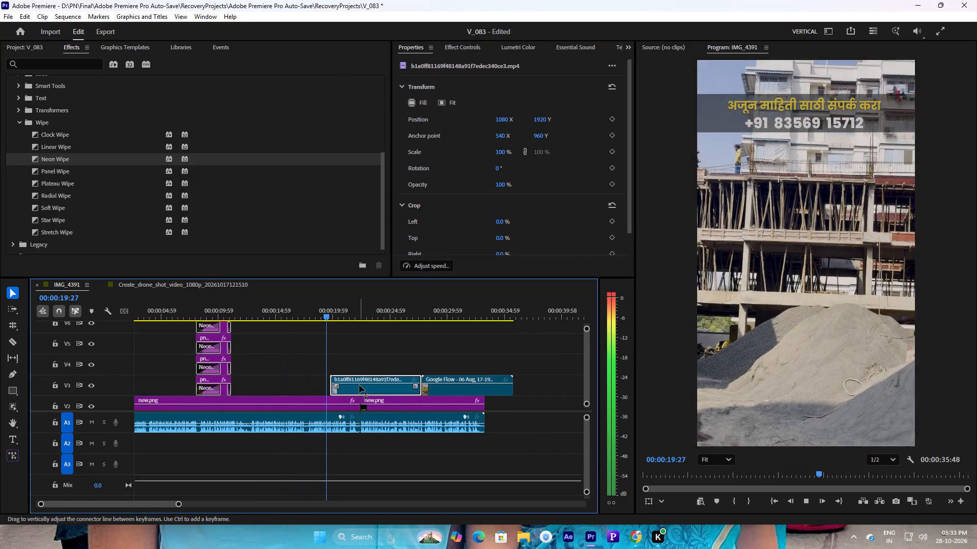
pyautogui.press('Delete')
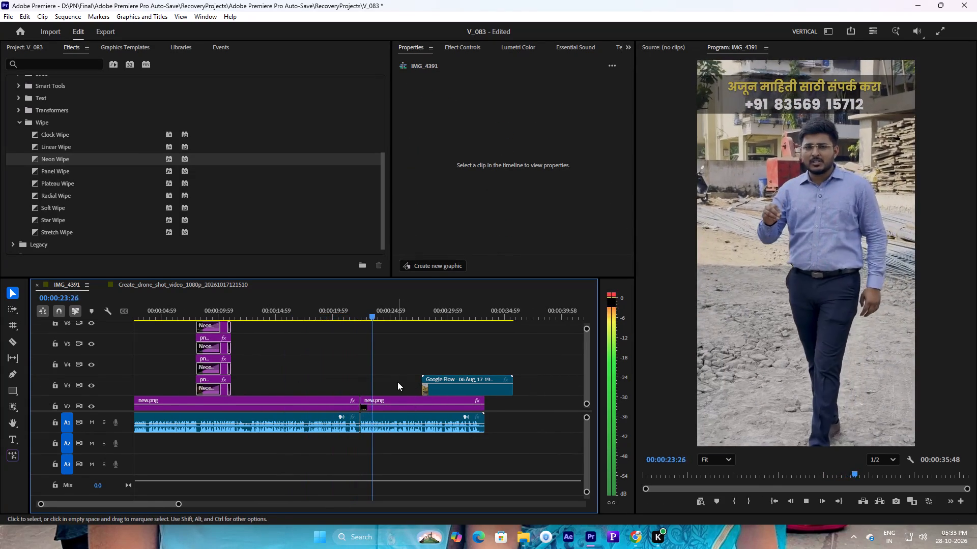
# Find the speech cue at 00:00:23:28 and move the Google Flow clip on V3 to start there.
pyautogui.keyDown('ctrl'); pyautogui.scroll(-3, 397, 382); pyautogui.keyUp('ctrl')
pyautogui.moveTo(383, 318); pyautogui.dragTo(368, 318)
pyautogui.press('space')
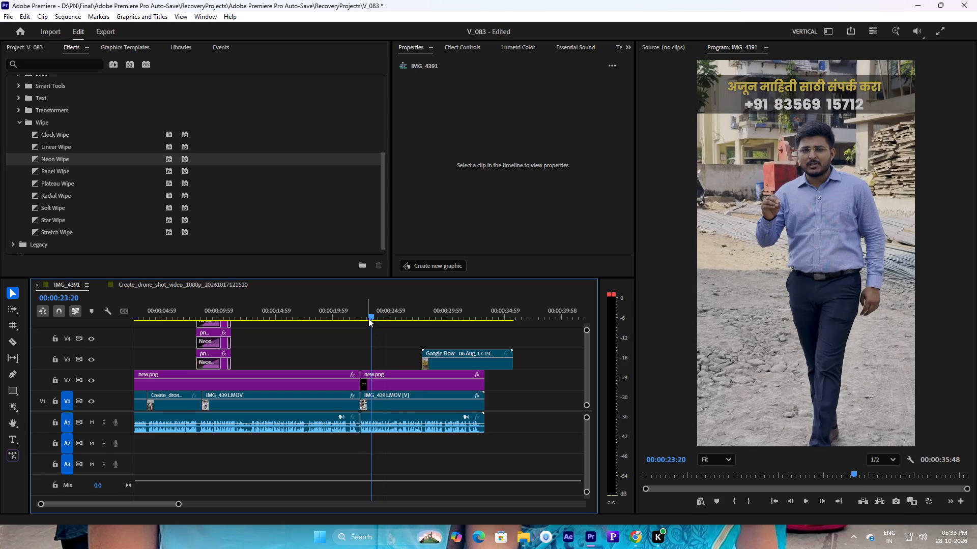
pyautogui.click(370, 317)
pyautogui.press('space')
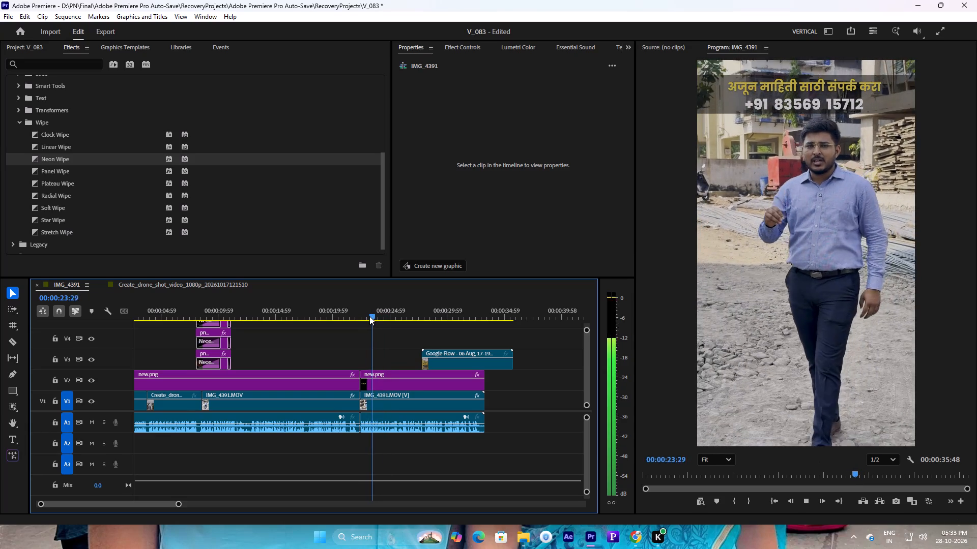
pyautogui.click(369, 316)
pyautogui.click(375, 314)
pyautogui.press('space')
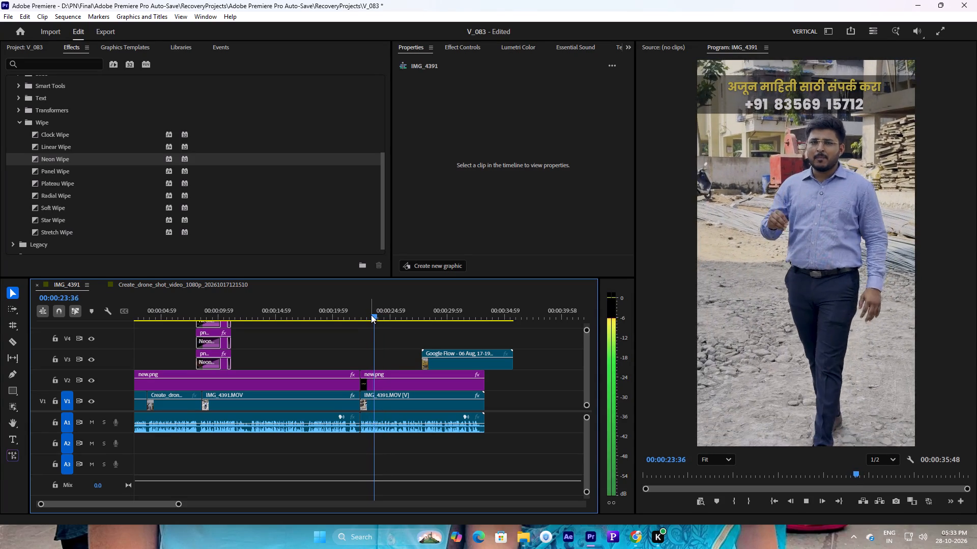
pyautogui.click(371, 315)
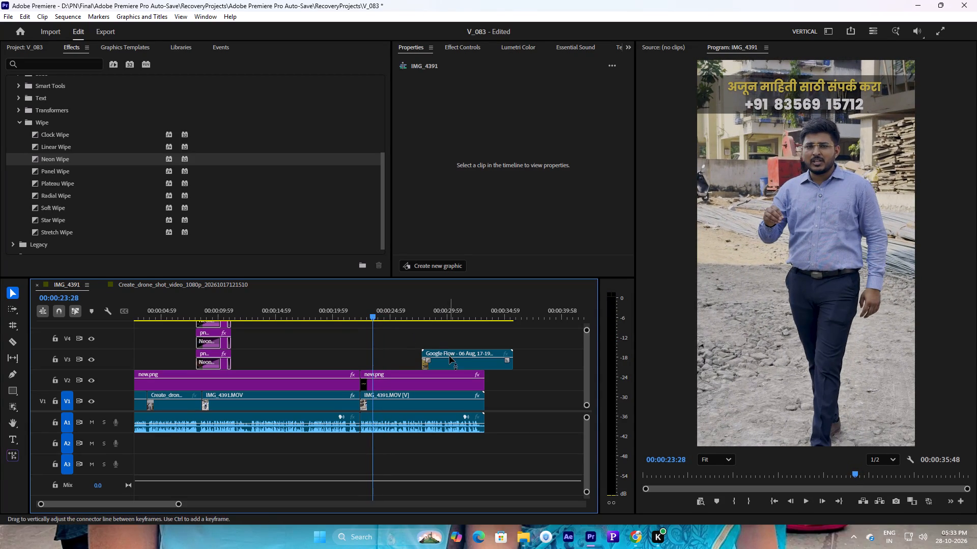
pyautogui.click(449, 356)
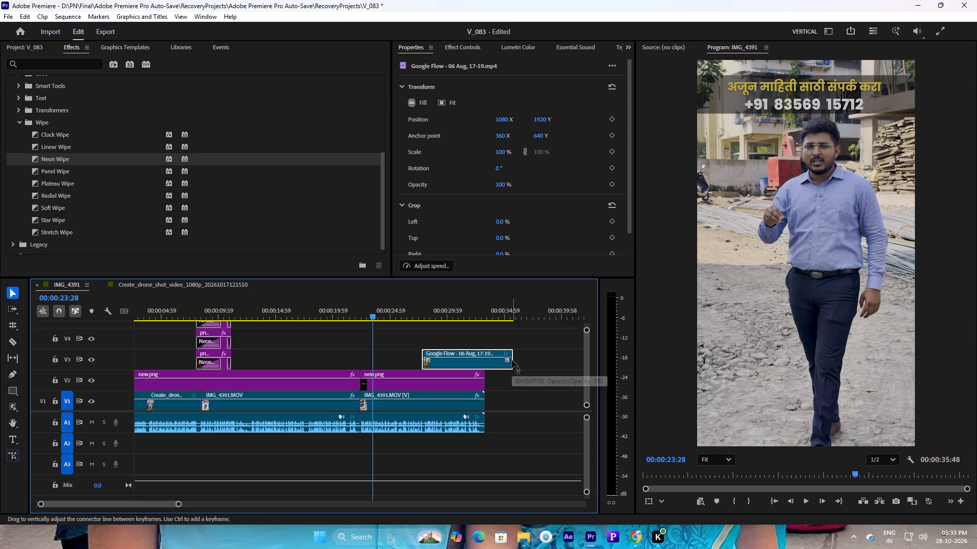
pyautogui.click(953, 537)
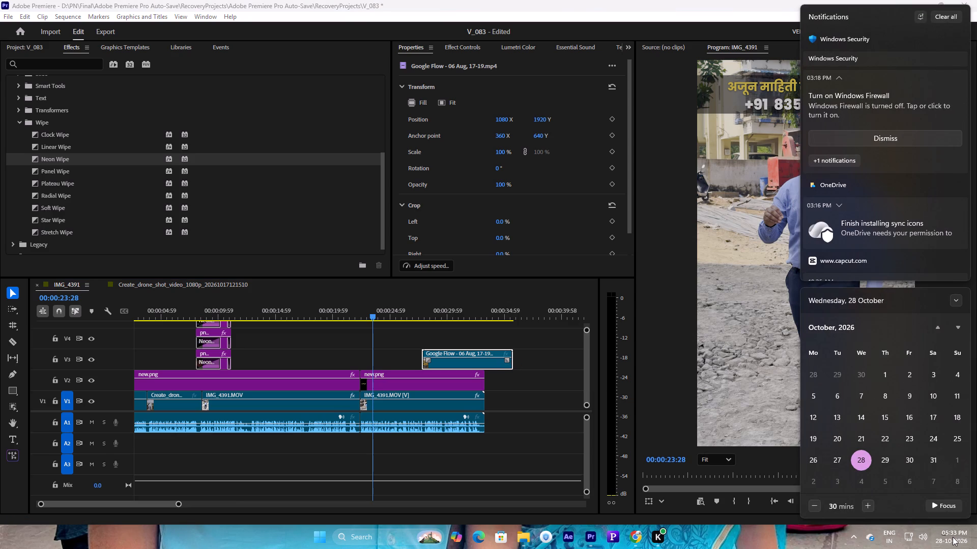
pyautogui.click(953, 537)
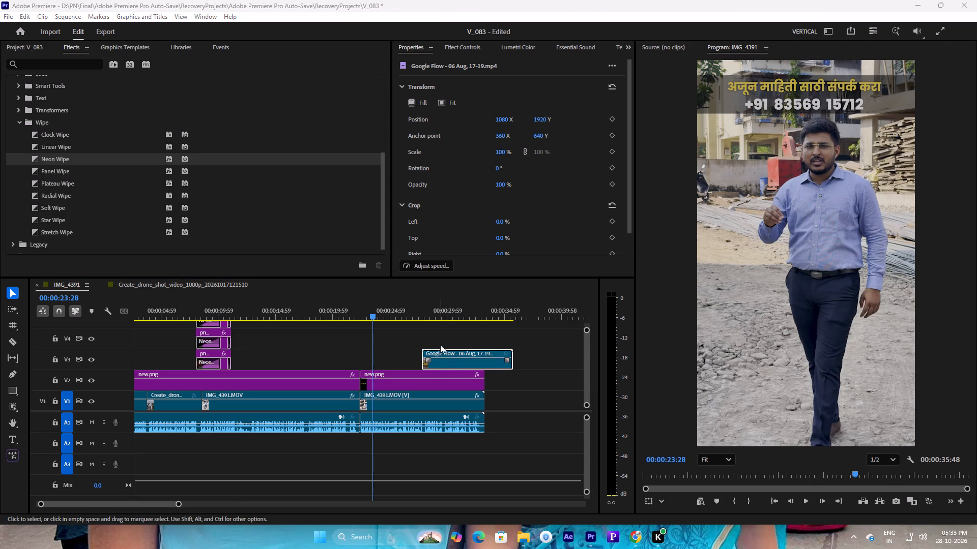
pyautogui.moveTo(458, 362); pyautogui.dragTo(412, 359)
# Preview the Google Flow clip over the speaker and trim its start, shortening it to 00:00:07:17.
pyautogui.press('space')
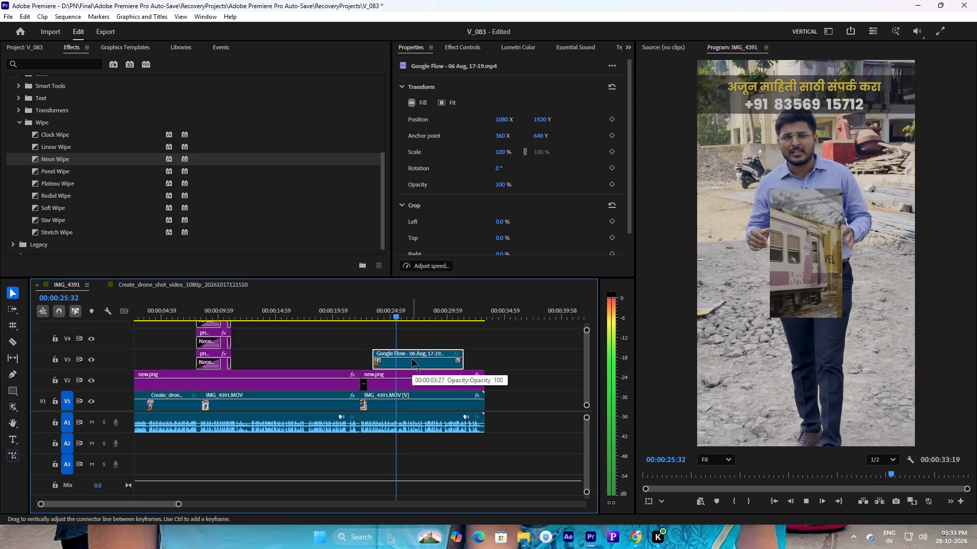
pyautogui.press('space')
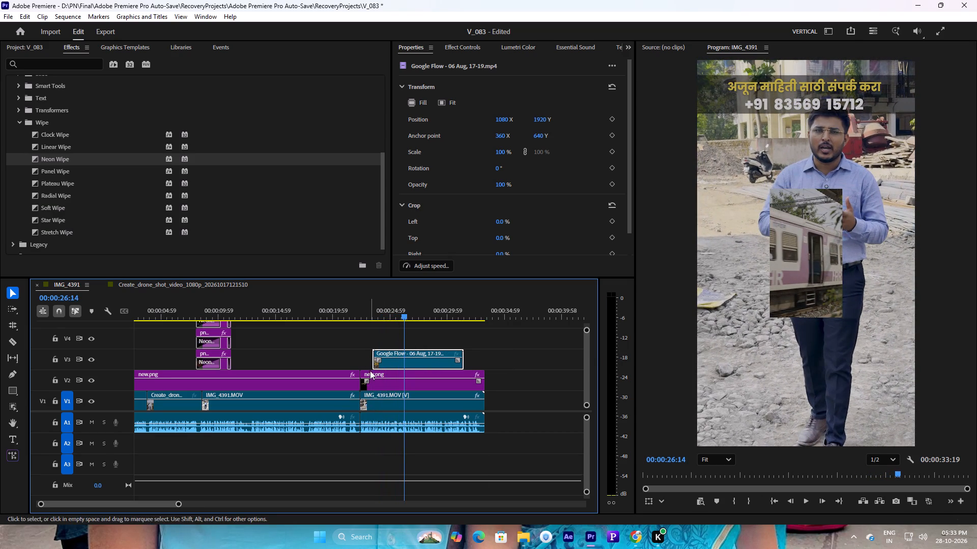
pyautogui.moveTo(373, 362); pyautogui.dragTo(381, 363)
pyautogui.click(402, 362)
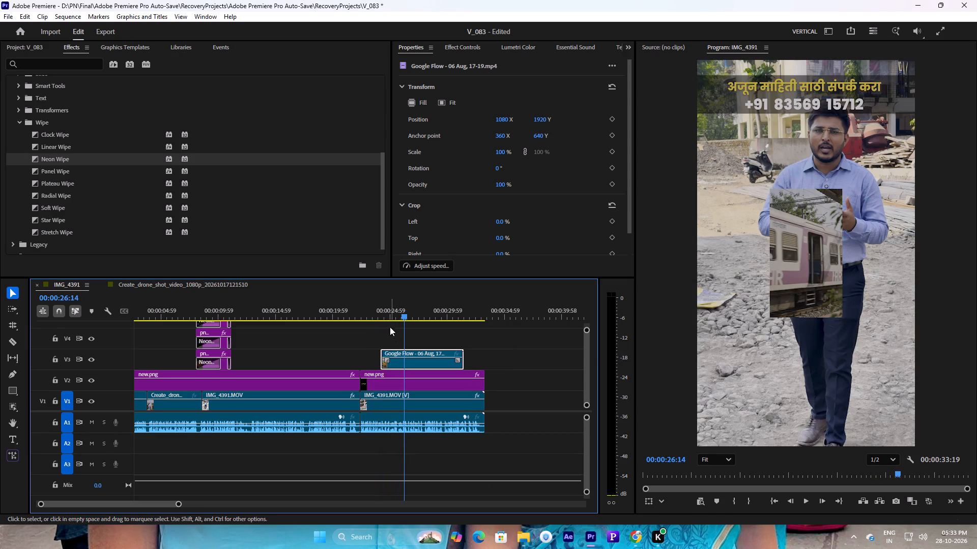
# Recheck the speech cue and move the trimmed Google Flow clip on V3 back to start at 00:00:23:28.
pyautogui.moveTo(383, 315); pyautogui.dragTo(372, 312)
pyautogui.press('space')
pyautogui.click(377, 310)
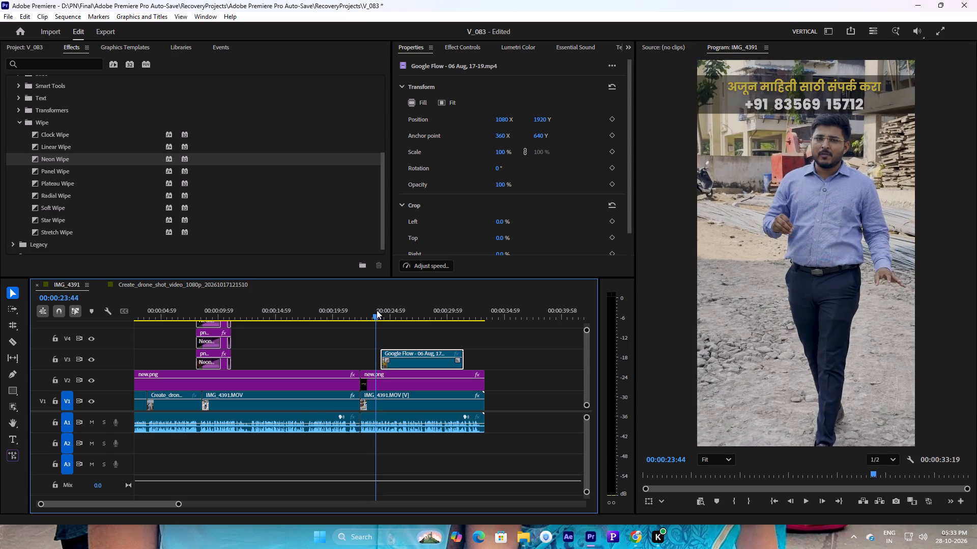
pyautogui.press('space')
pyautogui.click(378, 308)
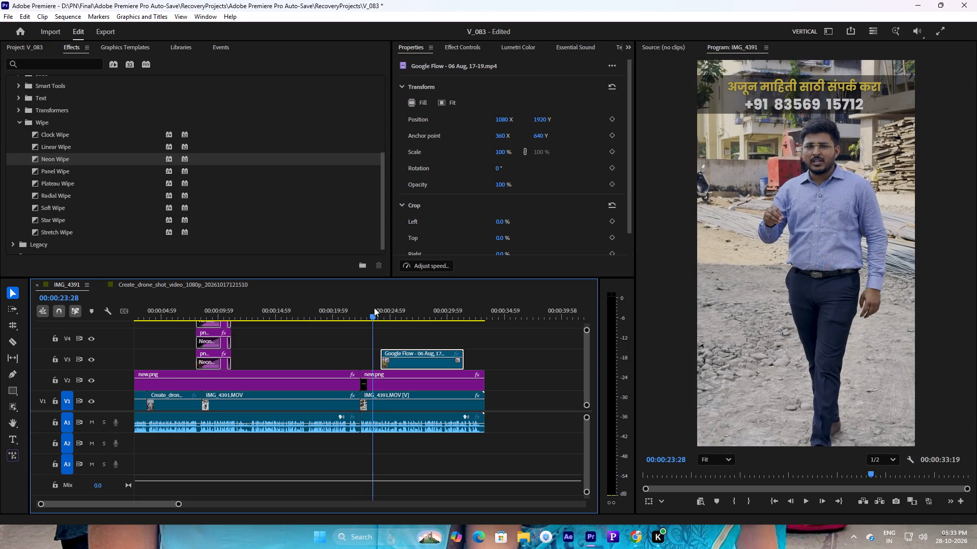
pyautogui.press('space')
pyautogui.click(374, 308)
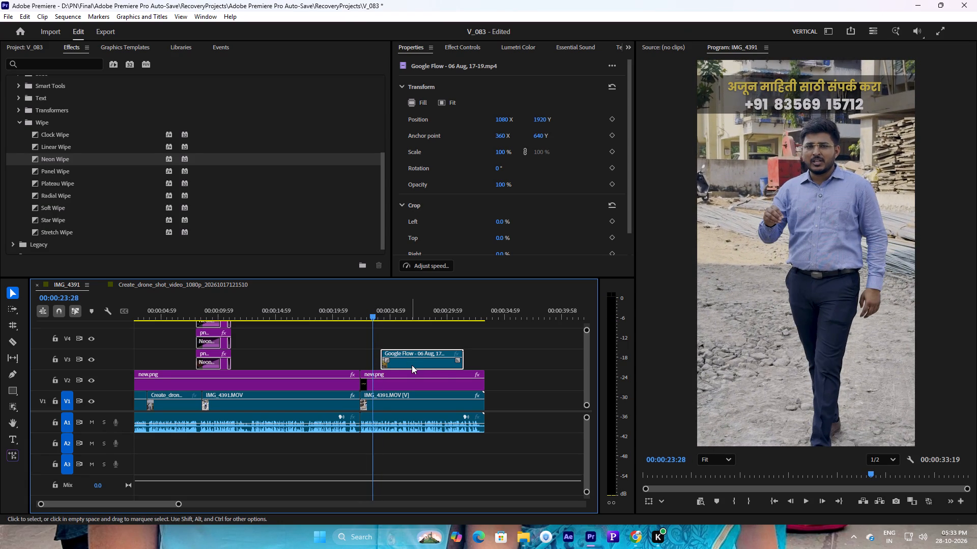
pyautogui.moveTo(412, 365); pyautogui.dragTo(406, 367)
# Play the Google Flow clip on V3 to find its speech cue, and trim its end back to 00:00:25:36.
pyautogui.press('space')
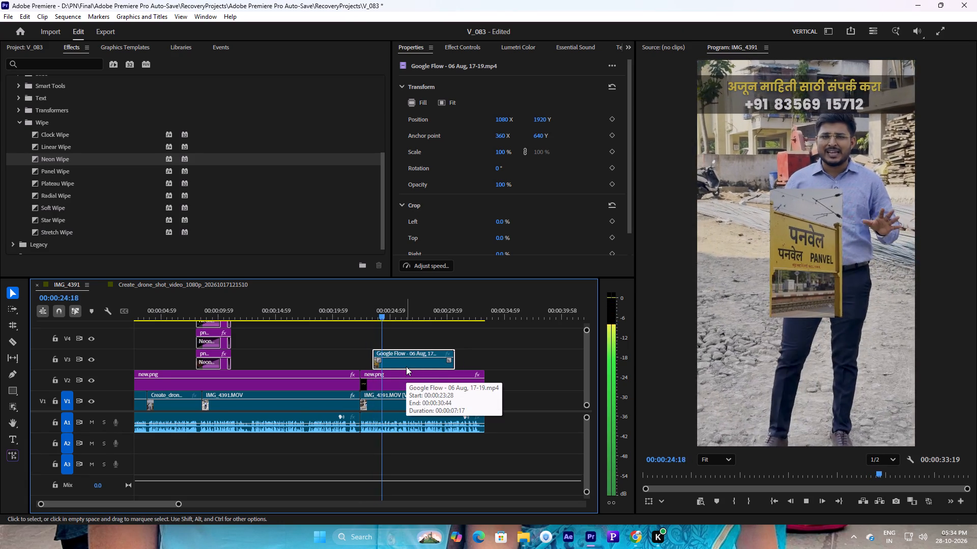
pyautogui.press('space')
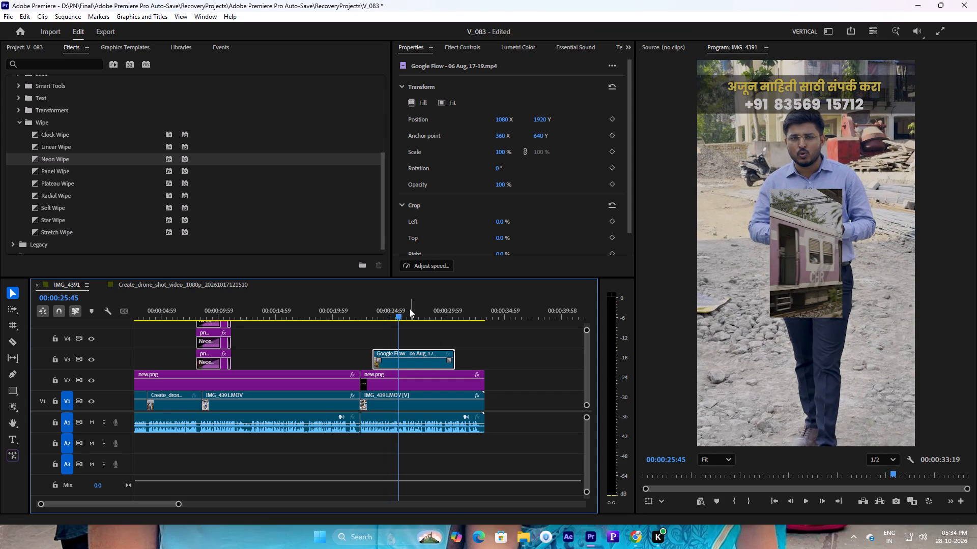
pyautogui.moveTo(401, 313); pyautogui.dragTo(395, 314)
pyautogui.press('space')
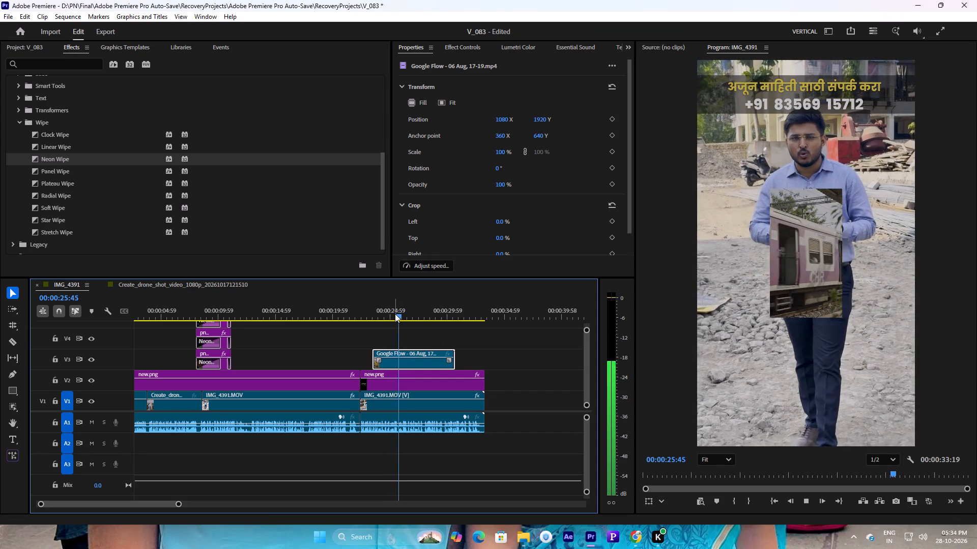
pyautogui.moveTo(395, 314); pyautogui.dragTo(399, 315)
pyautogui.press('space')
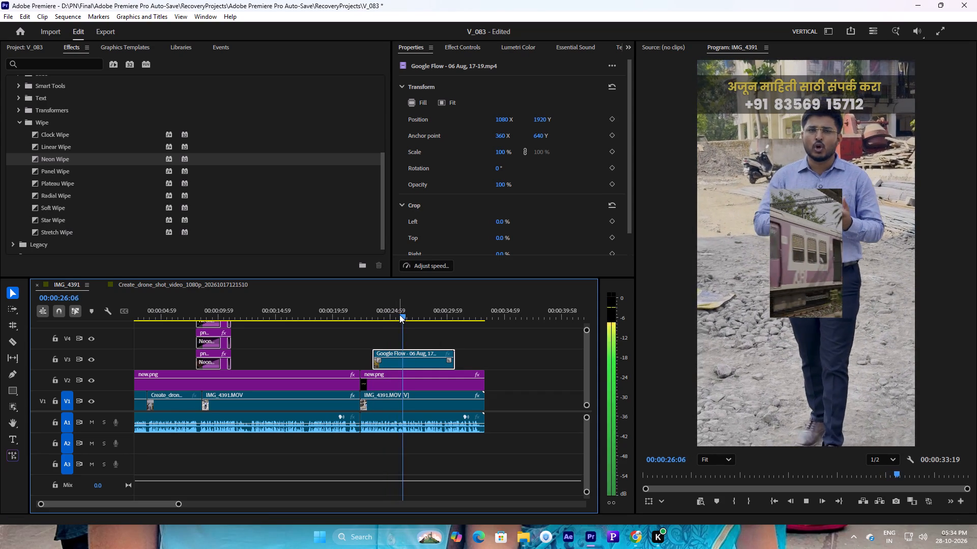
pyautogui.click(399, 315)
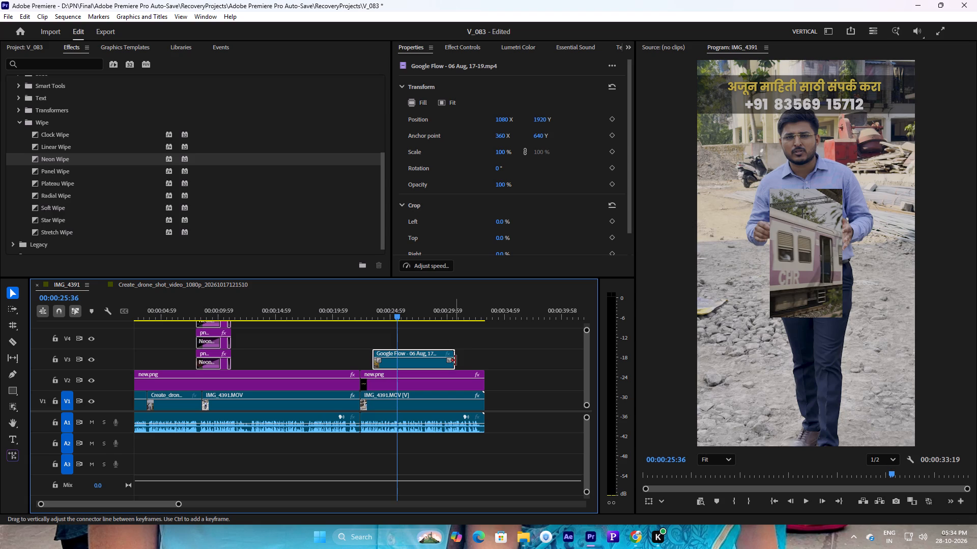
pyautogui.moveTo(455, 360); pyautogui.dragTo(402, 352)
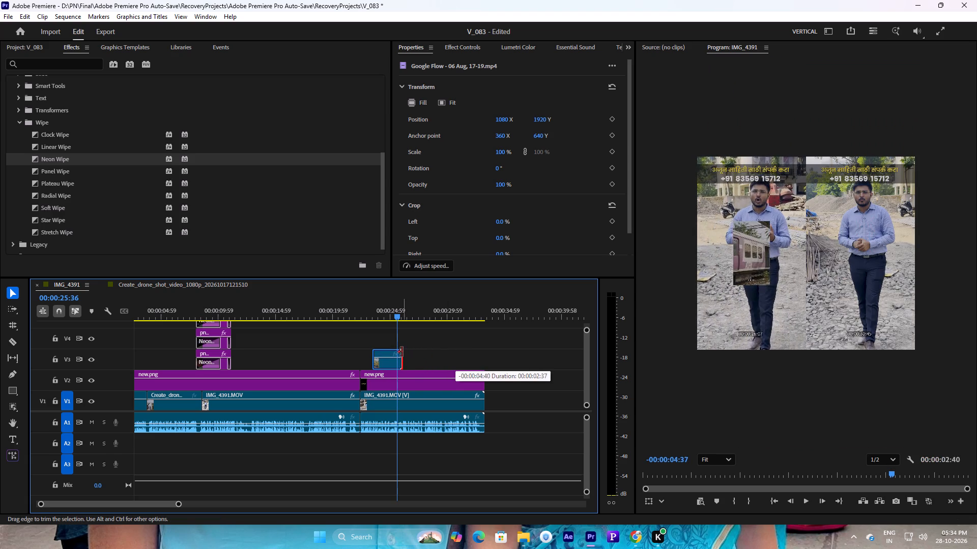
pyautogui.moveTo(402, 352); pyautogui.dragTo(399, 351)
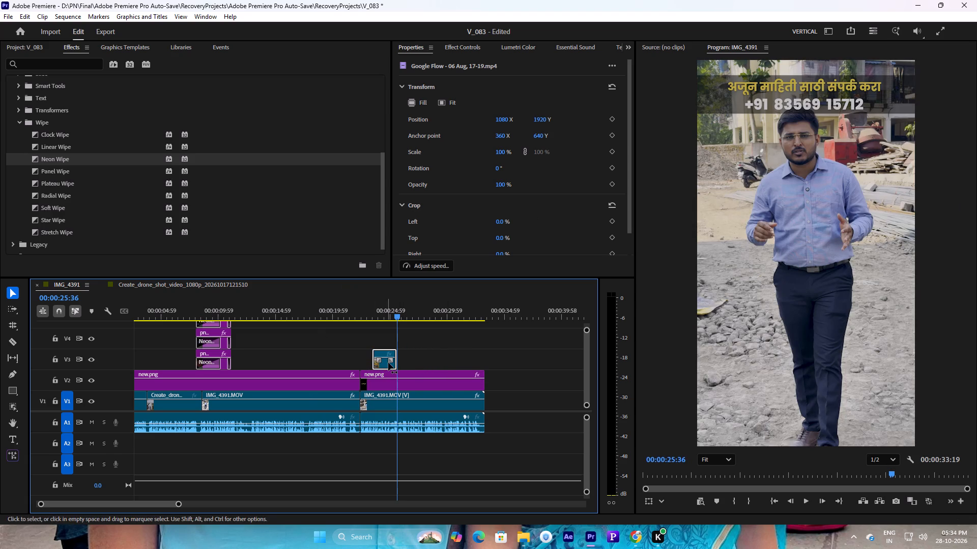
# Move the trimmed Google Flow clip from V3 down onto V1 at 00:00:23:28, overwriting the speaker footage, and preview the cut.
pyautogui.moveTo(384, 362); pyautogui.dragTo(385, 425)
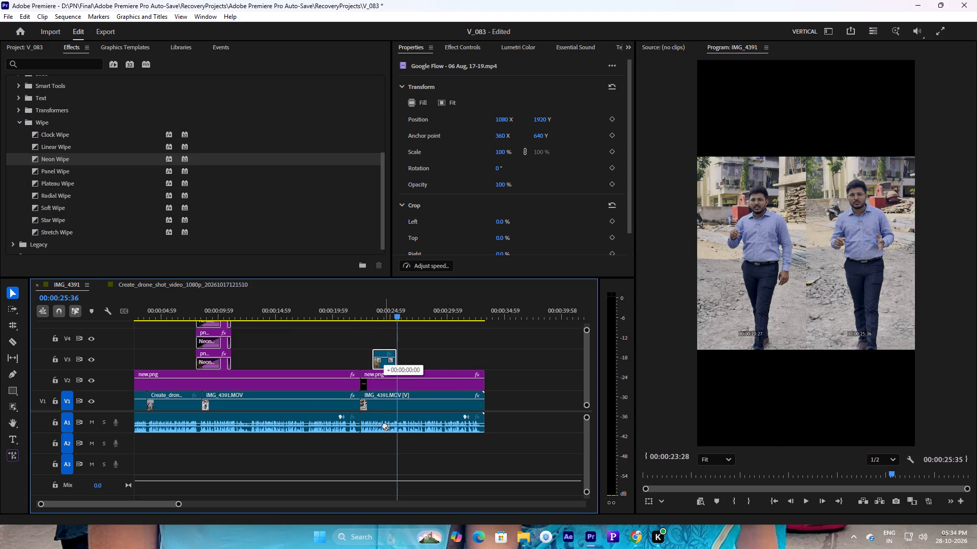
pyautogui.moveTo(385, 425); pyautogui.dragTo(386, 405)
pyautogui.click(368, 314)
pyautogui.press('space')
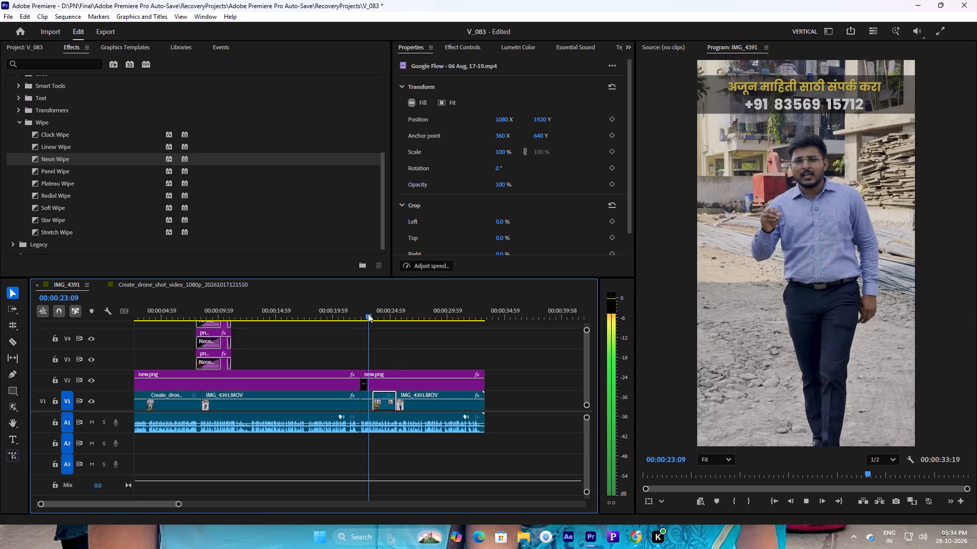
pyautogui.moveTo(368, 314); pyautogui.dragTo(346, 315)
pyautogui.press('space')
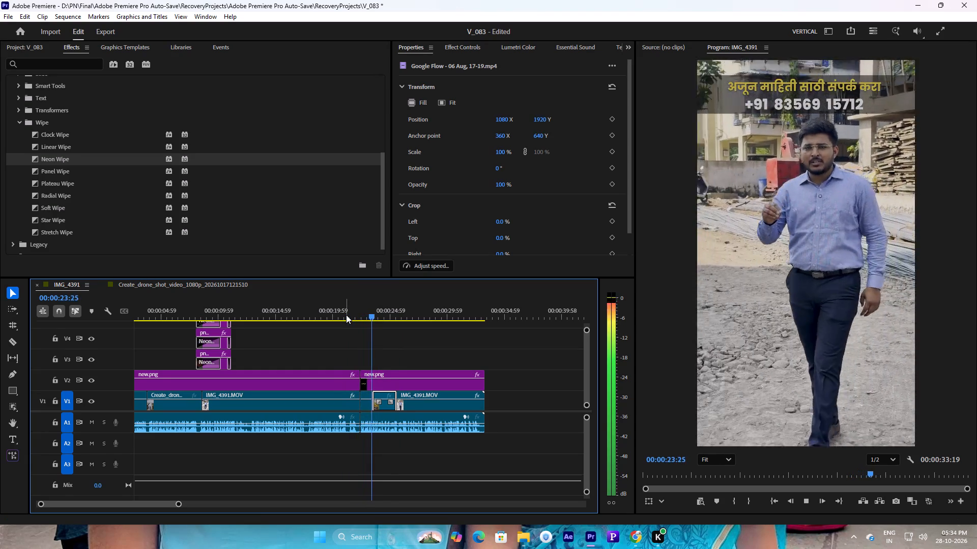
pyautogui.press('space')
pyautogui.press('space')
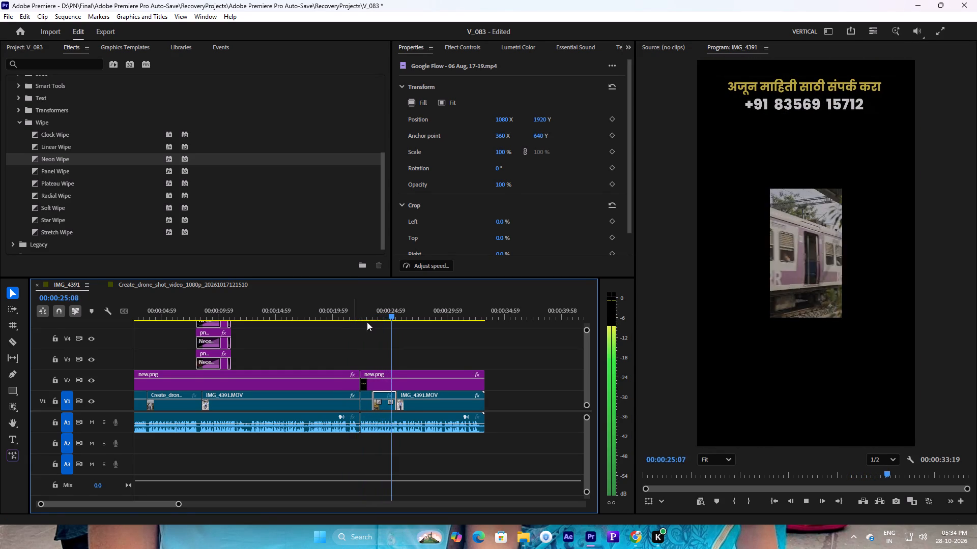
pyautogui.keyDown('ctrl'); pyautogui.scroll(-3, 385, 333); pyautogui.keyUp('ctrl')
pyautogui.press('space')
# Set the scale of the Google Flow clip on V1 to 300% and preview it against the speech.
pyautogui.click(387, 405)
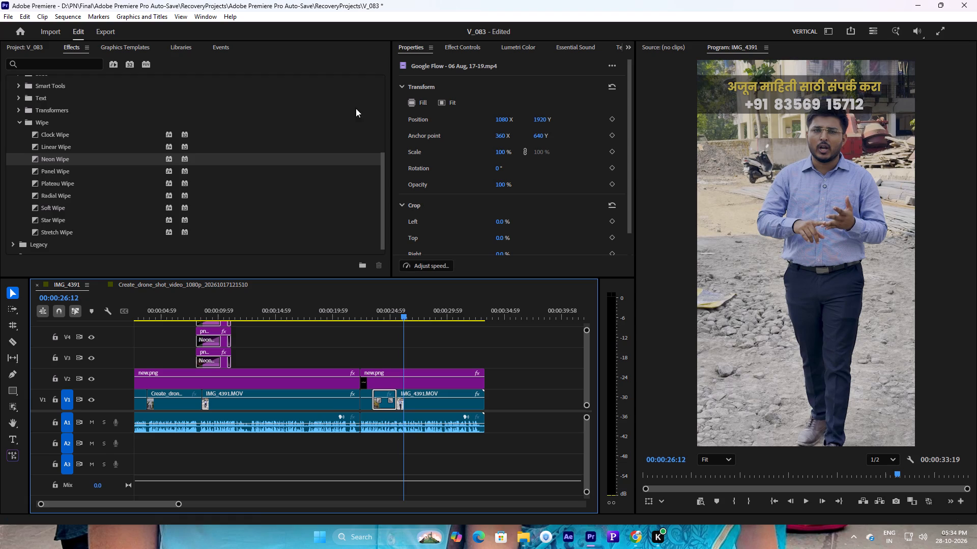
pyautogui.click(502, 151)
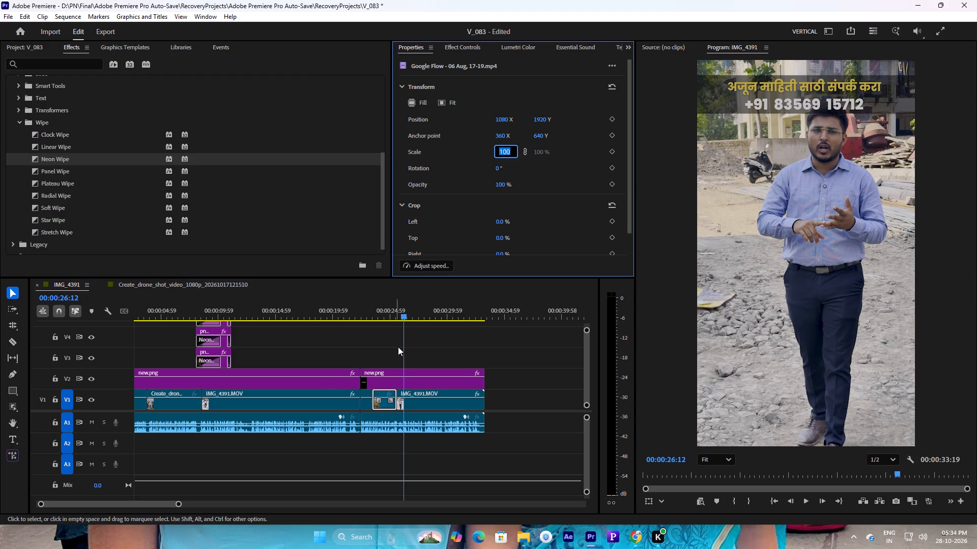
pyautogui.moveTo(395, 315); pyautogui.dragTo(387, 317)
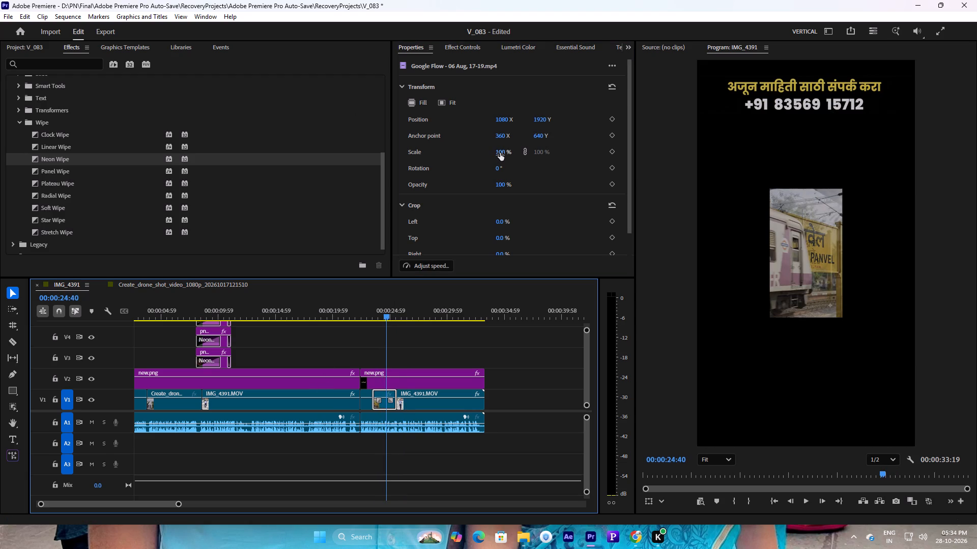
pyautogui.click(500, 153)
pyautogui.click(500, 153)
pyautogui.click(503, 152)
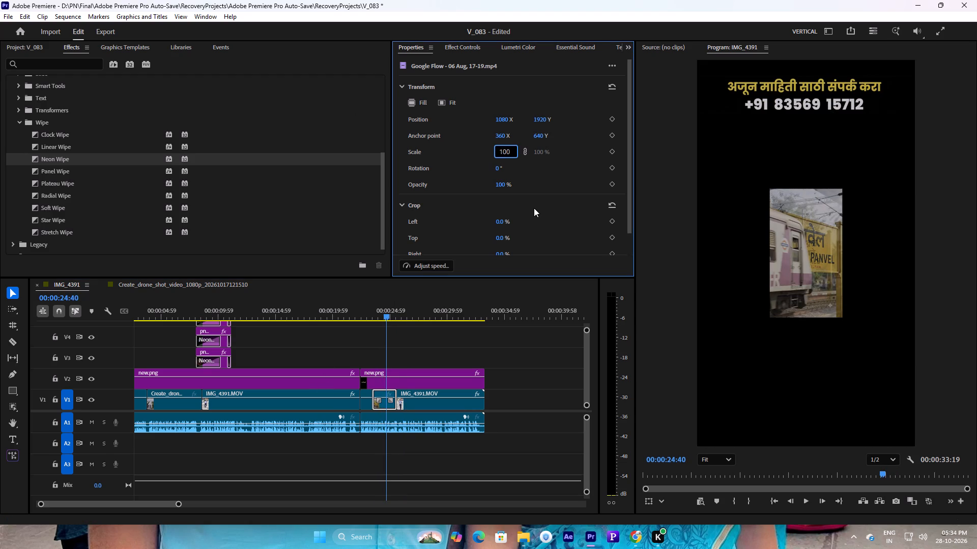
pyautogui.press('BackSpace')
pyautogui.press('2')
pyautogui.press('BackSpace')
pyautogui.press('3')
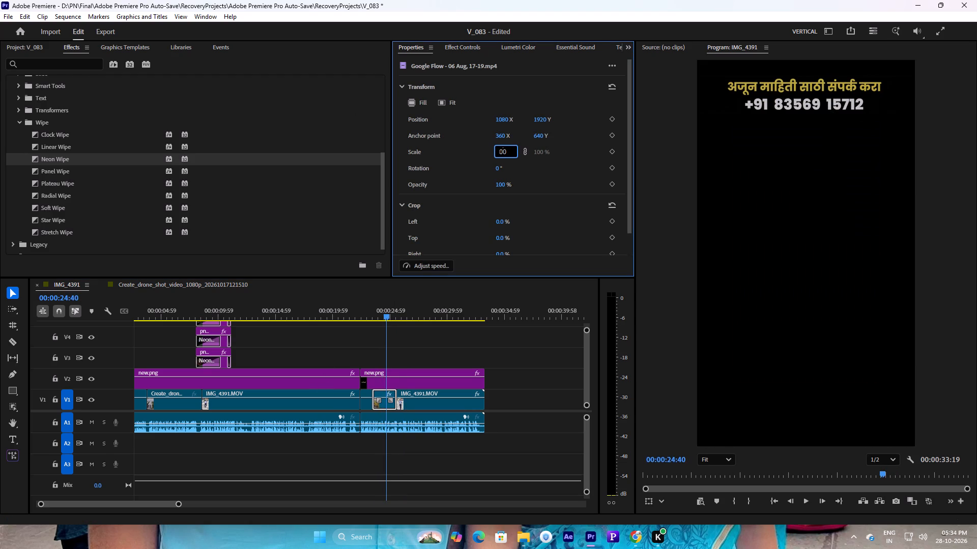
pyautogui.press('Return')
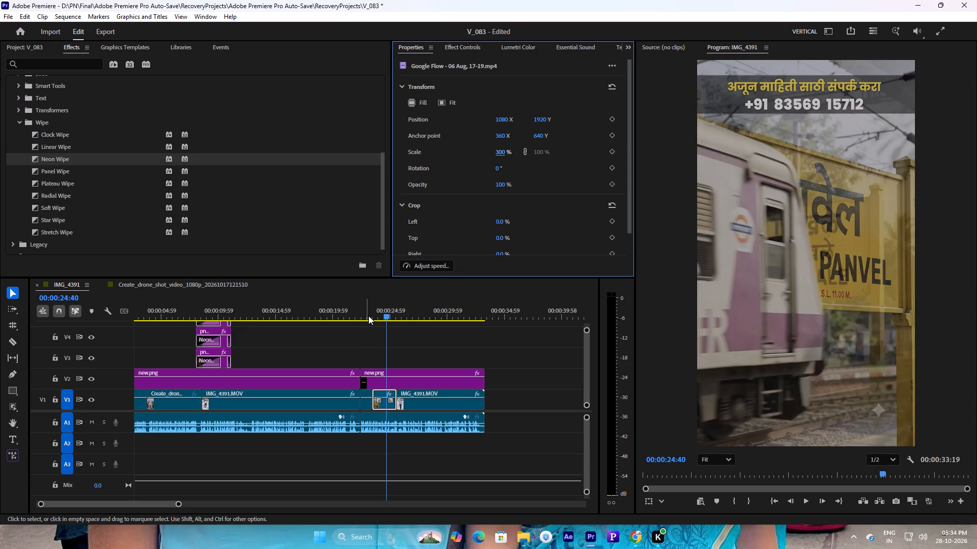
pyautogui.click(368, 316)
pyautogui.press('space')
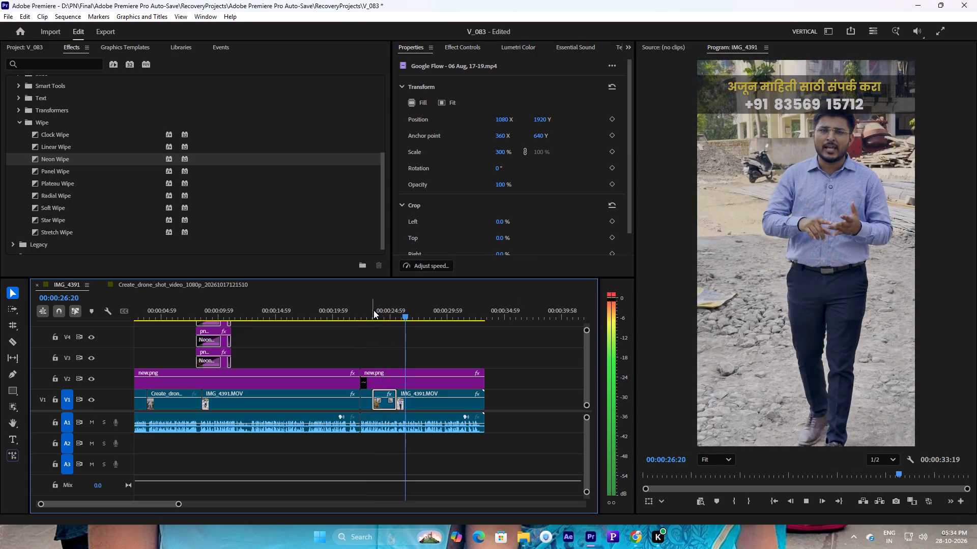
# Listen to the speech following the train clip and examine the project's still images for ones that match it.
pyautogui.moveTo(413, 316); pyautogui.dragTo(397, 317)
pyautogui.click(35, 47)
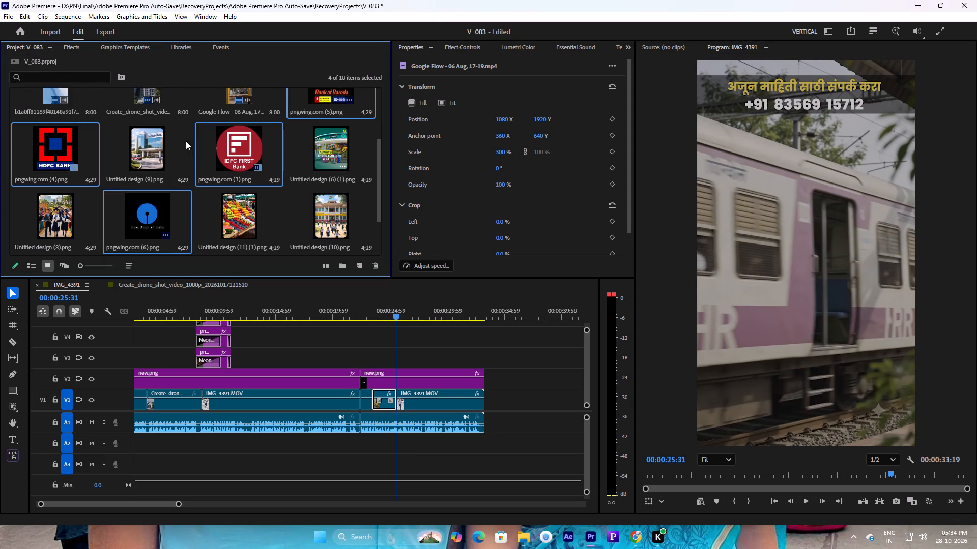
pyautogui.scroll(-2, 224, 166)
pyautogui.click(235, 166)
pyautogui.scroll(1, 272, 197)
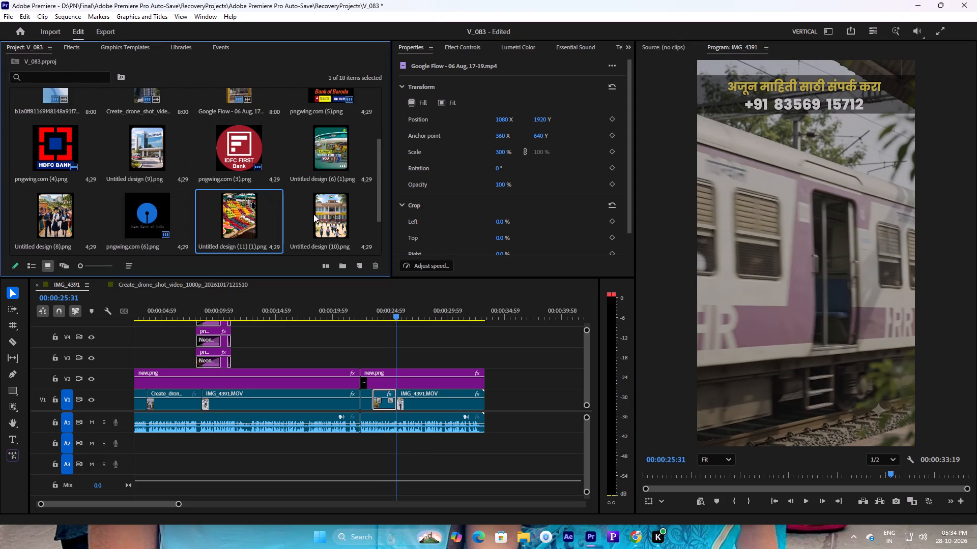
pyautogui.press('space')
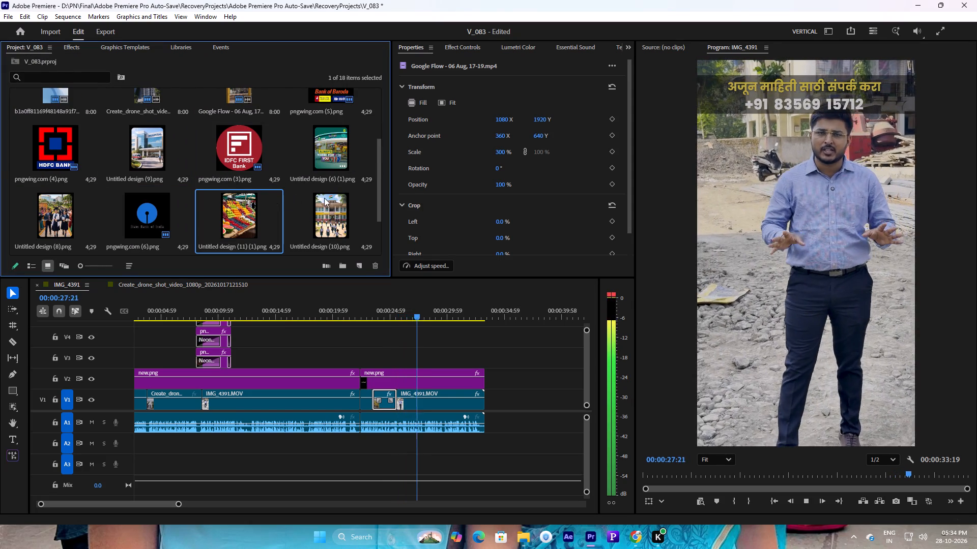
pyautogui.press('space')
pyautogui.scroll(-2, 190, 205)
pyautogui.click(77, 223)
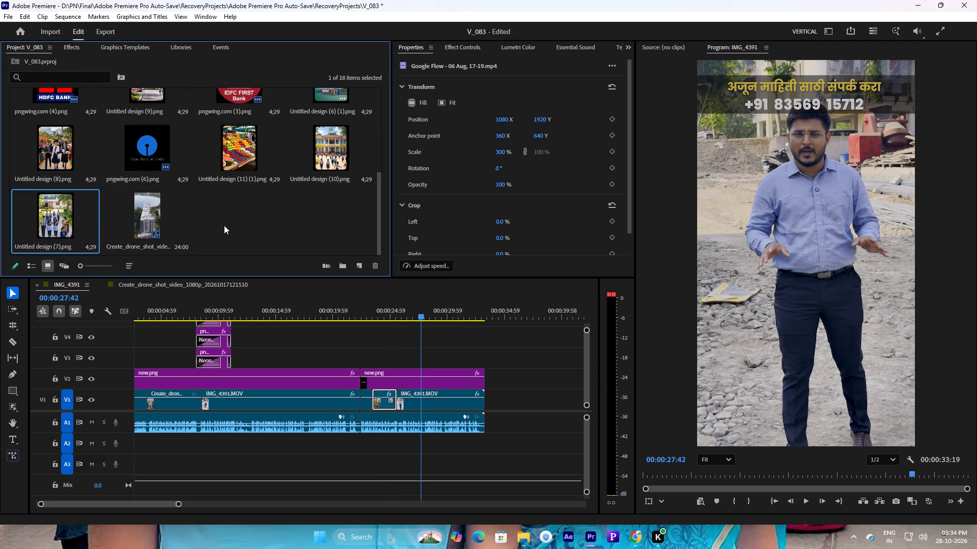
pyautogui.scroll(1, 224, 225)
pyautogui.scroll(-1, 224, 225)
pyautogui.scroll(1, 224, 225)
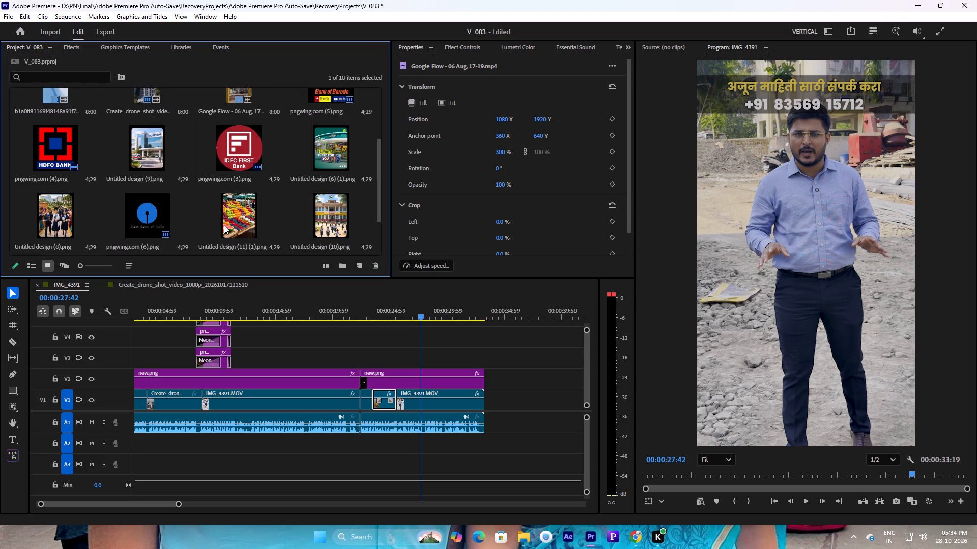
pyautogui.click(160, 154)
pyautogui.scroll(-1, 229, 199)
pyautogui.scroll(1, 229, 199)
pyautogui.scroll(-1, 229, 199)
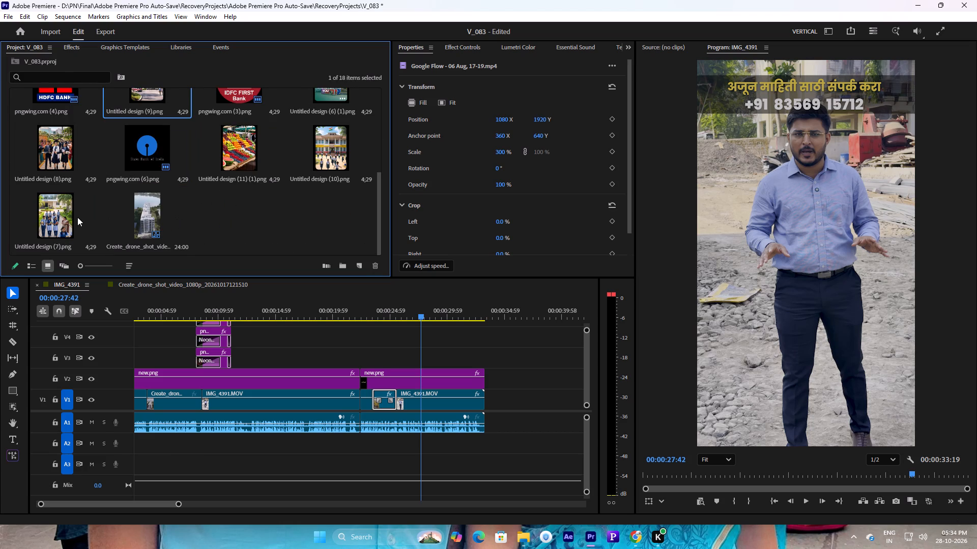
pyautogui.click(317, 157)
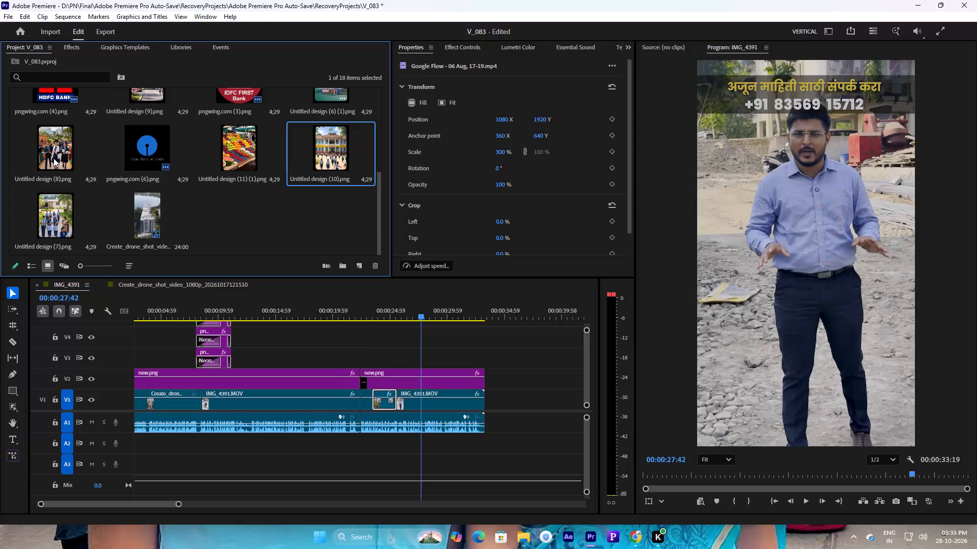
pyautogui.keyDown('shift'); pyautogui.click(53, 159); pyautogui.keyUp('shift')
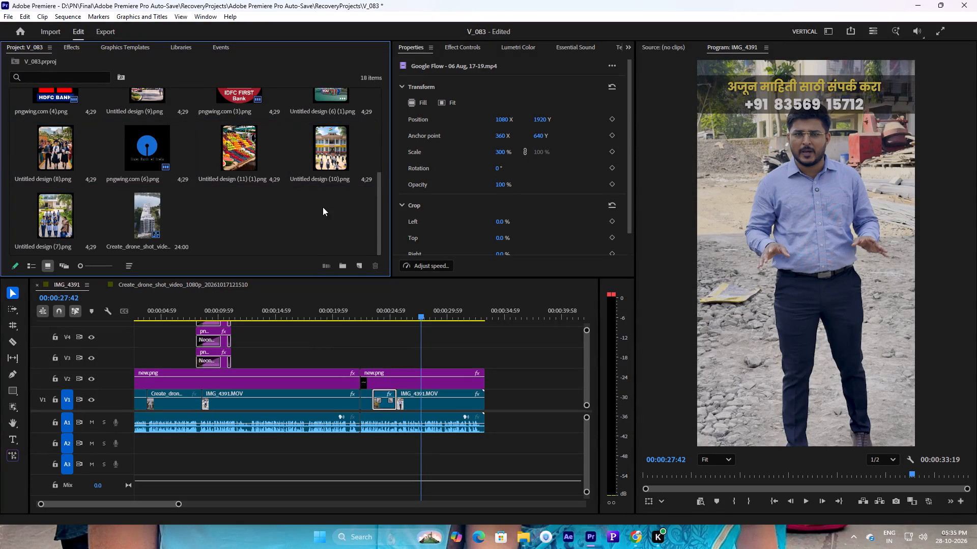
# Place the images Untitled design (10), (8) and (9) in sequence on V3, starting at 00:00:27:42.
pyautogui.click(323, 207)
pyautogui.click(333, 166)
pyautogui.keyDown('ctrl'); pyautogui.click(75, 159); pyautogui.keyUp('ctrl')
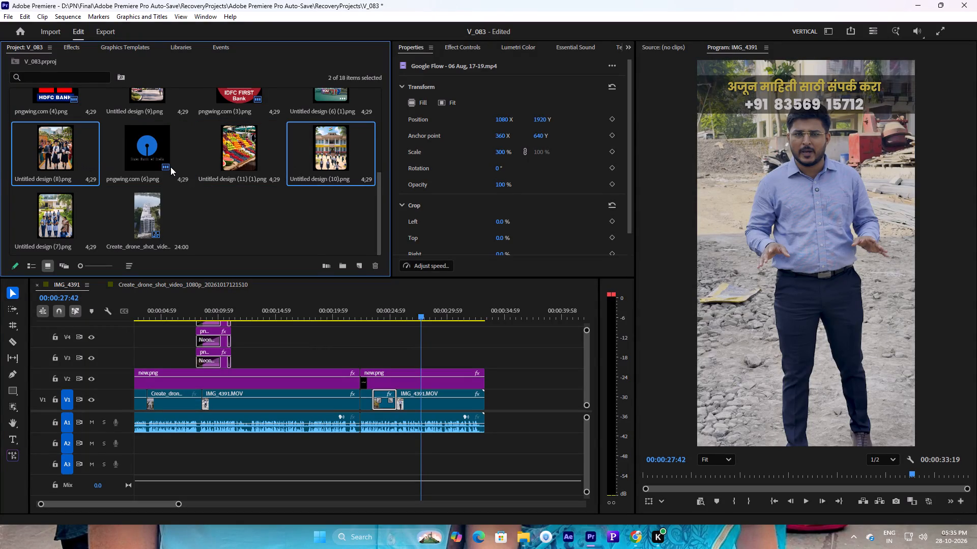
pyautogui.scroll(3, 170, 167)
pyautogui.scroll(-2, 157, 161)
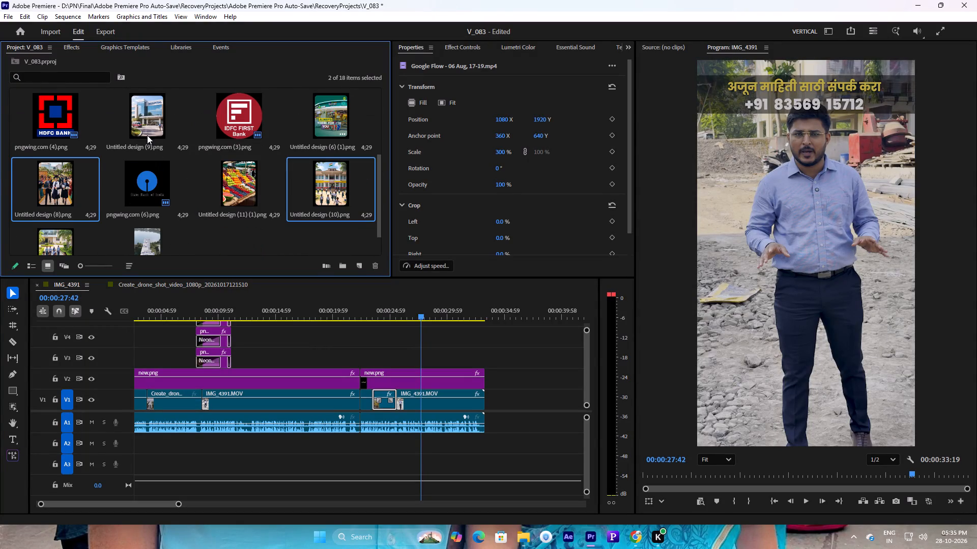
pyautogui.keyDown('ctrl'); pyautogui.click(147, 135); pyautogui.keyUp('ctrl')
pyautogui.scroll(-1, 199, 193)
pyautogui.moveTo(333, 148); pyautogui.dragTo(391, 299)
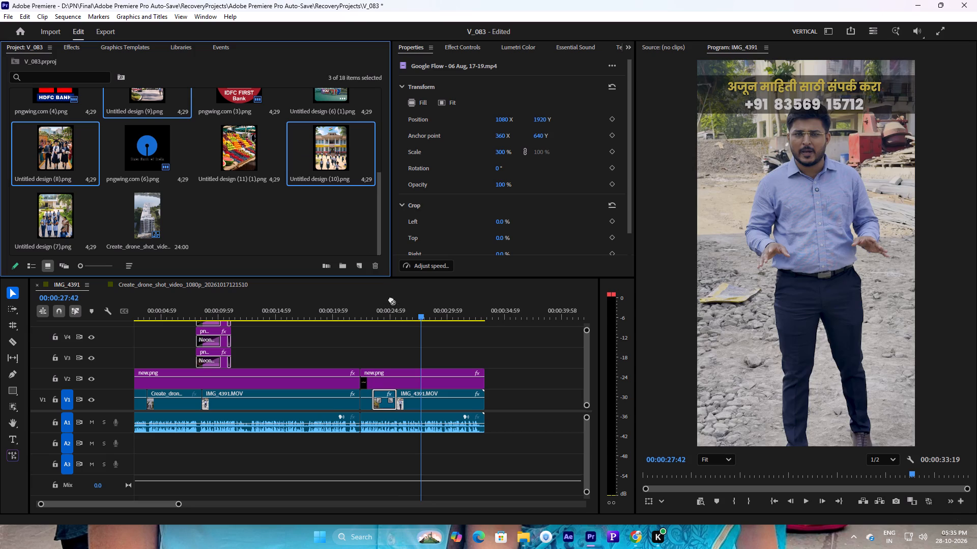
pyautogui.moveTo(391, 299); pyautogui.dragTo(502, 355)
pyautogui.keyDown('ctrl'); pyautogui.scroll(3, 453, 378); pyautogui.keyUp('ctrl')
# Stack Untitled design (8) on V4 and Untitled design (9) on V5 so both start at 00:00:27:42.
pyautogui.click(508, 388)
pyautogui.moveTo(504, 386); pyautogui.dragTo(466, 370)
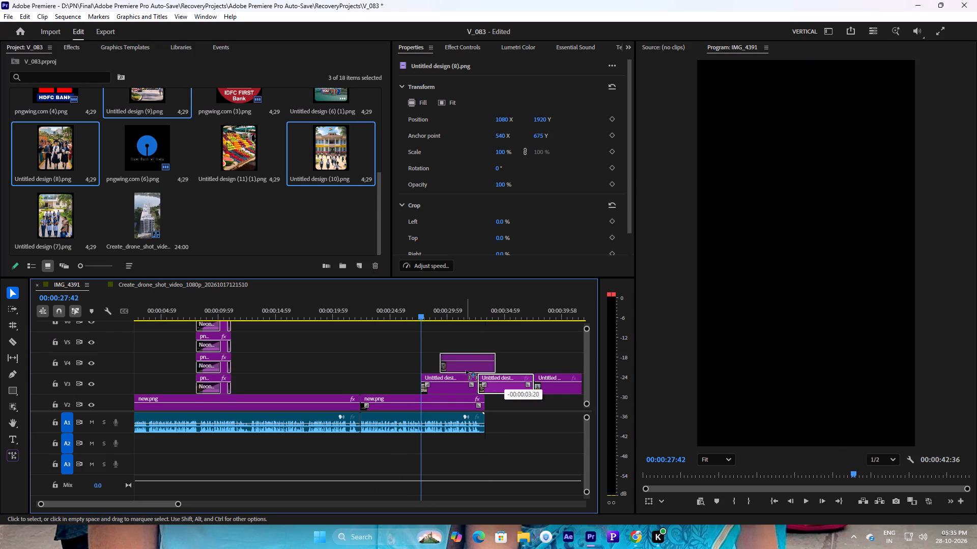
pyautogui.moveTo(466, 370); pyautogui.dragTo(449, 366)
pyautogui.click(559, 387)
pyautogui.moveTo(570, 388); pyautogui.dragTo(569, 388)
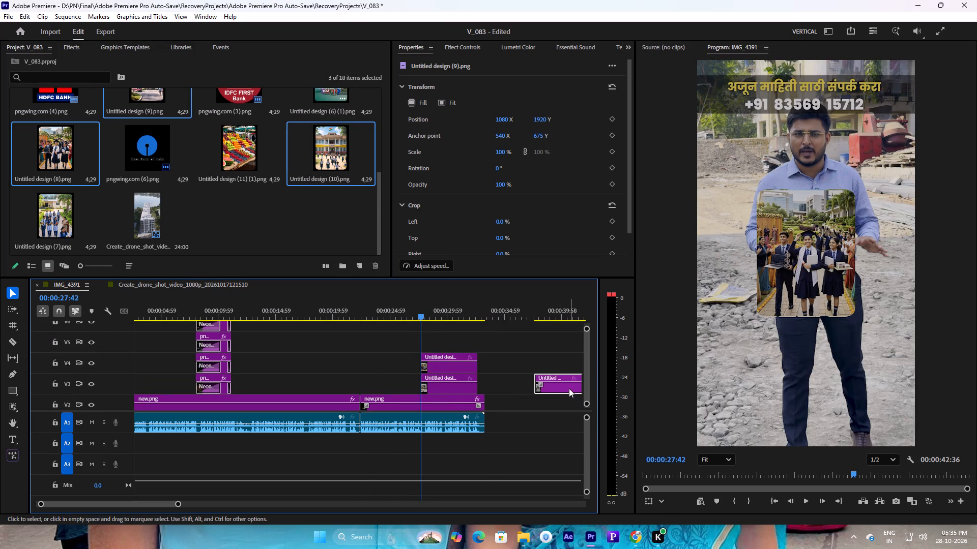
pyautogui.moveTo(569, 388); pyautogui.dragTo(457, 351)
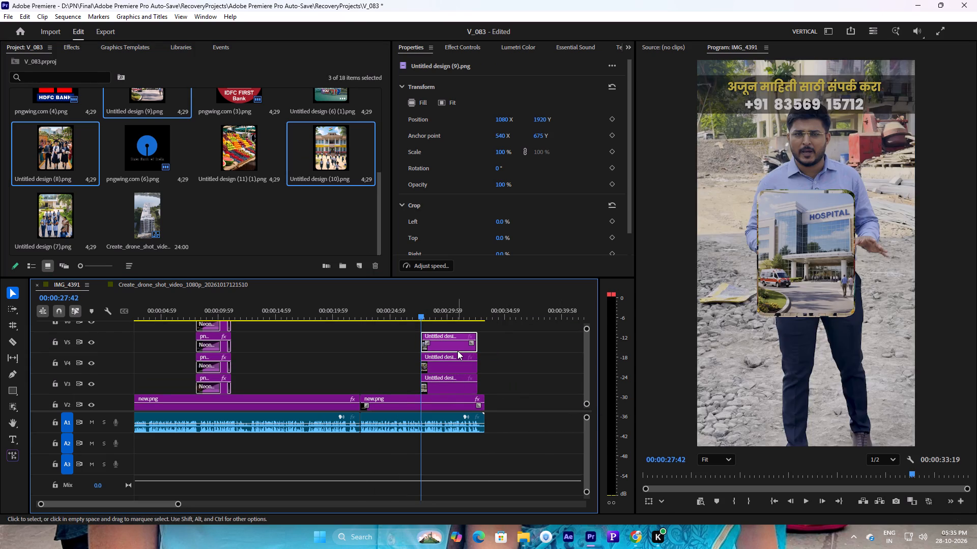
# Move Untitled design (10) on V3 earlier so it starts where IMG_4391.MOV resumes on V1 after the train clip.
pyautogui.press('space')
pyautogui.press('space')
pyautogui.moveTo(415, 316); pyautogui.dragTo(394, 319)
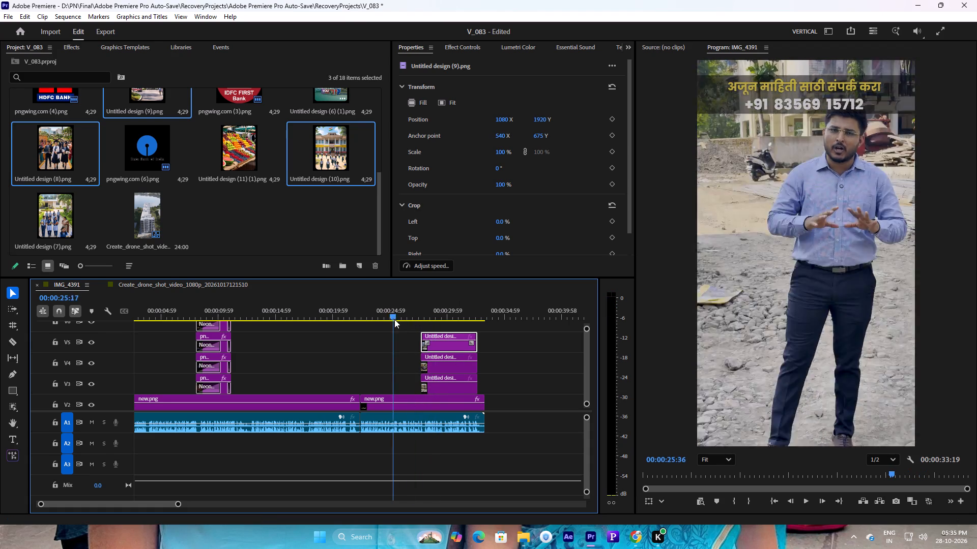
pyautogui.moveTo(394, 319); pyautogui.dragTo(392, 320)
pyautogui.keyDown('ctrl'); pyautogui.scroll(-2, 397, 414); pyautogui.keyUp('ctrl')
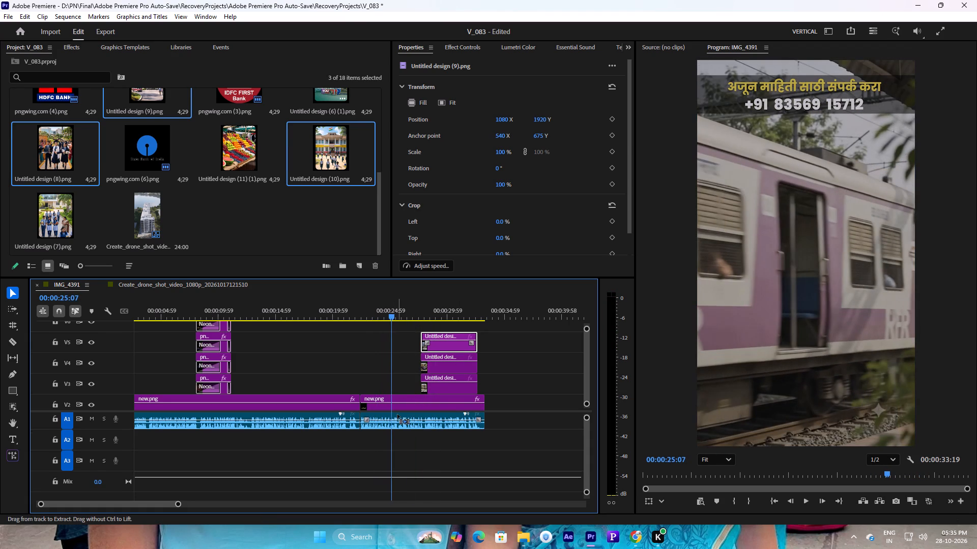
pyautogui.keyDown('ctrl'); pyautogui.scroll(-2, 397, 414); pyautogui.keyUp('ctrl')
pyautogui.keyDown('ctrl'); pyautogui.scroll(7, 399, 415); pyautogui.keyUp('ctrl')
pyautogui.keyDown('ctrl'); pyautogui.scroll(-6, 400, 398); pyautogui.keyUp('ctrl')
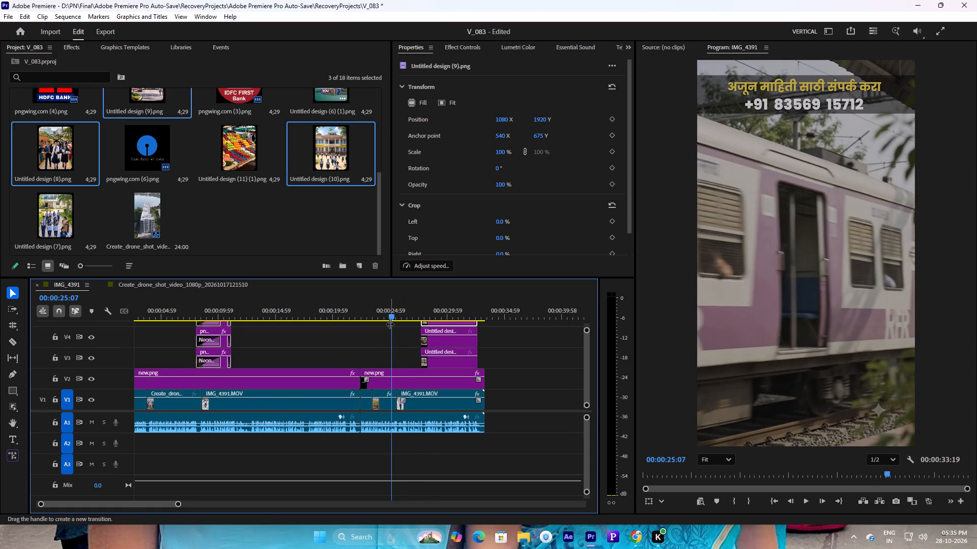
pyautogui.press('space')
pyautogui.press('space')
pyautogui.moveTo(400, 314); pyautogui.dragTo(390, 316)
pyautogui.moveTo(437, 359); pyautogui.dragTo(415, 362)
# Find the matching point in the speech and move Untitled design (8) on V4 to start at 00:00:26:08.
pyautogui.press('space')
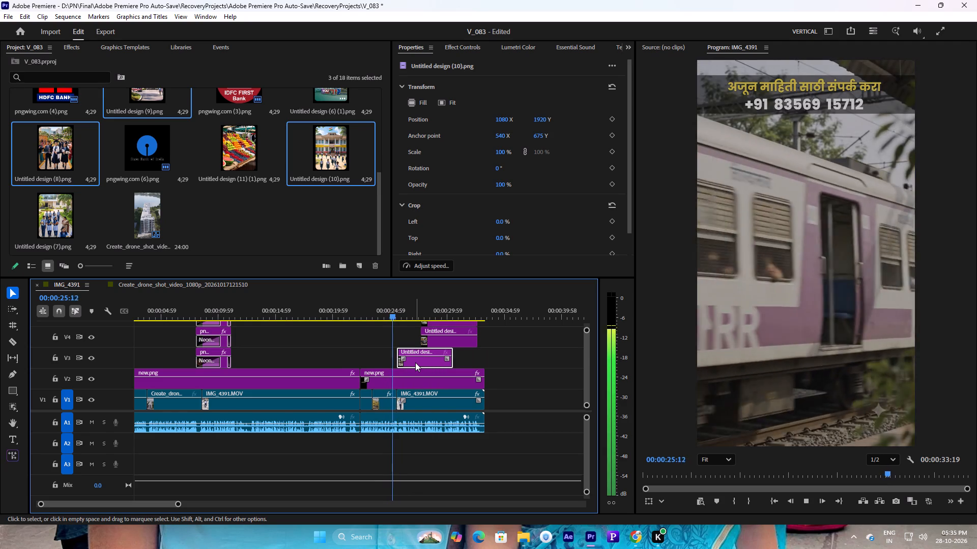
pyautogui.press('space')
pyautogui.press('space')
pyautogui.press('space')
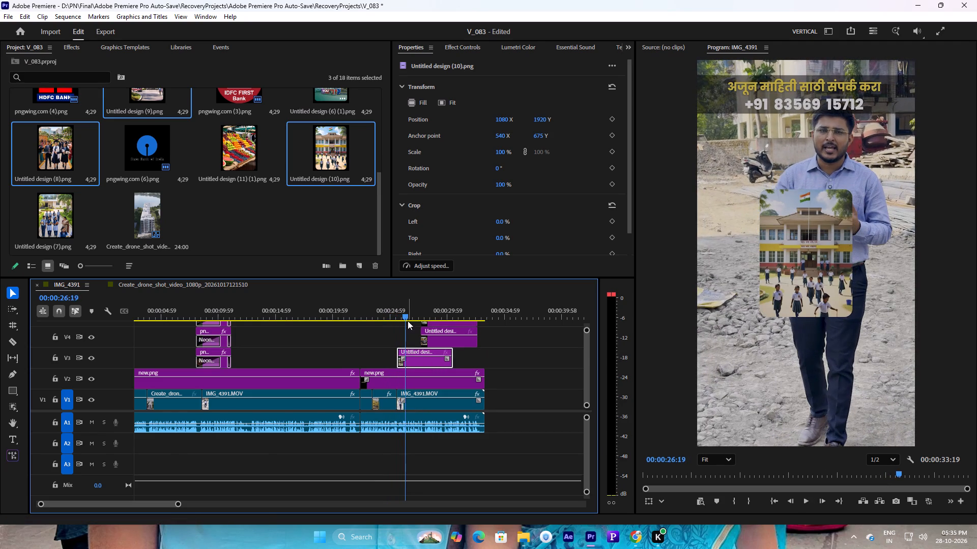
pyautogui.click(404, 315)
pyautogui.press('space')
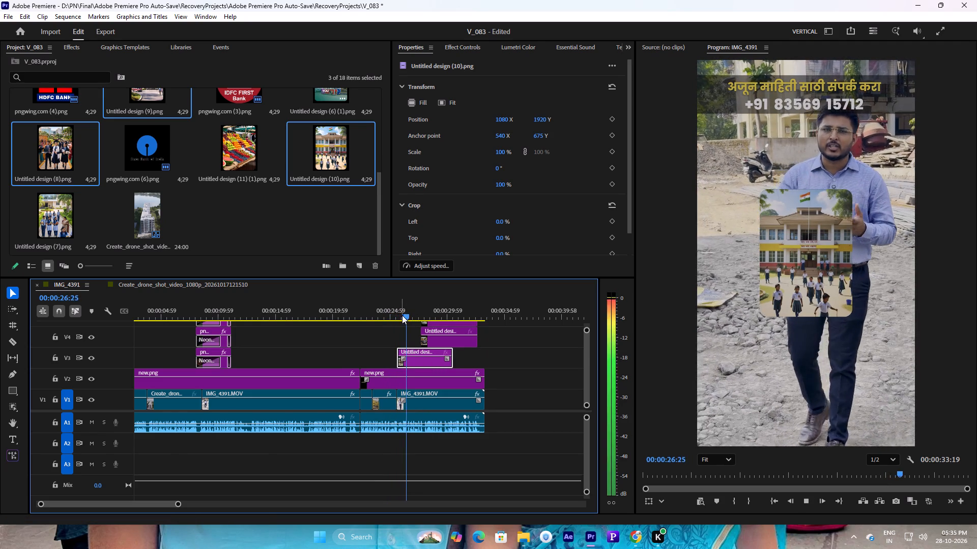
pyautogui.click(402, 315)
pyautogui.keyDown('ctrl'); pyautogui.scroll(3, 419, 357); pyautogui.keyUp('ctrl')
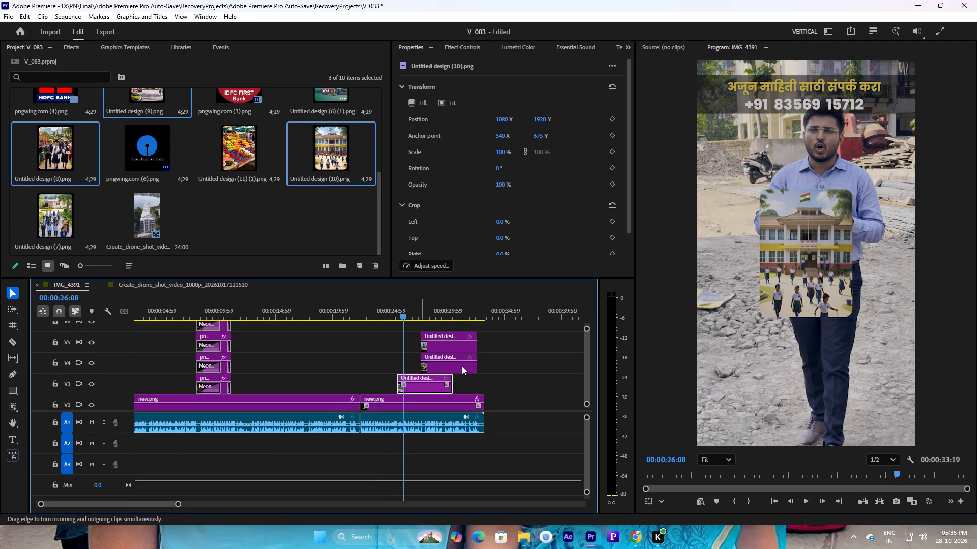
pyautogui.click(461, 366)
pyautogui.moveTo(458, 365); pyautogui.dragTo(444, 368)
# Move Untitled design (9) on V5 to start at 00:00:26:29, matching the speech.
pyautogui.press('space')
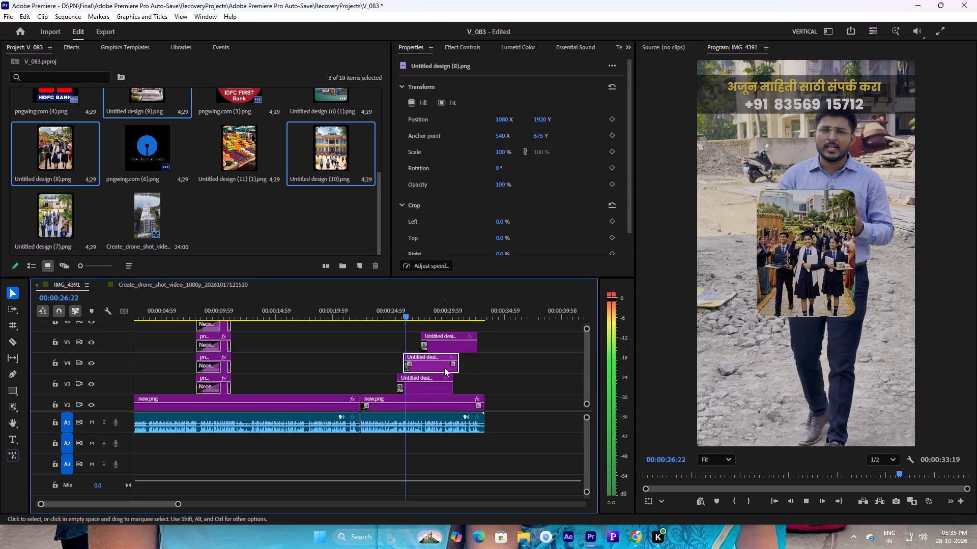
pyautogui.press('space')
pyautogui.click(410, 319)
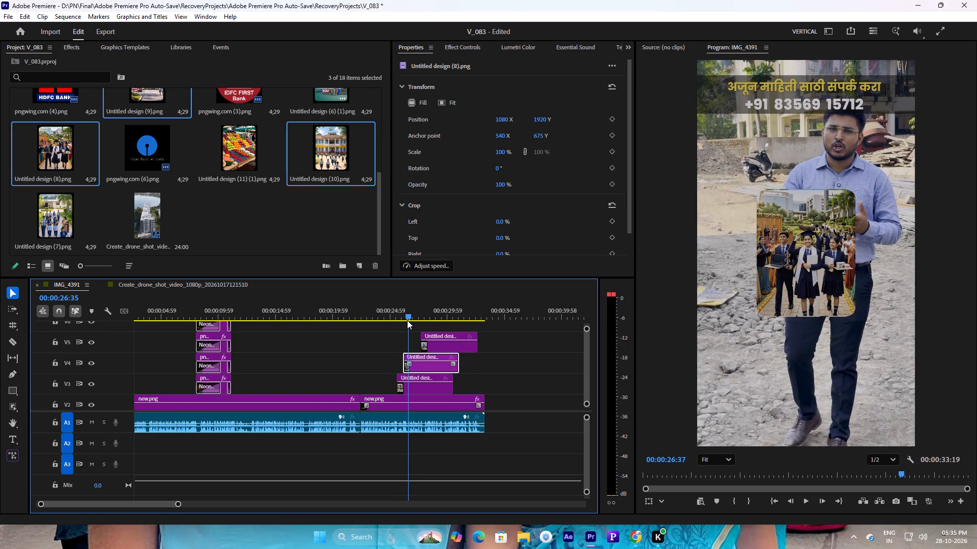
pyautogui.click(452, 348)
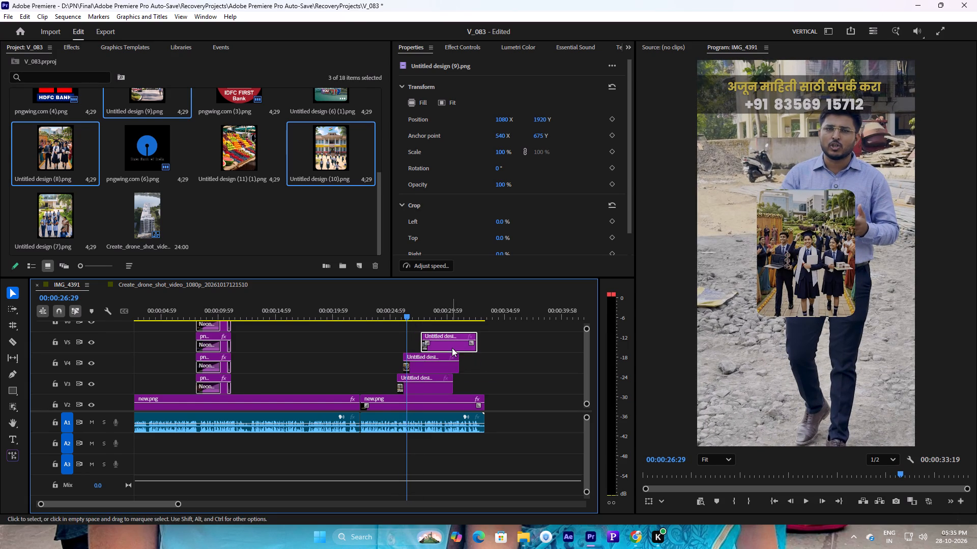
pyautogui.moveTo(449, 347); pyautogui.dragTo(439, 347)
# Shorten the three stacked images together so that Untitled design (10) on V3 ends at 00:00:27:57.
pyautogui.press('space')
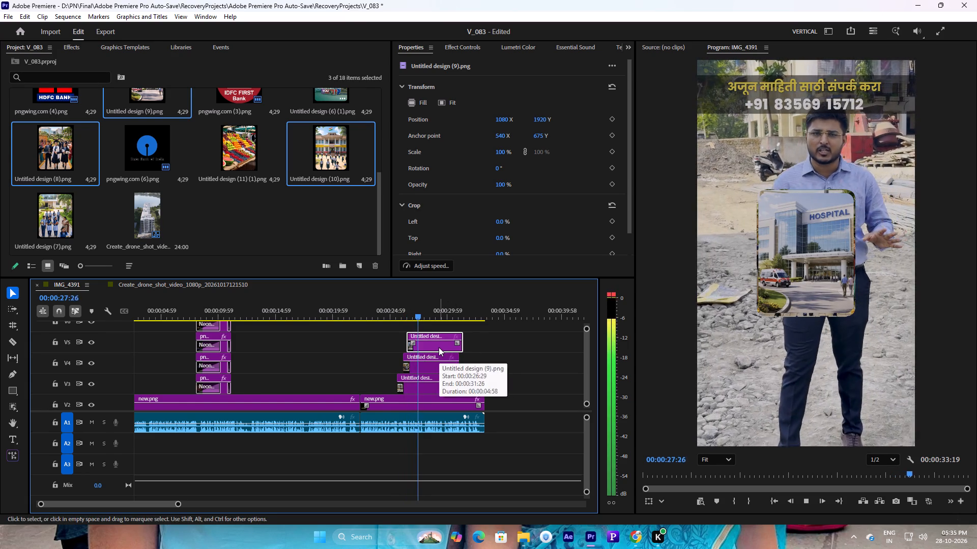
pyautogui.press('space')
pyautogui.moveTo(433, 317); pyautogui.dragTo(428, 319)
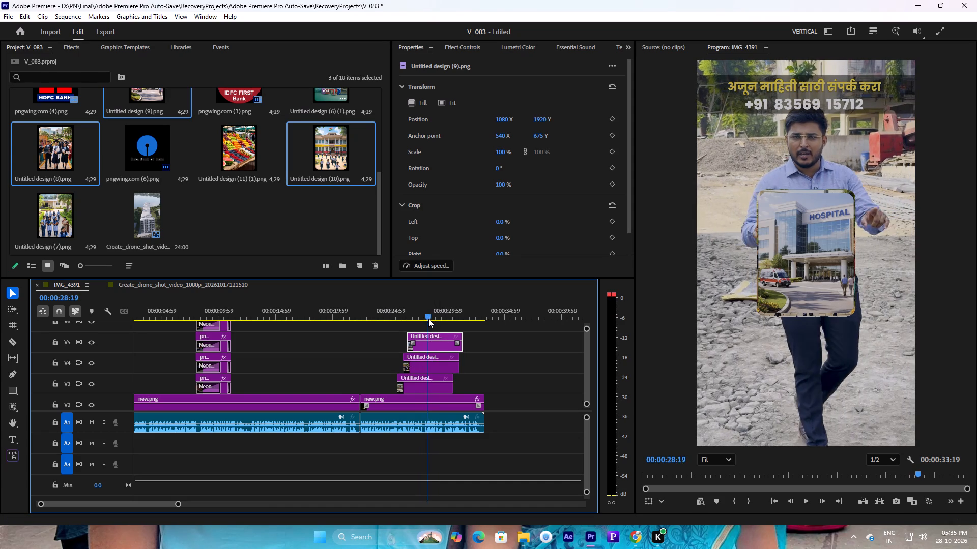
pyautogui.moveTo(428, 319); pyautogui.dragTo(424, 322)
pyautogui.keyDown('shift'); pyautogui.click(446, 365); pyautogui.keyUp('shift')
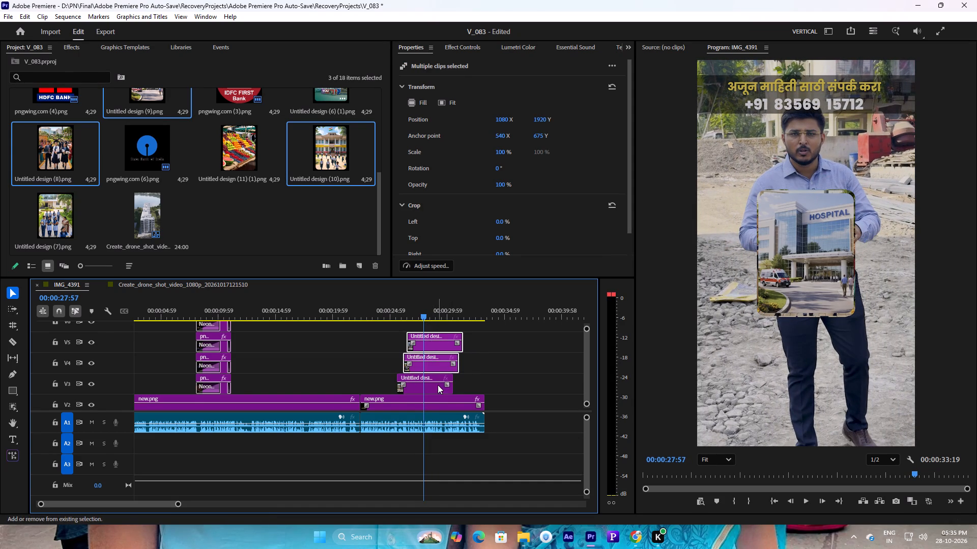
pyautogui.keyDown('shift'); pyautogui.click(438, 385); pyautogui.keyUp('shift')
pyautogui.keyDown('ctrl'); pyautogui.scroll(-3, 439, 385); pyautogui.keyUp('ctrl')
pyautogui.moveTo(452, 361); pyautogui.dragTo(451, 361)
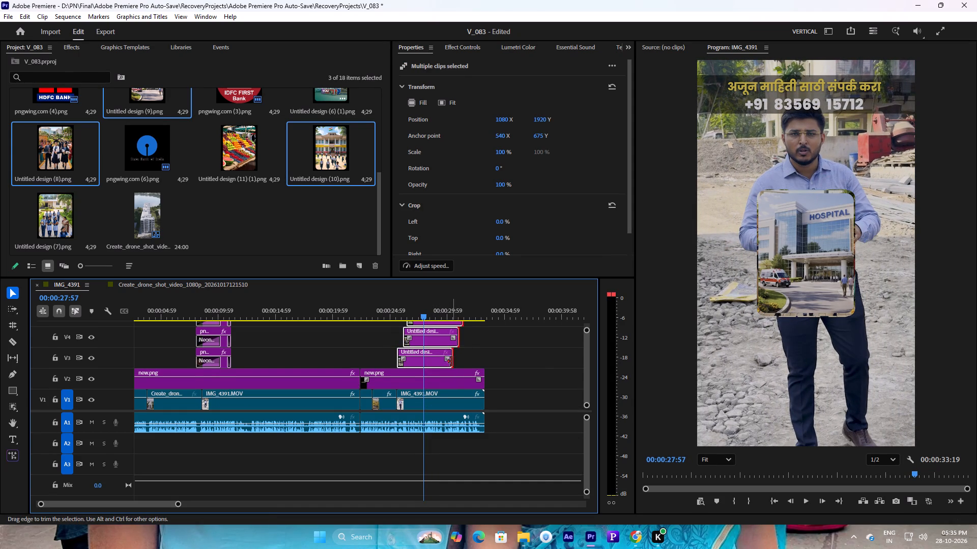
pyautogui.moveTo(451, 361); pyautogui.dragTo(426, 359)
pyautogui.keyDown('ctrl'); pyautogui.scroll(2, 441, 361); pyautogui.keyUp('ctrl')
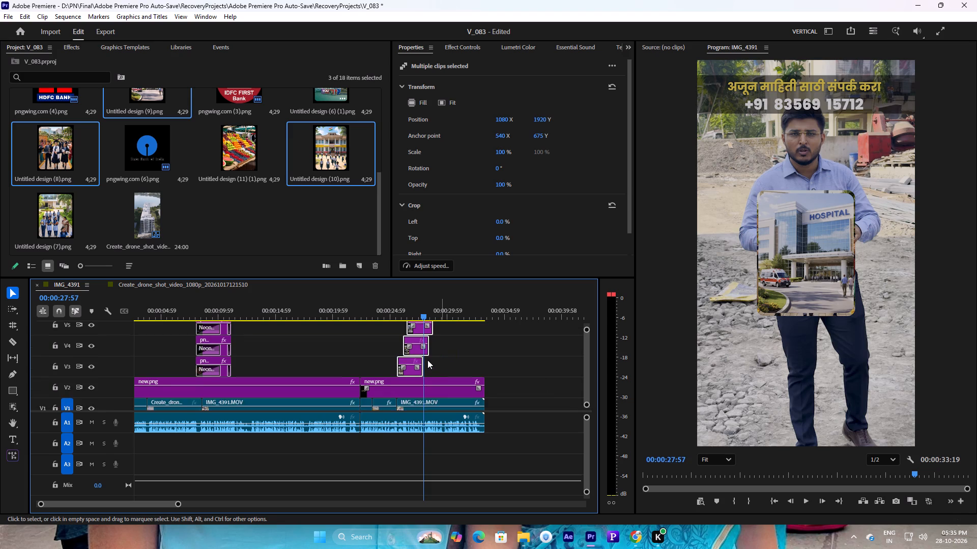
# Trim Untitled design (8) on V4 and Untitled design (9) on V5 to end at 00:00:27:57 and preview the sequence of images.
pyautogui.click(444, 361)
pyautogui.scroll(1, 444, 361)
pyautogui.click(418, 357)
pyautogui.moveTo(429, 355); pyautogui.dragTo(423, 357)
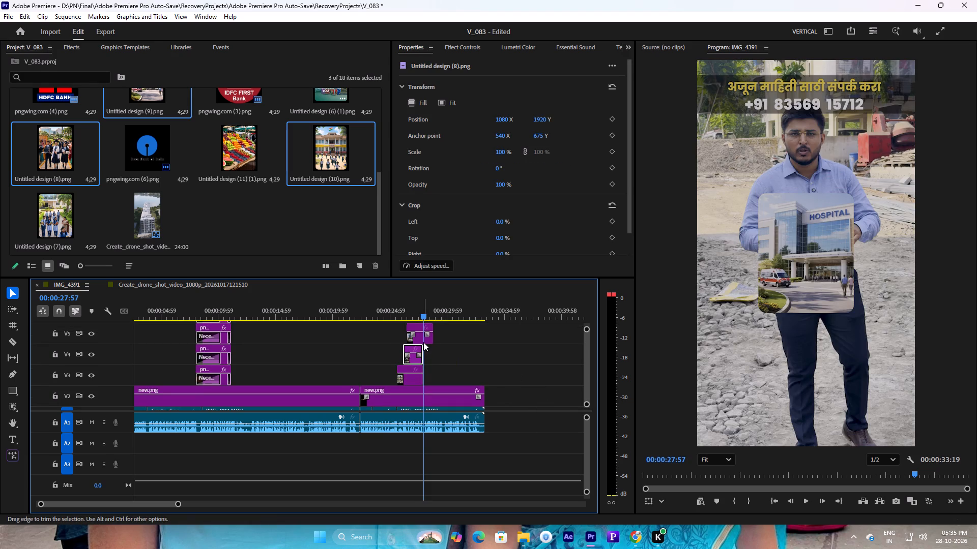
pyautogui.click(420, 338)
pyautogui.moveTo(433, 337); pyautogui.dragTo(423, 337)
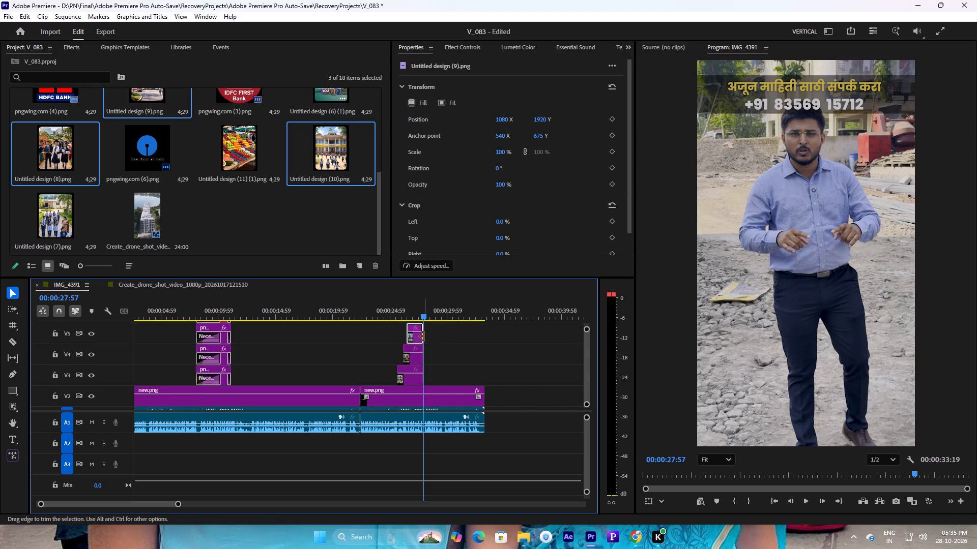
pyautogui.click(398, 311)
pyautogui.press('space')
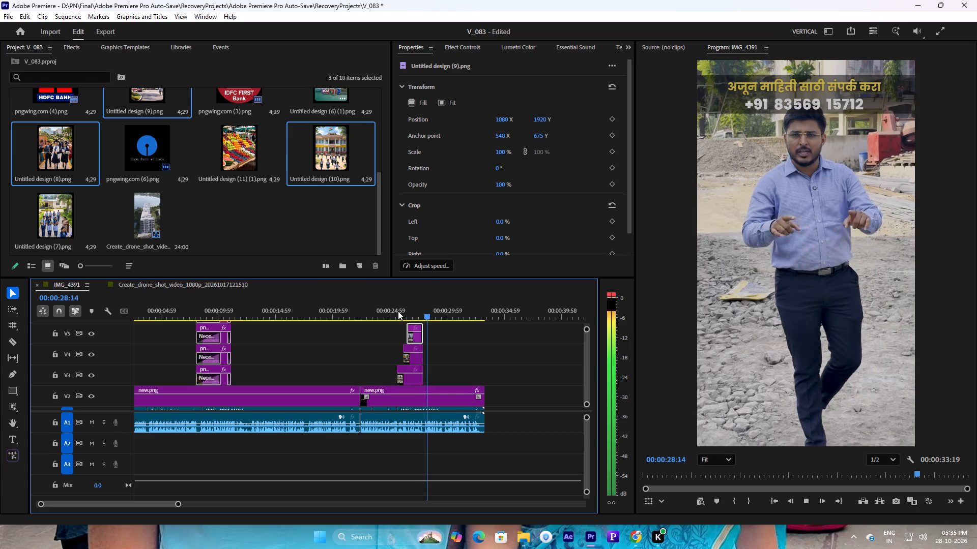
pyautogui.press('space')
# Position Untitled design (10) on V3 at X 627, Y 1831 and scale it to 77%.
pyautogui.click(399, 314)
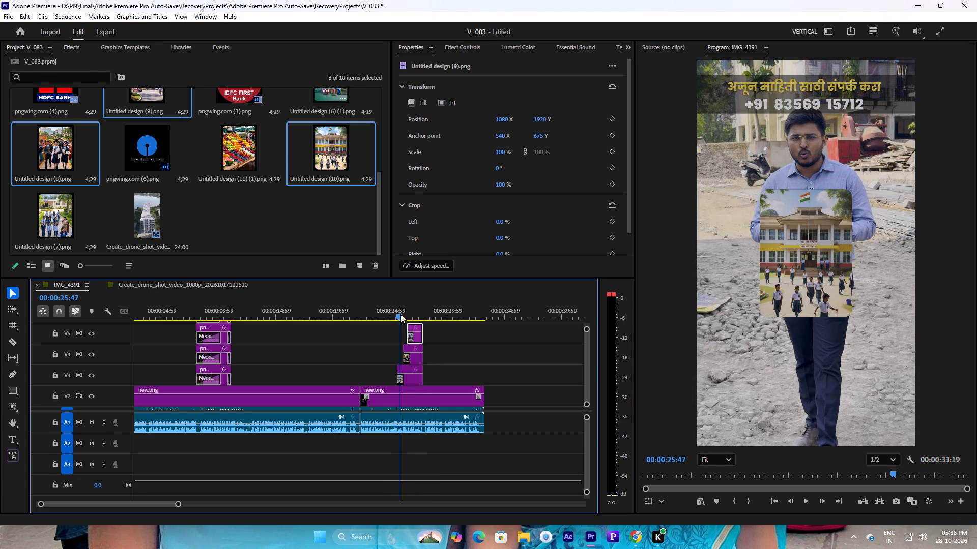
pyautogui.click(410, 373)
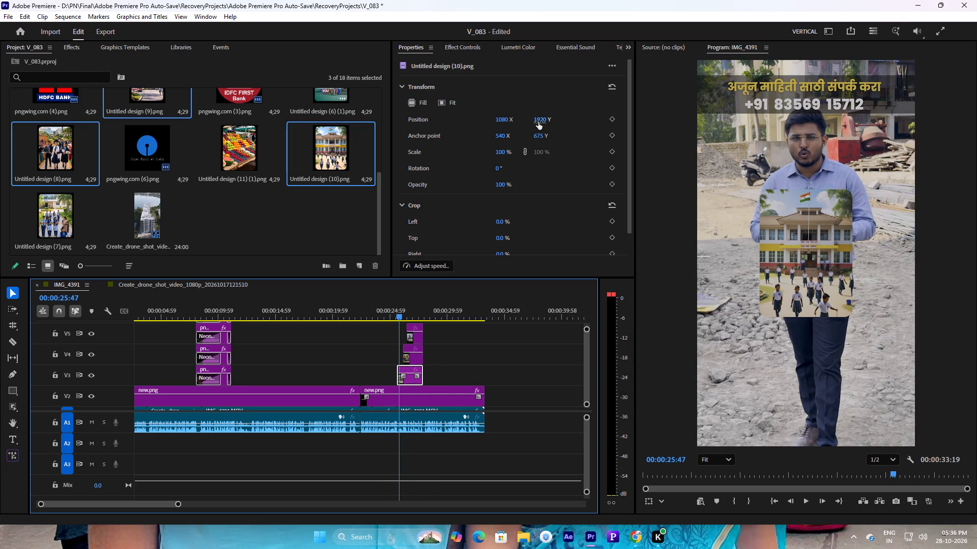
pyautogui.moveTo(542, 119); pyautogui.dragTo(525, 123)
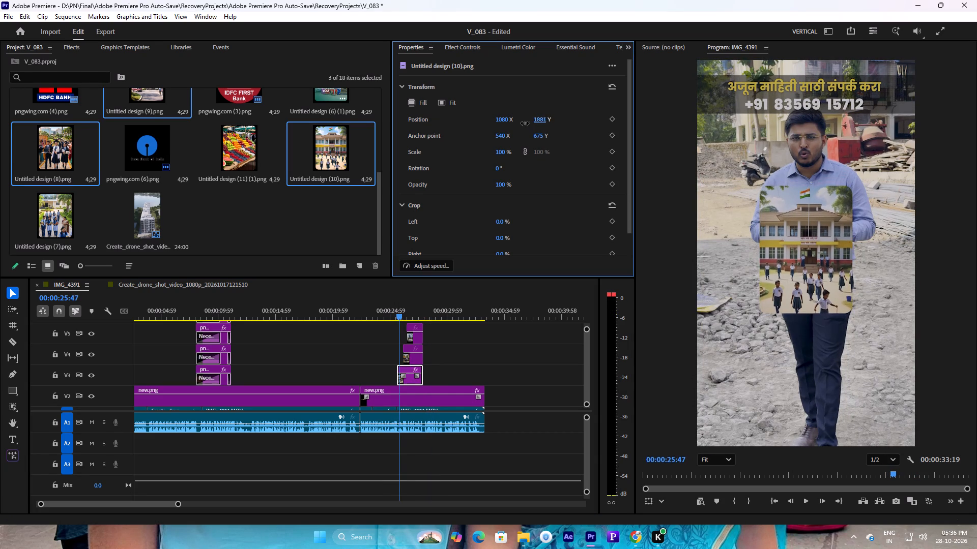
pyautogui.moveTo(525, 123); pyautogui.dragTo(501, 125)
pyautogui.moveTo(509, 118); pyautogui.dragTo(330, 150)
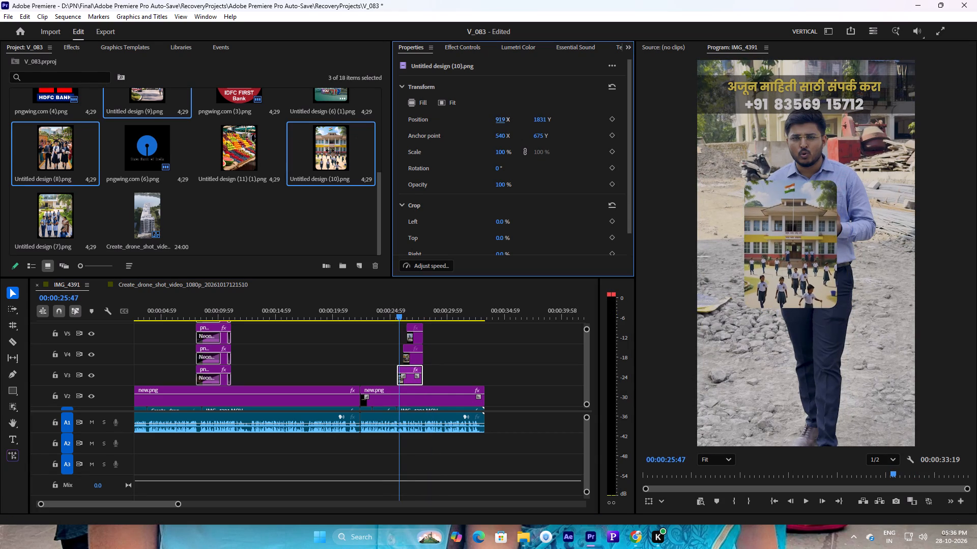
pyautogui.moveTo(330, 150); pyautogui.dragTo(324, 166)
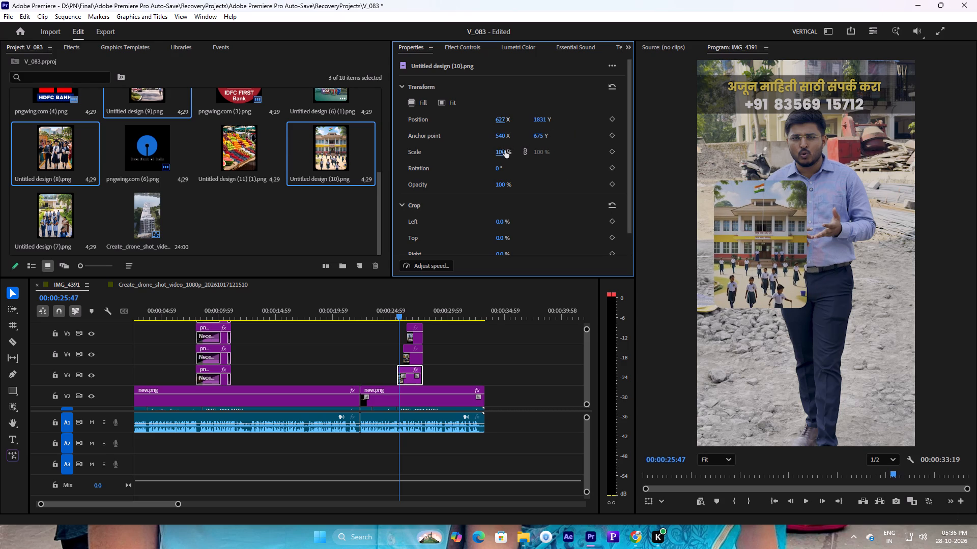
pyautogui.moveTo(505, 151); pyautogui.dragTo(496, 154)
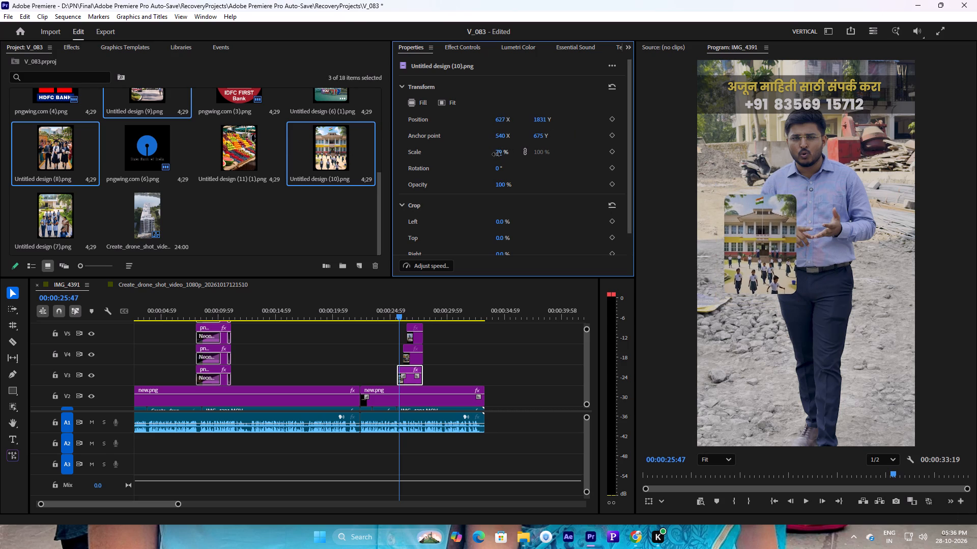
pyautogui.moveTo(496, 154); pyautogui.dragTo(495, 154)
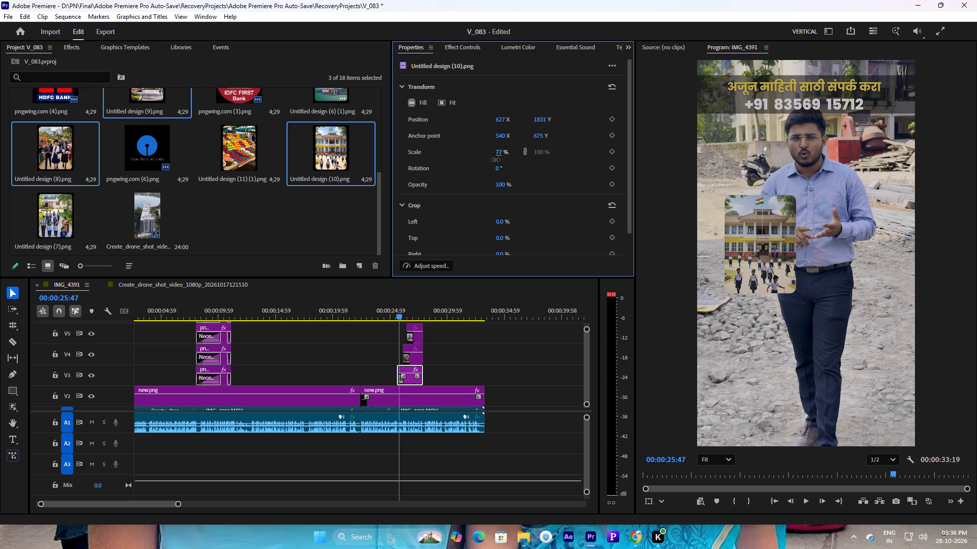
# Shift Untitled design (8) on V4 horizontally to X 1443, keeping its Y position at 1920.
pyautogui.click(414, 314)
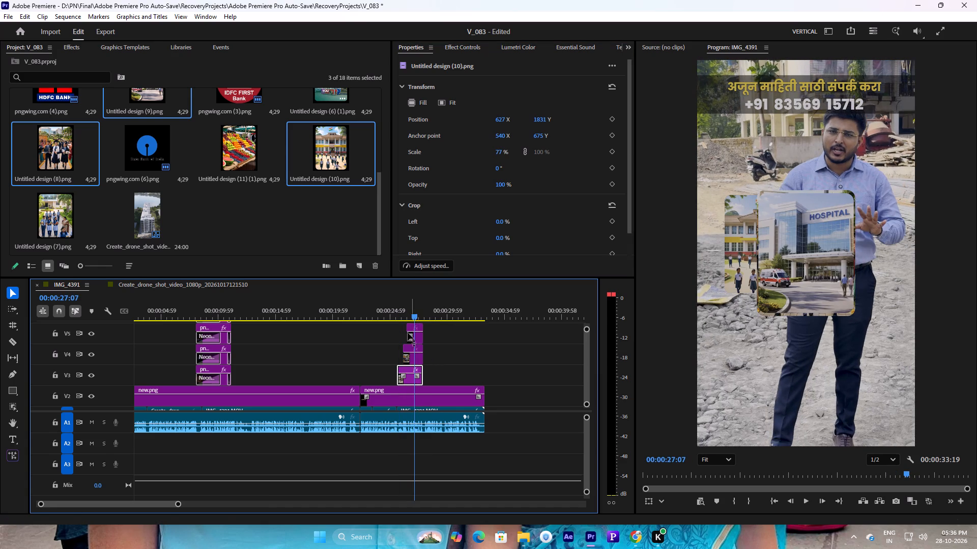
pyautogui.click(415, 358)
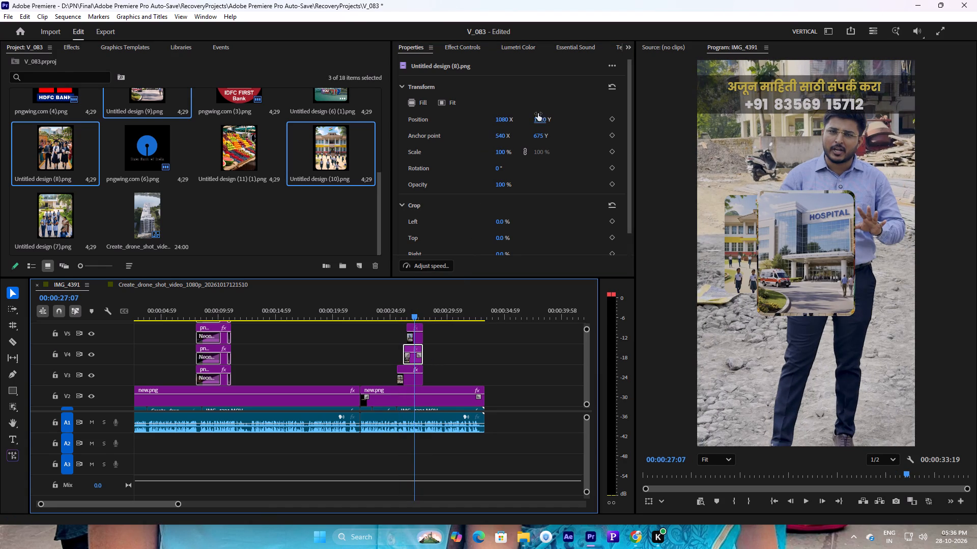
pyautogui.moveTo(540, 118); pyautogui.dragTo(580, 116)
pyautogui.click(567, 146)
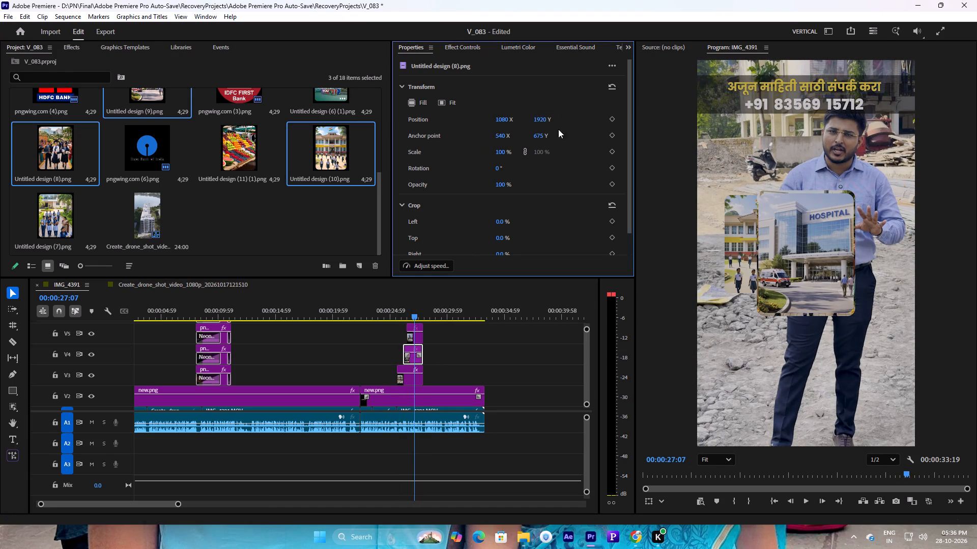
pyautogui.moveTo(542, 119); pyautogui.dragTo(564, 117)
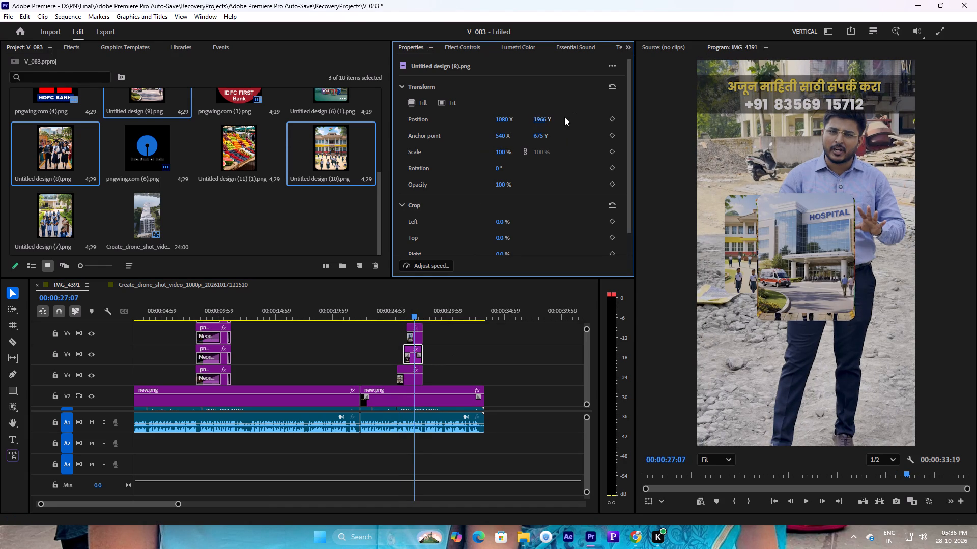
pyautogui.hotkey('ctrl', 'z')
pyautogui.moveTo(501, 120); pyautogui.dragTo(666, 139)
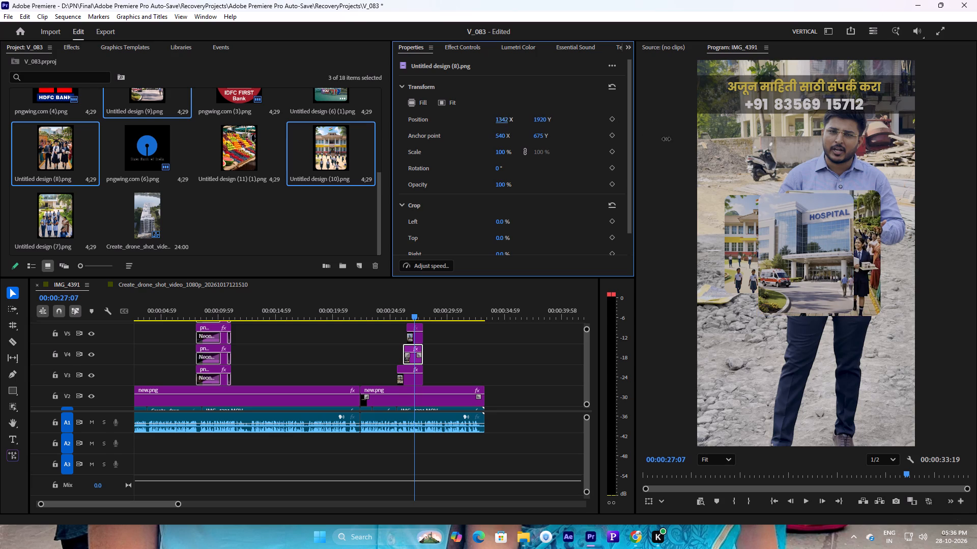
pyautogui.moveTo(666, 139); pyautogui.dragTo(709, 141)
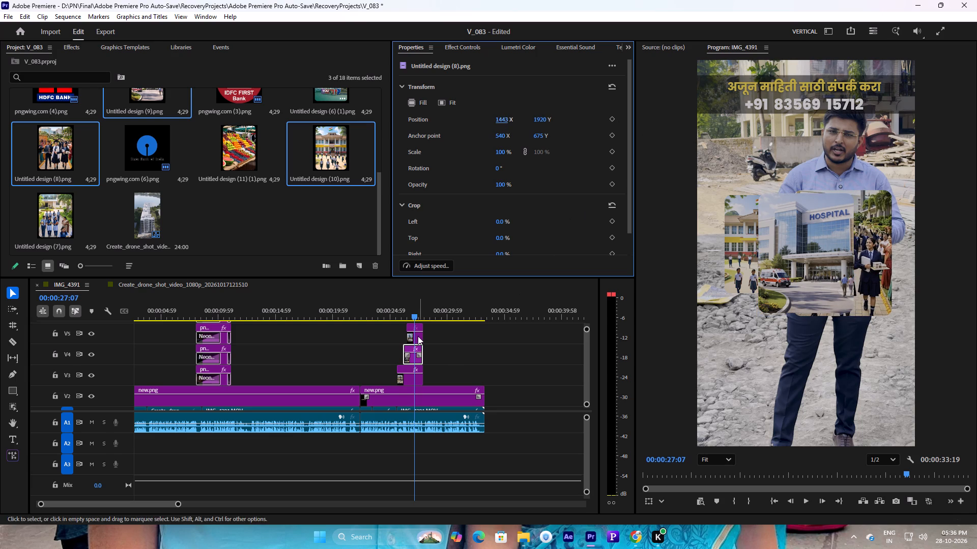
# Lower Untitled design (9) on V5 below the other two images by setting its Y position to about 2755.
pyautogui.click(416, 336)
pyautogui.moveTo(545, 116); pyautogui.dragTo(510, 116)
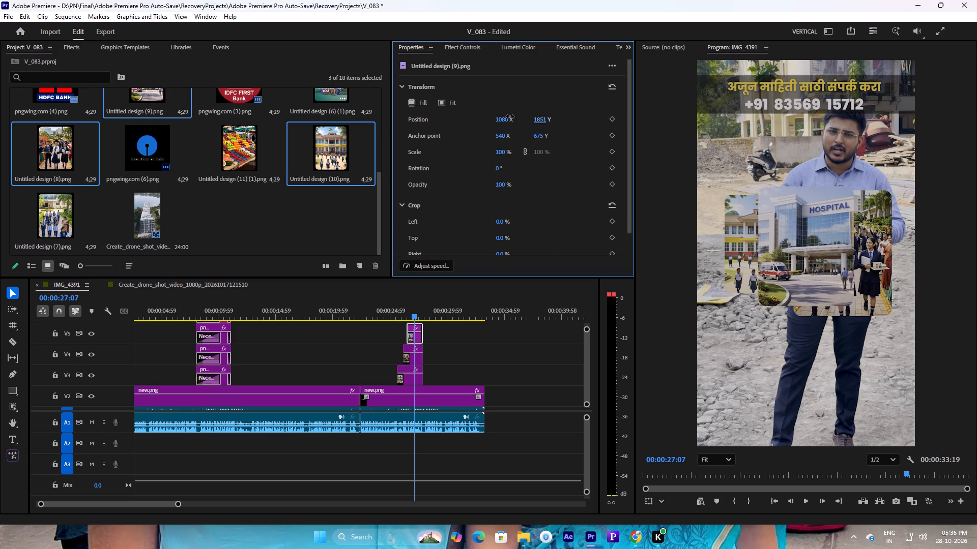
pyautogui.moveTo(510, 116); pyautogui.dragTo(952, 94)
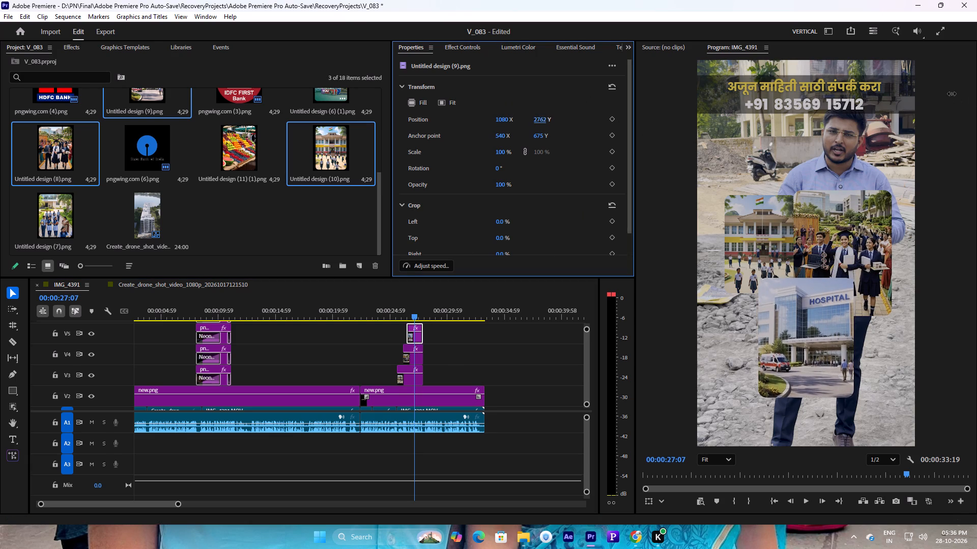
pyautogui.moveTo(952, 94); pyautogui.dragTo(943, 89)
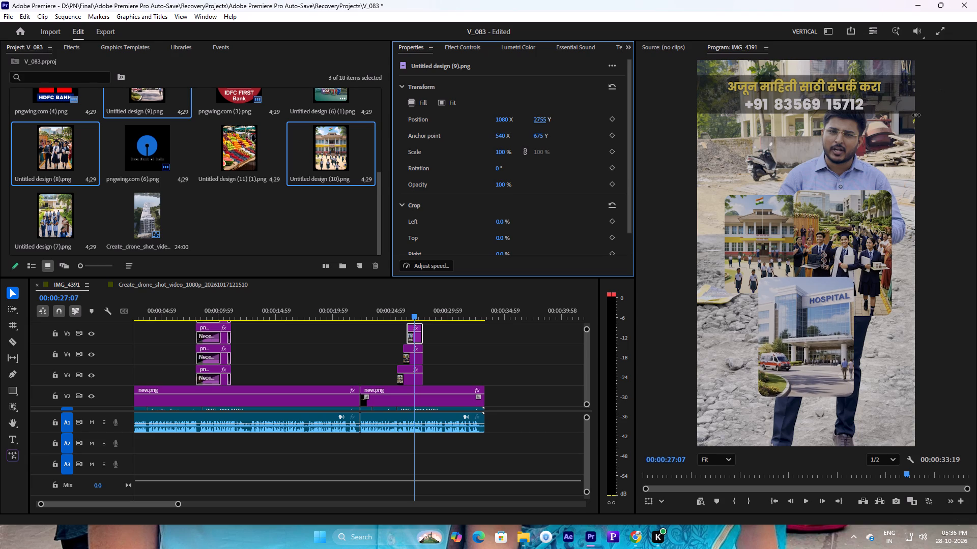
# Apply the 77% scale of Untitled design (10) to Untitled design (9) on V5 and Untitled design (8) on V4.
pyautogui.click(412, 380)
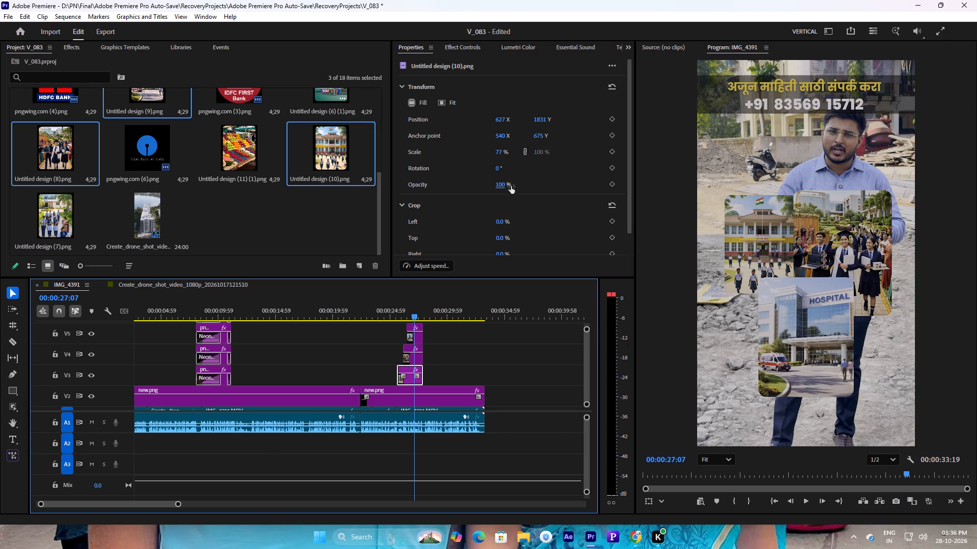
pyautogui.click(498, 150)
pyautogui.hotkey('ctrl', 'c')
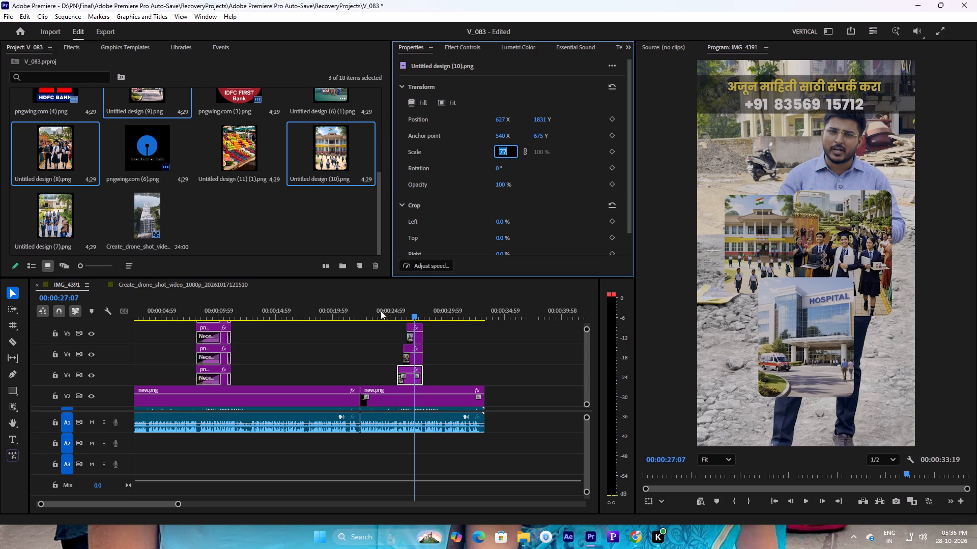
pyautogui.click(420, 343)
pyautogui.click(420, 334)
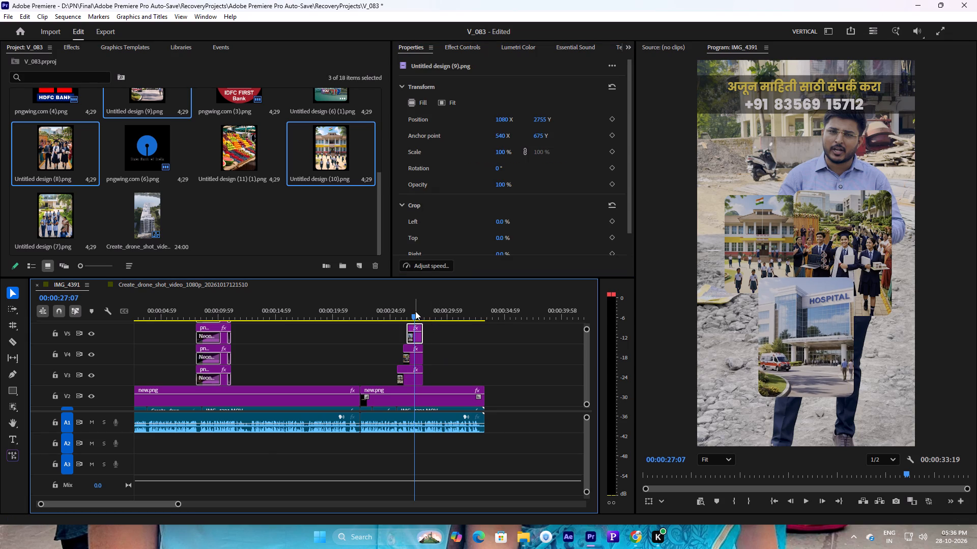
pyautogui.click(415, 312)
pyautogui.click(504, 151)
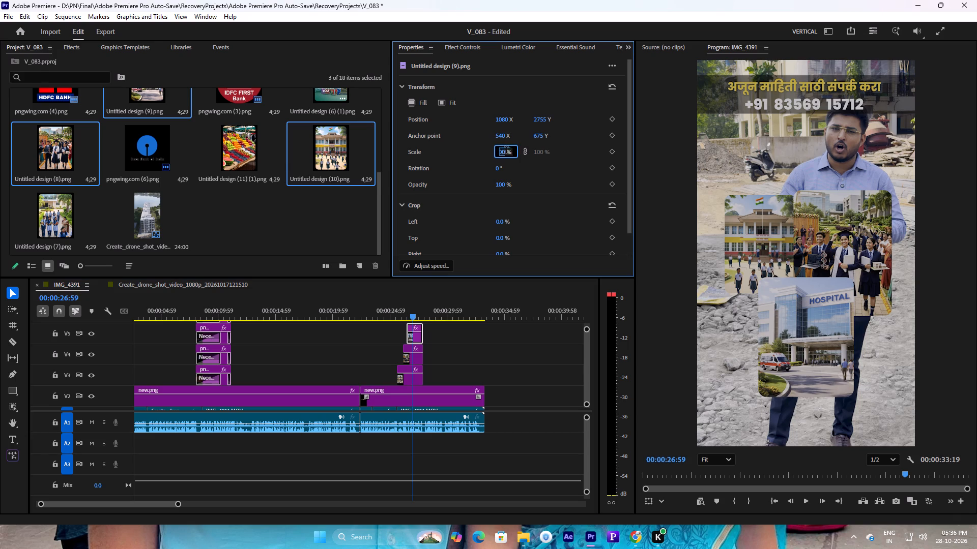
pyautogui.hotkey('ctrl', 'v')
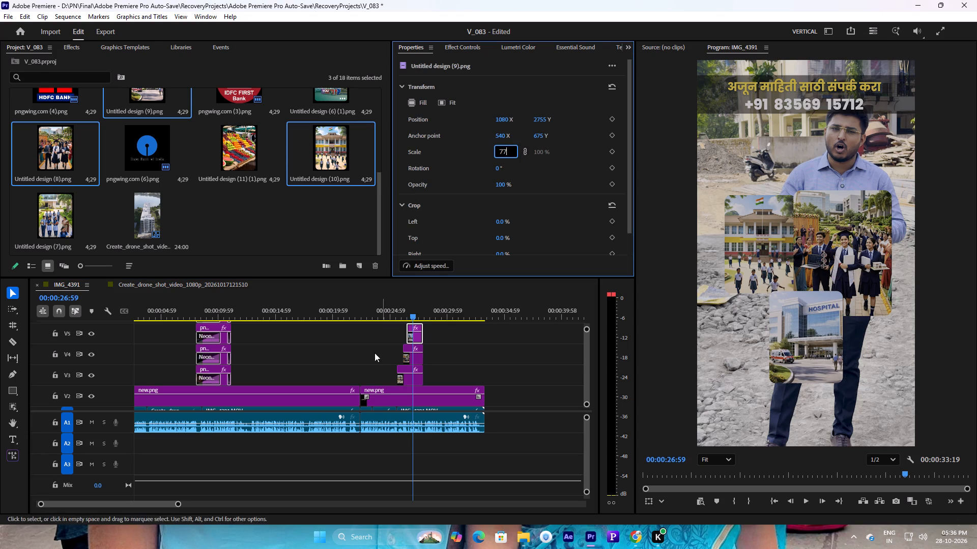
pyautogui.click(412, 356)
pyautogui.click(505, 148)
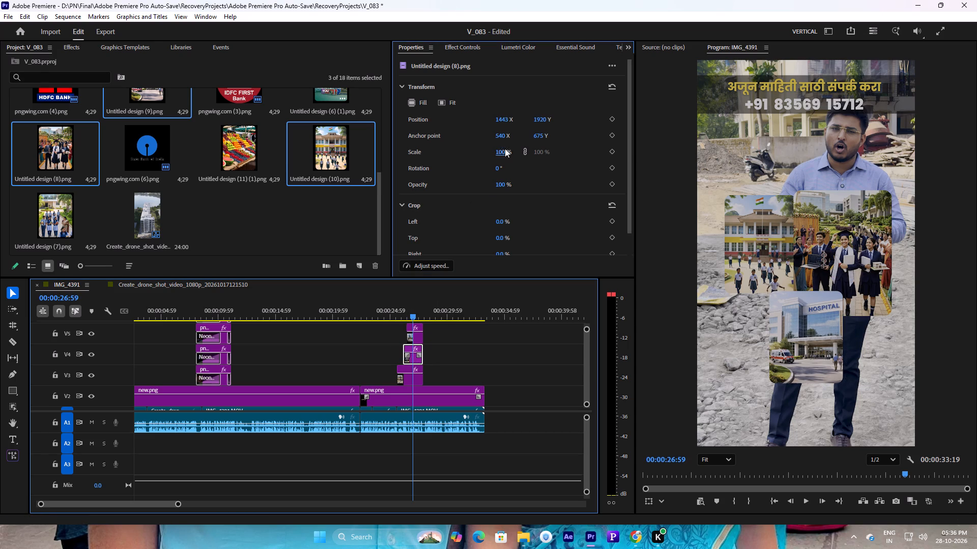
pyautogui.hotkey('ctrl', 'v')
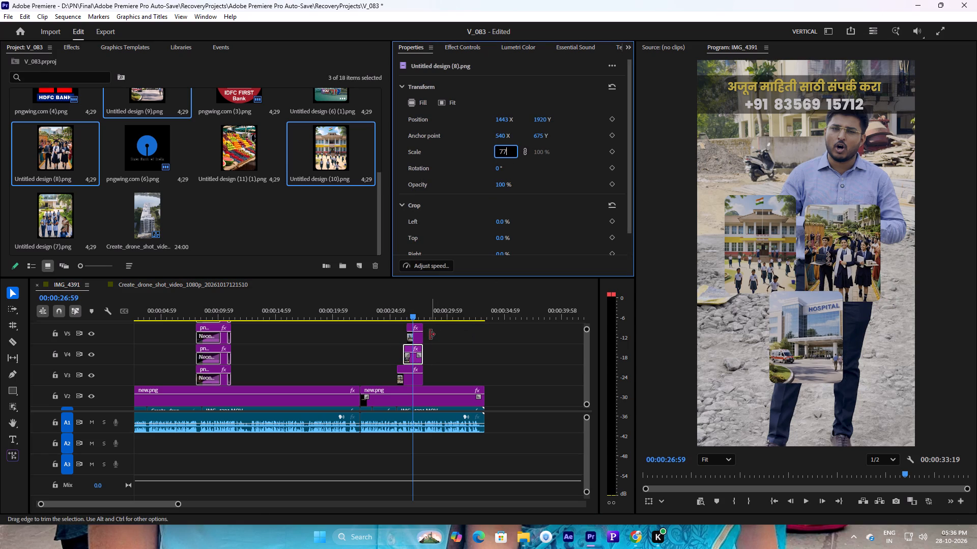
pyautogui.click(418, 333)
# Move Untitled design (8) on V4 to X 1553, Y 1832, level with the school image and spaced apart from it.
pyautogui.click(414, 356)
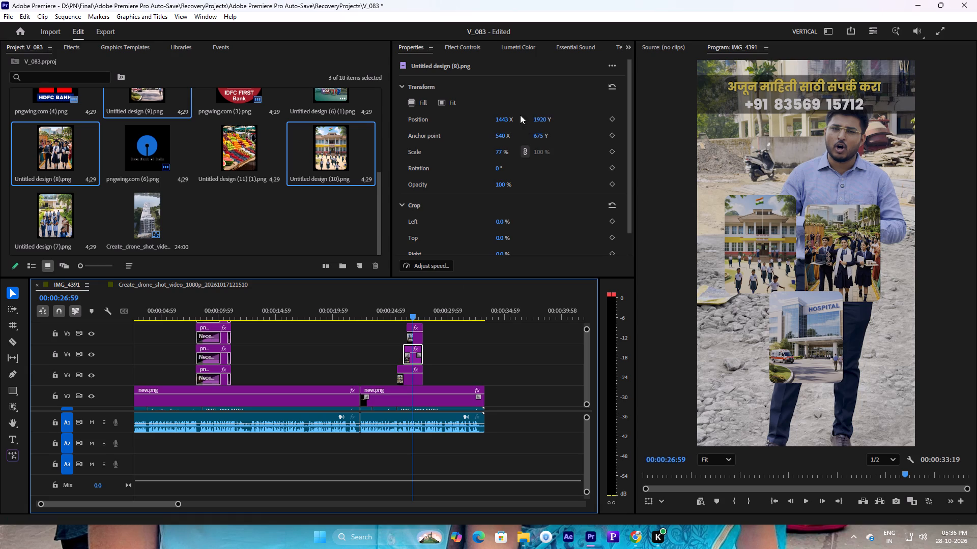
pyautogui.moveTo(542, 119); pyautogui.dragTo(508, 123)
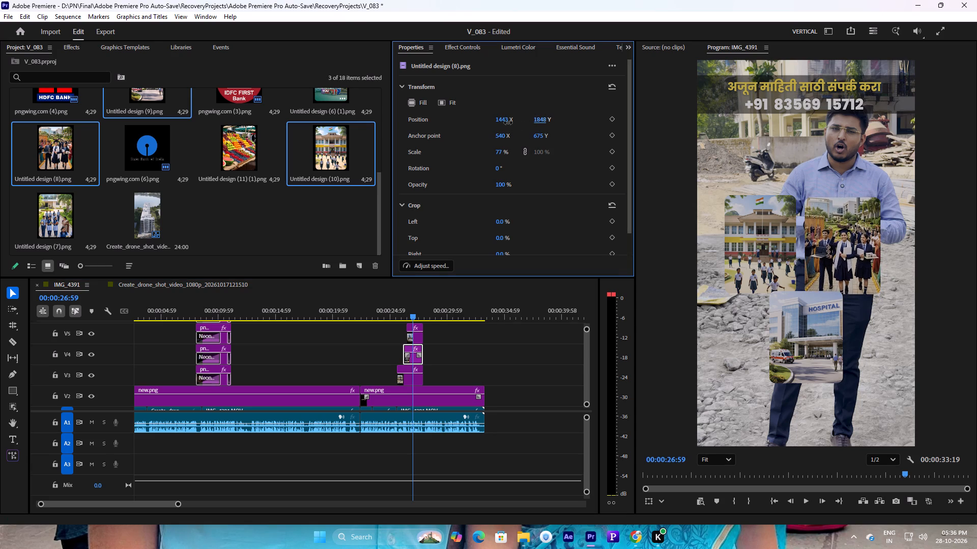
pyautogui.moveTo(508, 123); pyautogui.dragTo(500, 123)
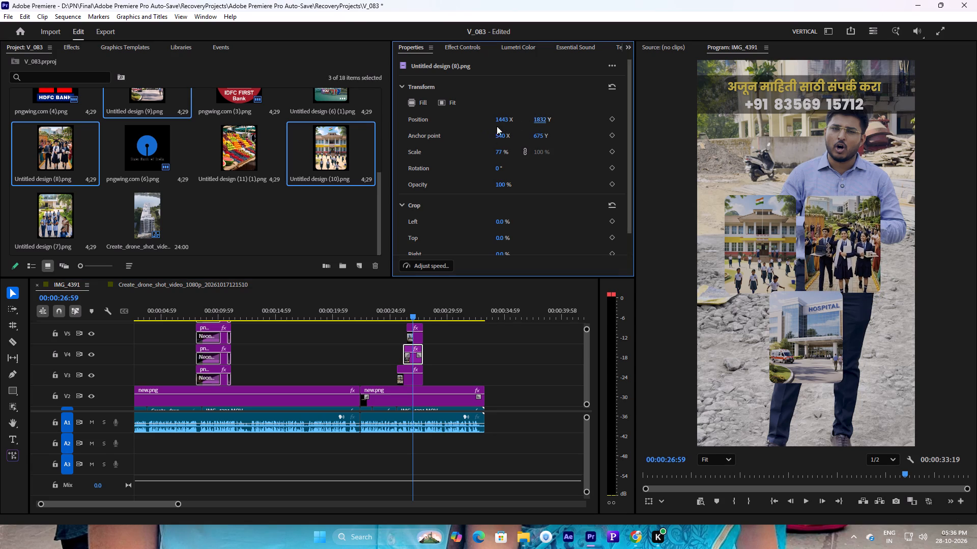
pyautogui.moveTo(502, 117); pyautogui.dragTo(533, 111)
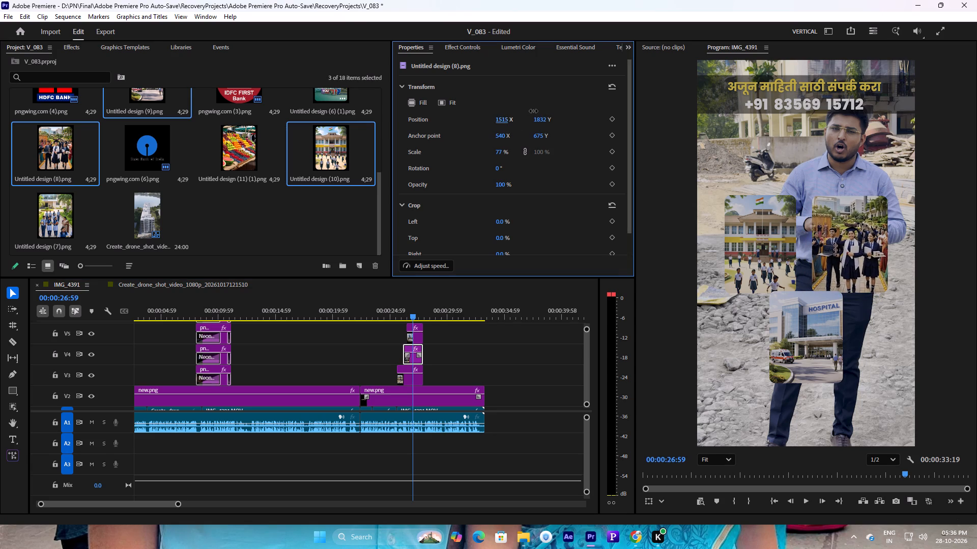
pyautogui.moveTo(533, 111); pyautogui.dragTo(543, 113)
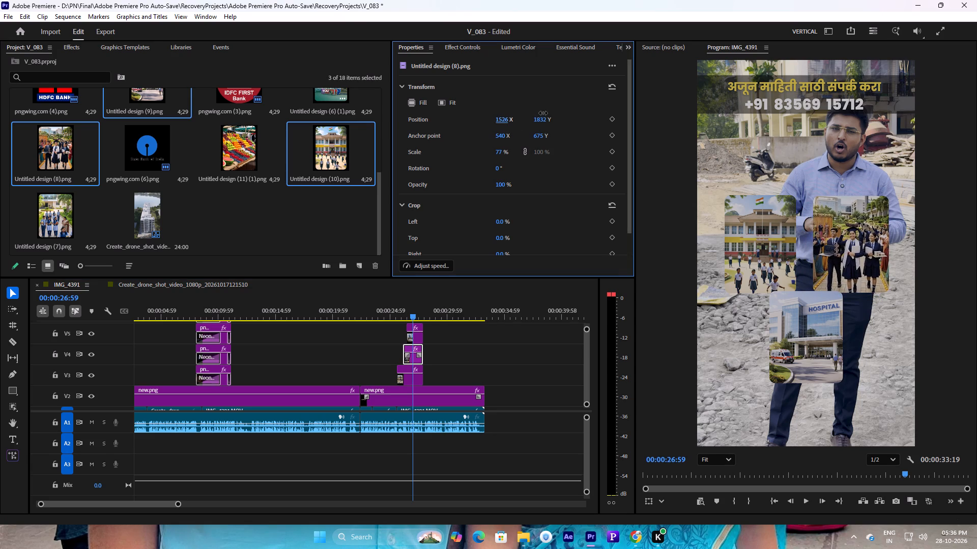
pyautogui.moveTo(543, 113); pyautogui.dragTo(554, 112)
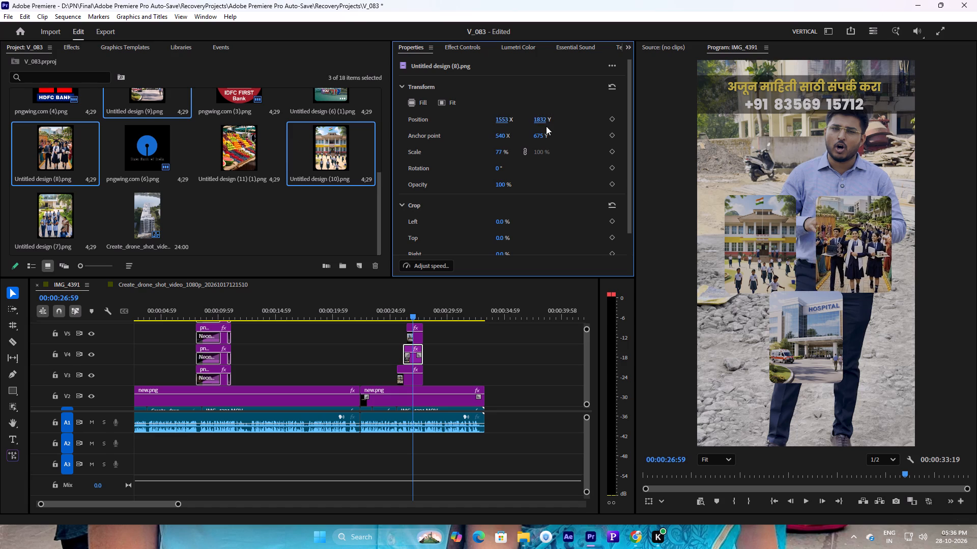
# Raise Untitled design (9) on V5 to Y 2618 and set its scale to 76%.
pyautogui.click(418, 338)
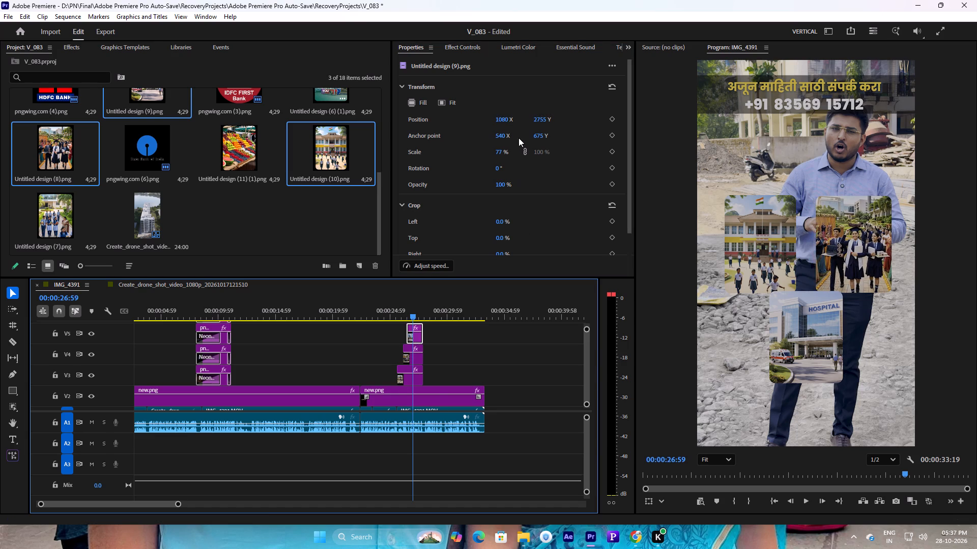
pyautogui.moveTo(540, 117); pyautogui.dragTo(494, 129)
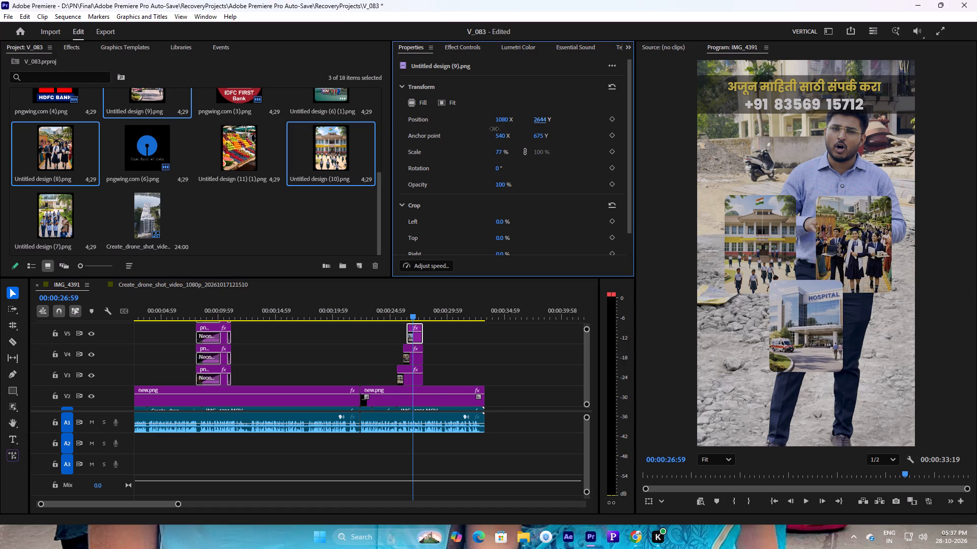
pyautogui.moveTo(494, 129); pyautogui.dragTo(485, 133)
pyautogui.click(497, 153)
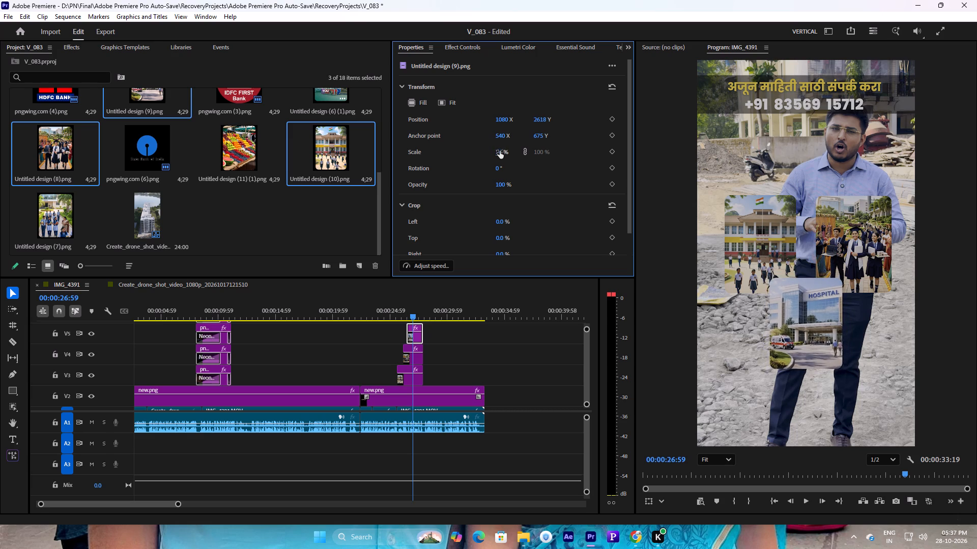
# Play back the three-image collage repeatedly to check each image's entry against the speech.
pyautogui.click(391, 315)
pyautogui.press('space')
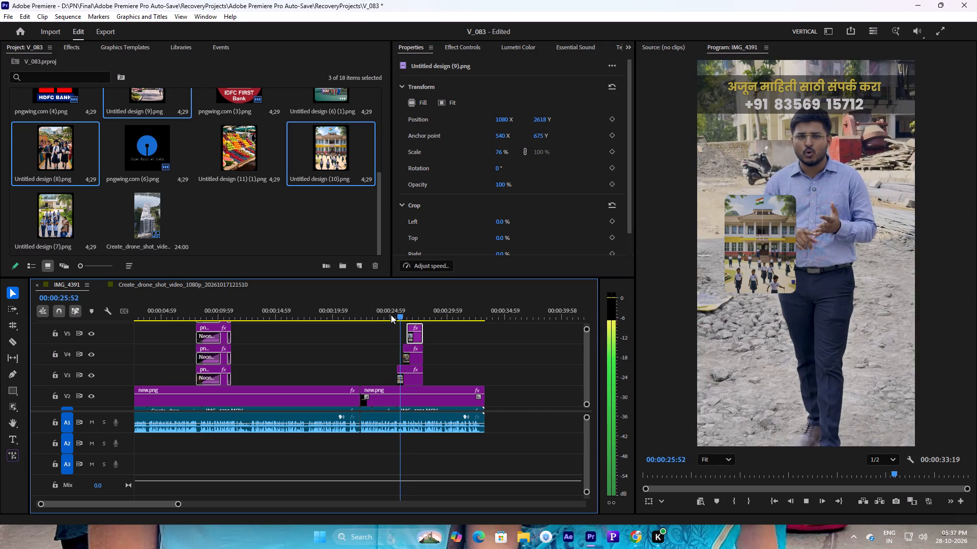
pyautogui.click(399, 312)
pyautogui.press('space')
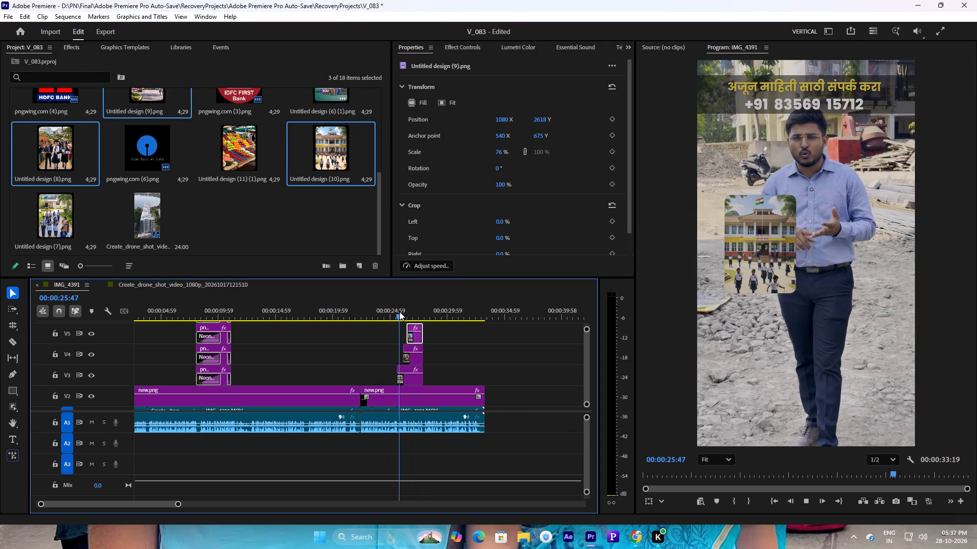
pyautogui.press('space')
pyautogui.moveTo(399, 312); pyautogui.dragTo(407, 312)
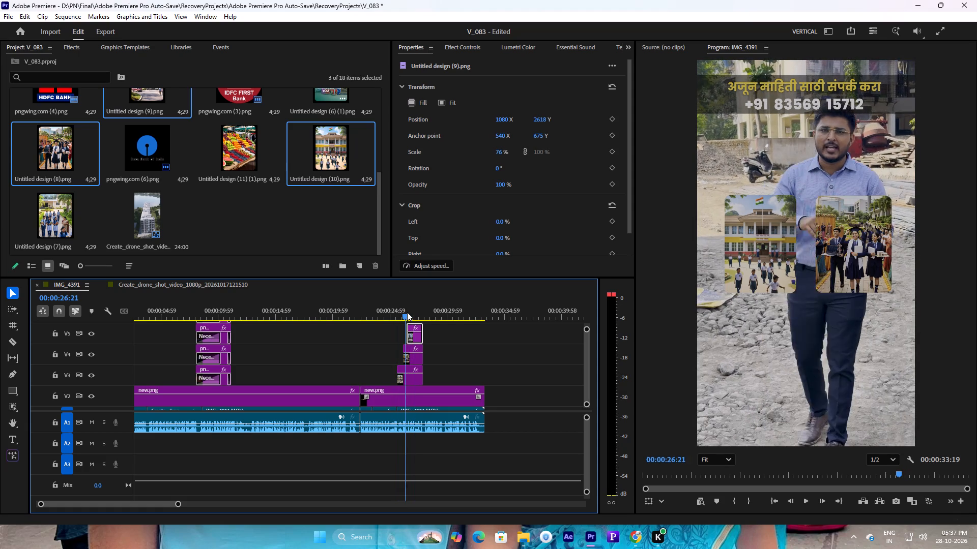
pyautogui.moveTo(407, 312); pyautogui.dragTo(408, 312)
pyautogui.press('space')
pyautogui.moveTo(408, 312); pyautogui.dragTo(395, 314)
pyautogui.press('space')
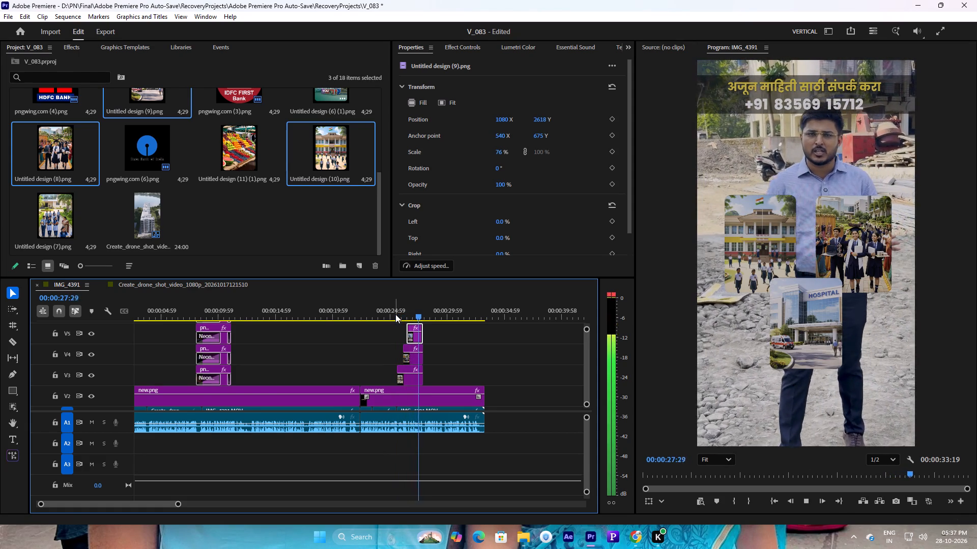
pyautogui.moveTo(405, 315); pyautogui.dragTo(399, 316)
pyautogui.press('space')
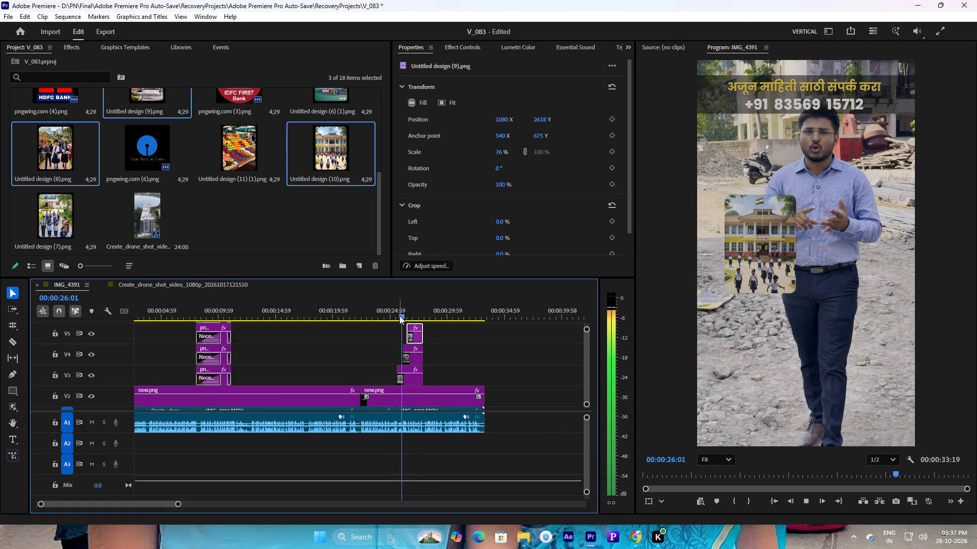
pyautogui.press('space')
pyautogui.press('space')
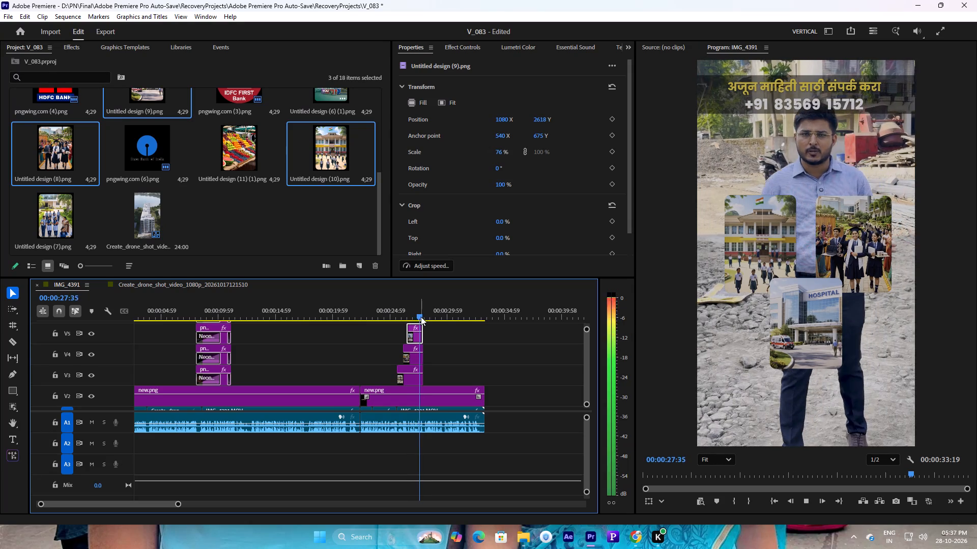
pyautogui.press('space')
pyautogui.moveTo(410, 315); pyautogui.dragTo(399, 315)
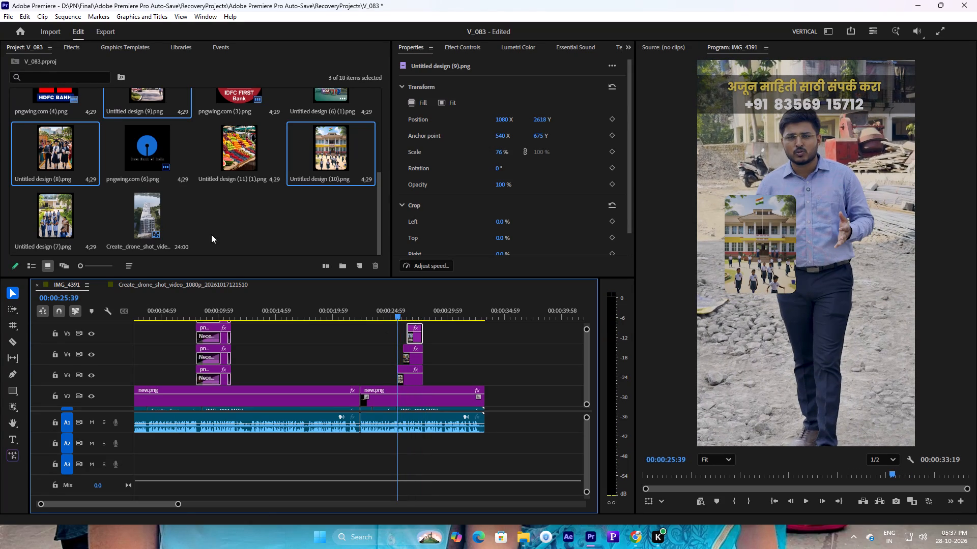
# Apply the Panel Wipe transition to the starts of Untitled design (10), (8) and (9), and preview the result.
pyautogui.click(73, 41)
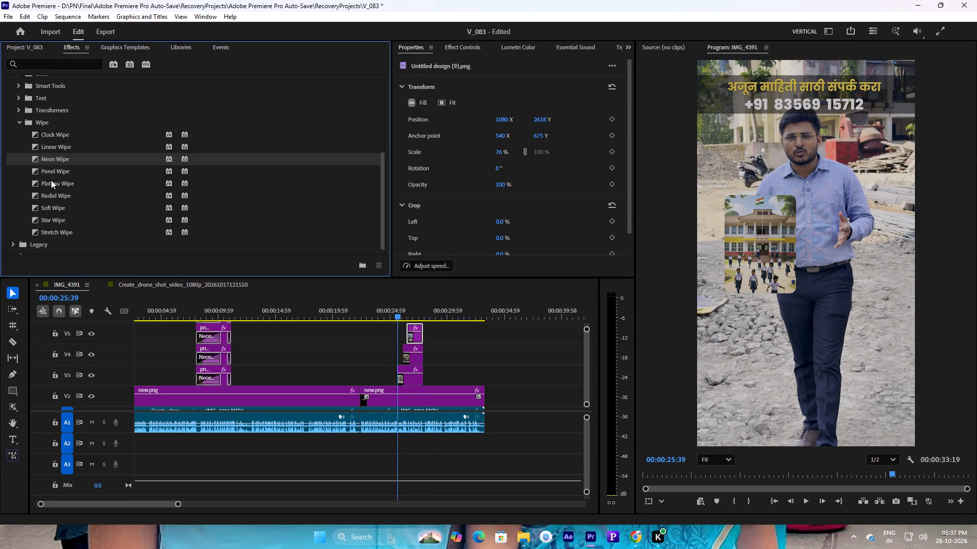
pyautogui.click(51, 171)
pyautogui.moveTo(42, 170); pyautogui.dragTo(401, 369)
pyautogui.press('space')
pyautogui.press('space')
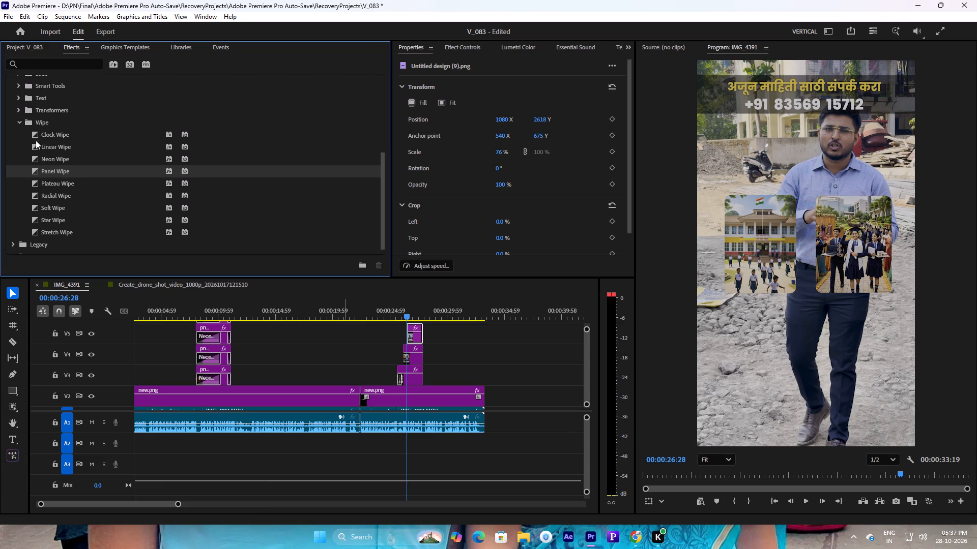
pyautogui.moveTo(42, 170); pyautogui.dragTo(409, 354)
pyautogui.moveTo(50, 171); pyautogui.dragTo(405, 333)
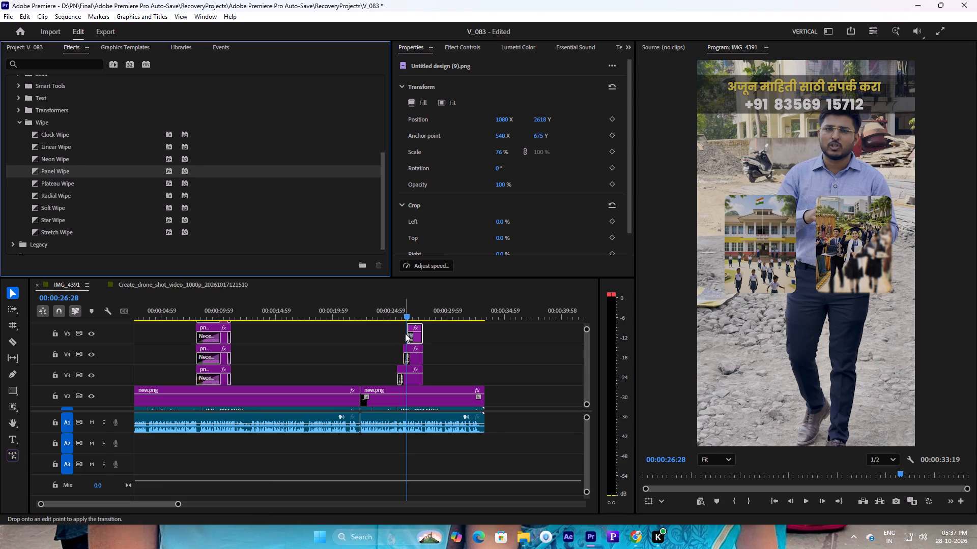
pyautogui.moveTo(405, 333); pyautogui.dragTo(408, 333)
pyautogui.click(384, 308)
pyautogui.press('space')
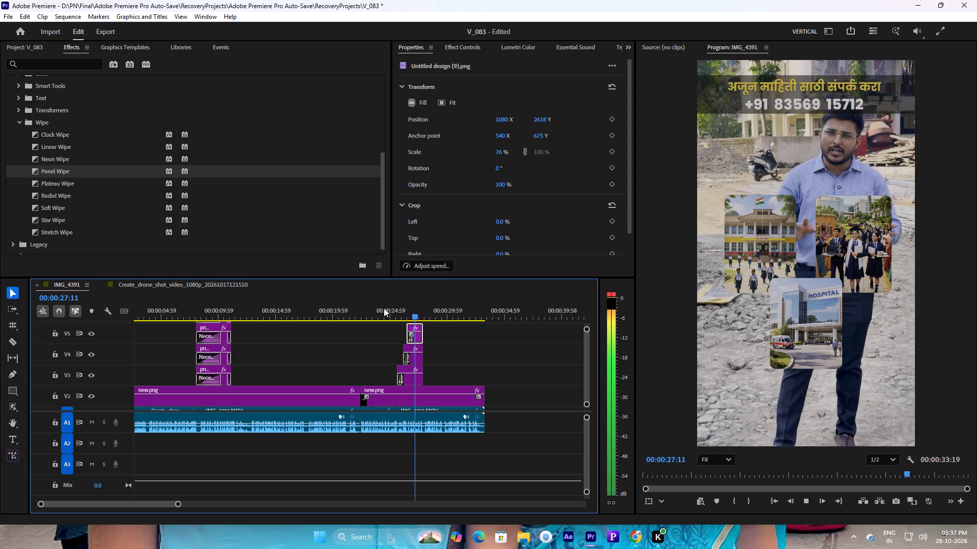
pyautogui.press('space')
# Extend the starts of Untitled design (8) on V4 and Untitled design (9) on V5 slightly earlier so they appear sooner.
pyautogui.click(414, 360)
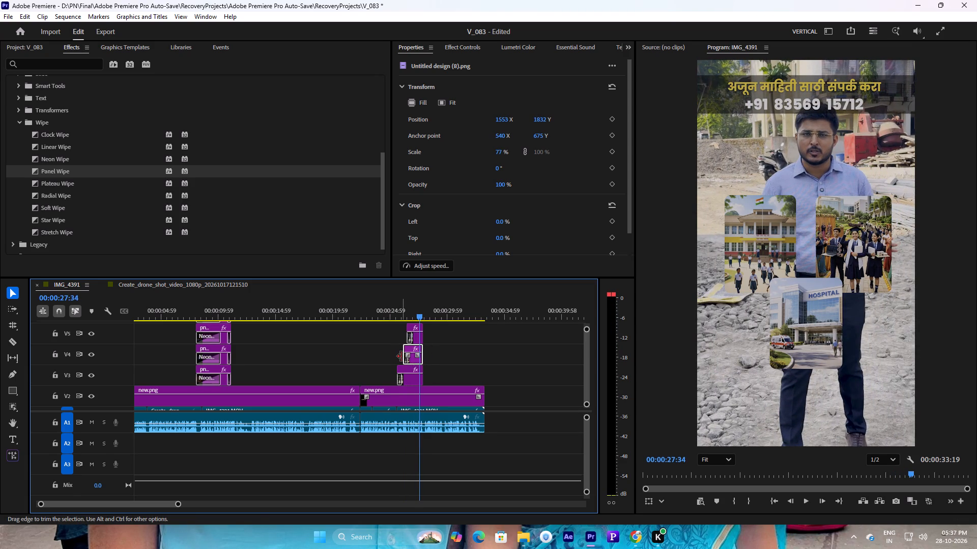
pyautogui.click(403, 356)
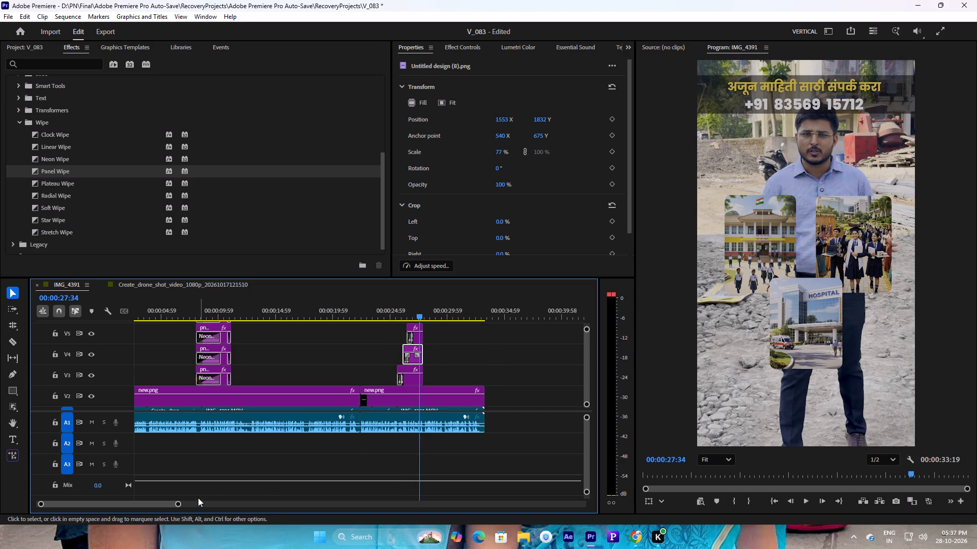
pyautogui.moveTo(176, 505); pyautogui.dragTo(88, 496)
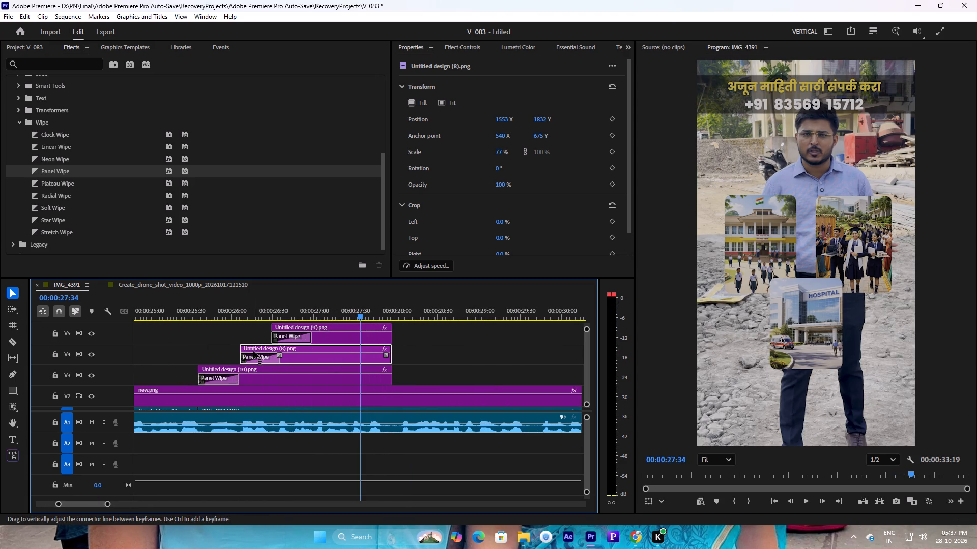
pyautogui.moveTo(240, 358); pyautogui.dragTo(227, 358)
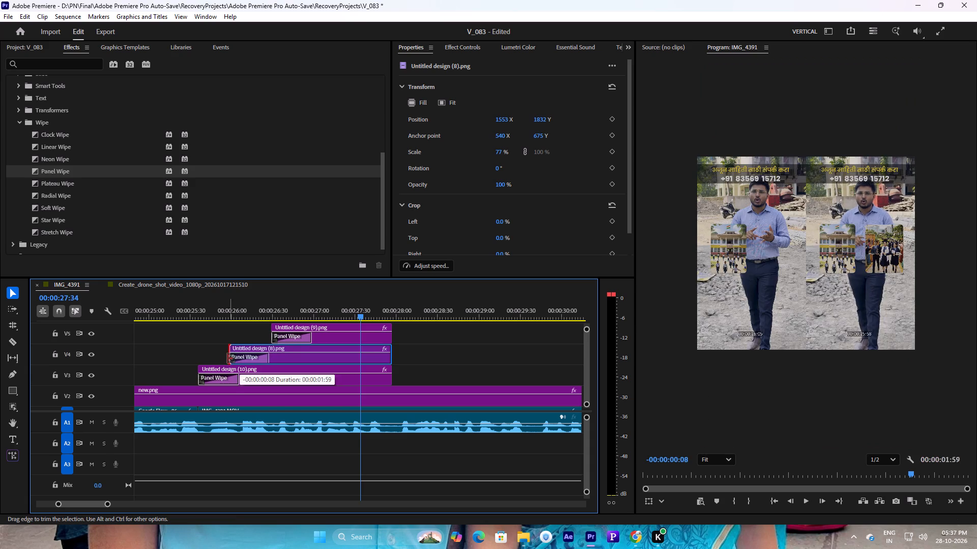
pyautogui.moveTo(227, 358); pyautogui.dragTo(224, 358)
pyautogui.click(194, 313)
pyautogui.press('space')
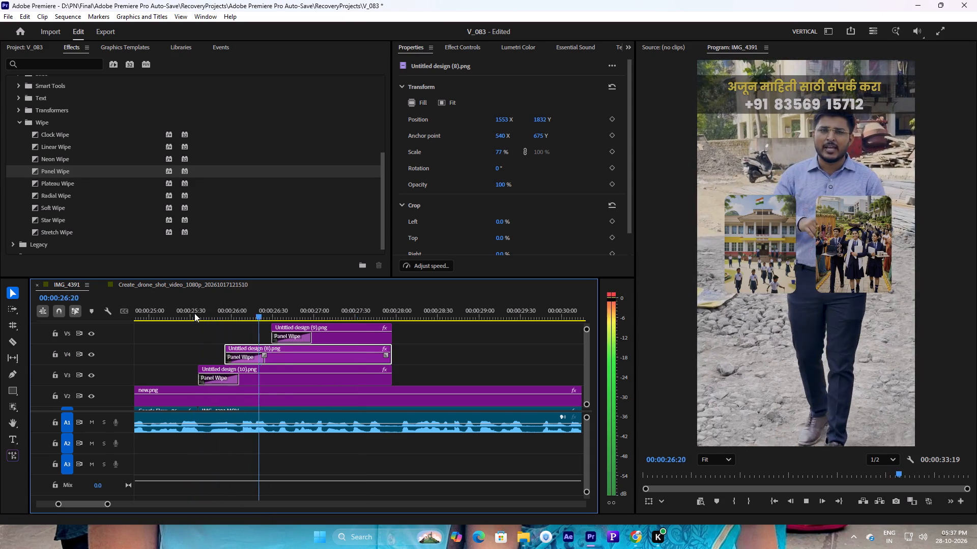
pyautogui.press('space')
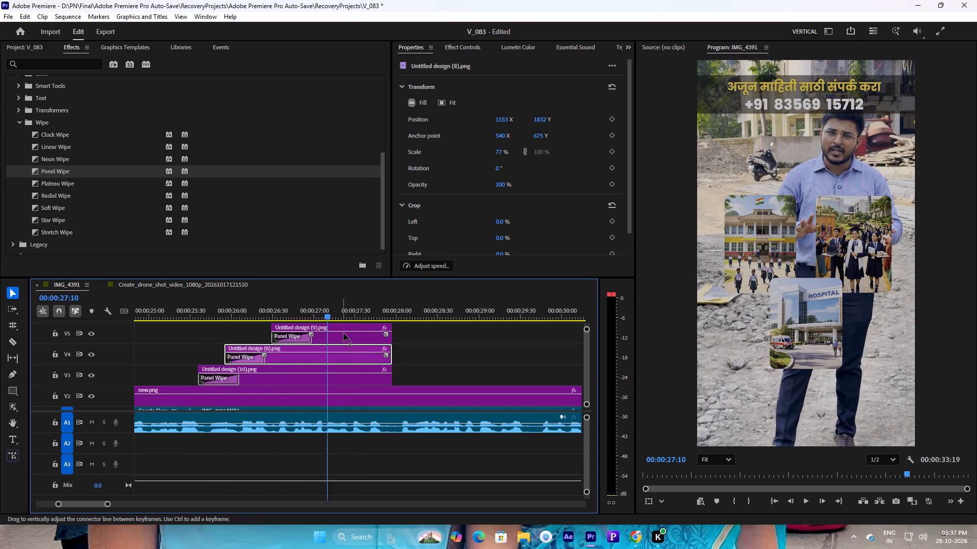
pyautogui.click(344, 333)
pyautogui.moveTo(273, 336); pyautogui.dragTo(258, 335)
# Replay the section around the three-image collage several times to check the images' adjusted entries and exit against the speech.
pyautogui.click(98, 501)
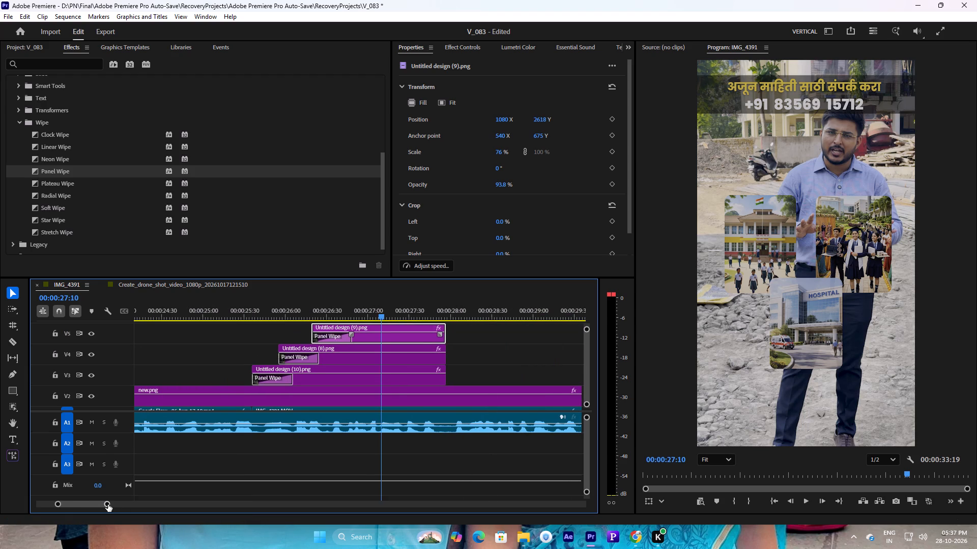
pyautogui.moveTo(108, 504); pyautogui.dragTo(170, 496)
pyautogui.click(325, 316)
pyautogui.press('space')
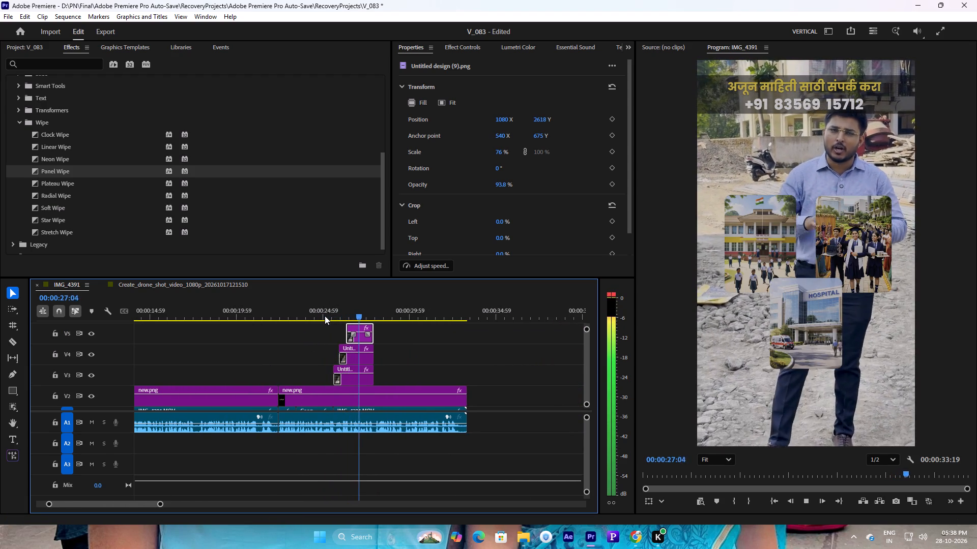
pyautogui.click(326, 316)
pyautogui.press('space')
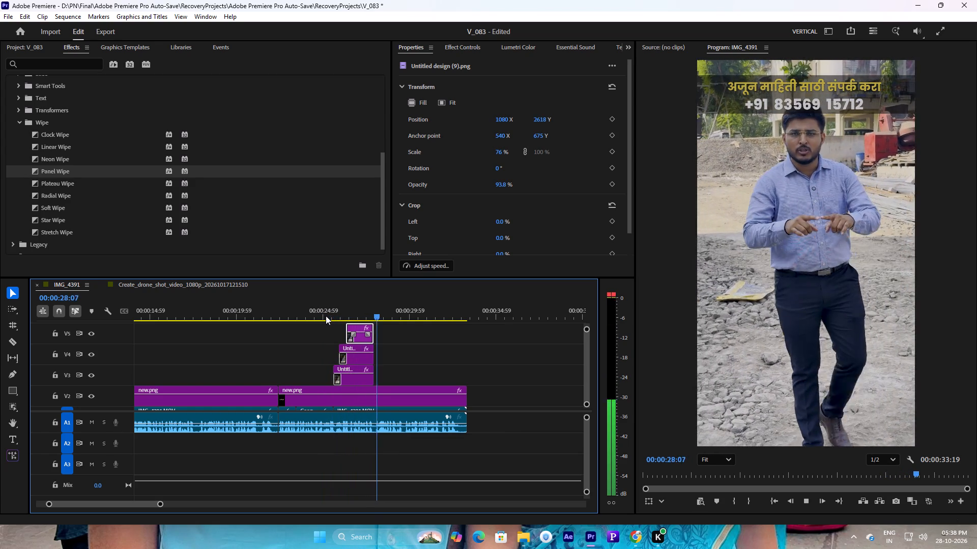
pyautogui.moveTo(376, 313); pyautogui.dragTo(353, 312)
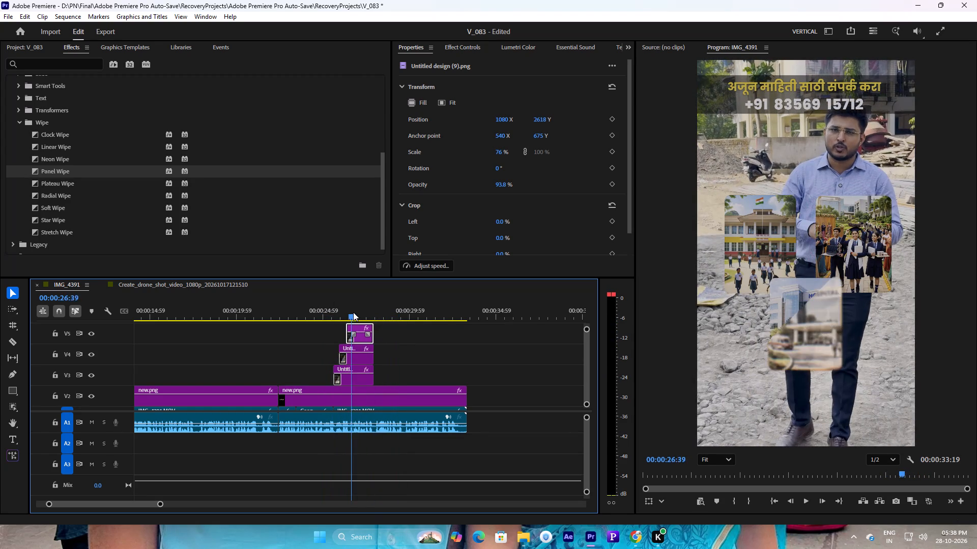
pyautogui.moveTo(353, 312); pyautogui.dragTo(366, 310)
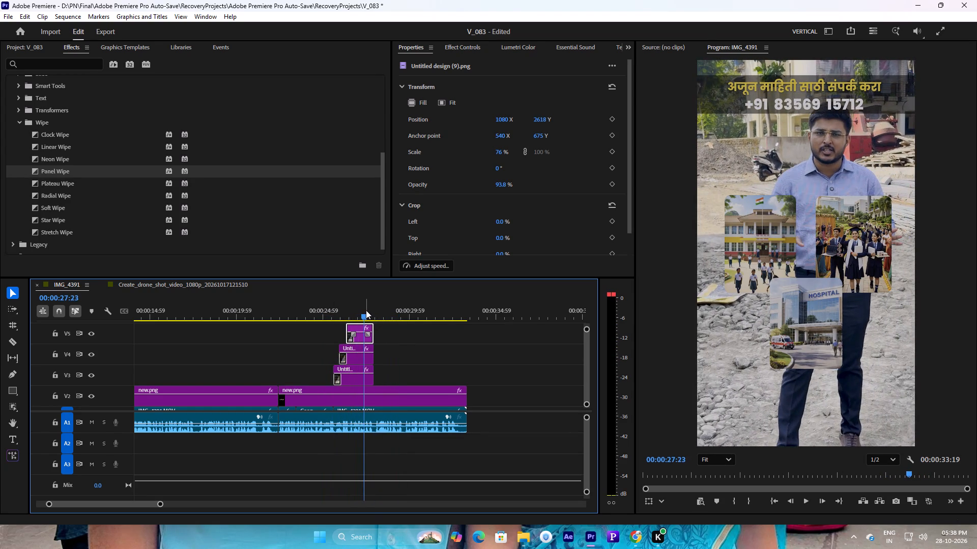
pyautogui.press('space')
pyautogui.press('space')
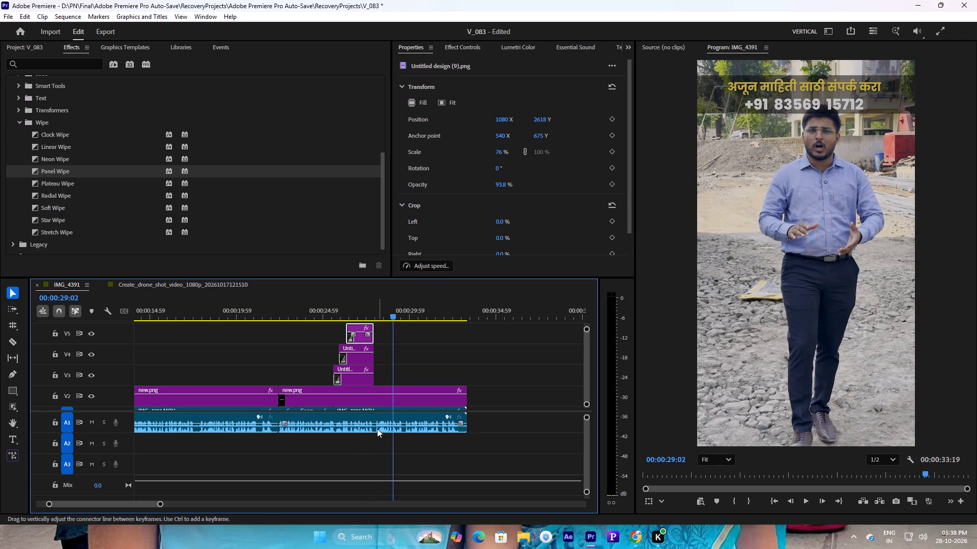
# Set the system sound volume to 60.
pyautogui.click(926, 542)
pyautogui.click(890, 473)
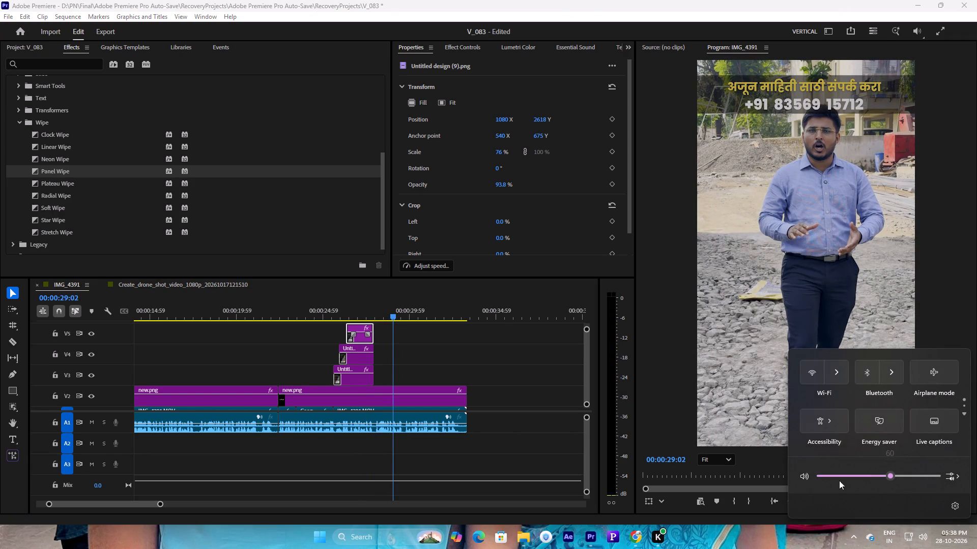
# Play the sequence from the collage's end to its finish, and again from the beginning into the drone shot, to review the edit.
pyautogui.click(368, 308)
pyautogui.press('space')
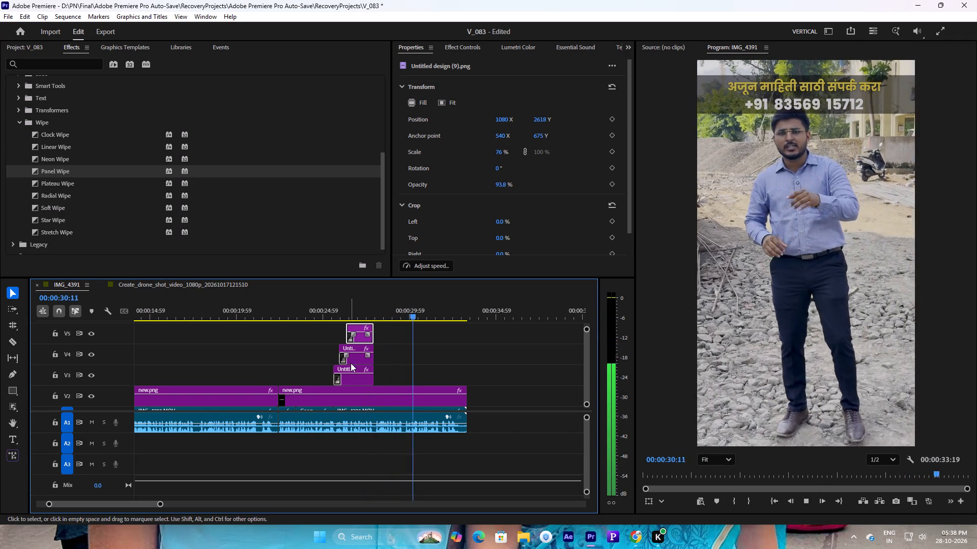
pyautogui.keyDown('ctrl'); pyautogui.scroll(2, 390, 386); pyautogui.keyUp('ctrl')
pyautogui.keyDown('ctrl'); pyautogui.scroll(-7, 394, 385); pyautogui.keyUp('ctrl')
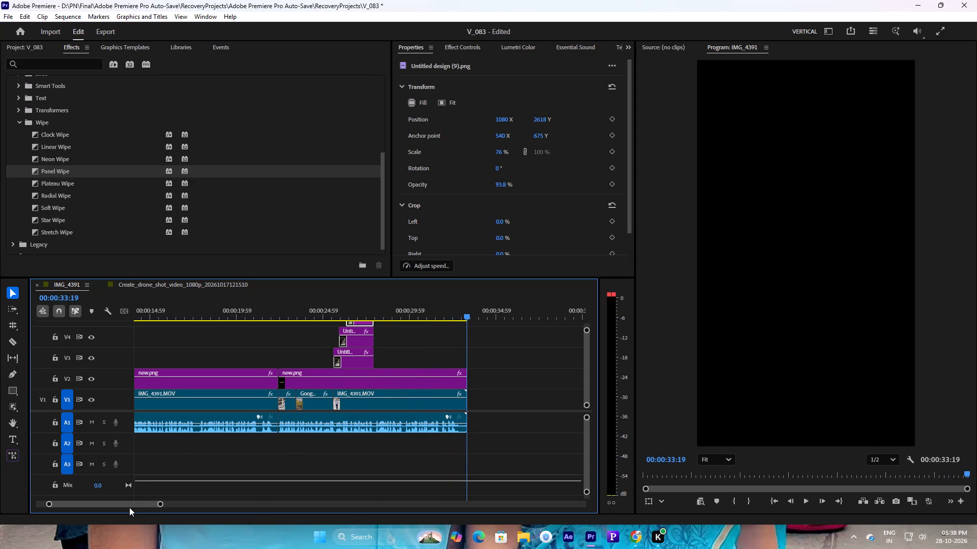
pyautogui.moveTo(124, 506); pyautogui.dragTo(89, 506)
pyautogui.moveTo(187, 315); pyautogui.dragTo(117, 318)
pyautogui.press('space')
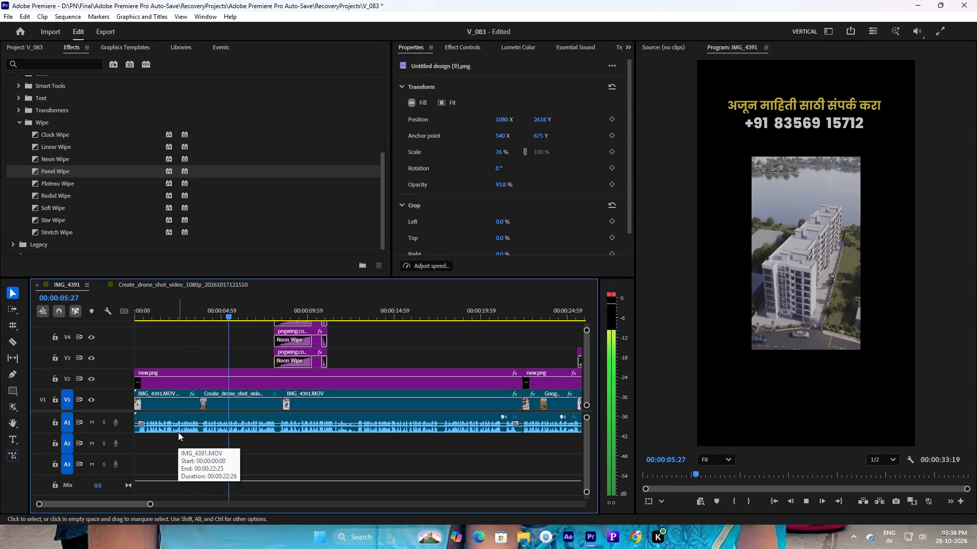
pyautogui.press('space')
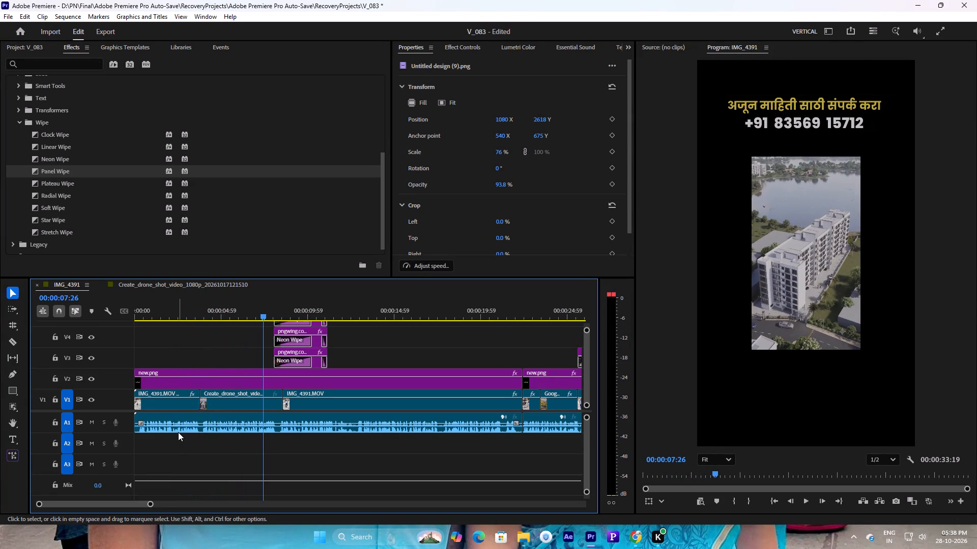
# Set the scale of the Create_drone_shot_video clip on V1 to 200% so it fills the vertical frame.
pyautogui.click(227, 409)
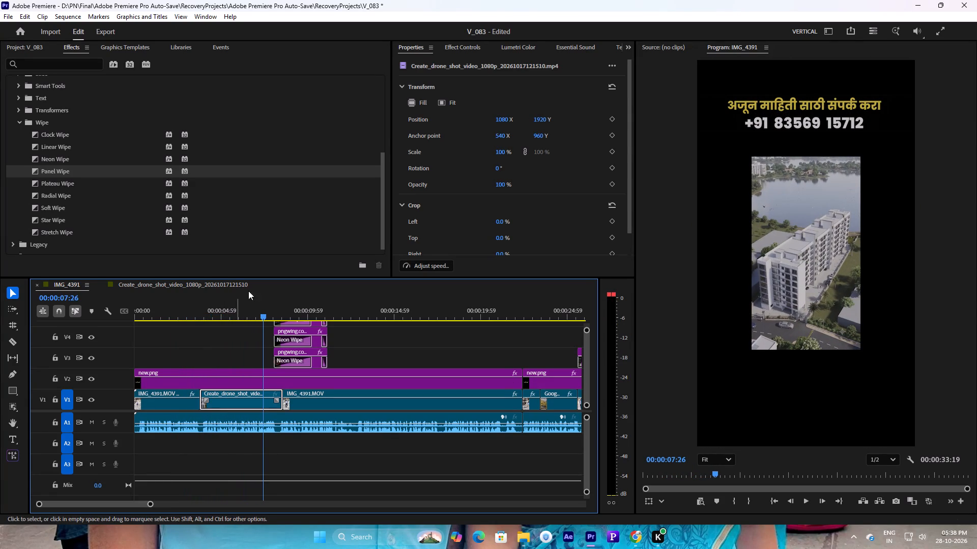
pyautogui.click(501, 148)
pyautogui.moveTo(502, 151); pyautogui.dragTo(467, 157)
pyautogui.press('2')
pyautogui.press('Return')
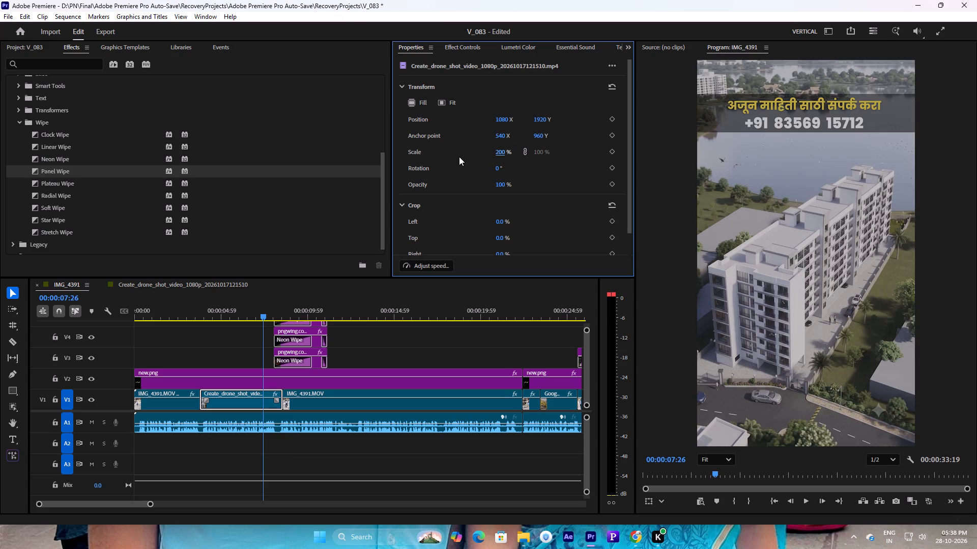
# Save the project and play back the edit from the drone shot clip through the image collage.
pyautogui.press('space')
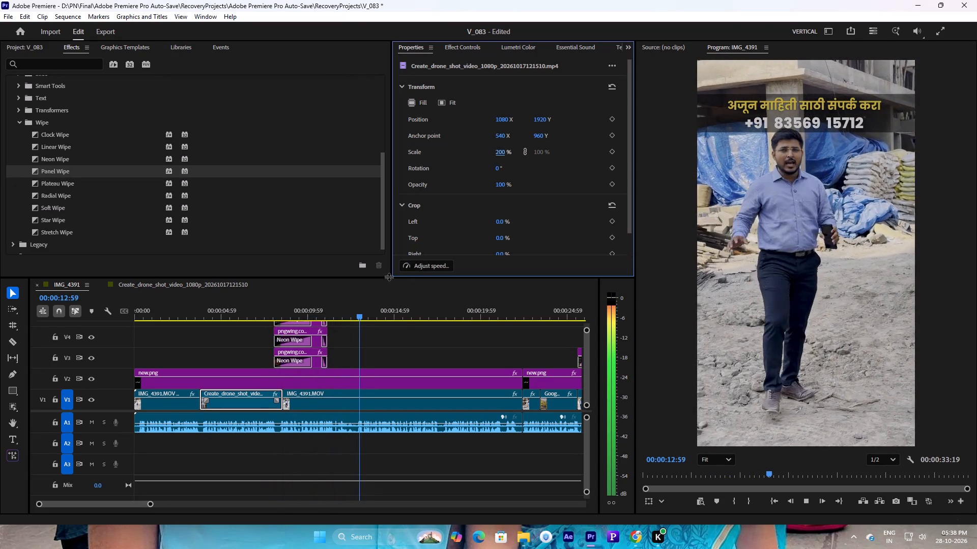
pyautogui.hotkey('ctrl', 's')
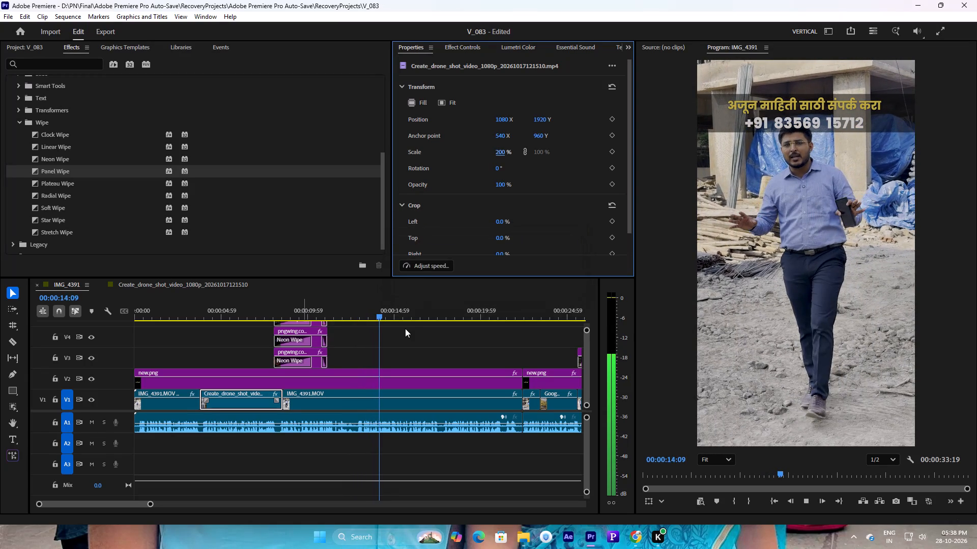
pyautogui.press('space')
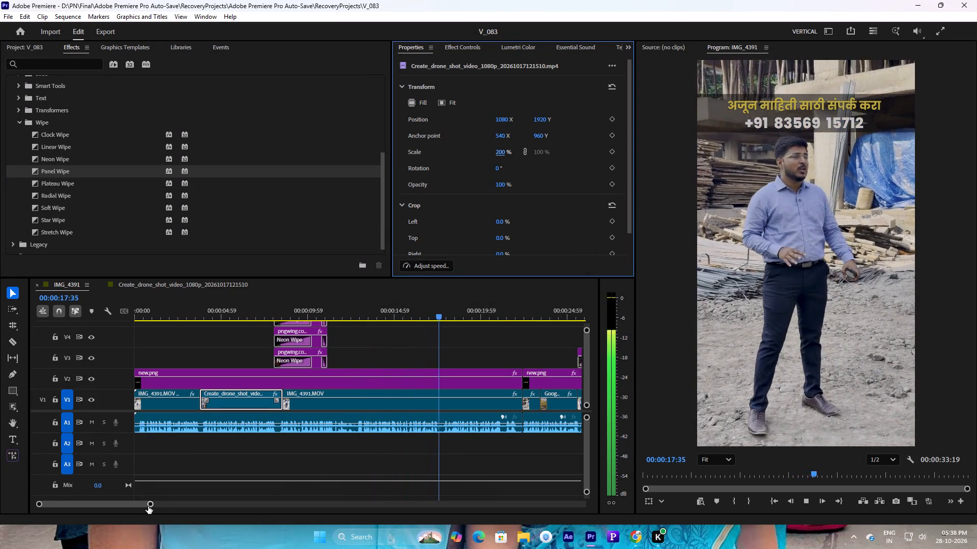
pyautogui.moveTo(149, 506); pyautogui.dragTo(181, 504)
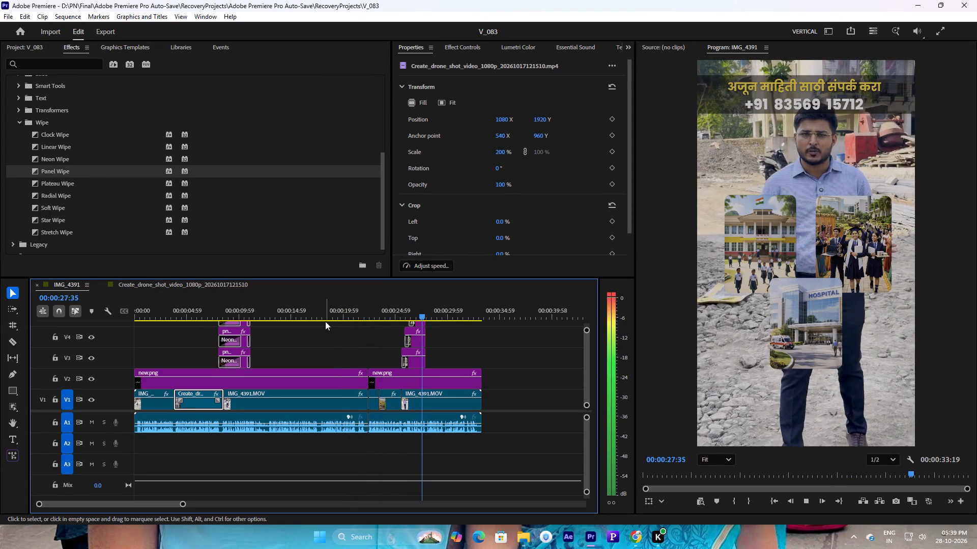
pyautogui.moveTo(343, 315); pyautogui.dragTo(326, 319)
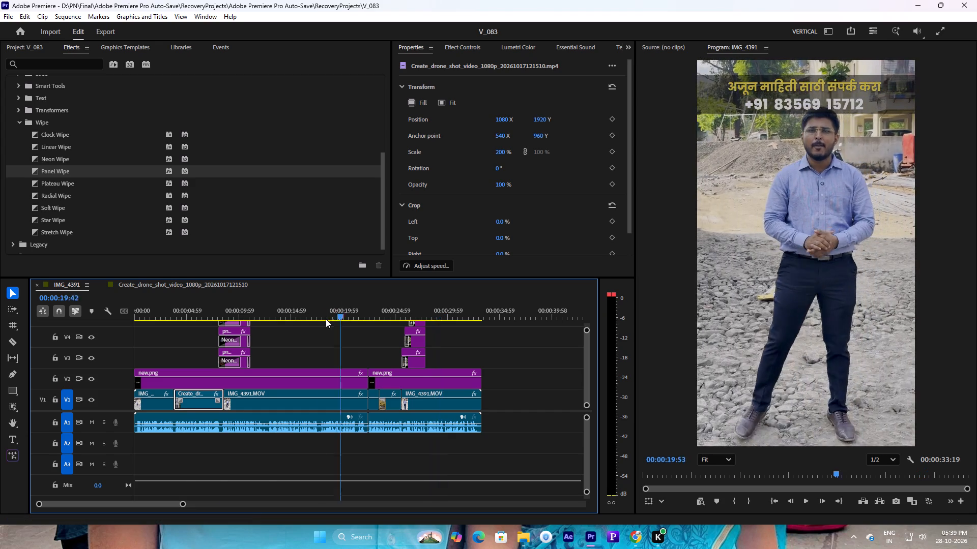
# Return the playhead to the sequence start and open the Caption Animation generator of the Pro FX extension.
pyautogui.moveTo(326, 319); pyautogui.dragTo(135, 322)
pyautogui.keyDown('ctrl'); pyautogui.scroll(6, 233, 362); pyautogui.keyUp('ctrl')
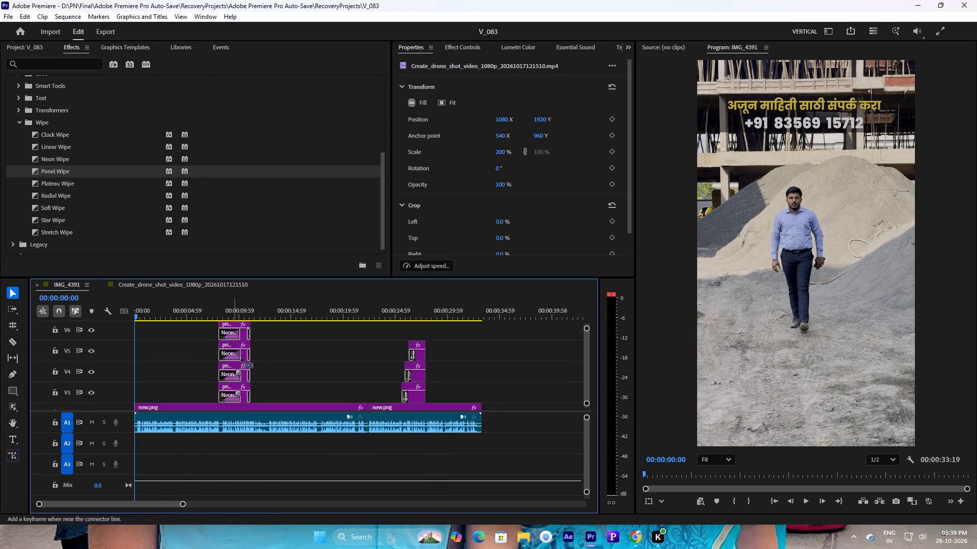
pyautogui.keyDown('ctrl'); pyautogui.scroll(5, 241, 358); pyautogui.keyUp('ctrl')
pyautogui.click(206, 18)
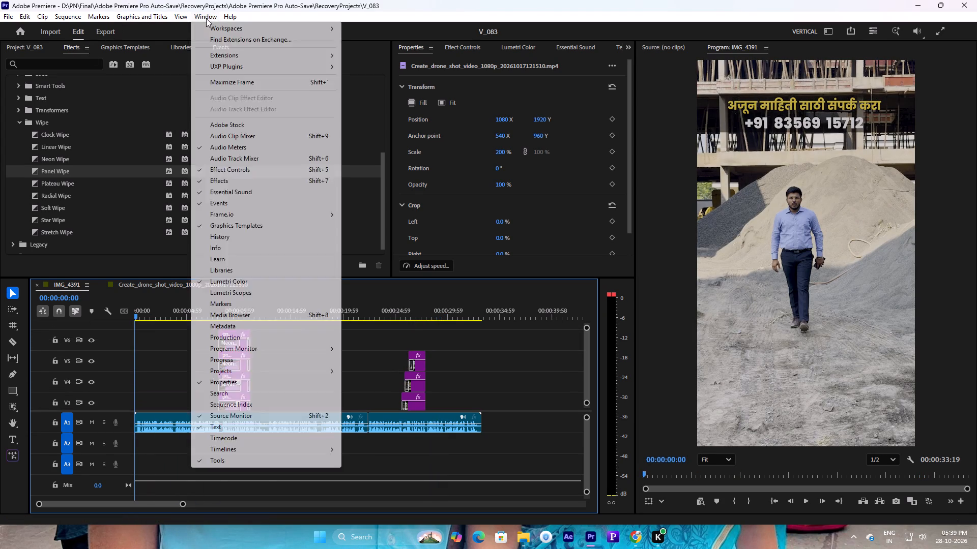
pyautogui.click(358, 76)
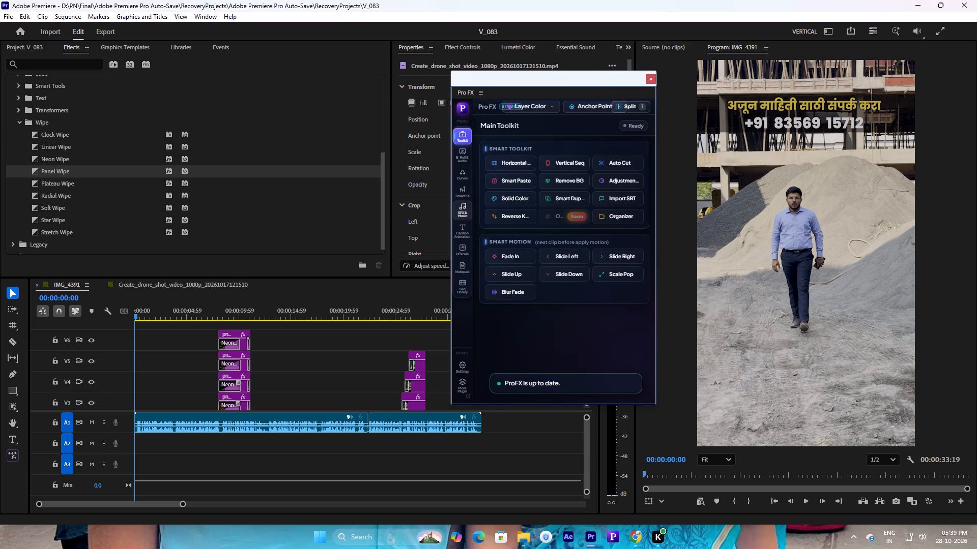
pyautogui.click(463, 235)
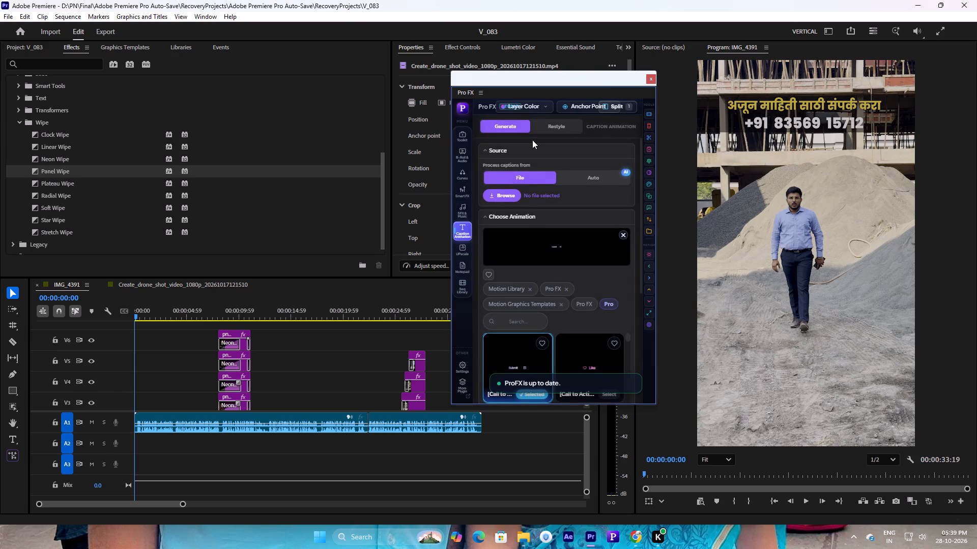
pyautogui.scroll(-2, 575, 176)
pyautogui.scroll(2, 574, 226)
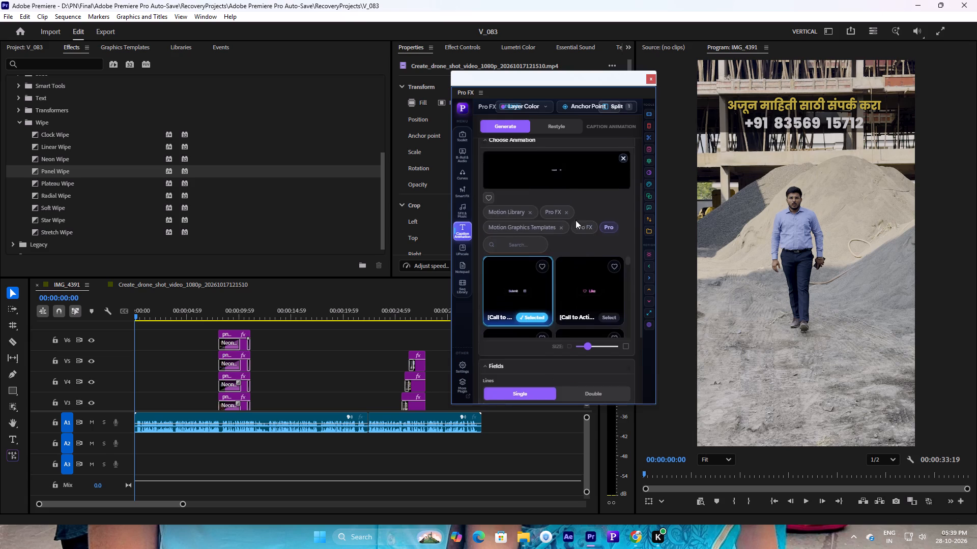
pyautogui.click(580, 174)
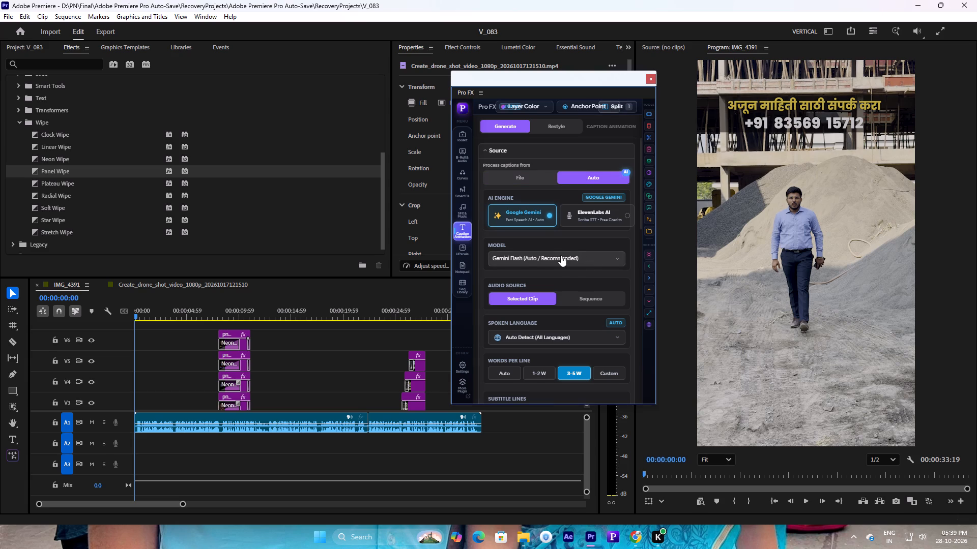
pyautogui.scroll(-4, 561, 255)
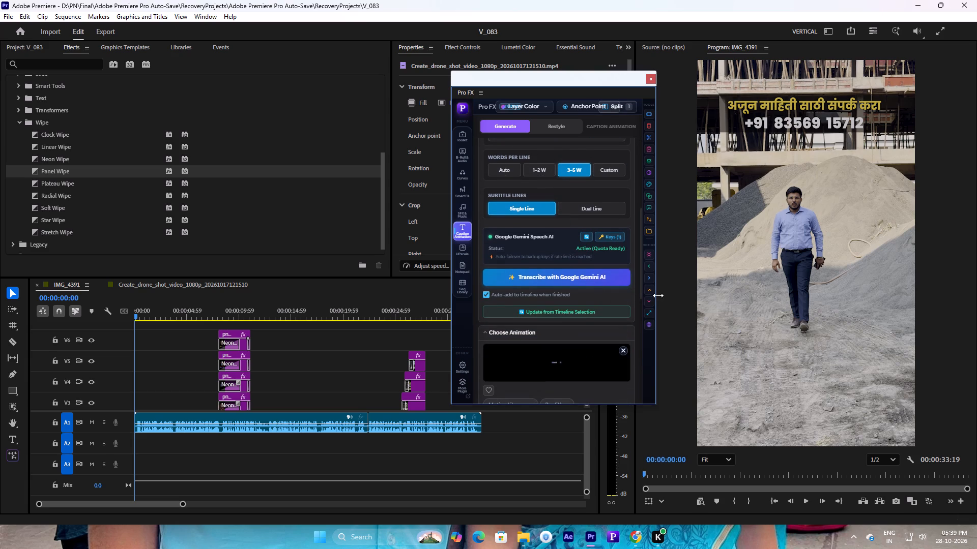
pyautogui.moveTo(658, 295); pyautogui.dragTo(737, 314)
pyautogui.scroll(-4, 591, 272)
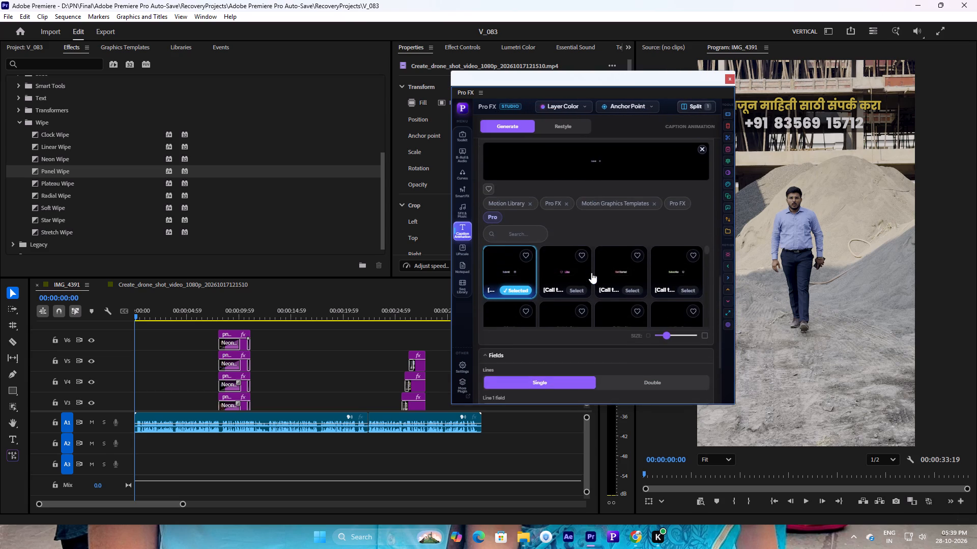
pyautogui.scroll(-2, 591, 272)
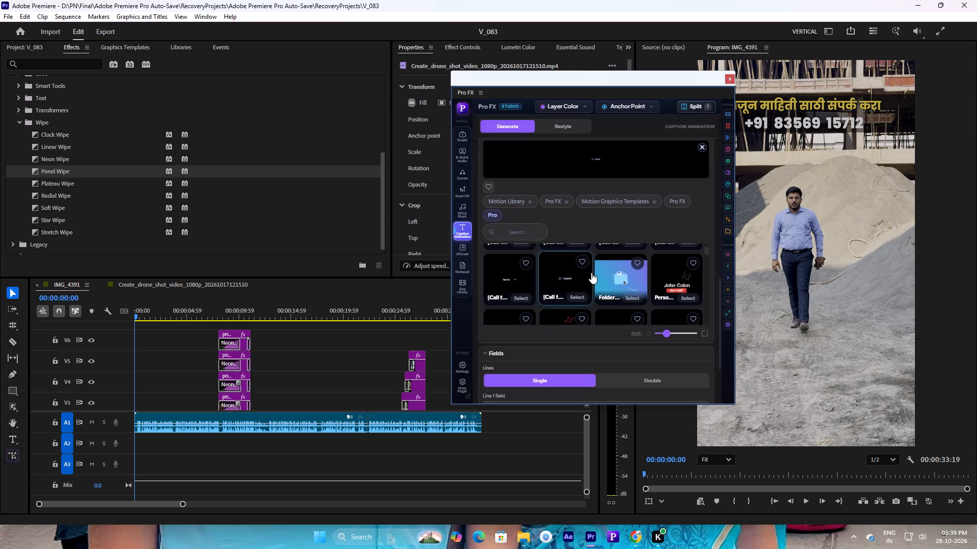
pyautogui.scroll(-2, 591, 272)
pyautogui.scroll(5, 591, 272)
pyautogui.scroll(4, 579, 213)
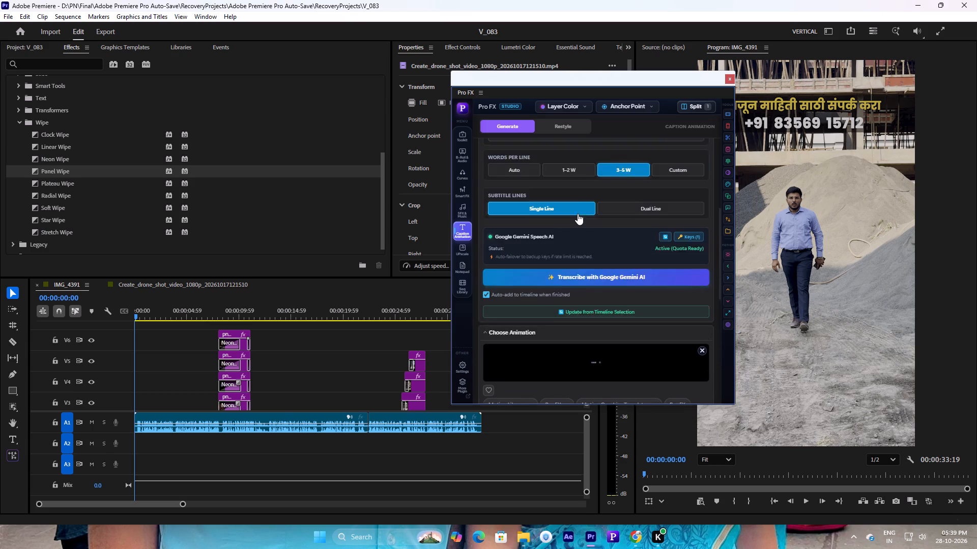
pyautogui.scroll(3, 578, 213)
pyautogui.scroll(-1, 647, 329)
pyautogui.scroll(1, 647, 329)
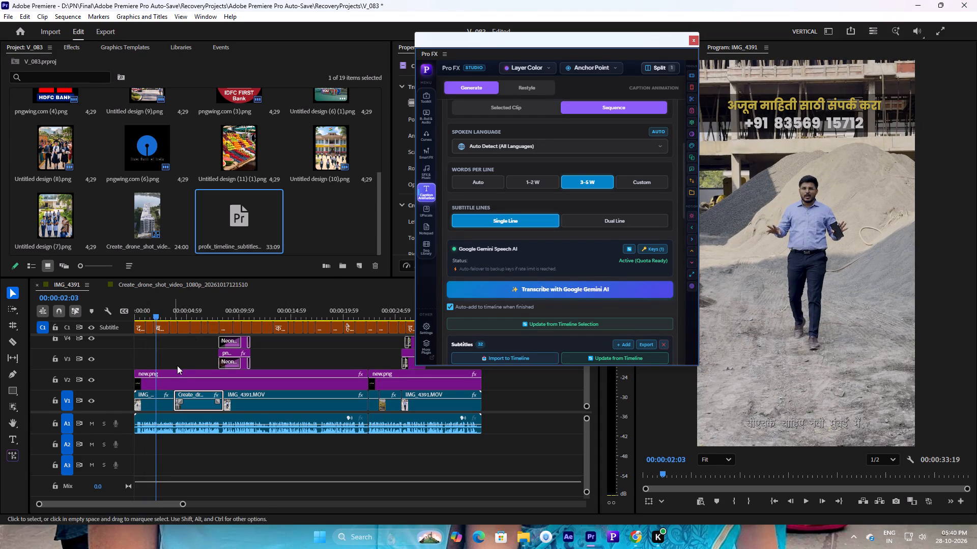
pyautogui.moveTo(149, 315); pyautogui.dragTo(130, 319)
pyautogui.press('space')
pyautogui.press('space')
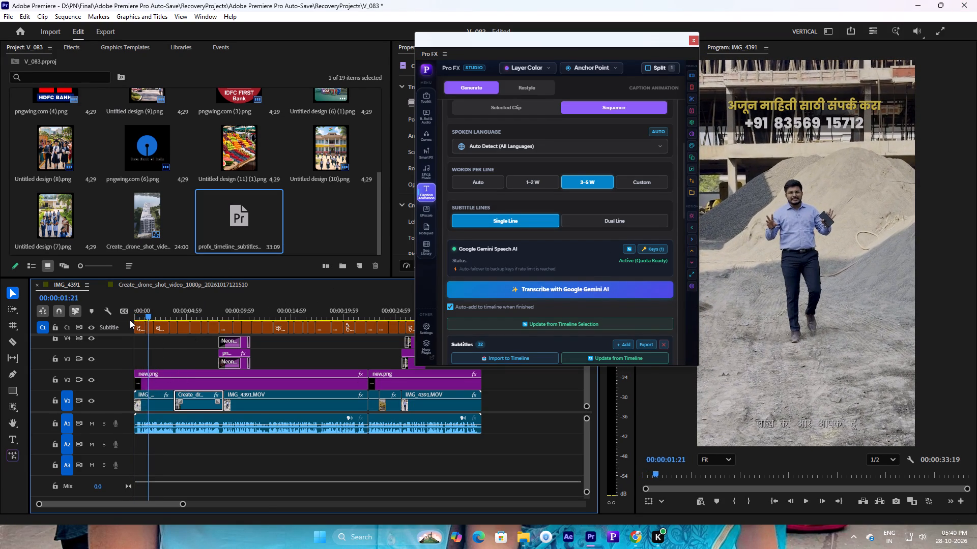
pyautogui.moveTo(148, 314); pyautogui.dragTo(139, 316)
pyautogui.press('space')
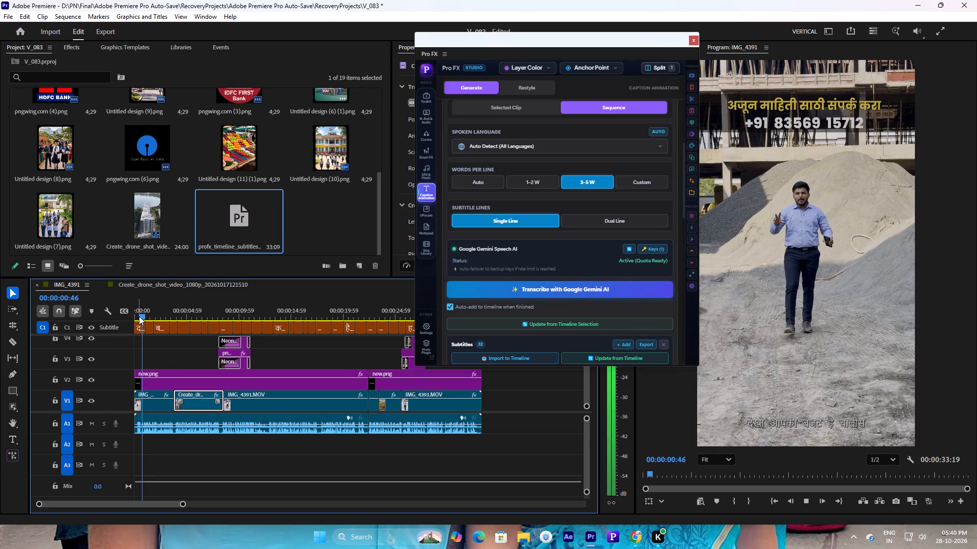
pyautogui.press('space')
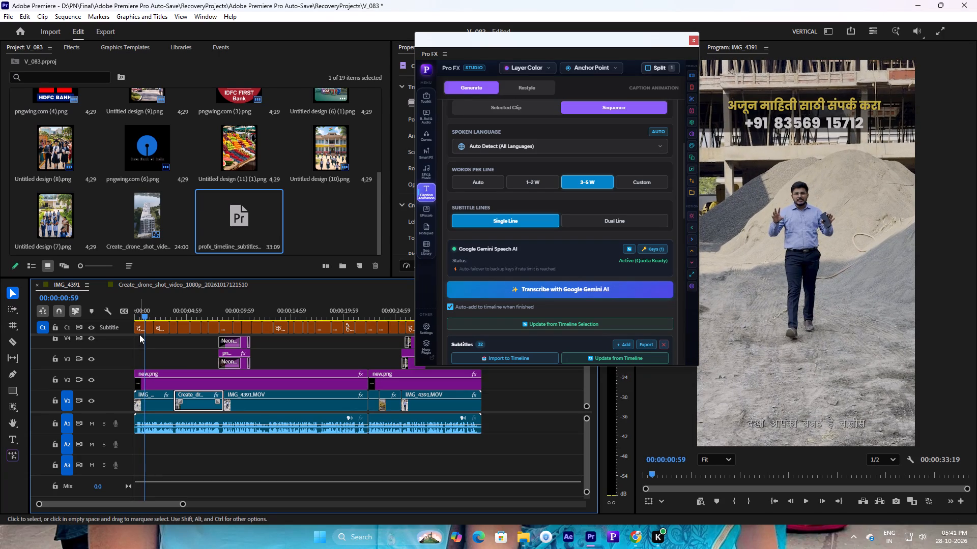
# Copy the text of the first subtitle on the caption track, देखो आपका बजट है चालीस.
pyautogui.click(139, 332)
pyautogui.click(499, 34)
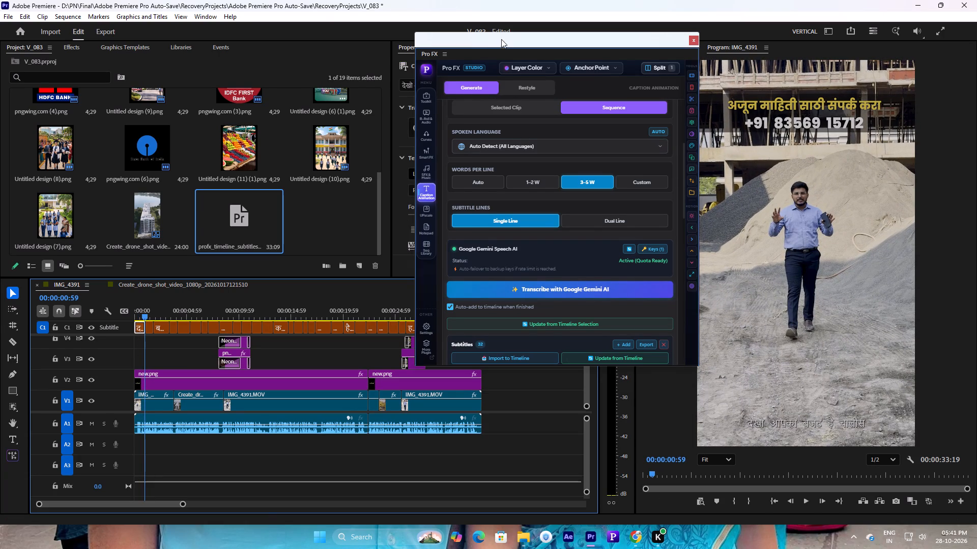
pyautogui.moveTo(501, 40); pyautogui.dragTo(195, 49)
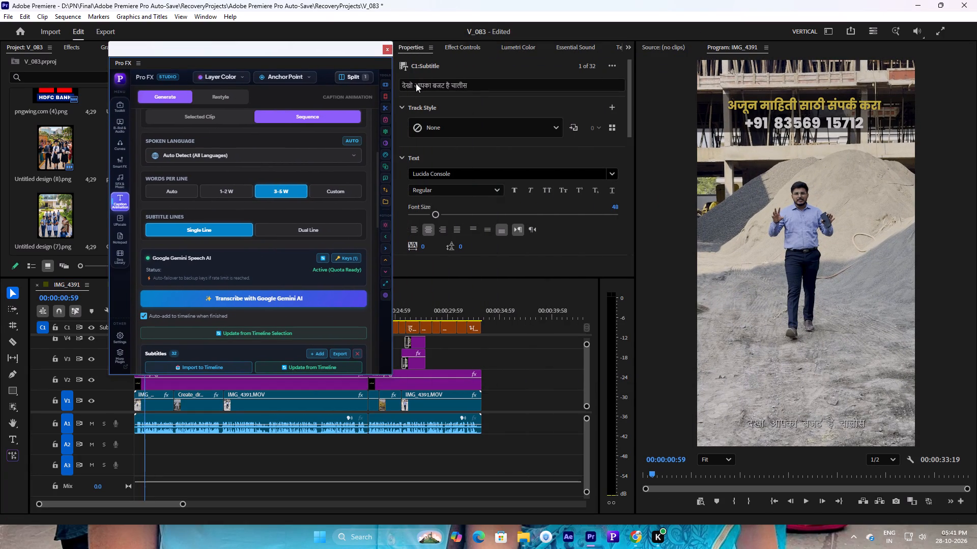
pyautogui.click(414, 85)
pyautogui.doubleClick(416, 85)
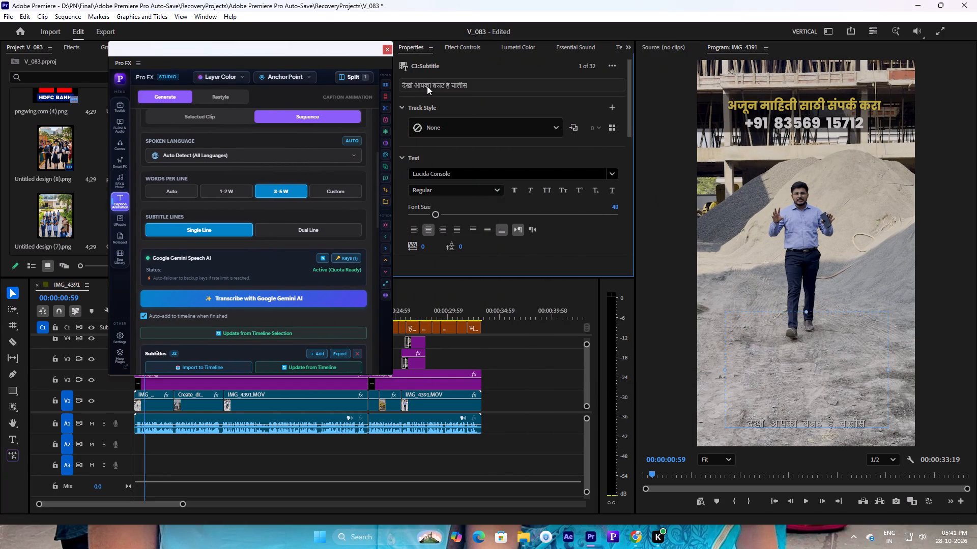
pyautogui.hotkey('ctrl', 'c')
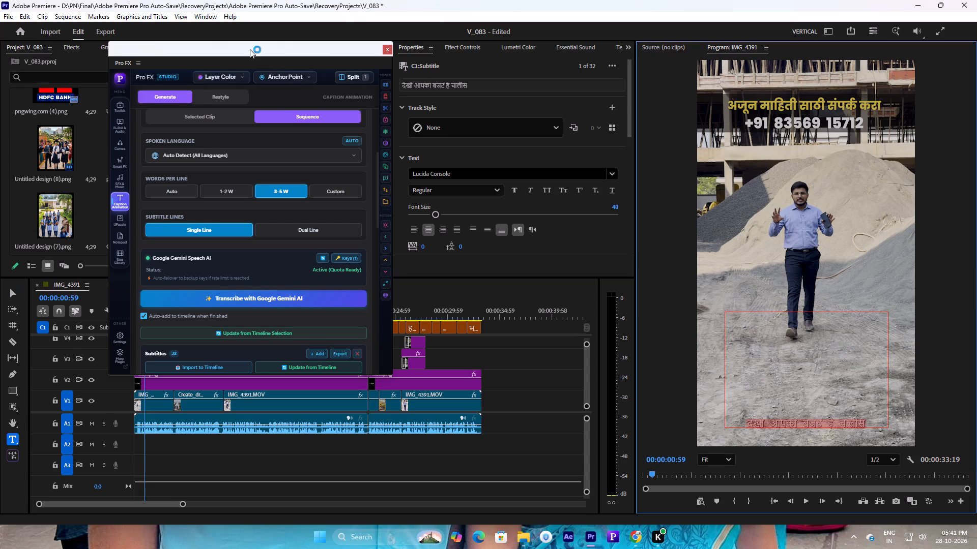
# Close the Pro FX extension window.
pyautogui.moveTo(250, 50); pyautogui.dragTo(532, 53)
pyautogui.scroll(-10, 498, 203)
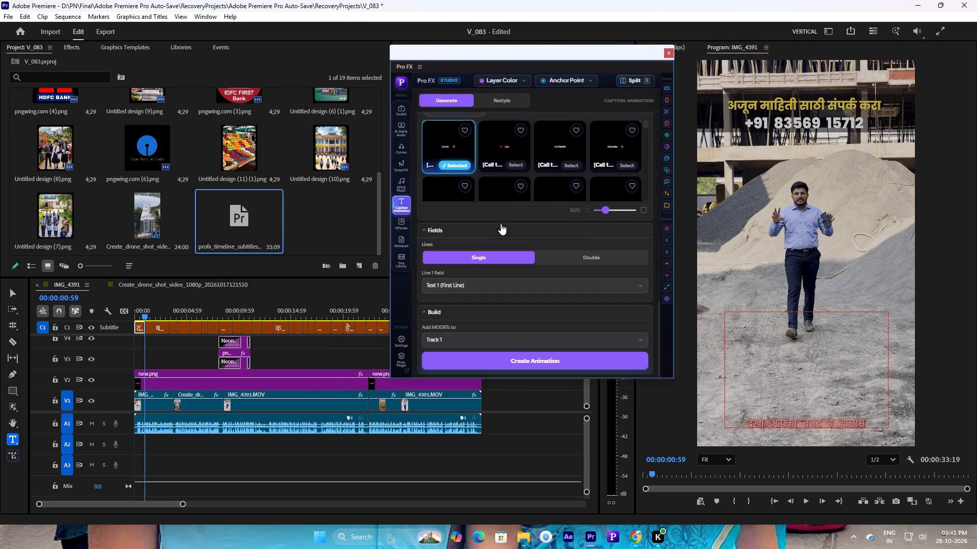
pyautogui.click(668, 52)
# Place the Smooth Cross graphics template on track V3 at 00:00:00:59, accept the font substitution, and preview it.
pyautogui.click(113, 43)
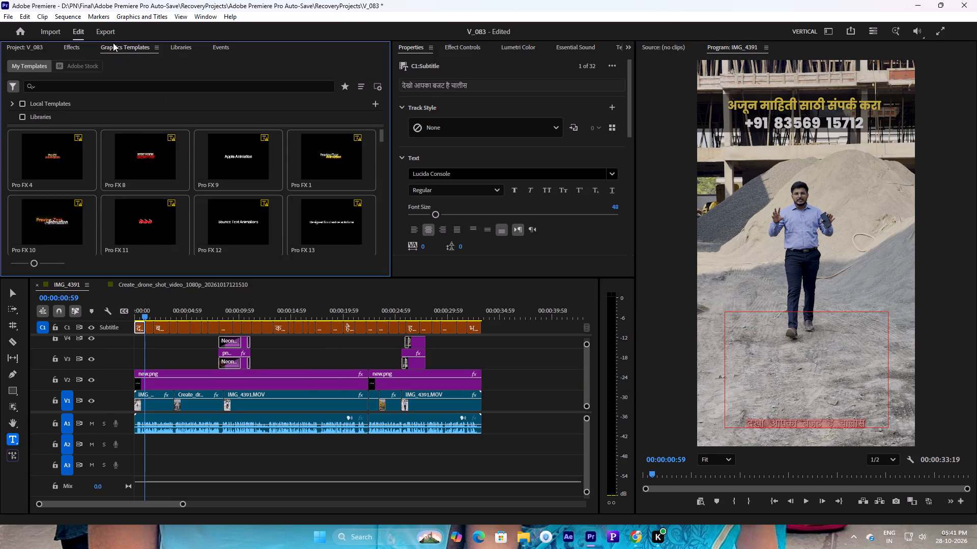
pyautogui.scroll(-10, 137, 155)
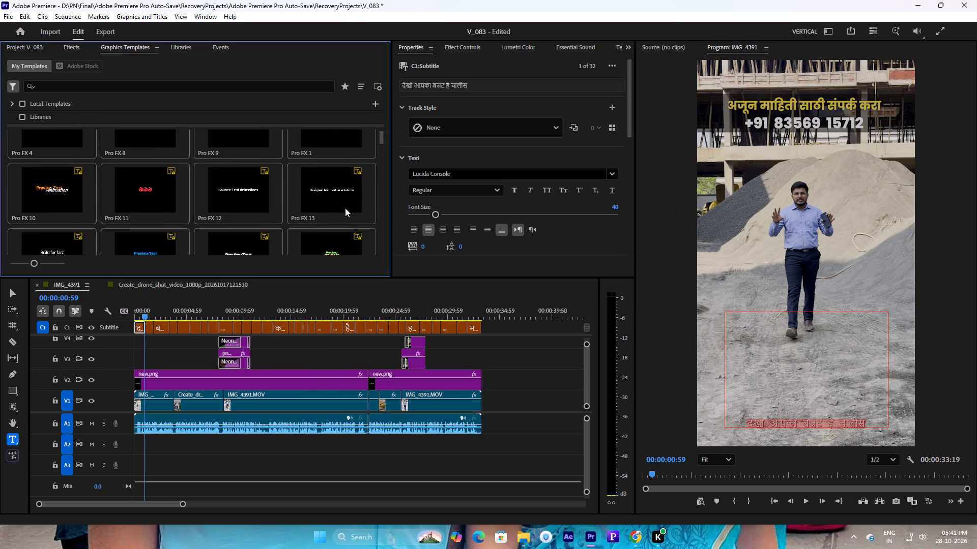
pyautogui.moveTo(383, 136); pyautogui.dragTo(383, 156)
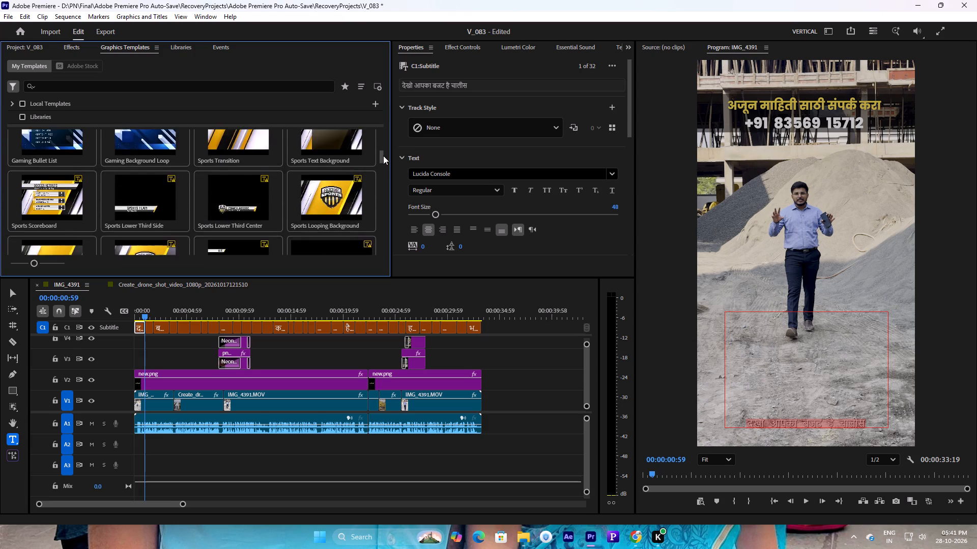
pyautogui.moveTo(383, 156); pyautogui.dragTo(384, 162)
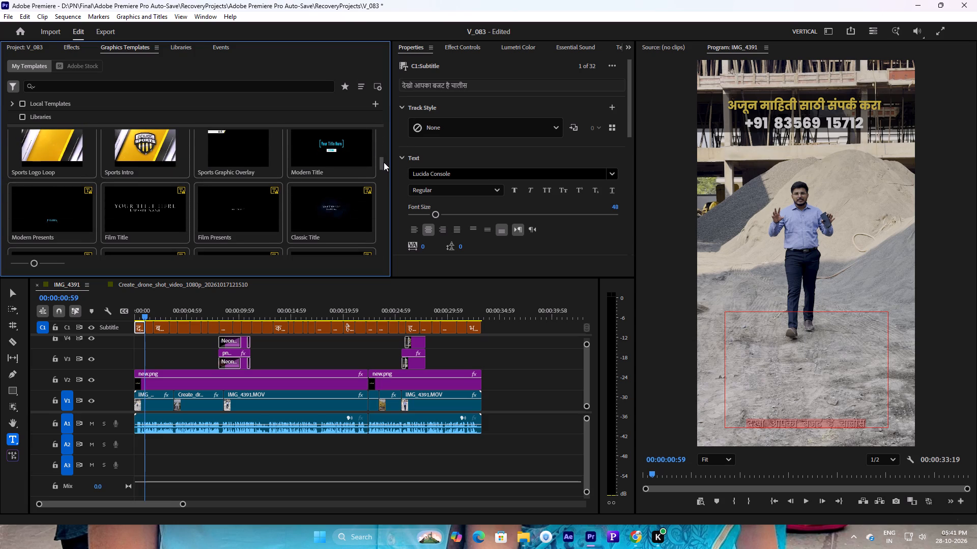
pyautogui.moveTo(384, 162); pyautogui.dragTo(384, 167)
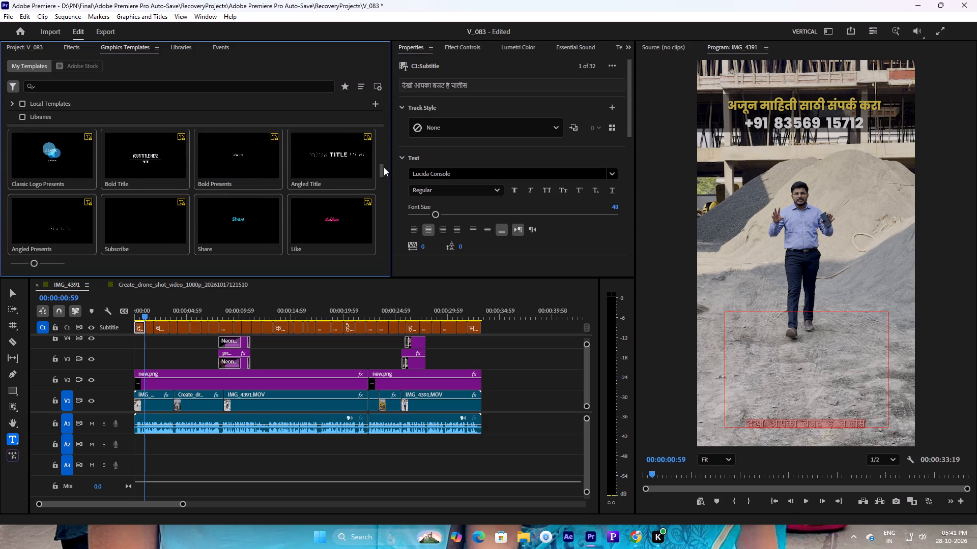
pyautogui.moveTo(384, 167); pyautogui.dragTo(382, 203)
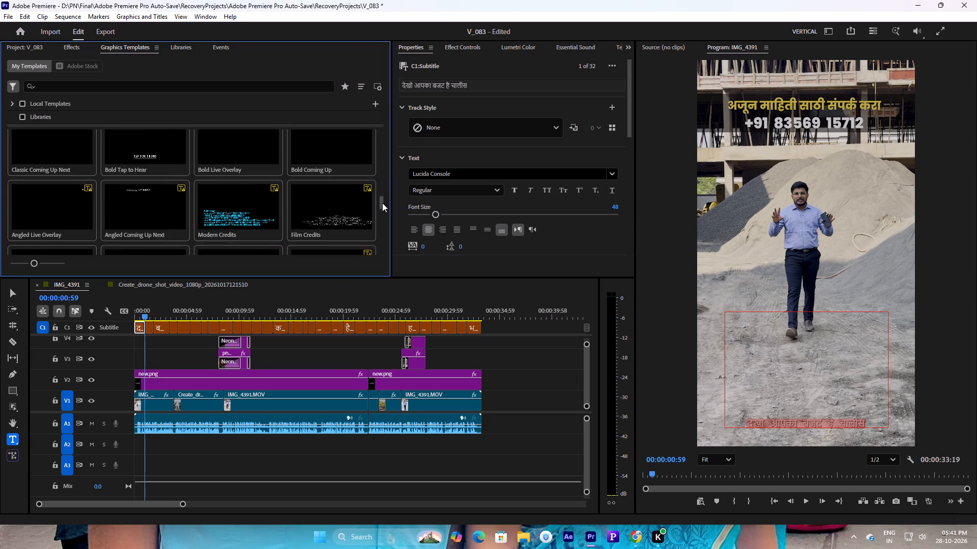
pyautogui.moveTo(382, 203); pyautogui.dragTo(381, 219)
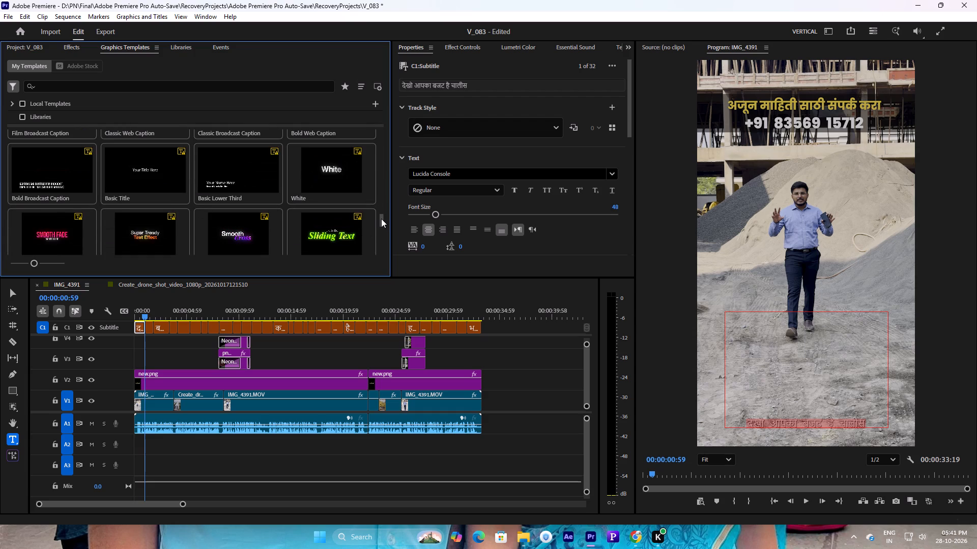
pyautogui.moveTo(381, 219); pyautogui.dragTo(381, 221)
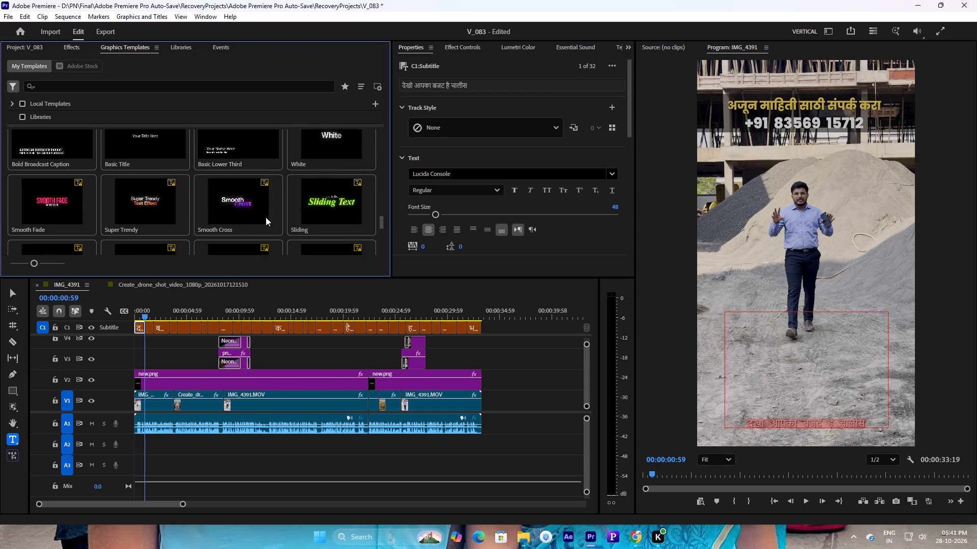
pyautogui.moveTo(238, 207); pyautogui.dragTo(147, 361)
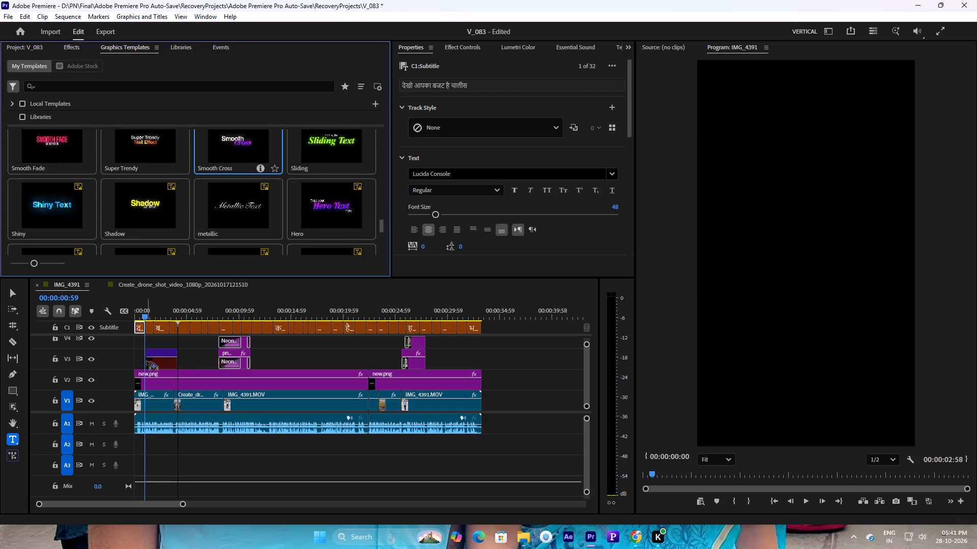
pyautogui.moveTo(147, 361); pyautogui.dragTo(145, 362)
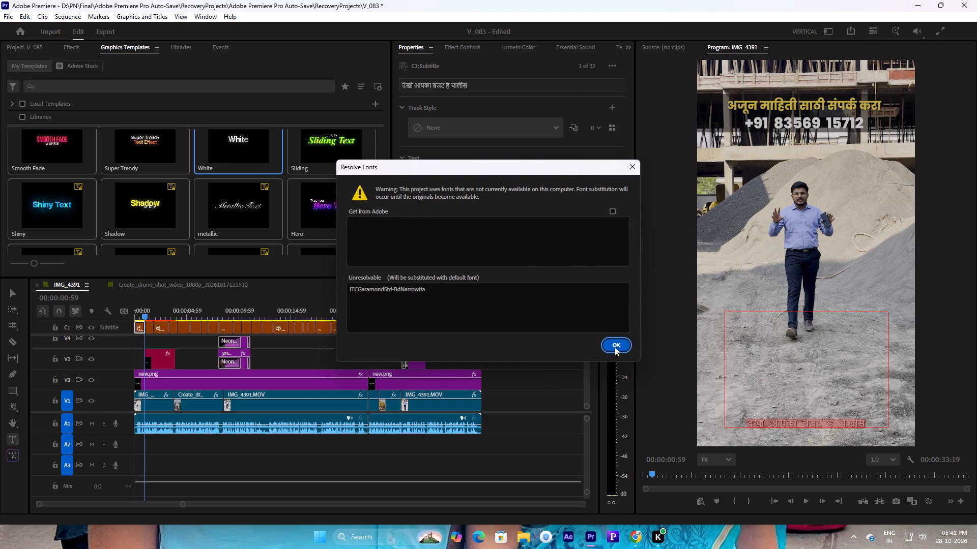
pyautogui.click(615, 347)
pyautogui.press('space')
pyautogui.press('space')
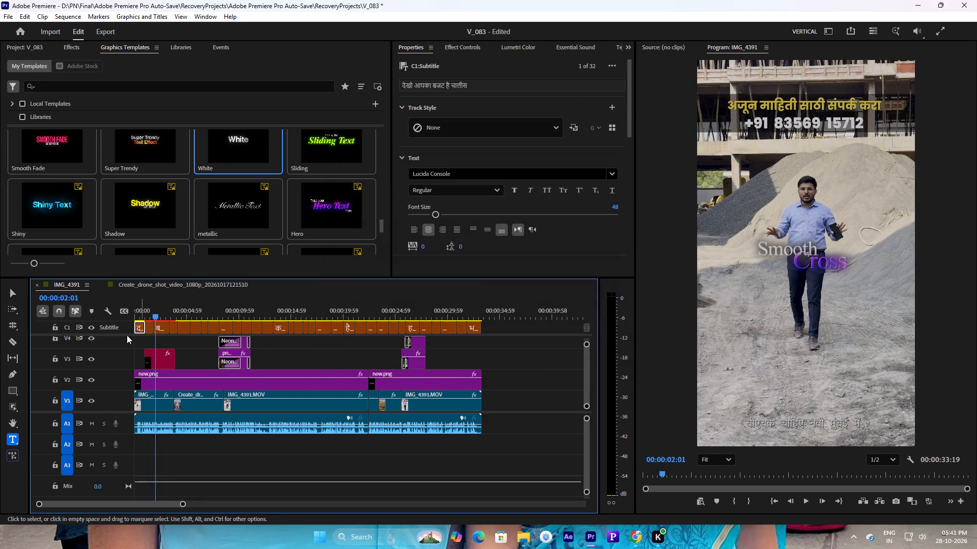
pyautogui.moveTo(151, 316); pyautogui.dragTo(146, 317)
pyautogui.press('space')
pyautogui.press('space')
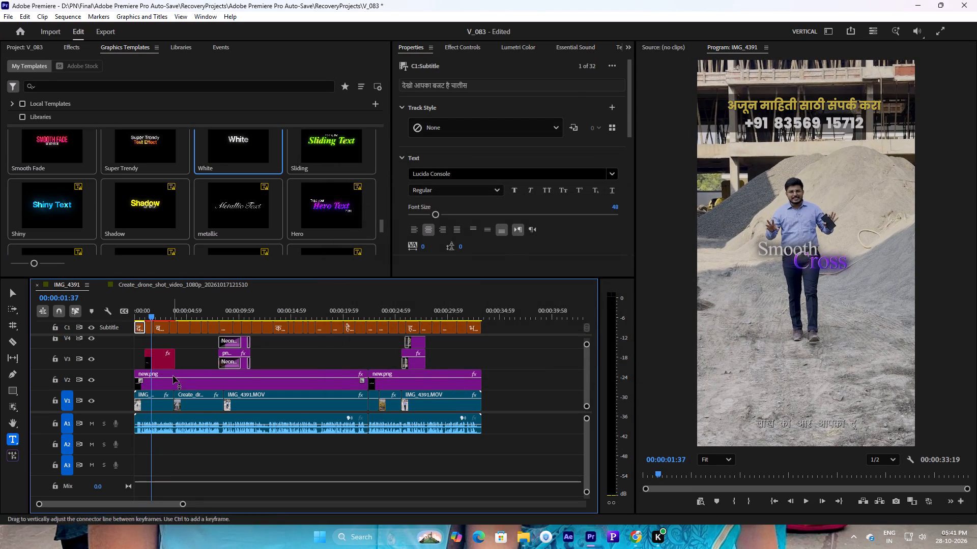
# Replace the Smooth Cross title's upper text with the copied subtitle, shortened to देखो आपका बजट है.
pyautogui.click(160, 363)
pyautogui.click(399, 93)
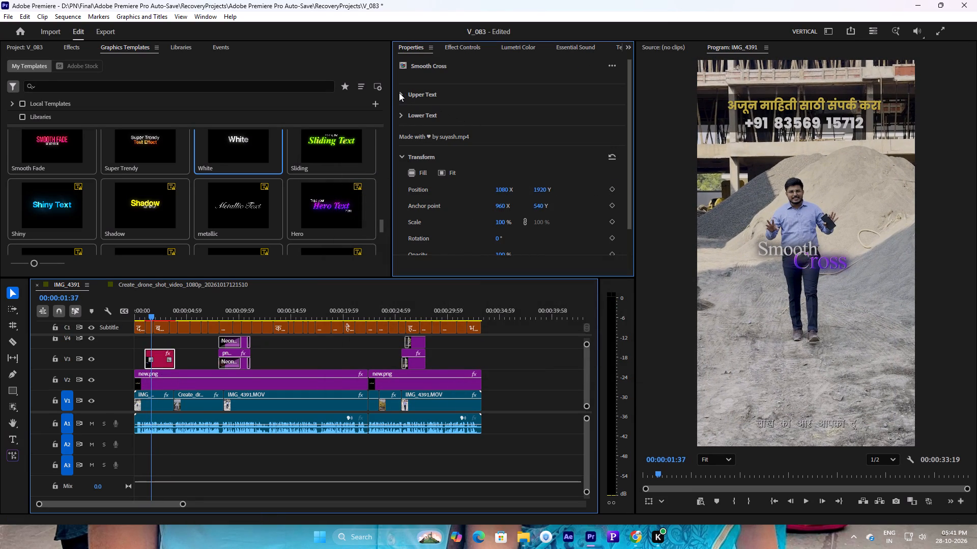
pyautogui.moveTo(463, 125); pyautogui.dragTo(408, 120)
pyautogui.hotkey('ctrl', 'v')
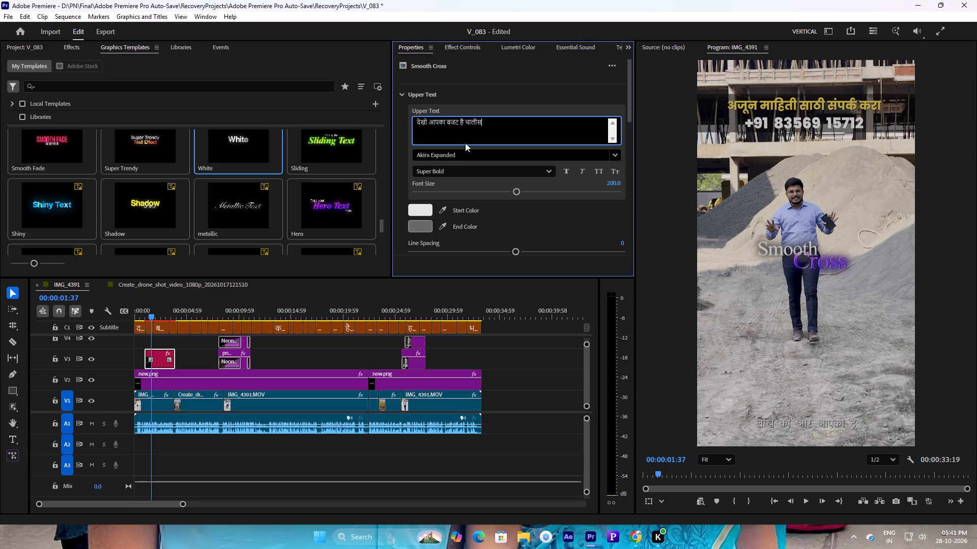
pyautogui.moveTo(448, 123); pyautogui.dragTo(497, 116)
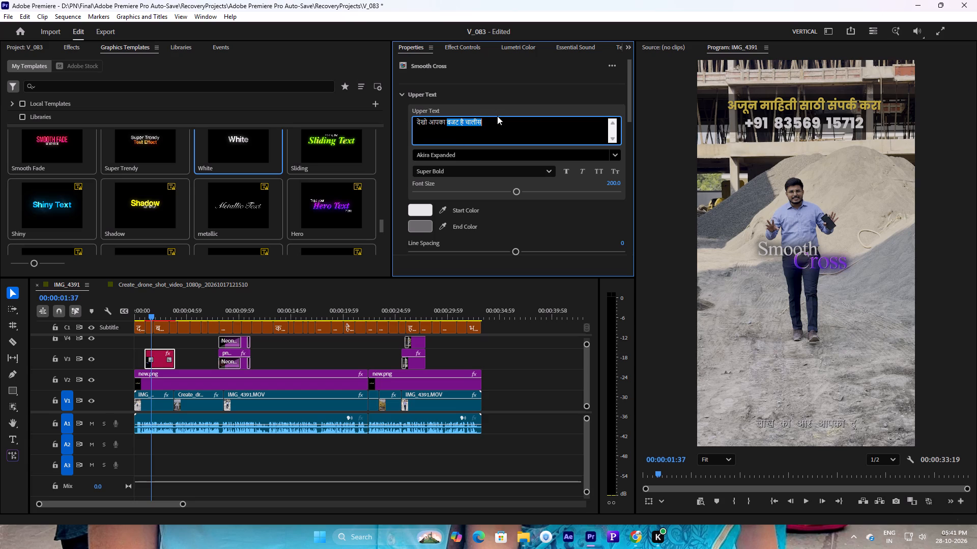
pyautogui.click(486, 120)
pyautogui.moveTo(467, 122); pyautogui.dragTo(501, 120)
pyautogui.press('BackSpace')
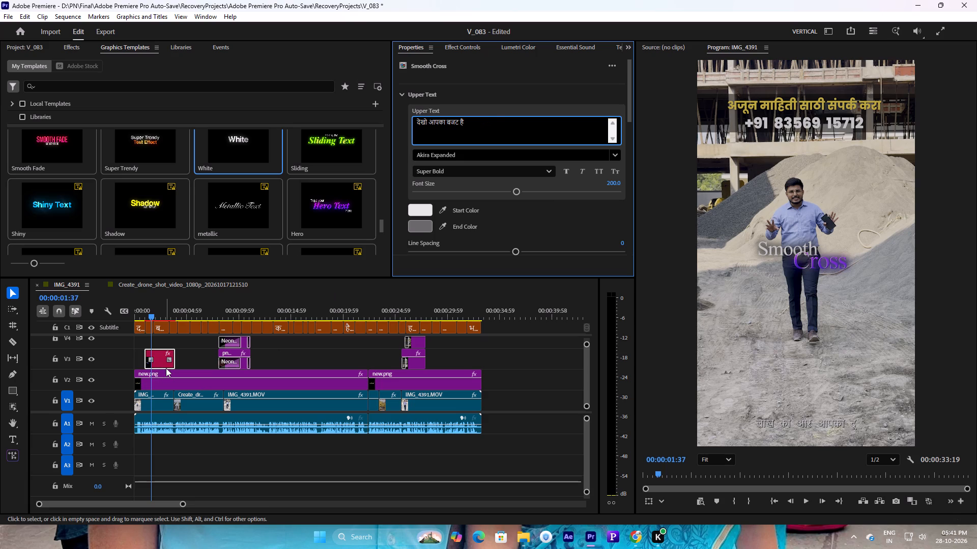
pyautogui.hotkey('ctrl', 'z')
pyautogui.click(404, 95)
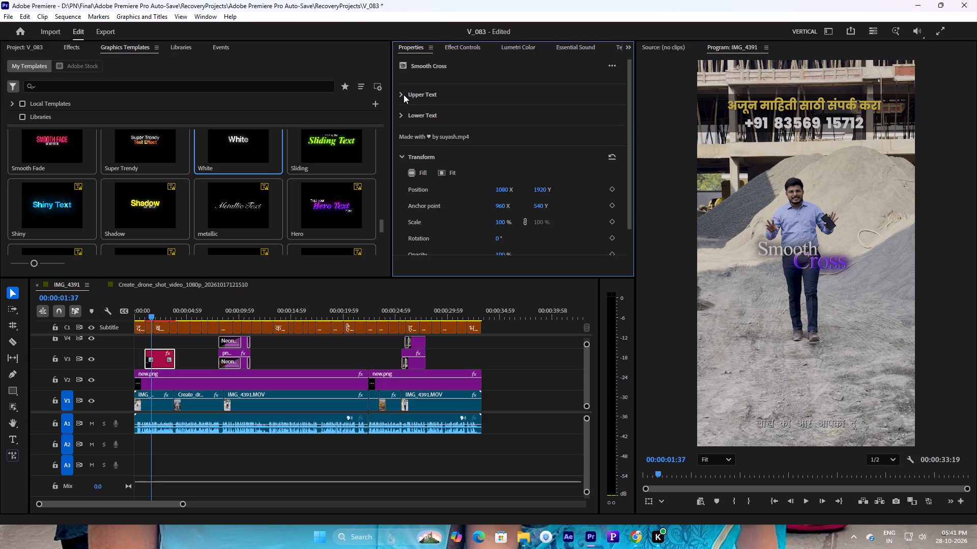
pyautogui.click(400, 93)
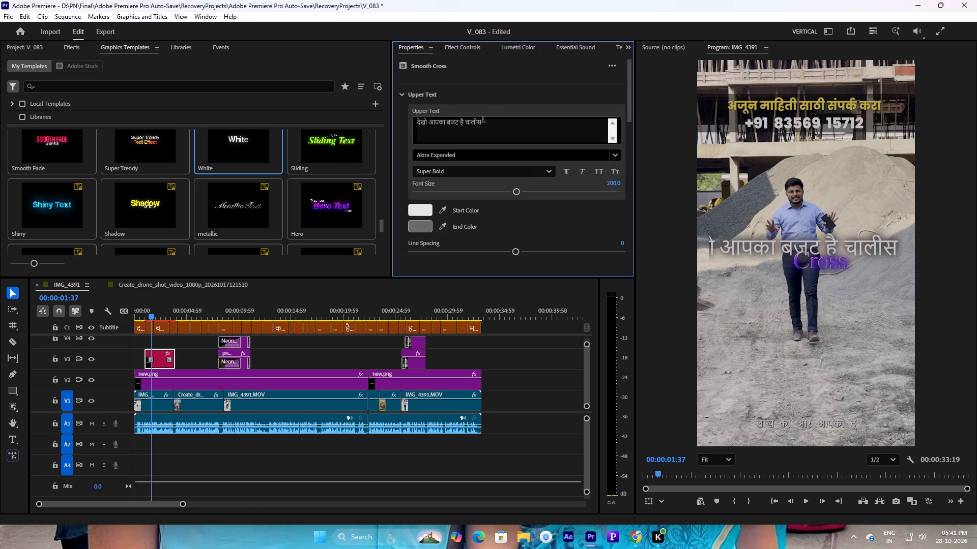
pyautogui.click(483, 120)
pyautogui.press('BackSpace')
pyautogui.press('BackSpace')
pyautogui.press('BackSpace')
pyautogui.press('BackSpace')
pyautogui.press('BackSpace')
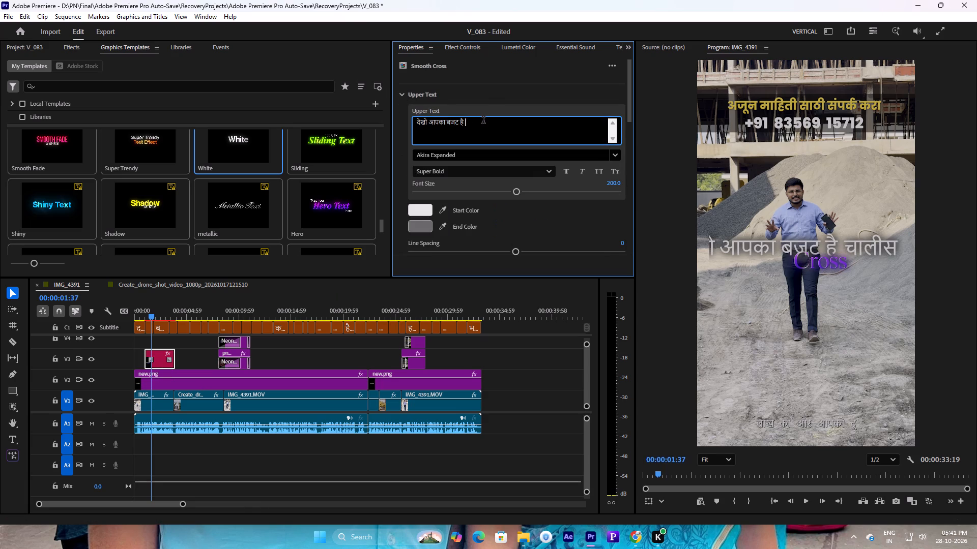
# Set the upper text's font to Poppins Bold and reduce its size to about 152.
pyautogui.click(484, 160)
pyautogui.write('POP')
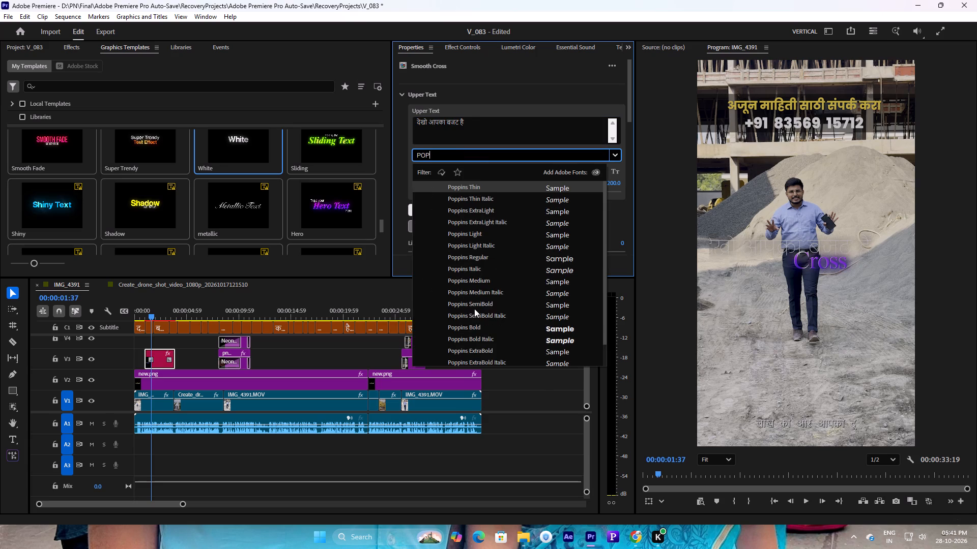
pyautogui.click(495, 325)
pyautogui.click(405, 93)
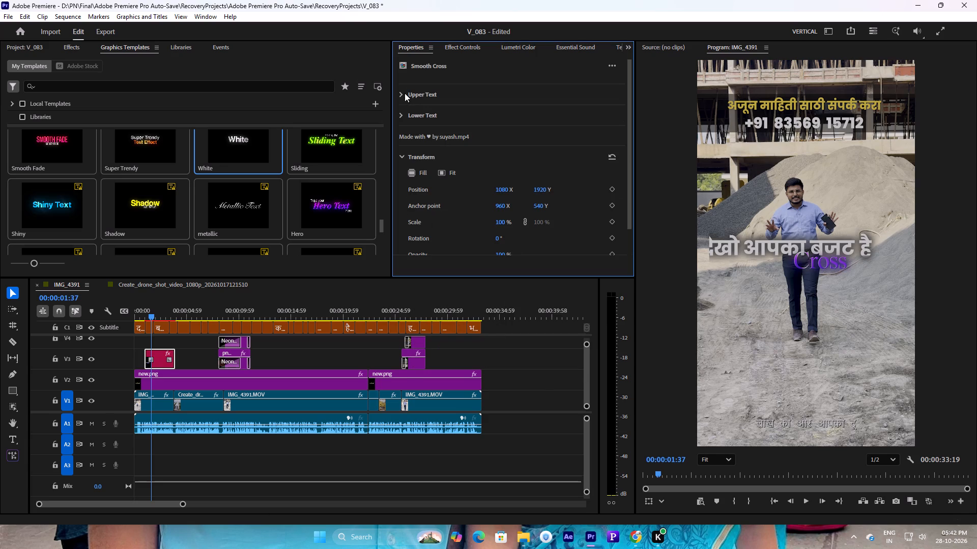
pyautogui.click(398, 94)
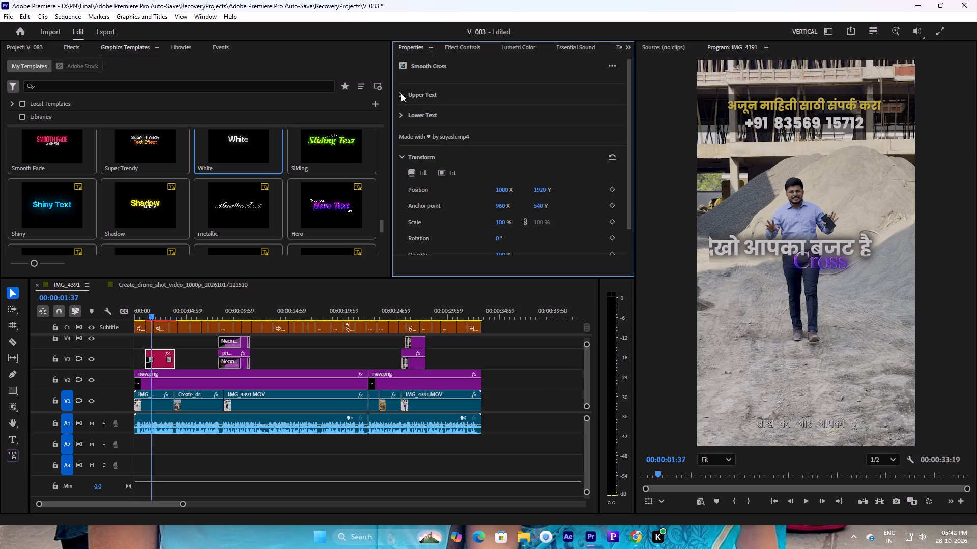
pyautogui.click(401, 93)
pyautogui.scroll(-2, 515, 188)
pyautogui.scroll(3, 515, 188)
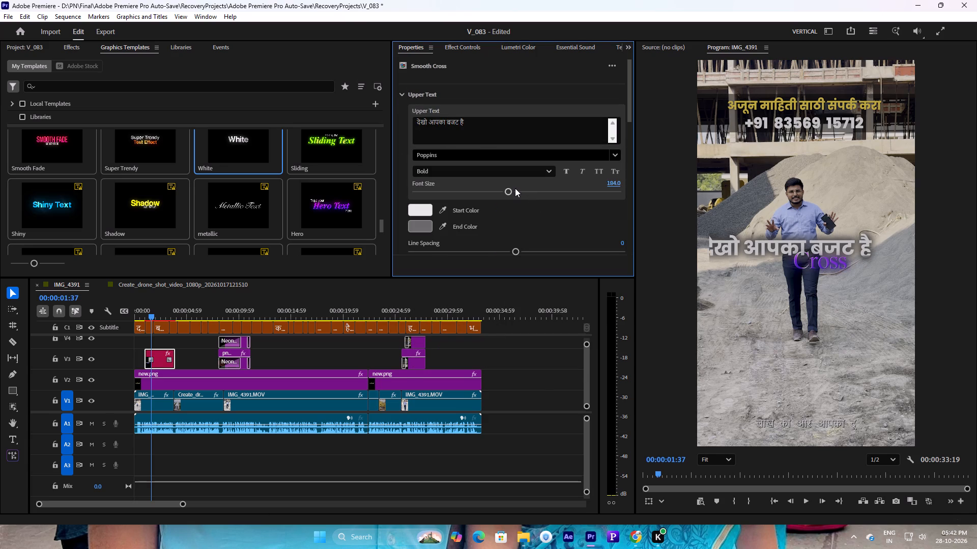
pyautogui.scroll(5, 515, 188)
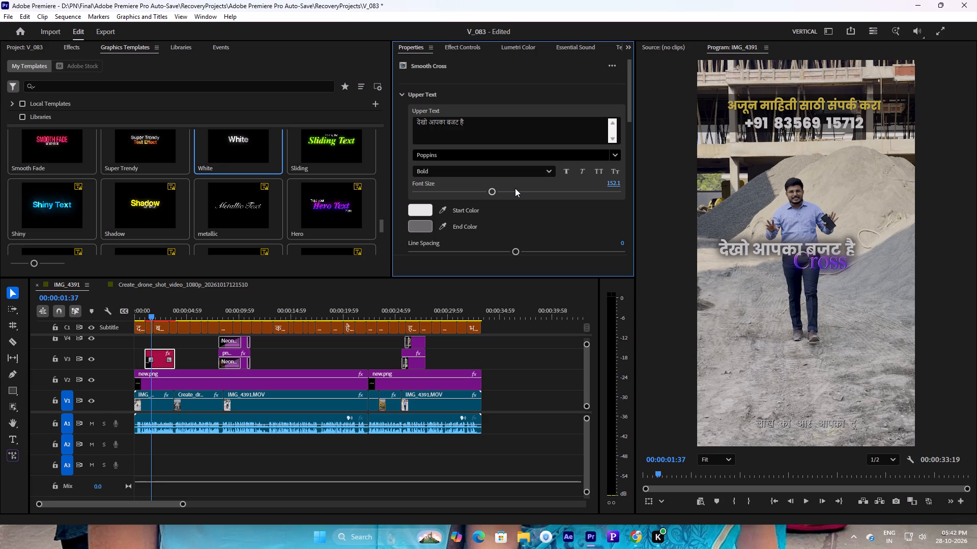
# Replace the Smooth Cross title's lower text with 40 followed by a space.
pyautogui.click(401, 94)
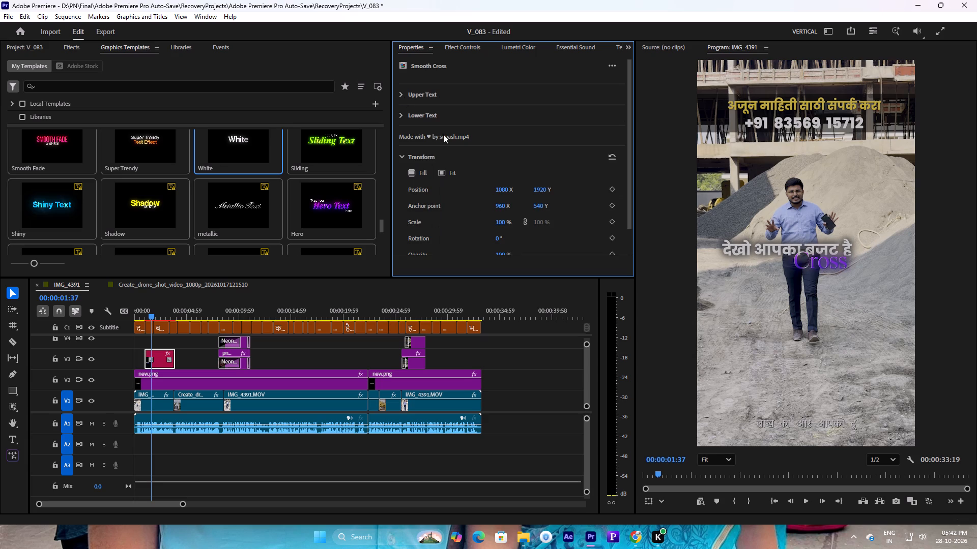
pyautogui.click(402, 115)
pyautogui.moveTo(452, 143); pyautogui.dragTo(392, 136)
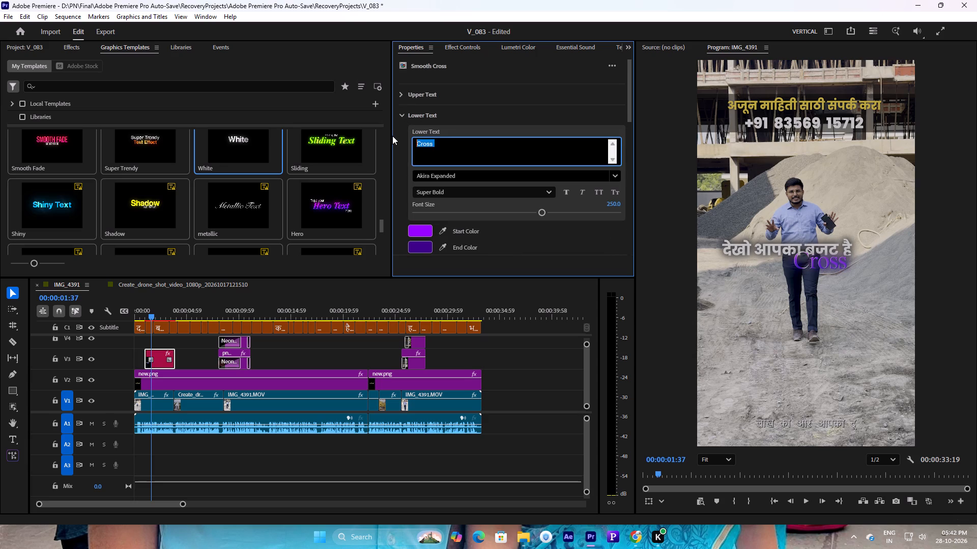
pyautogui.write('40')
pyautogui.press('space')
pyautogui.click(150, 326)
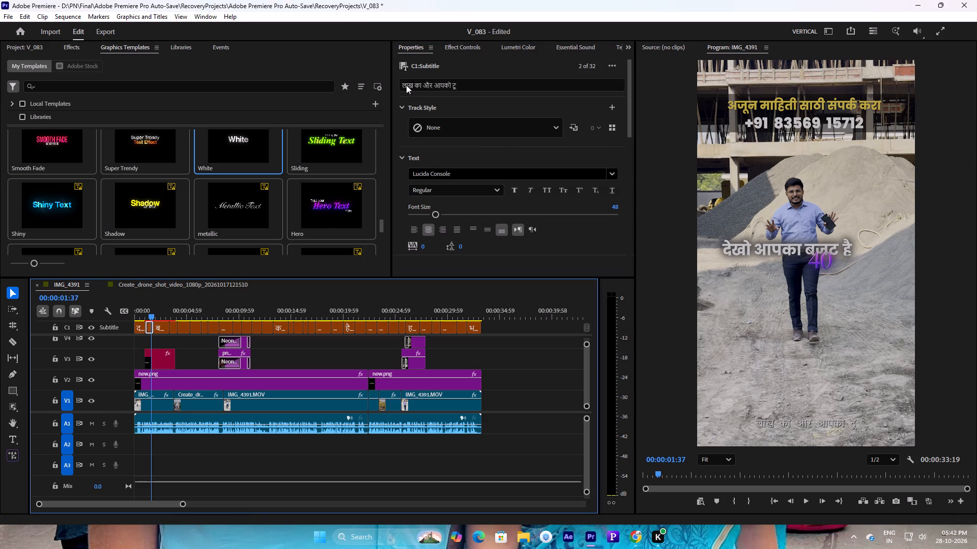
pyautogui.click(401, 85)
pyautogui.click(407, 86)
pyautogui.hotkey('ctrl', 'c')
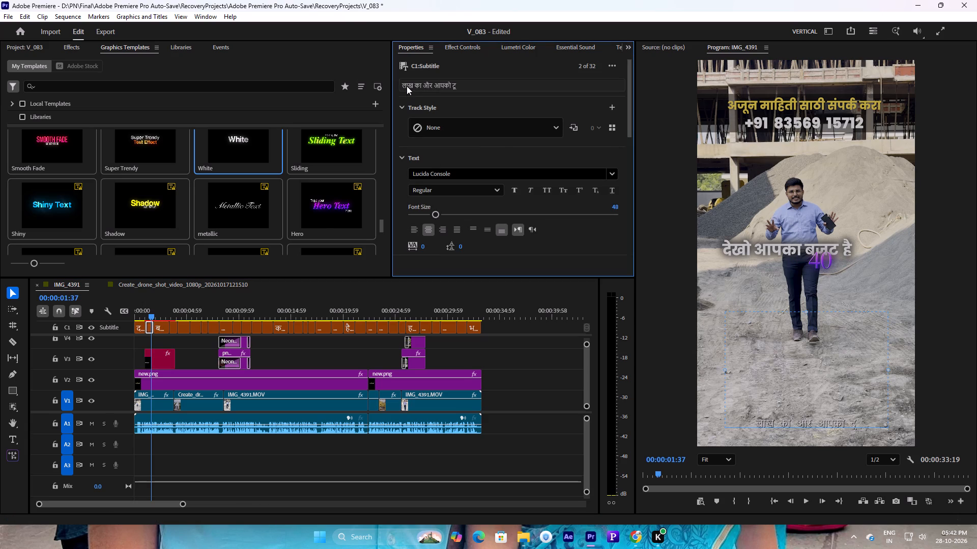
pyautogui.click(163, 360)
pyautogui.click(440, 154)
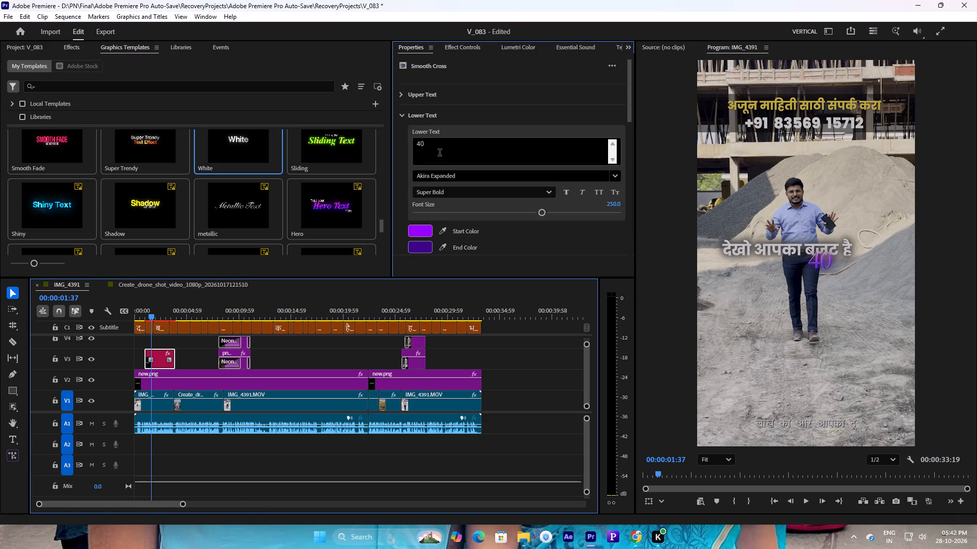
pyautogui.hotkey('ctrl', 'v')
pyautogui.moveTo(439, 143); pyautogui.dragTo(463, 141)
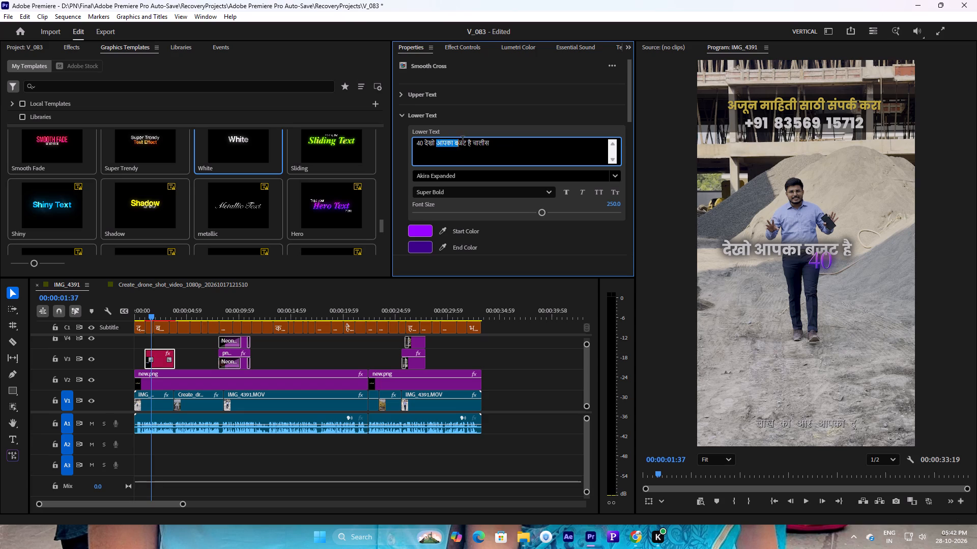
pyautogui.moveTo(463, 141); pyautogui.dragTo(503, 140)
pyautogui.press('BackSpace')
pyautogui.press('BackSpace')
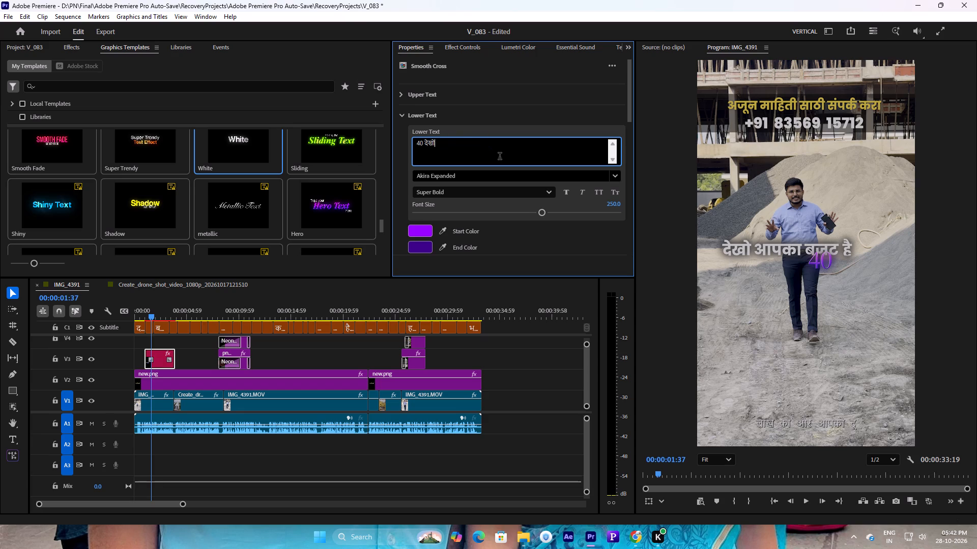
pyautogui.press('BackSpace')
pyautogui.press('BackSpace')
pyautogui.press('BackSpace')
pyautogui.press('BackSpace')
# Copy the second subtitle's text, append only लाख after 40 in the Smooth Cross lower text, and preview the title.
pyautogui.click(149, 327)
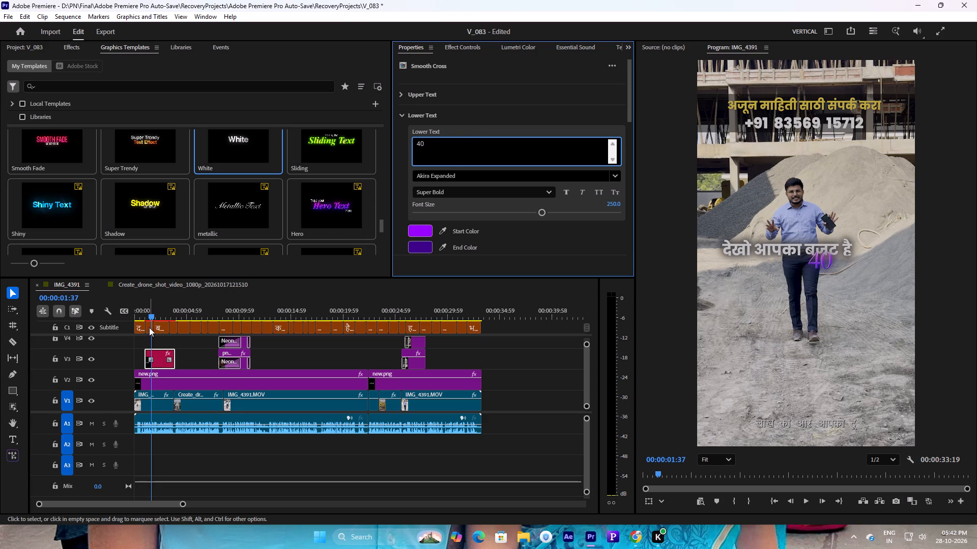
pyautogui.doubleClick(466, 88)
pyautogui.hotkey('ctrl', 'c')
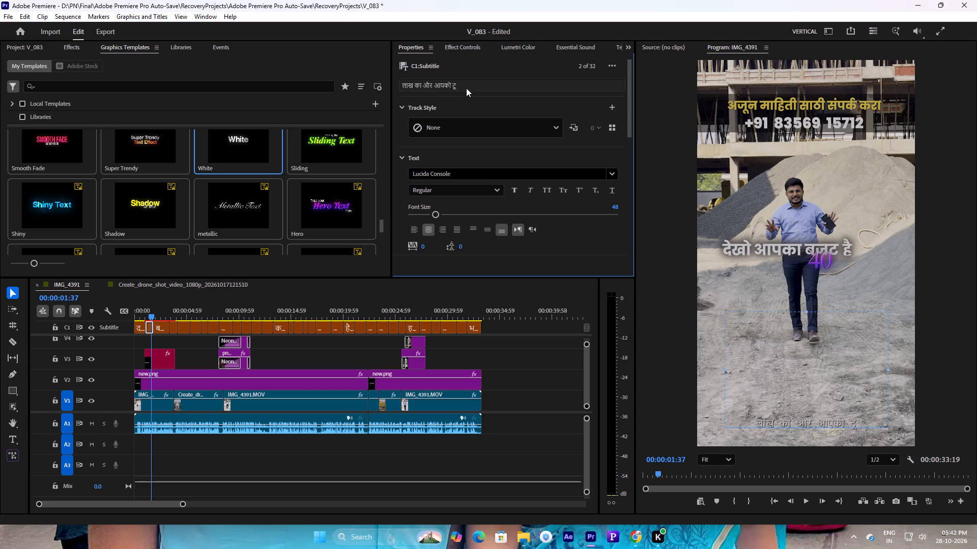
pyautogui.click(160, 366)
pyautogui.click(452, 150)
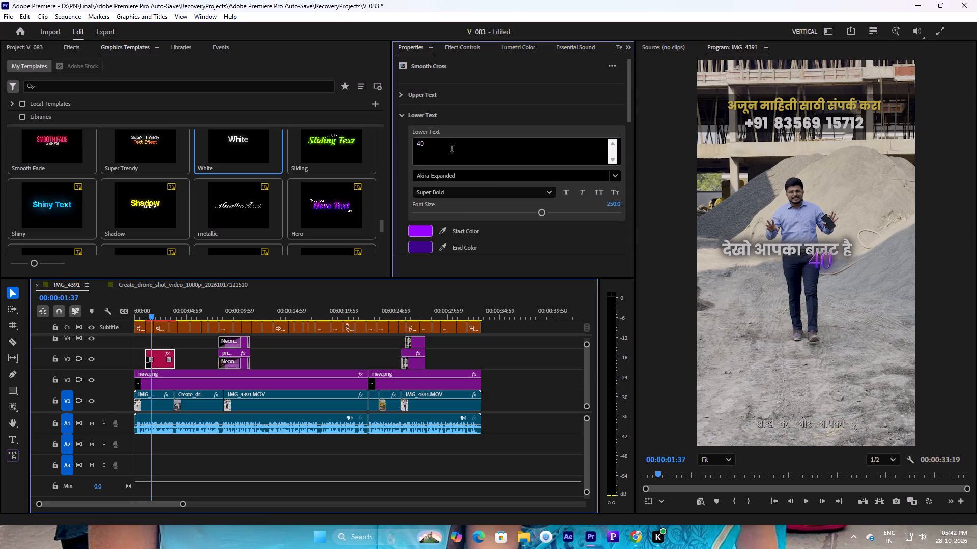
pyautogui.hotkey('ctrl', 'v')
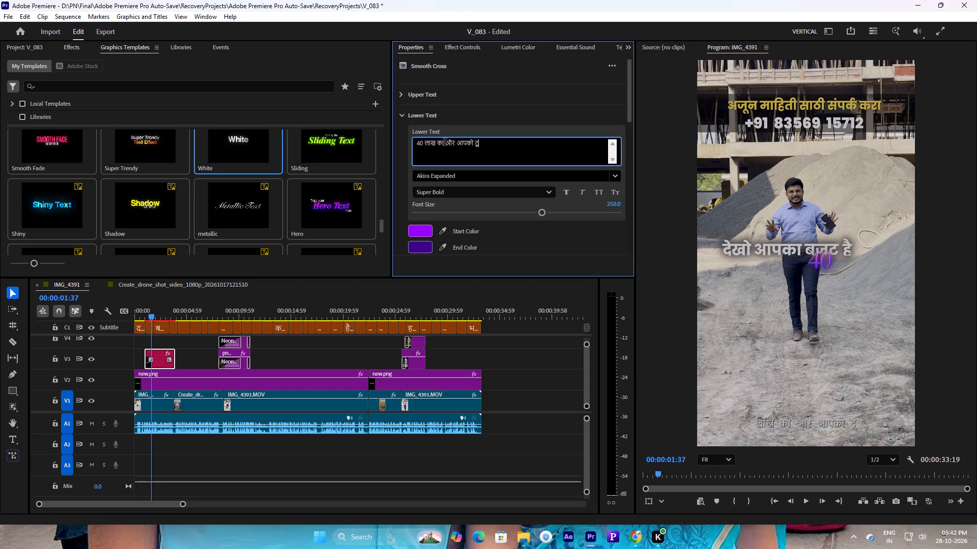
pyautogui.moveTo(437, 143); pyautogui.dragTo(510, 146)
pyautogui.press('BackSpace')
pyautogui.click(158, 340)
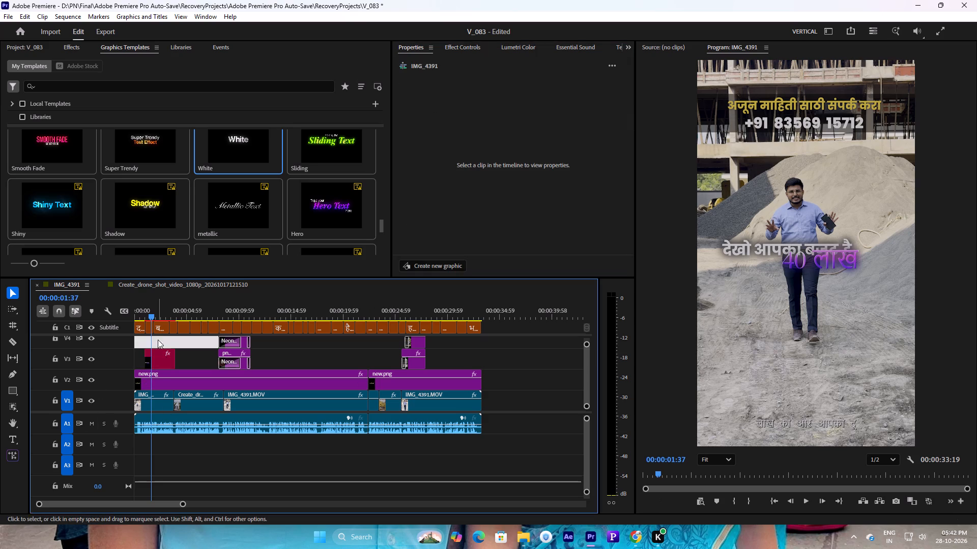
pyautogui.click(142, 315)
pyautogui.press('space')
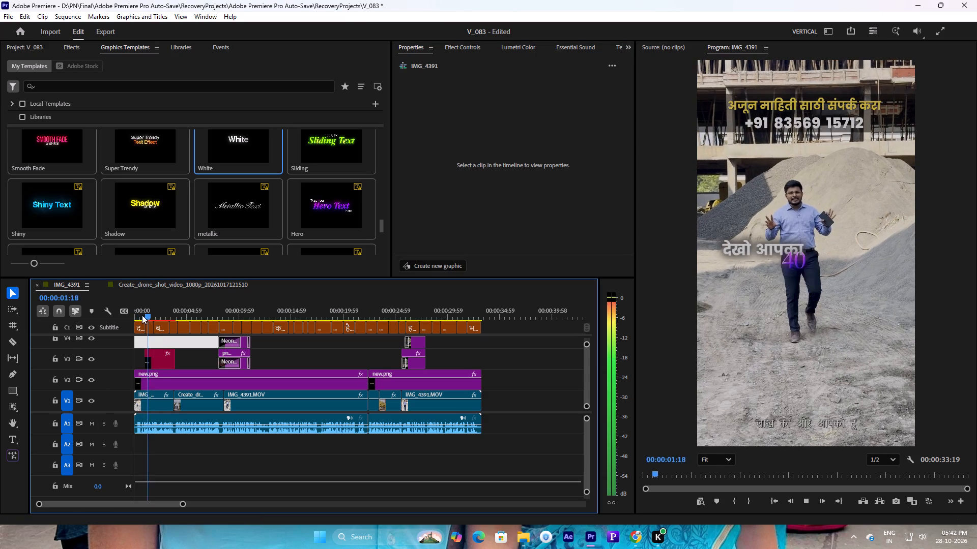
pyautogui.press('space')
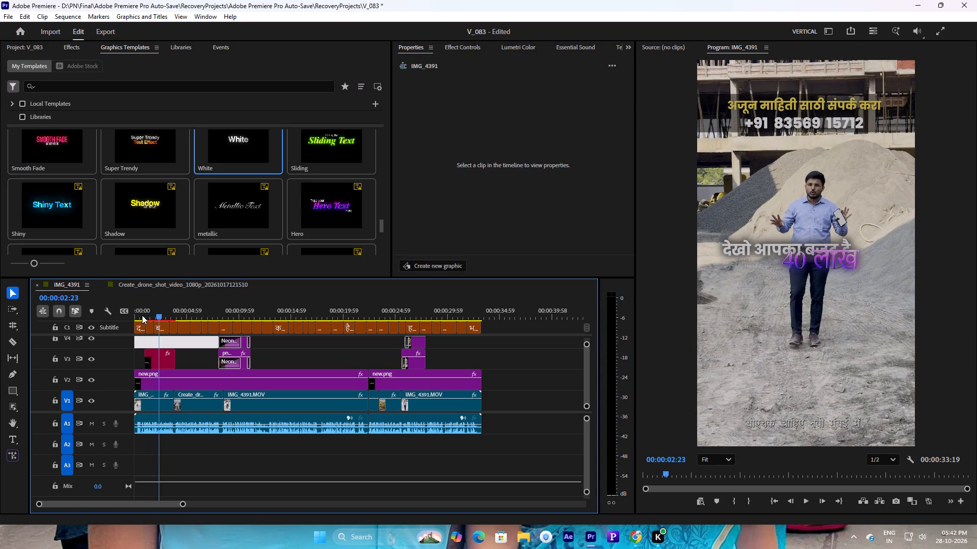
# Set the Smooth Cross title's lower text font to Poppins Bold and preview the animation.
pyautogui.click(165, 361)
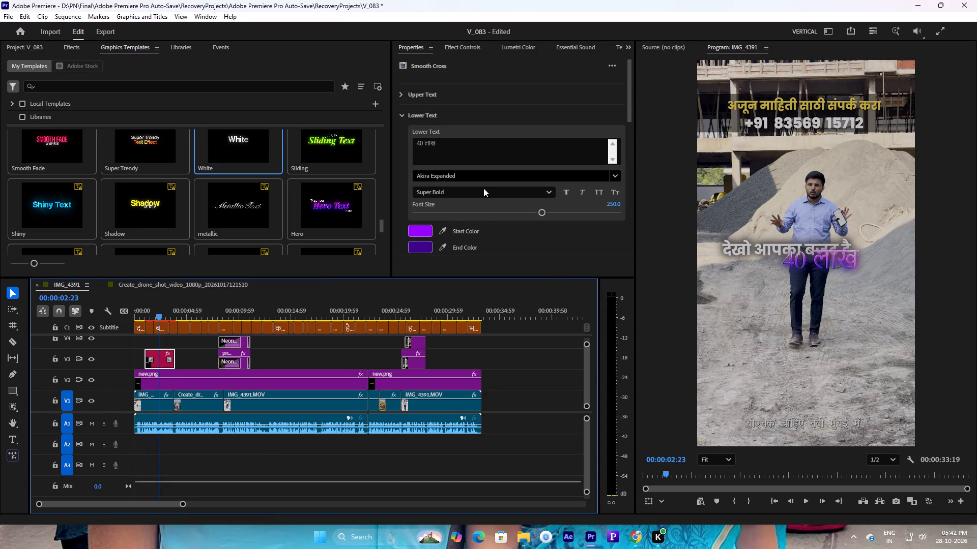
pyautogui.click(484, 175)
pyautogui.write('PO')
pyautogui.press('p')
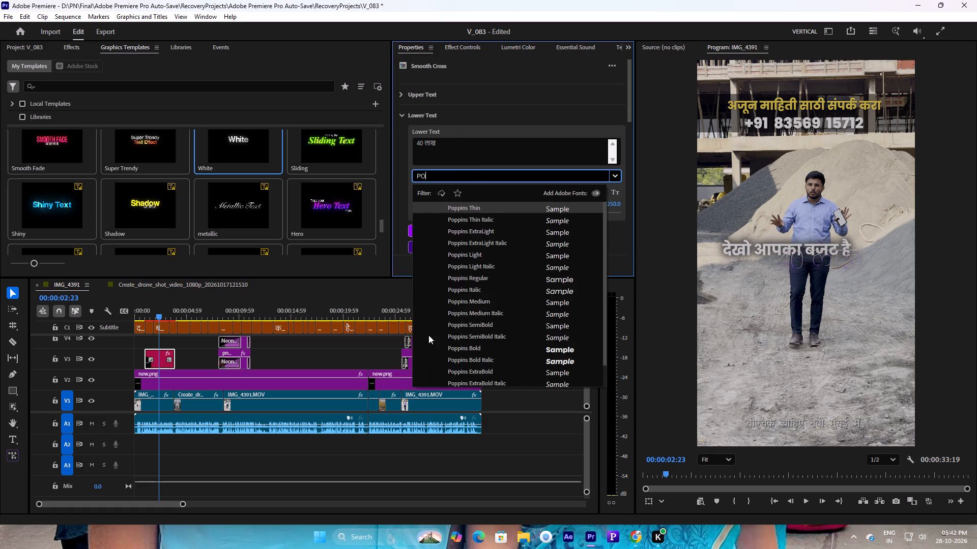
pyautogui.click(477, 347)
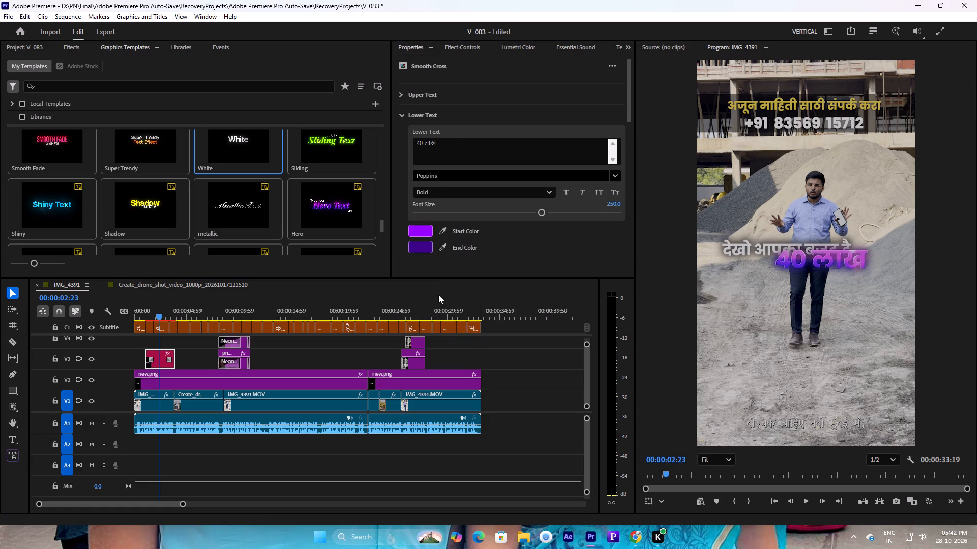
pyautogui.click(145, 317)
pyautogui.press('space')
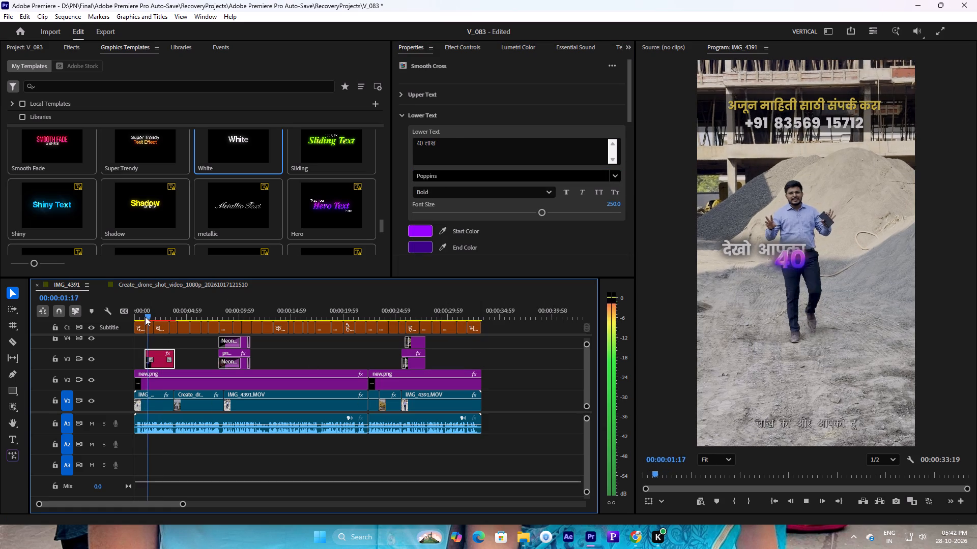
pyautogui.press('space')
# Shift the lower text downward to a Position Y of 752 and play the title back.
pyautogui.scroll(-5, 513, 223)
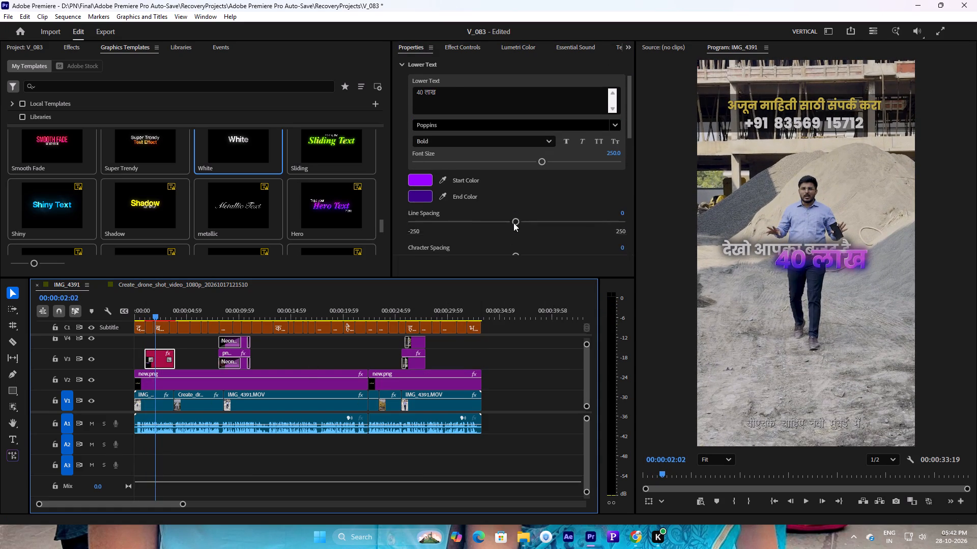
pyautogui.scroll(-9, 513, 223)
pyautogui.moveTo(544, 191); pyautogui.dragTo(565, 190)
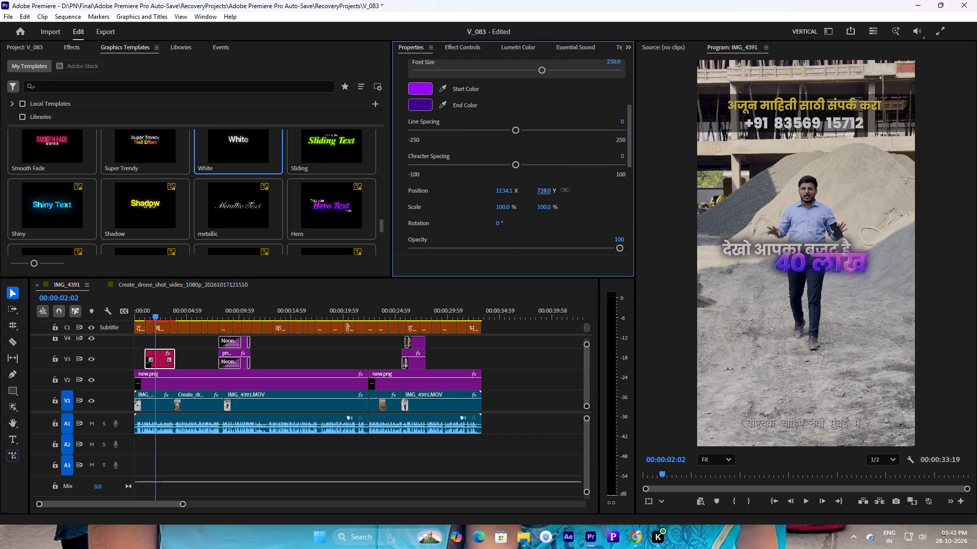
pyautogui.moveTo(565, 190); pyautogui.dragTo(580, 194)
pyautogui.press('space')
pyautogui.press('space')
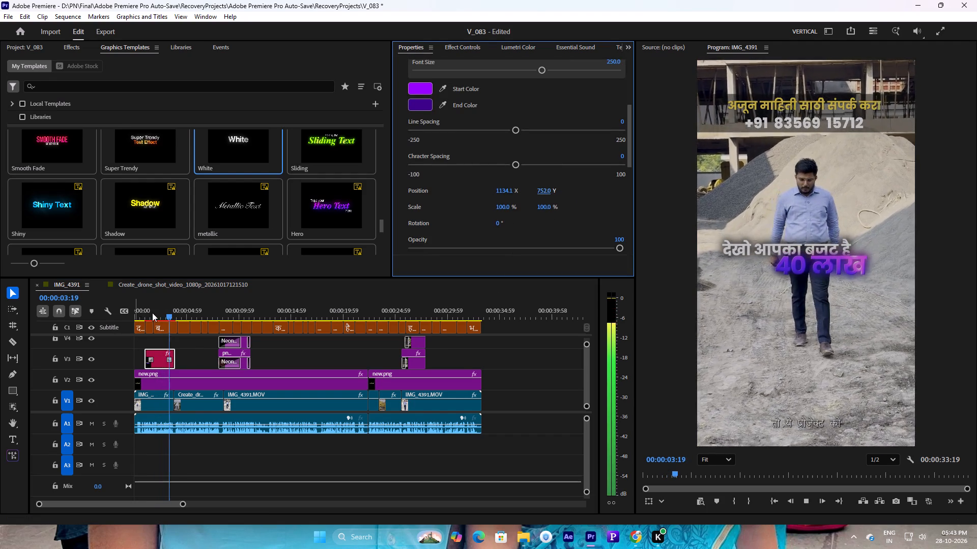
pyautogui.moveTo(152, 313); pyautogui.dragTo(141, 313)
pyautogui.press('space')
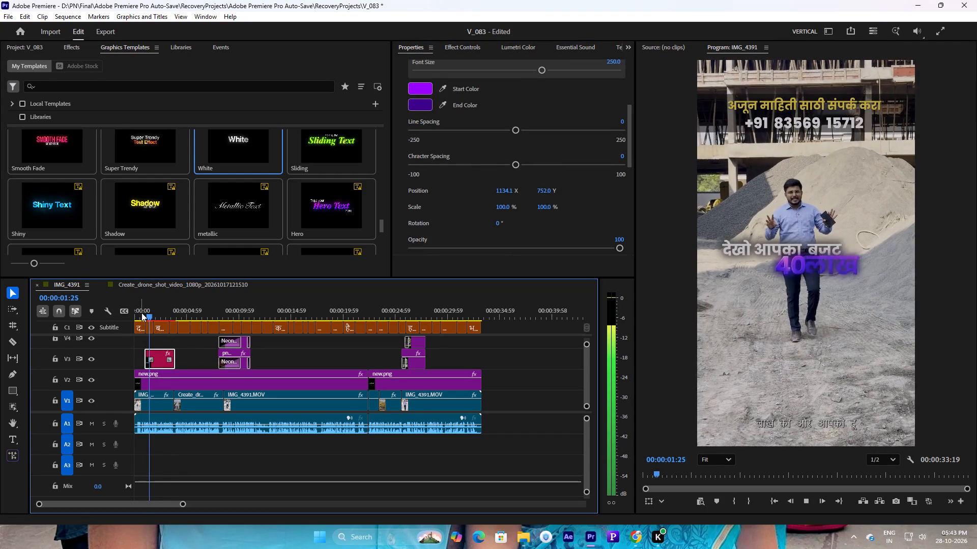
# Save the project.
pyautogui.hotkey('ctrl', 's')
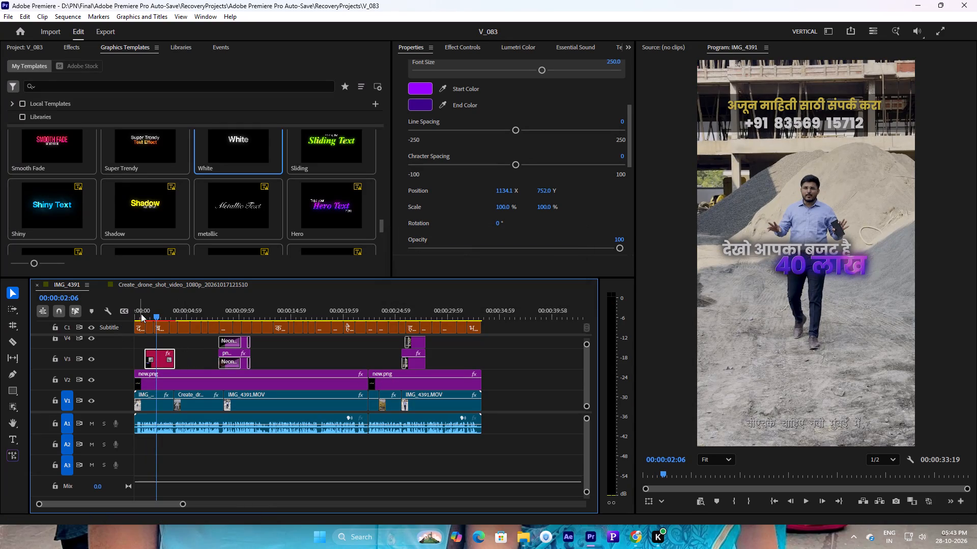
# Replay the title section, trim the end of the Smooth Cross clip on V3 to about two seconds on the timeline, and preview it.
pyautogui.click(142, 313)
pyautogui.press('space')
pyautogui.press('space')
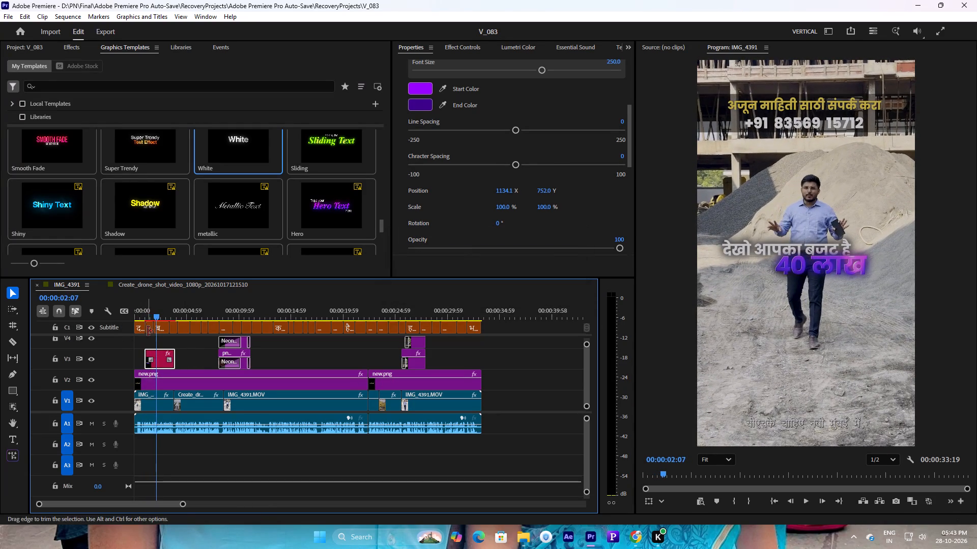
pyautogui.press('space')
pyautogui.press('space')
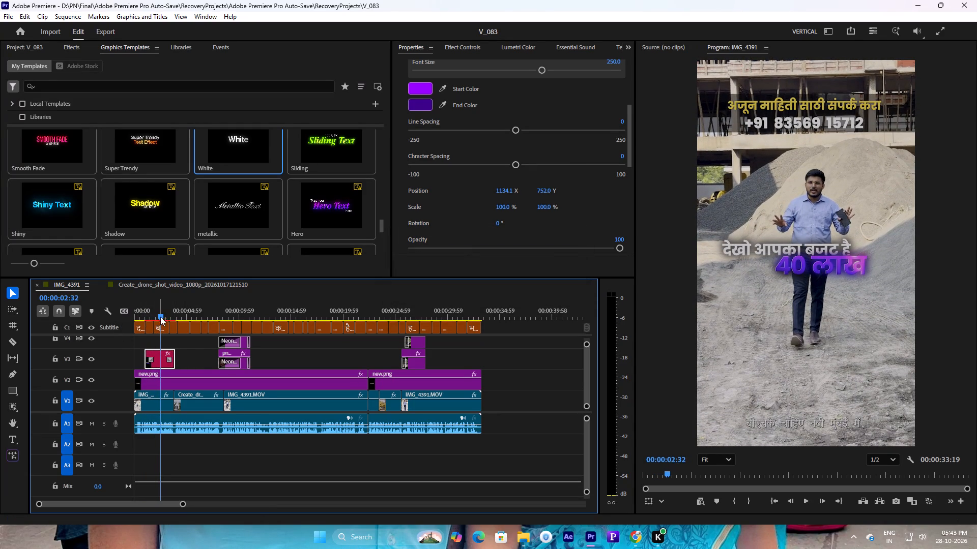
pyautogui.moveTo(160, 315); pyautogui.dragTo(152, 315)
pyautogui.press('space')
pyautogui.press('space')
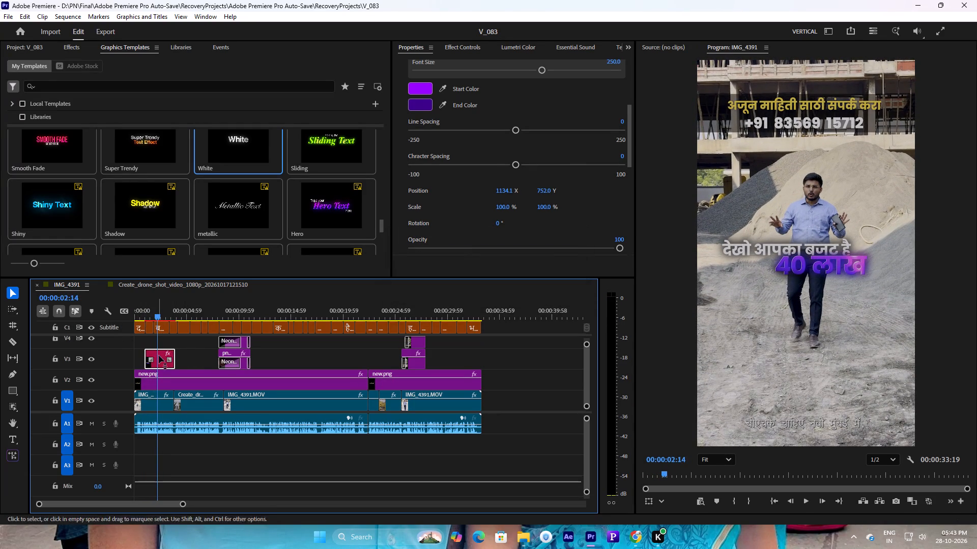
pyautogui.moveTo(174, 361); pyautogui.dragTo(164, 360)
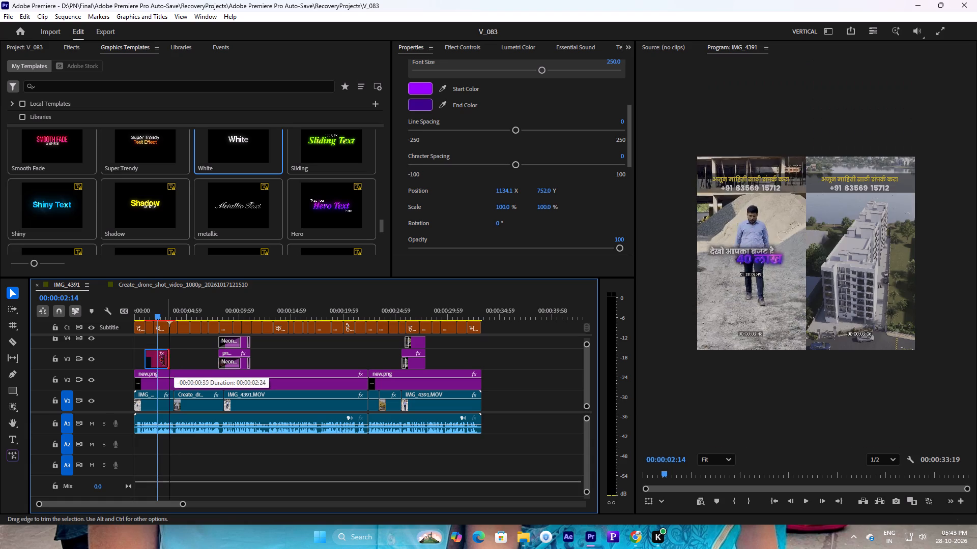
pyautogui.moveTo(164, 360); pyautogui.dragTo(160, 360)
pyautogui.click(143, 311)
pyautogui.press('space')
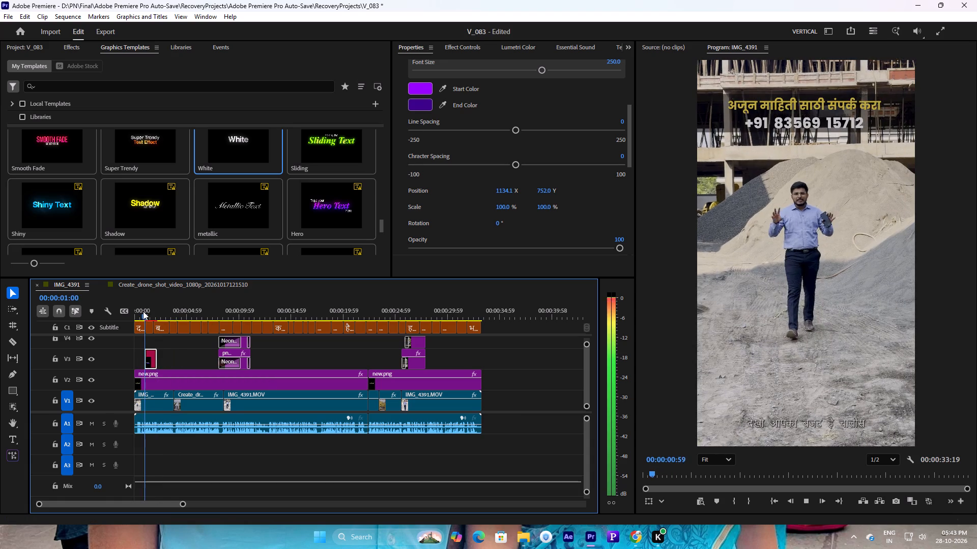
pyautogui.press('space')
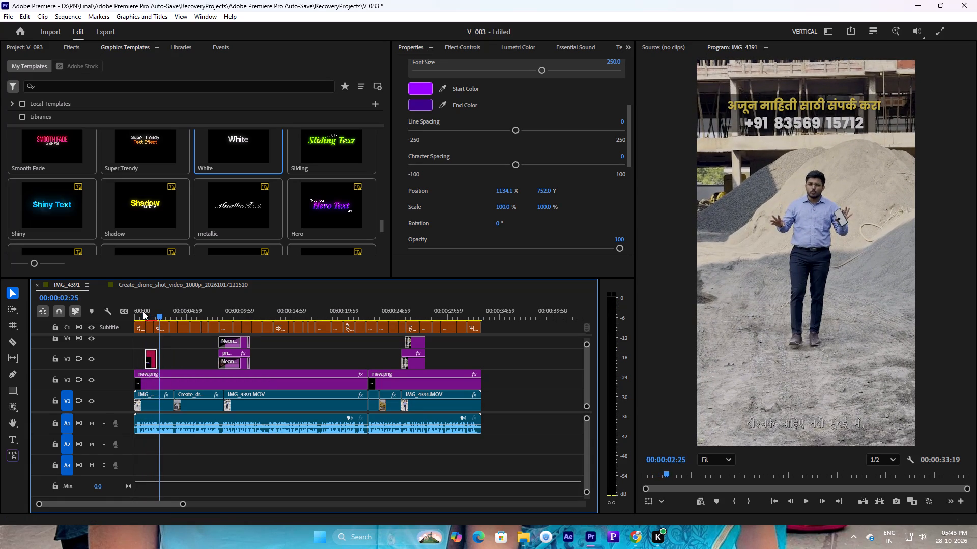
# Shift the whole Smooth Cross title sideways by setting its Transform Position X to 1202.
pyautogui.moveTo(156, 317); pyautogui.dragTo(147, 318)
pyautogui.scroll(3, 502, 98)
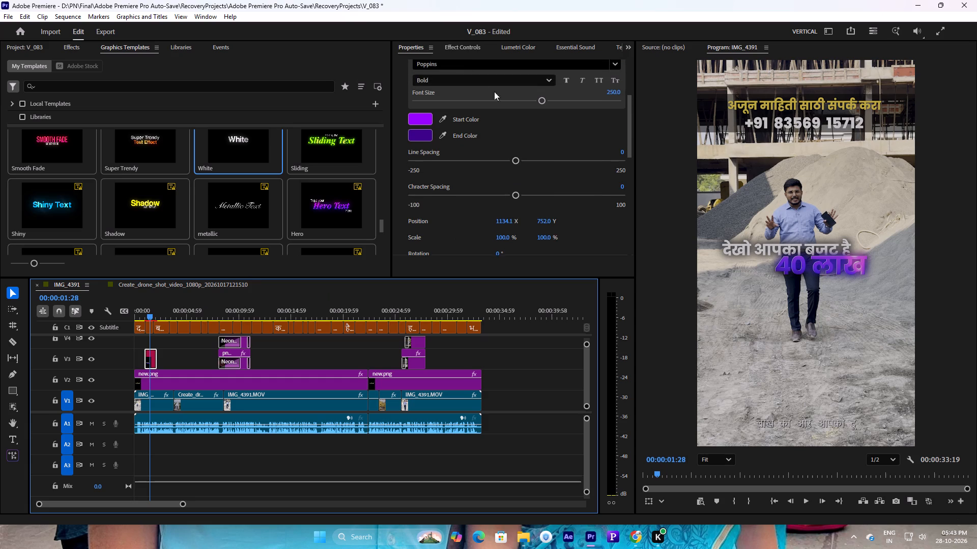
pyautogui.scroll(3, 494, 91)
pyautogui.scroll(2, 461, 47)
pyautogui.click(473, 50)
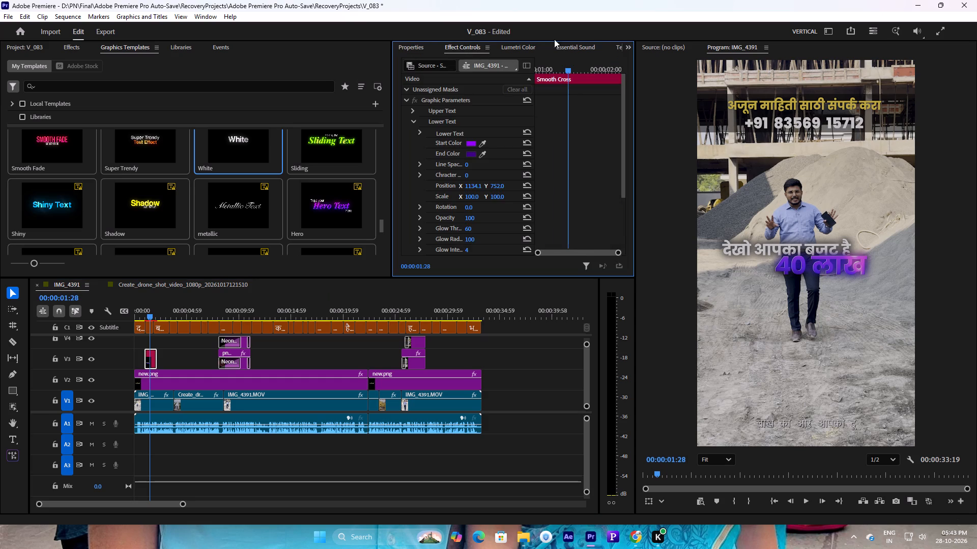
pyautogui.click(578, 48)
pyautogui.click(416, 46)
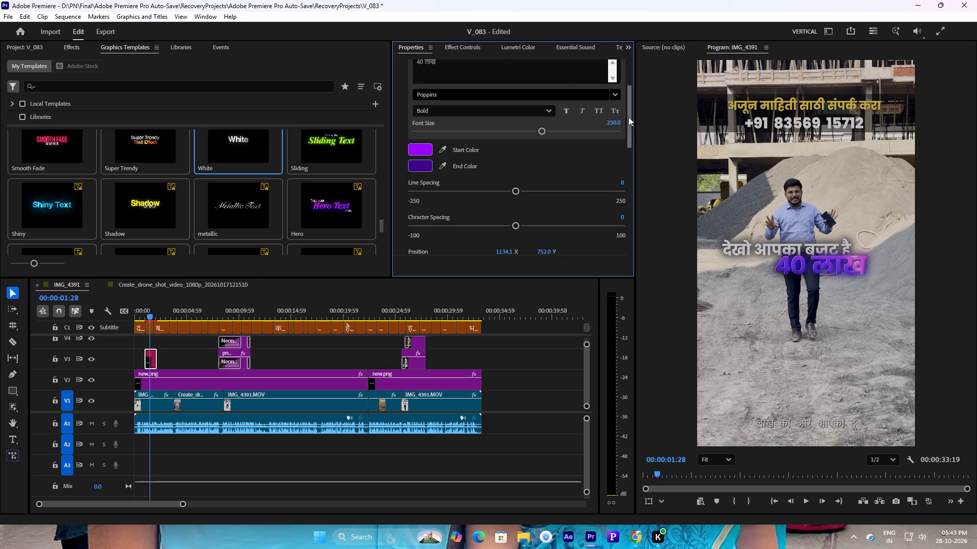
pyautogui.moveTo(628, 118); pyautogui.dragTo(622, 248)
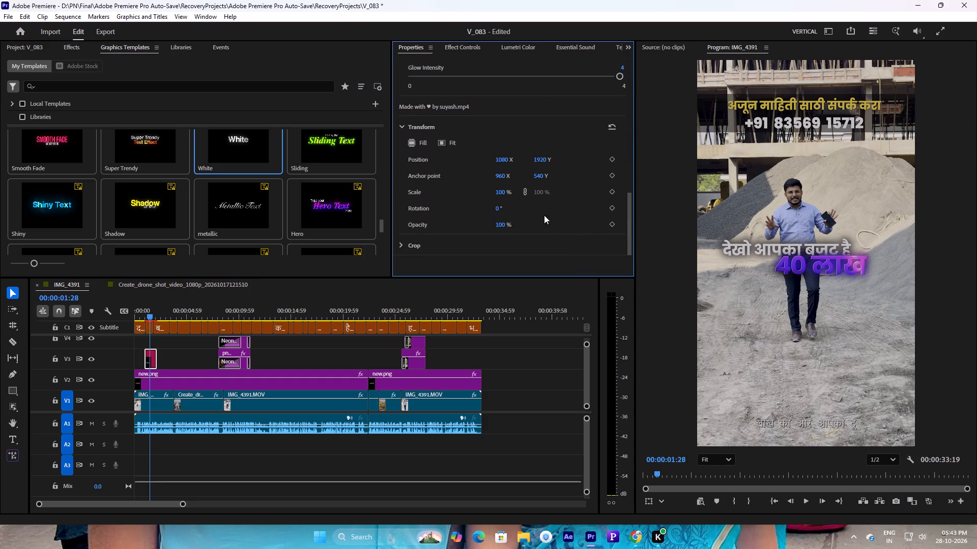
pyautogui.moveTo(502, 158); pyautogui.dragTo(557, 172)
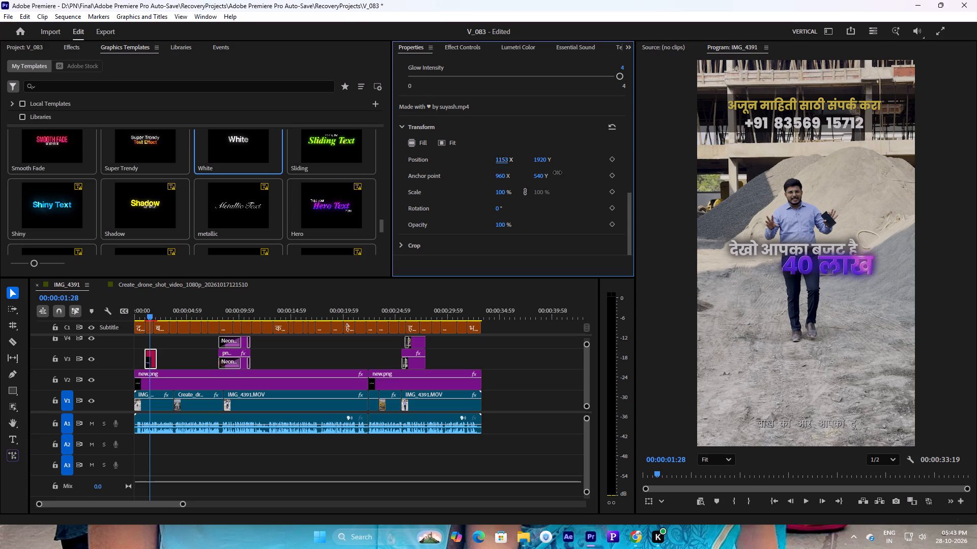
pyautogui.moveTo(557, 172); pyautogui.dragTo(588, 180)
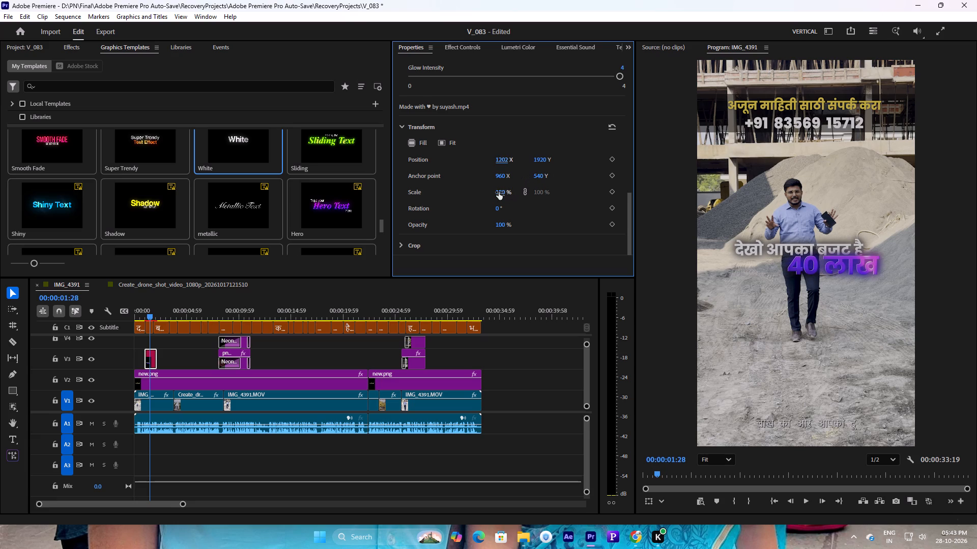
# Enlarge the Smooth Cross title to a Scale of 113% and set its Transform Position X to 1213.
pyautogui.moveTo(499, 192); pyautogui.dragTo(507, 192)
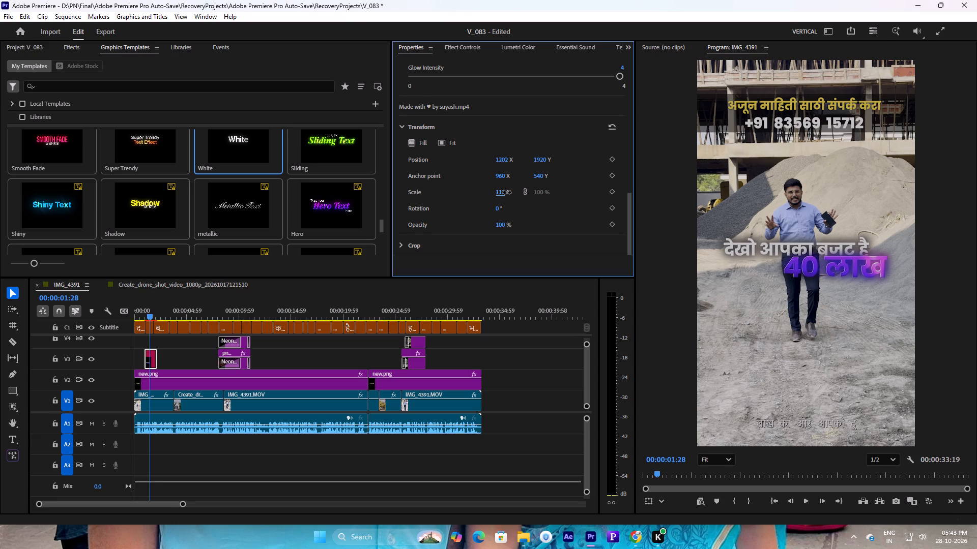
pyautogui.click(508, 162)
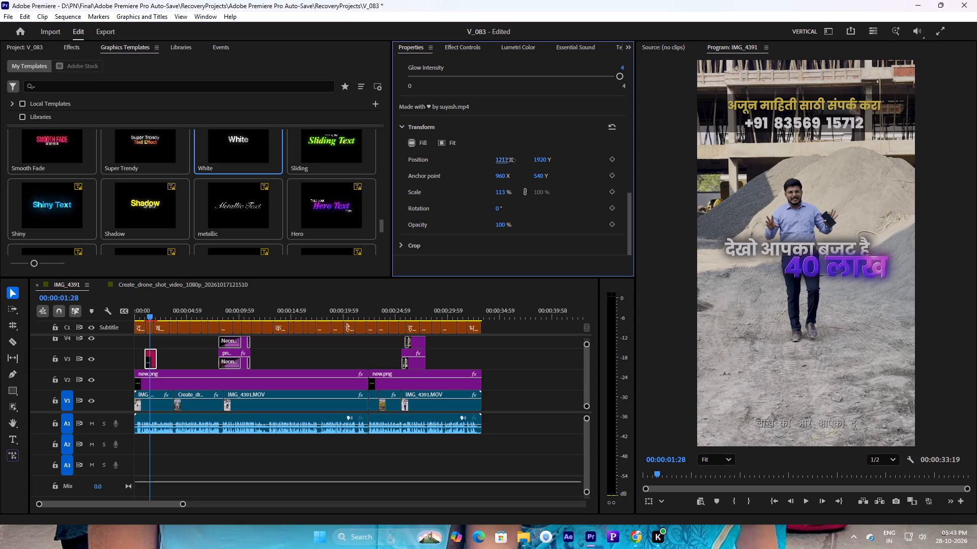
pyautogui.click(173, 355)
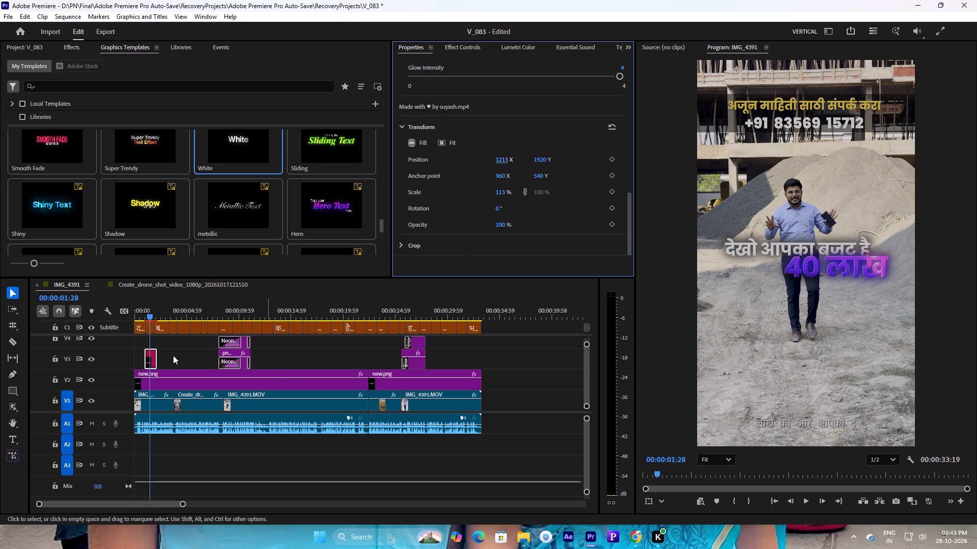
pyautogui.click(169, 343)
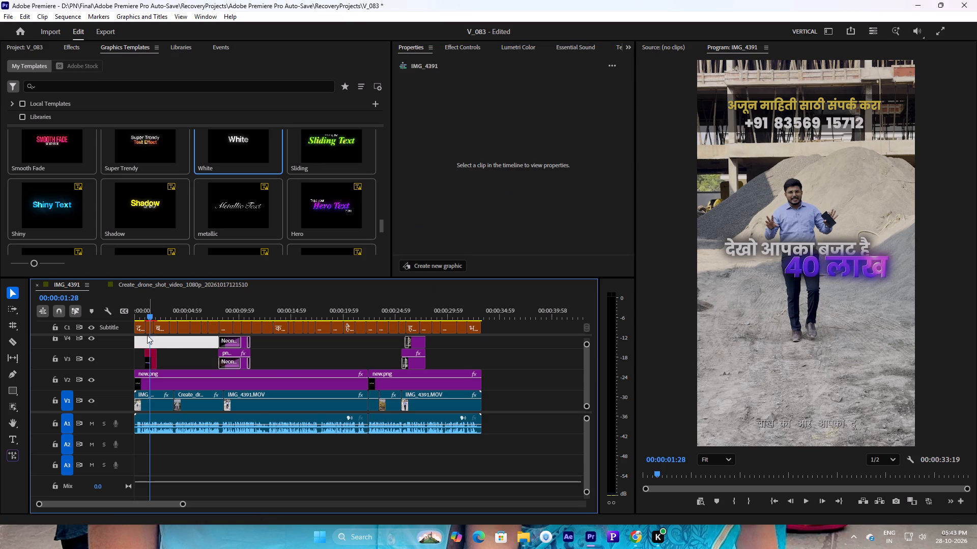
# Play back the resized budget title section and save the project.
pyautogui.click(141, 318)
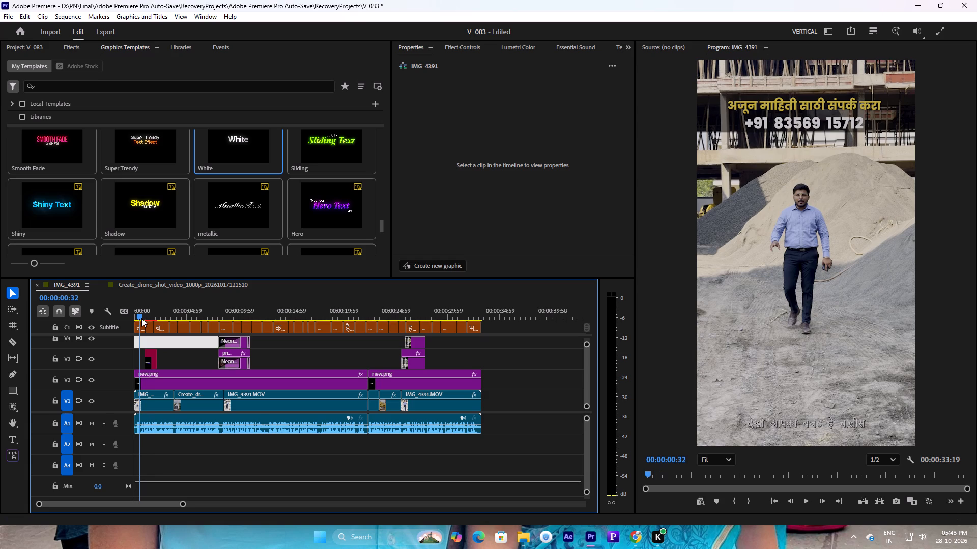
pyautogui.press('space')
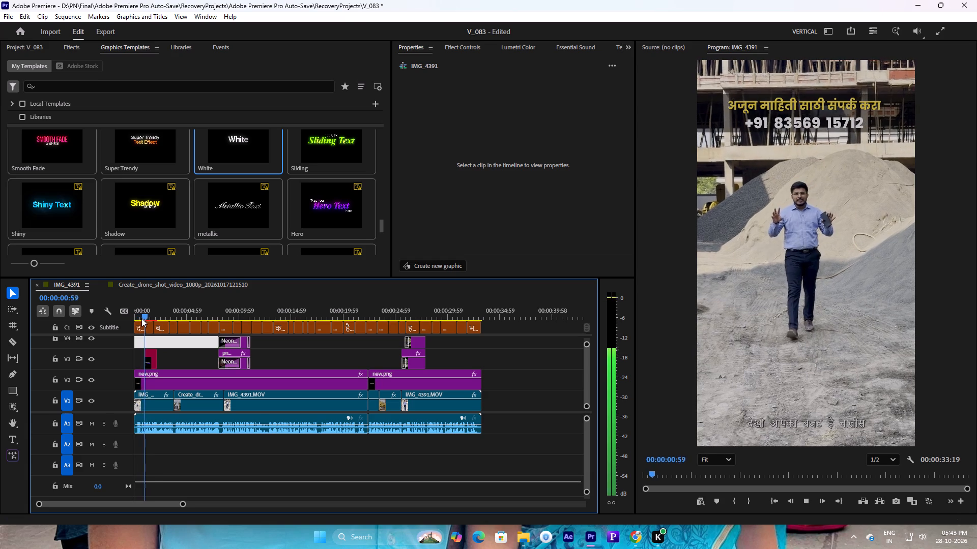
pyautogui.press('space')
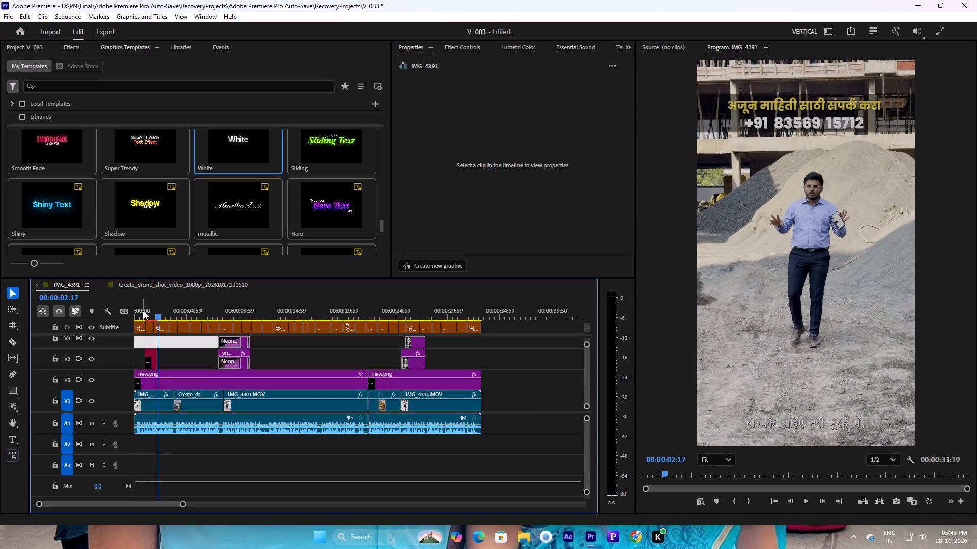
pyautogui.click(143, 311)
pyautogui.press('space')
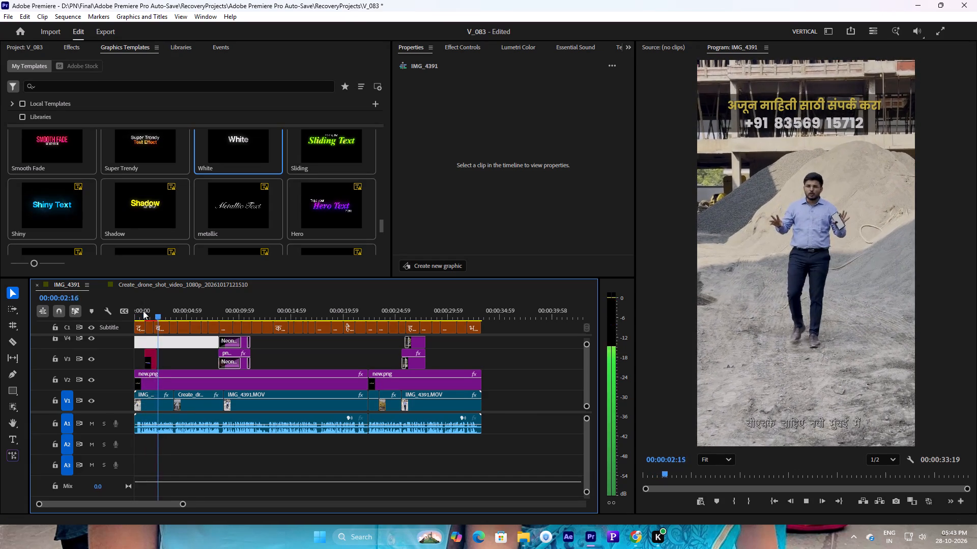
pyautogui.press('space')
pyautogui.hotkey('ctrl', 's')
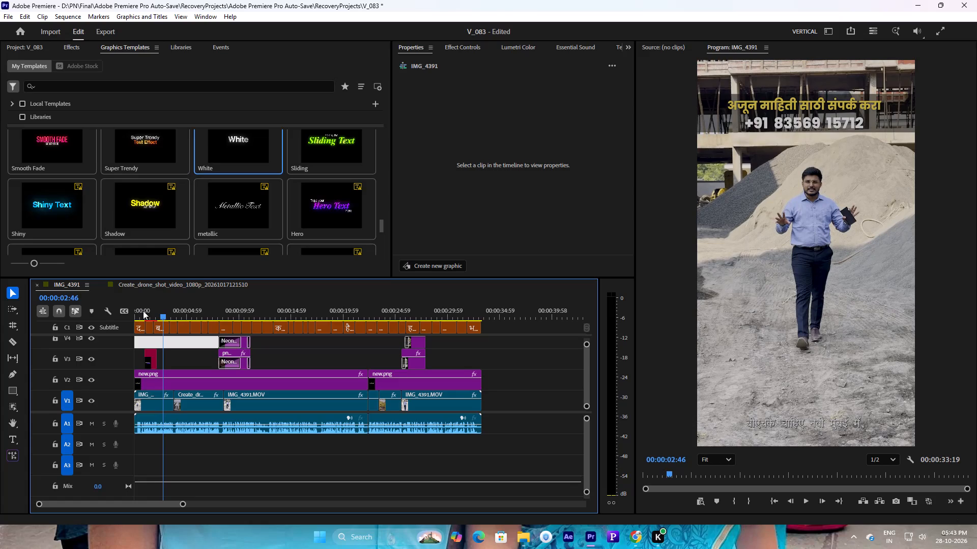
# Replay the sequence from the start and review the speech just after the budget title.
pyautogui.moveTo(143, 314); pyautogui.dragTo(133, 315)
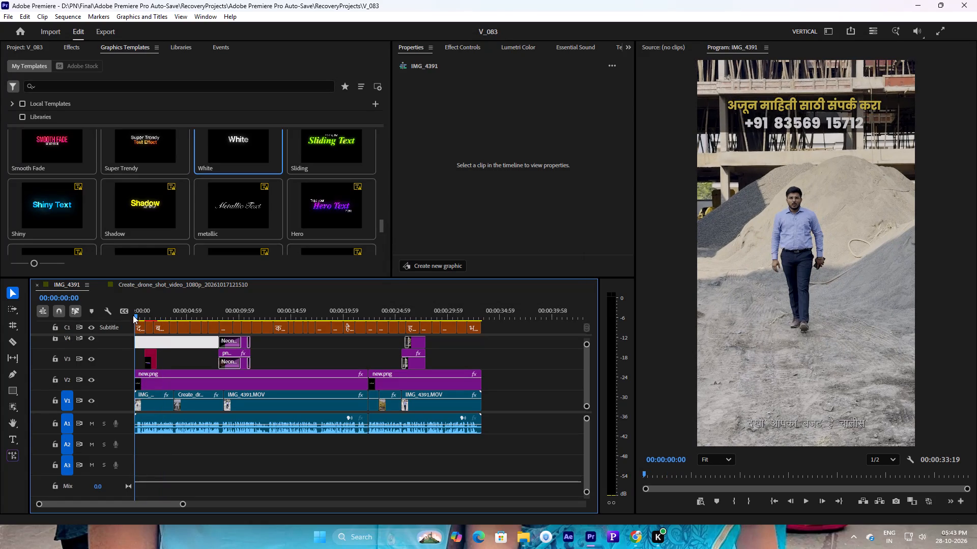
pyautogui.click(163, 374)
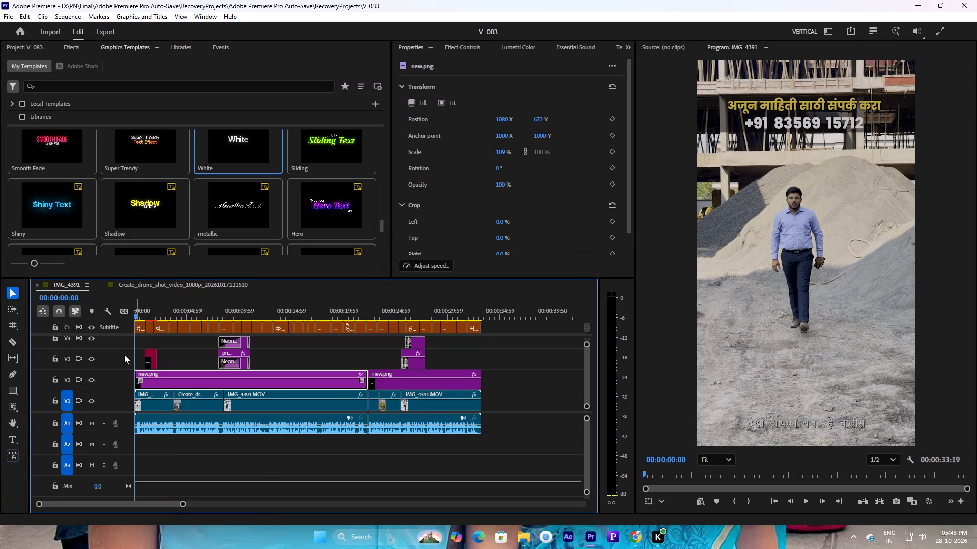
pyautogui.click(122, 353)
pyautogui.press('space')
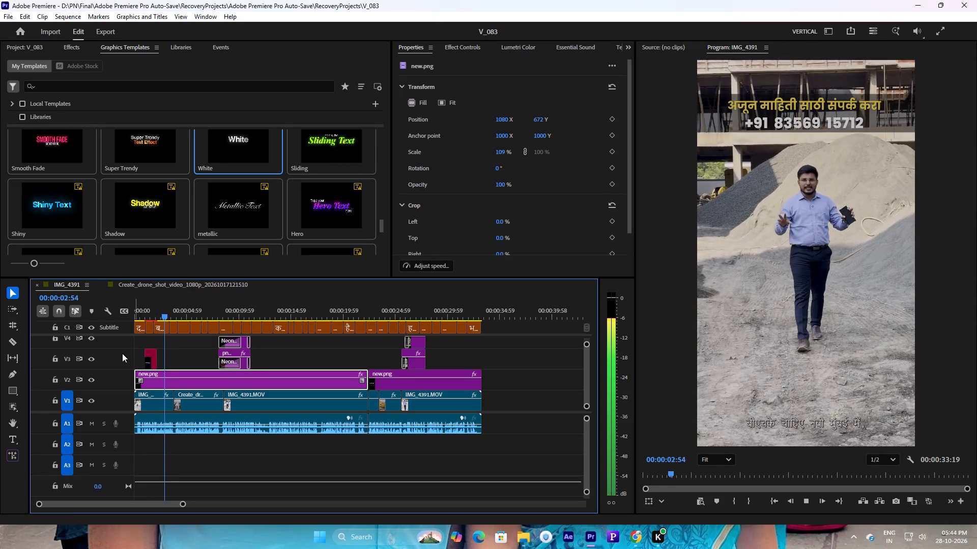
pyautogui.press('space')
pyautogui.moveTo(168, 312); pyautogui.dragTo(159, 314)
pyautogui.press('space')
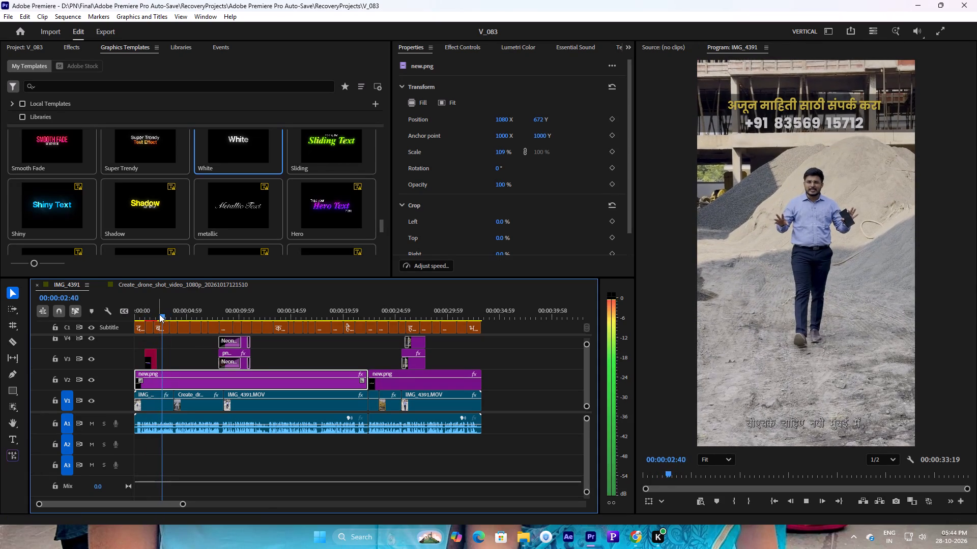
pyautogui.press('space')
# Copy the Smooth Cross title and paste the duplicate on V3 at 00:00:02:17, directly after the original.
pyautogui.click(161, 315)
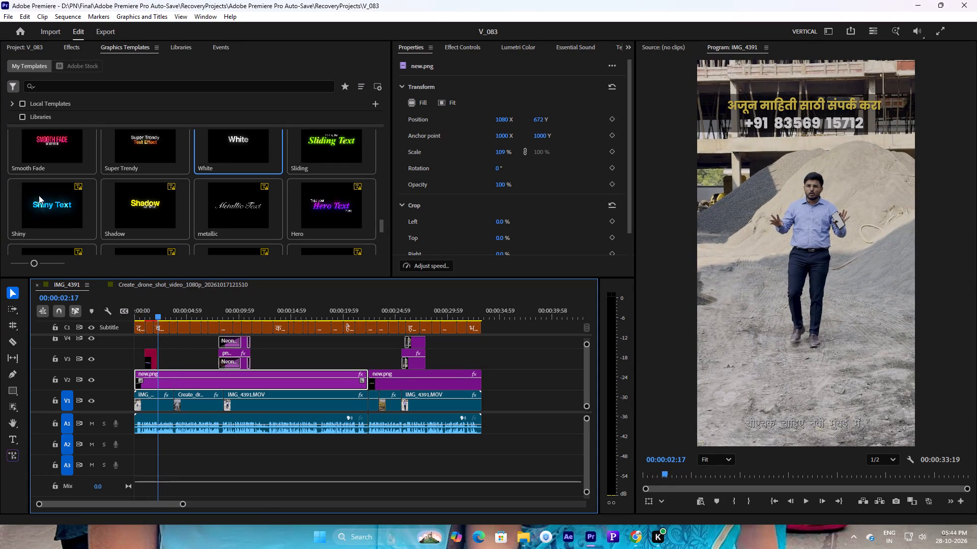
pyautogui.scroll(-1, 208, 216)
pyautogui.scroll(1, 208, 216)
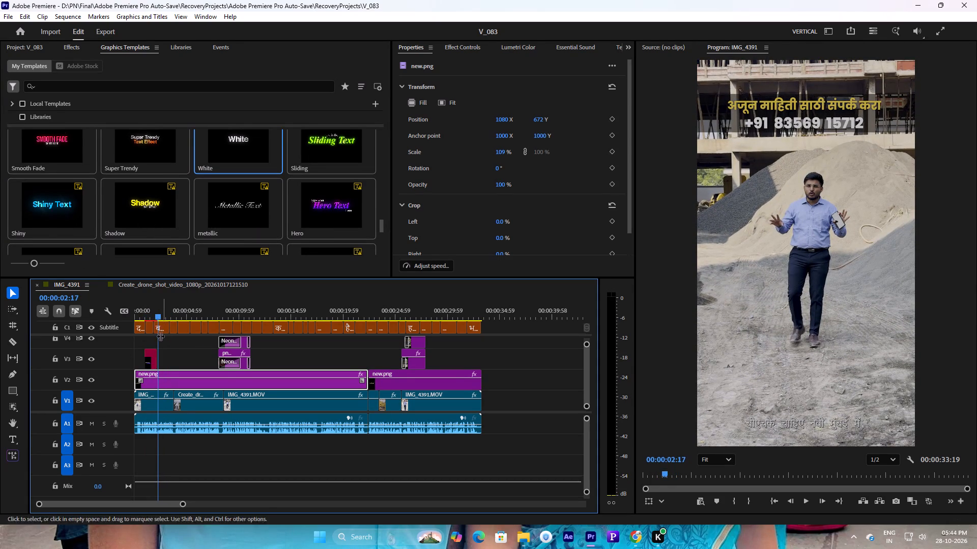
pyautogui.click(149, 358)
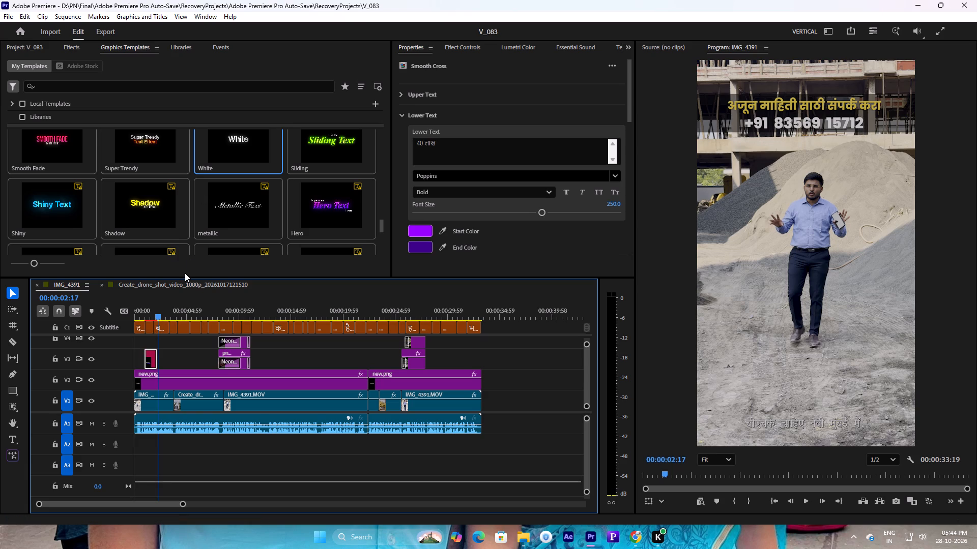
pyautogui.hotkey('ctrl', 'c')
pyautogui.hotkey('ctrl', 'v')
# Change the duplicated title's lower text to "2 BHK" and play the section back.
pyautogui.moveTo(172, 317); pyautogui.dragTo(163, 318)
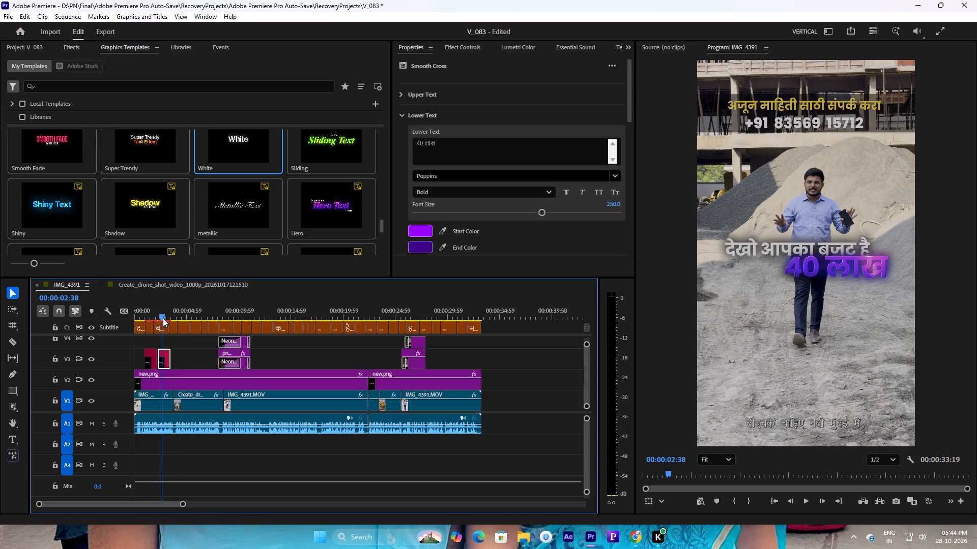
pyautogui.moveTo(163, 318); pyautogui.dragTo(162, 318)
pyautogui.moveTo(438, 145); pyautogui.dragTo(400, 138)
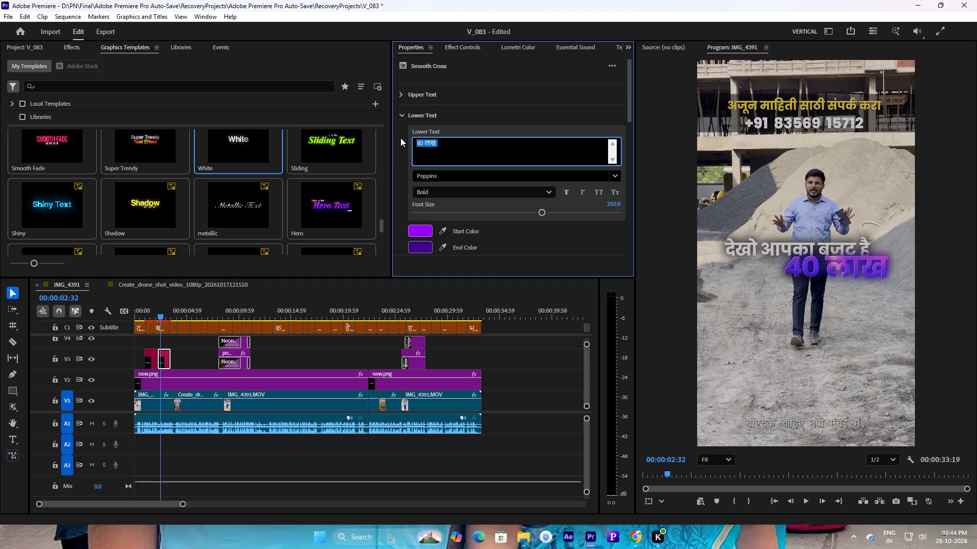
pyautogui.write('2 BHK')
pyautogui.click(404, 113)
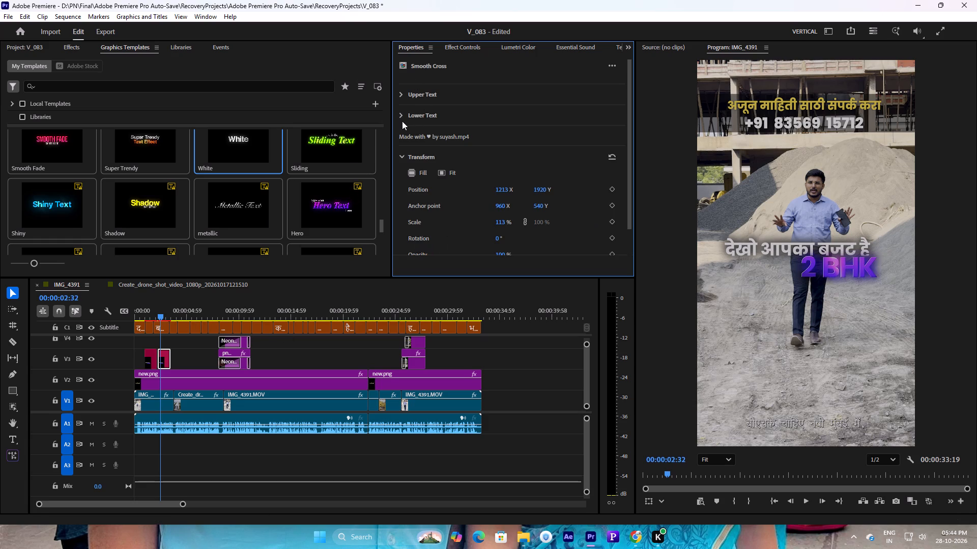
pyautogui.moveTo(159, 314); pyautogui.dragTo(146, 316)
pyautogui.press('space')
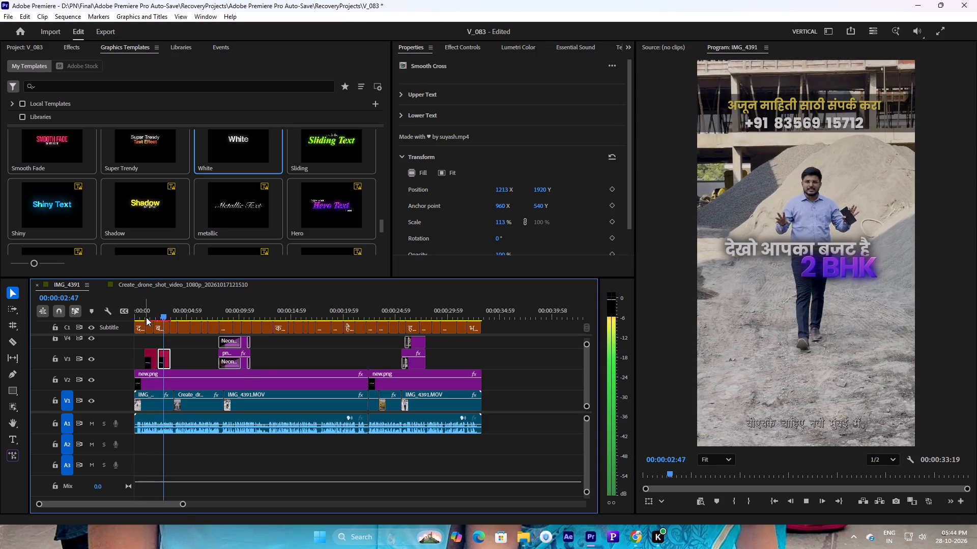
pyautogui.press('space')
# Copy the third subtitle's text into the duplicated title's upper text and trim it to "चाहिए नवी मुंबई में".
pyautogui.click(163, 331)
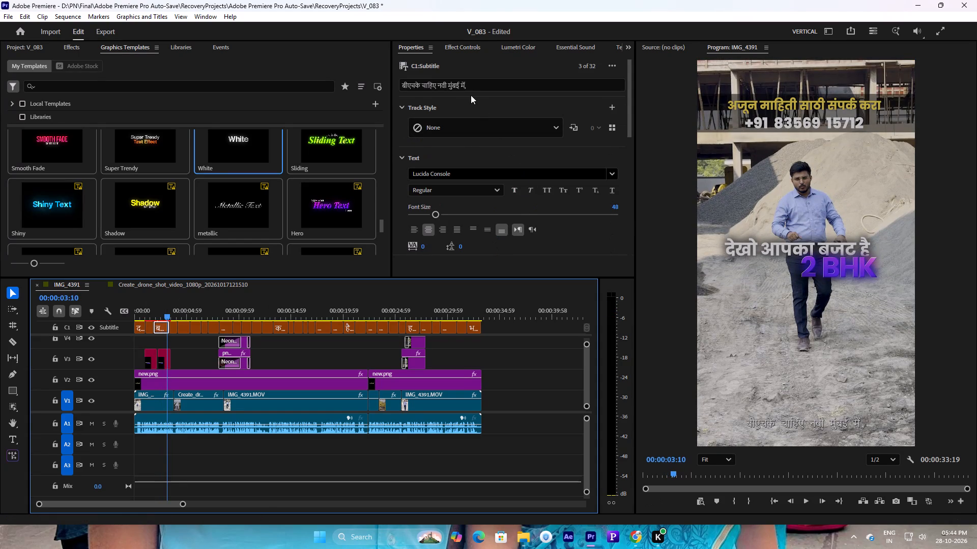
pyautogui.tripleClick(445, 83)
pyautogui.hotkey('ctrl', 'c')
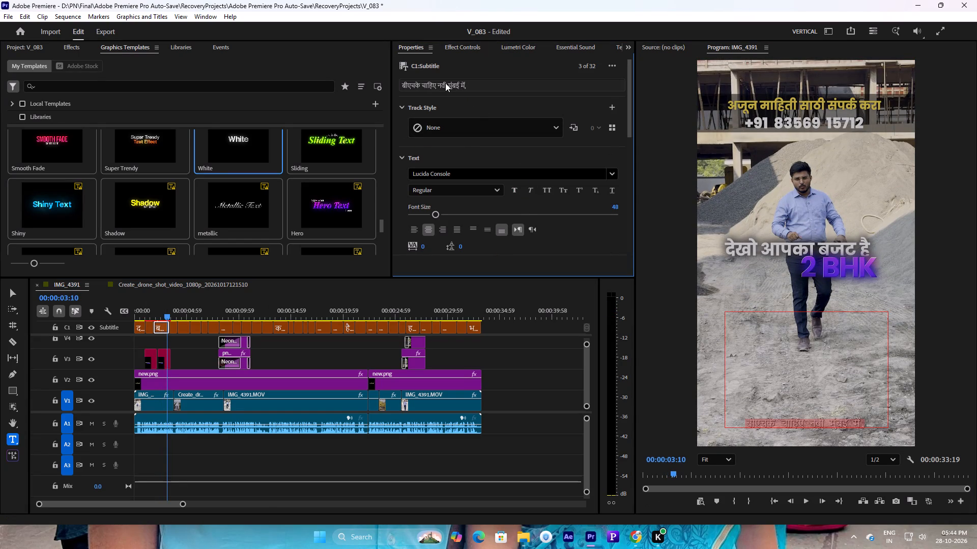
pyautogui.click(164, 367)
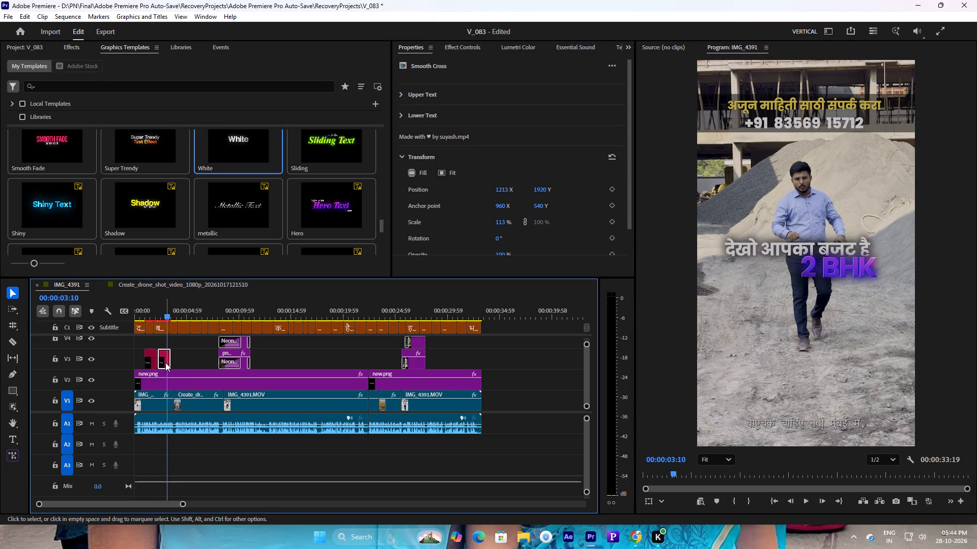
pyautogui.click(399, 93)
pyautogui.tripleClick(474, 125)
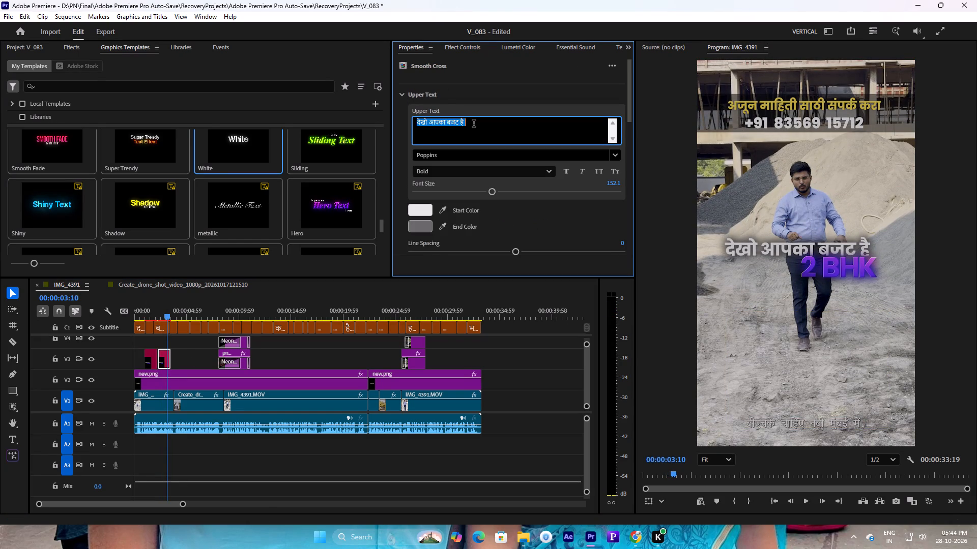
pyautogui.hotkey('ctrl', 'v')
pyautogui.moveTo(436, 120); pyautogui.dragTo(362, 117)
pyautogui.press('BackSpace')
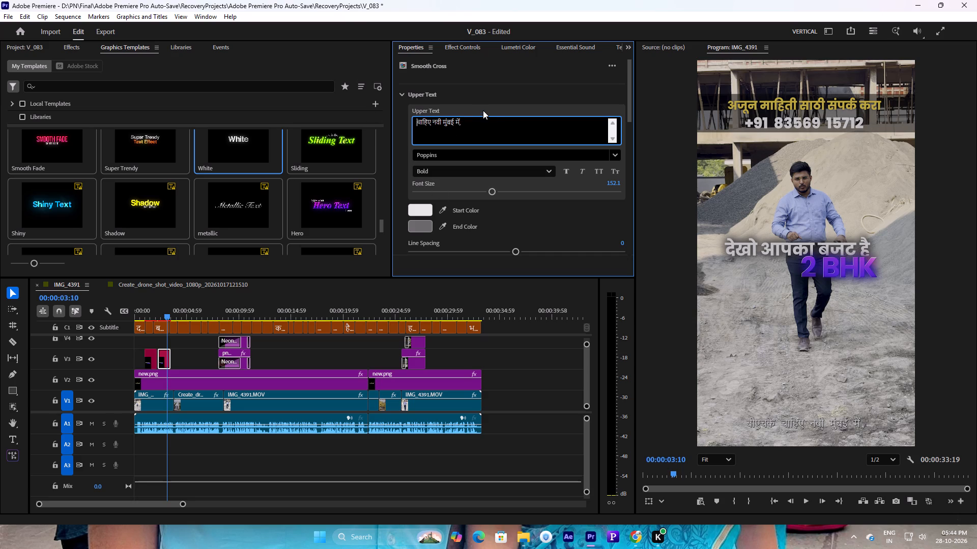
pyautogui.click(478, 119)
pyautogui.press('BackSpace')
pyautogui.click(482, 145)
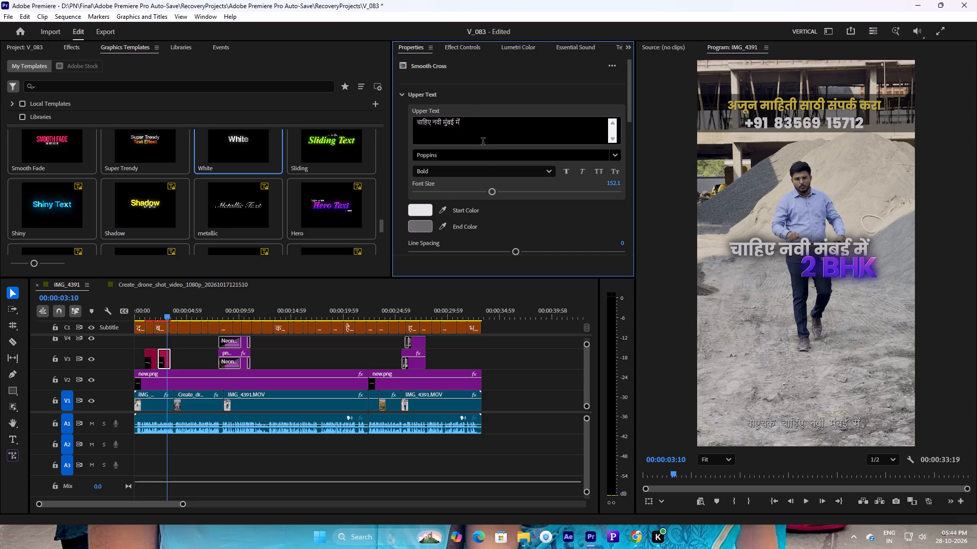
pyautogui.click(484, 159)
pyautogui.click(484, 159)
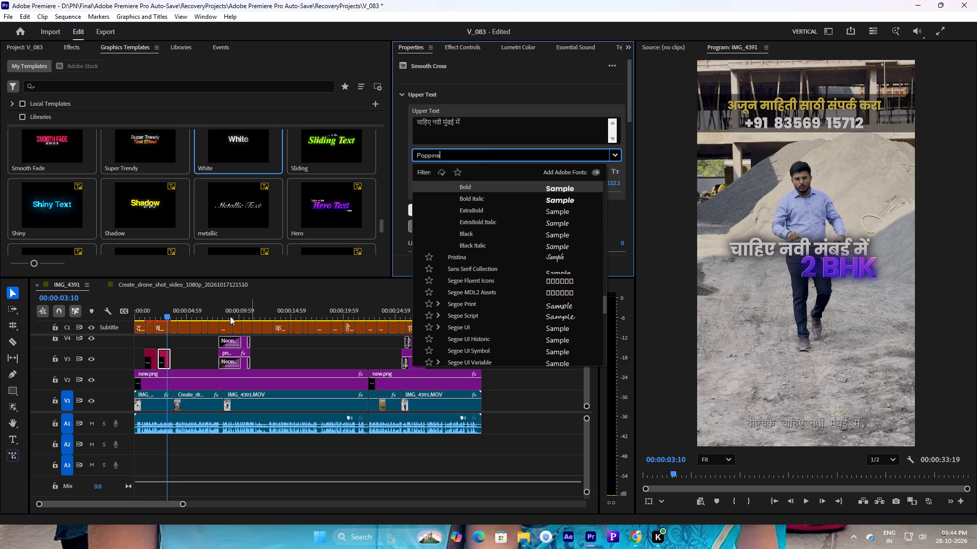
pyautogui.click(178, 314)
# Shift the duplicated title's upper text vertically to a Position Y of 534.
pyautogui.click(167, 314)
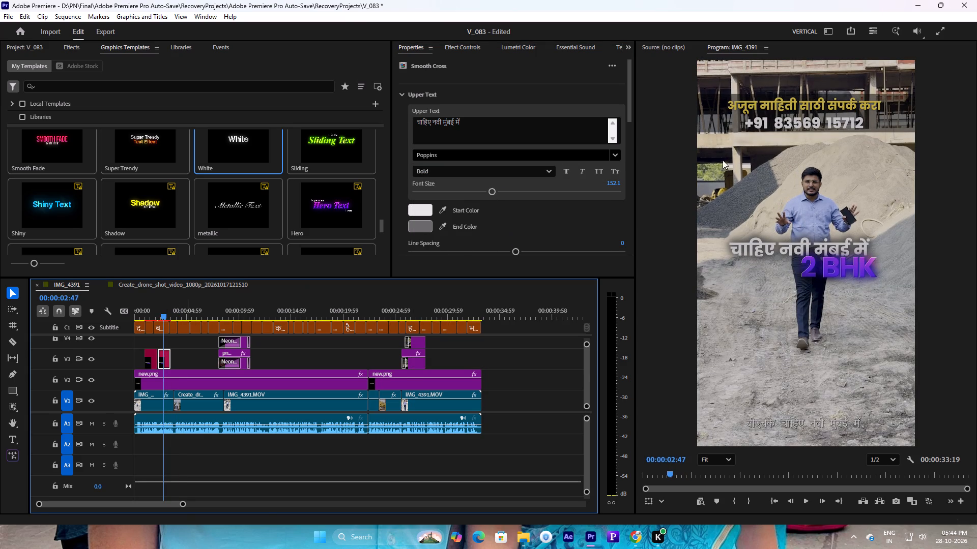
pyautogui.scroll(-2, 501, 226)
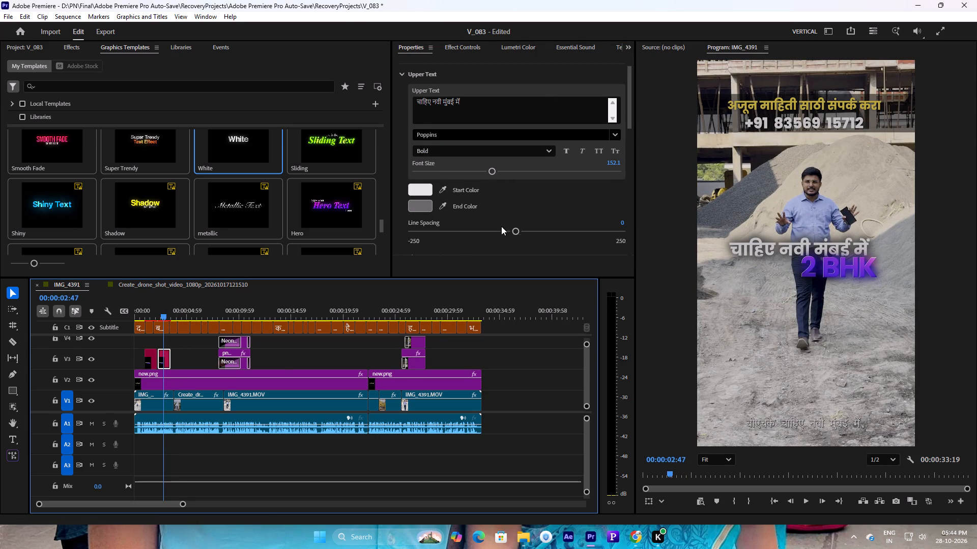
pyautogui.scroll(-9, 501, 226)
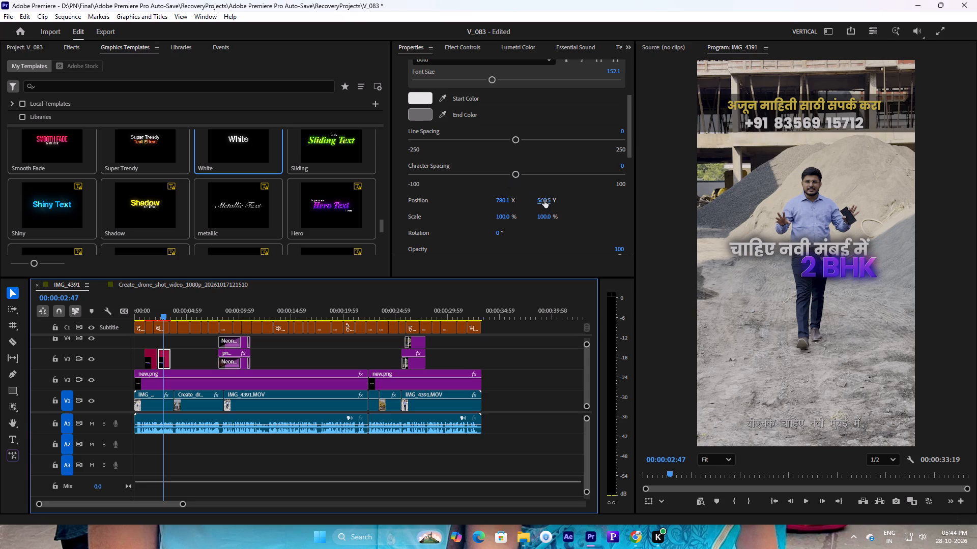
pyautogui.moveTo(544, 200); pyautogui.dragTo(756, 205)
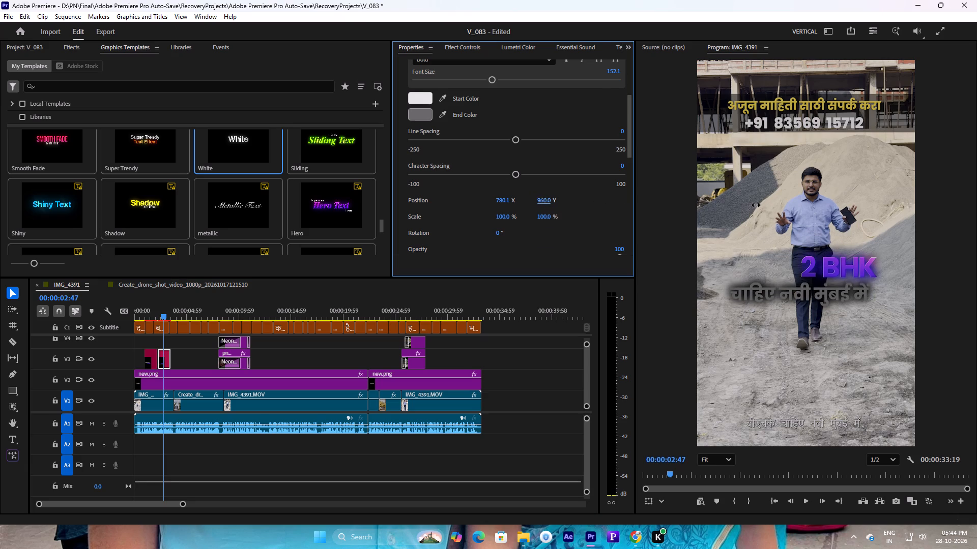
pyautogui.moveTo(756, 205); pyautogui.dragTo(720, 211)
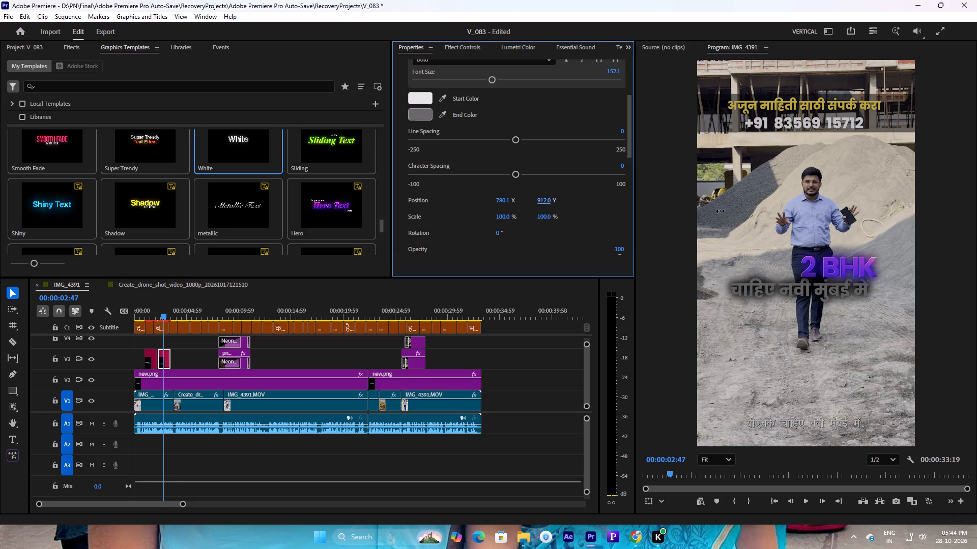
pyautogui.moveTo(720, 211); pyautogui.dragTo(562, 230)
pyautogui.scroll(2, 549, 226)
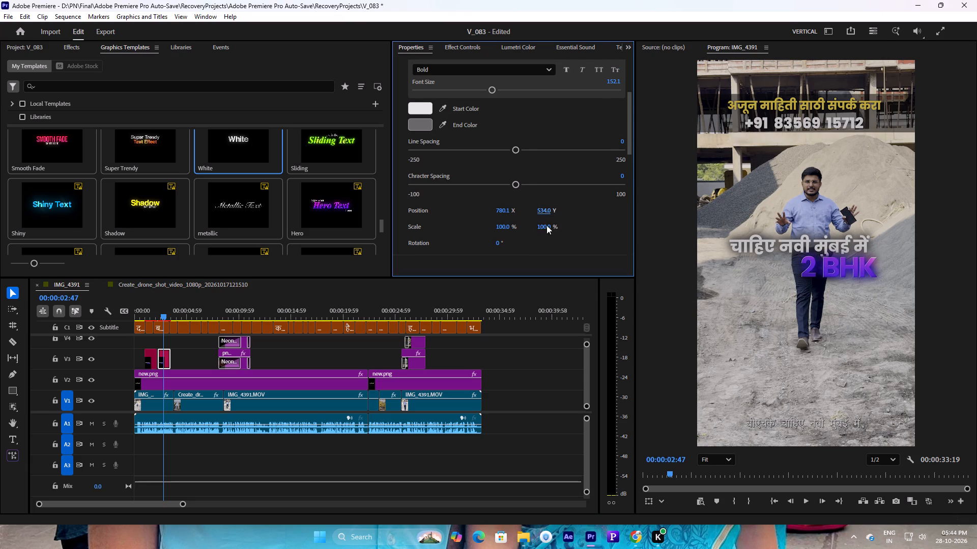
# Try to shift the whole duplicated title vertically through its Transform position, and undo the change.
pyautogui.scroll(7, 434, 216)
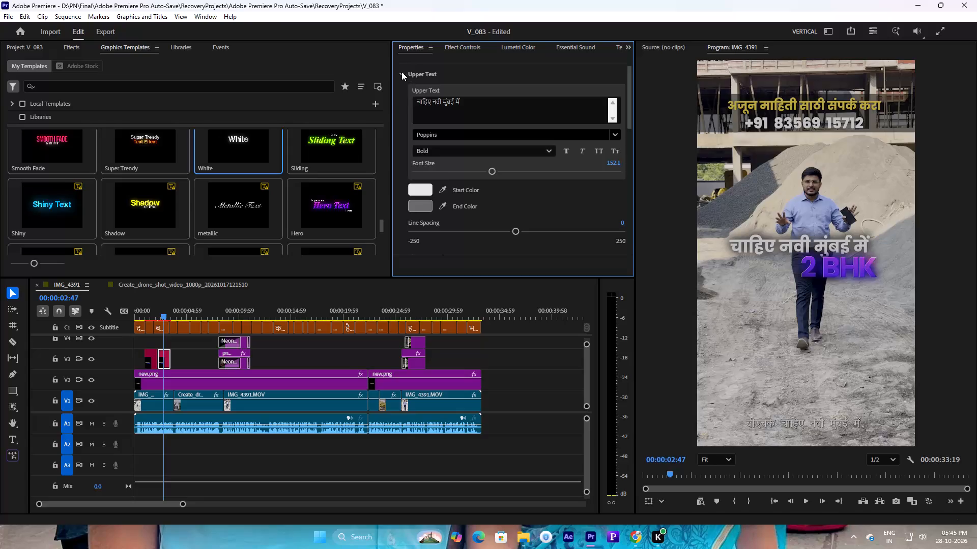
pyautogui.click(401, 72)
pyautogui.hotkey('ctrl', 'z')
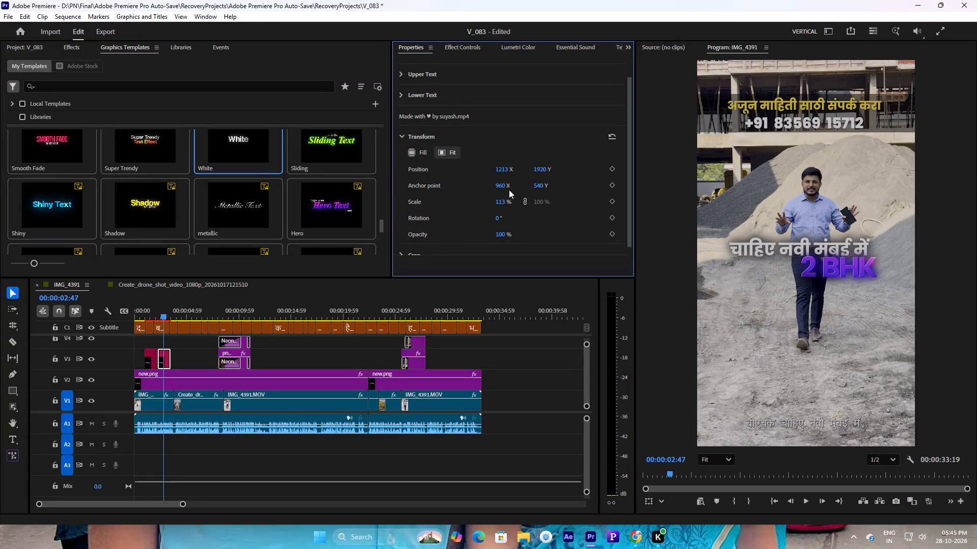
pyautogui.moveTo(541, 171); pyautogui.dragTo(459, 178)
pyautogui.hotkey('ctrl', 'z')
# Shift the duplicated title's lower text "2 BHK" vertically to a Position Y of 768.
pyautogui.click(400, 94)
pyautogui.scroll(-6, 536, 199)
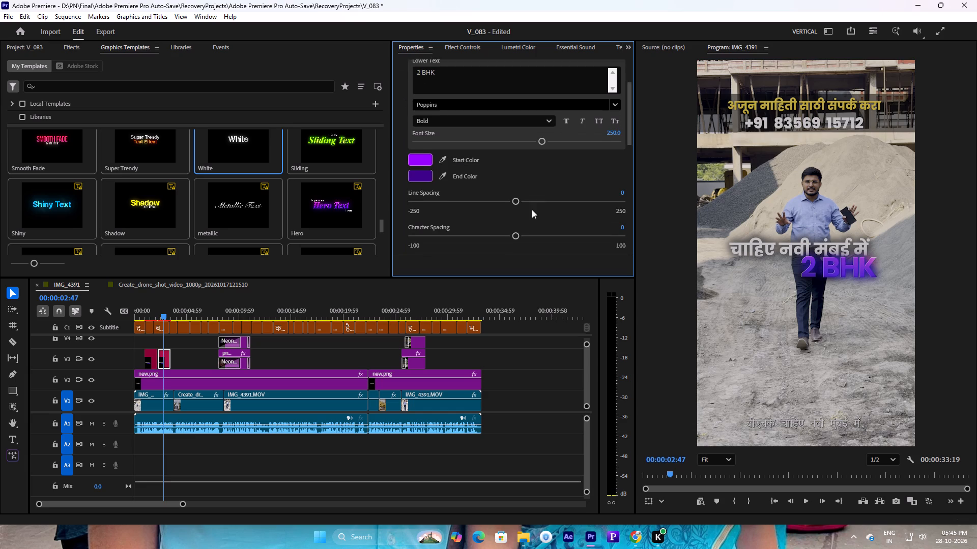
pyautogui.scroll(-7, 532, 209)
pyautogui.moveTo(542, 177); pyautogui.dragTo(462, 187)
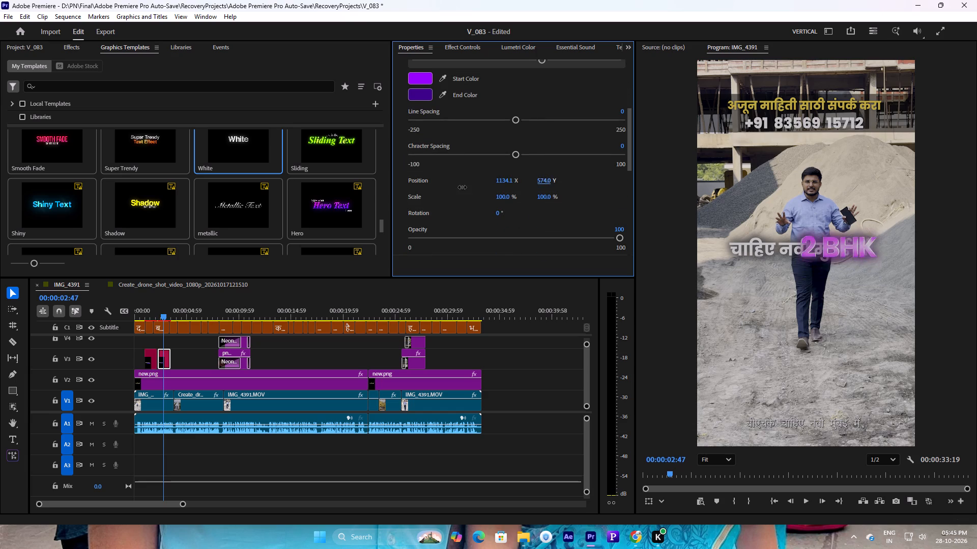
pyautogui.moveTo(462, 187); pyautogui.dragTo(534, 206)
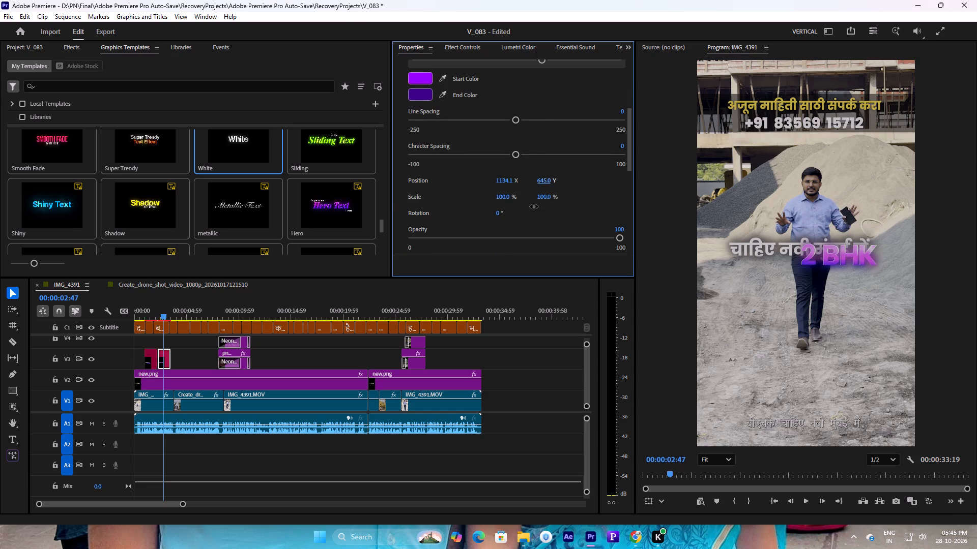
pyautogui.moveTo(534, 206); pyautogui.dragTo(690, 199)
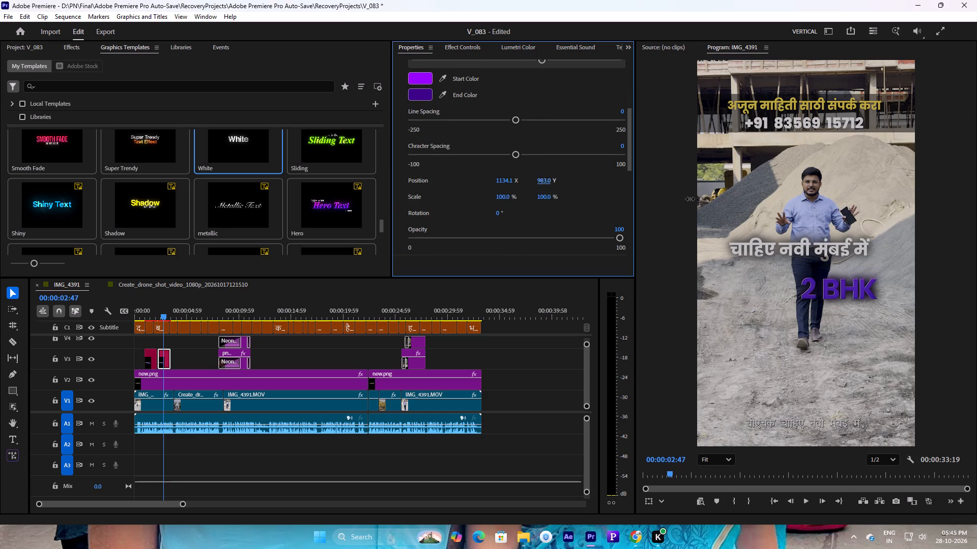
pyautogui.moveTo(690, 199); pyautogui.dragTo(642, 220)
pyautogui.hotkey('ctrl', 'z')
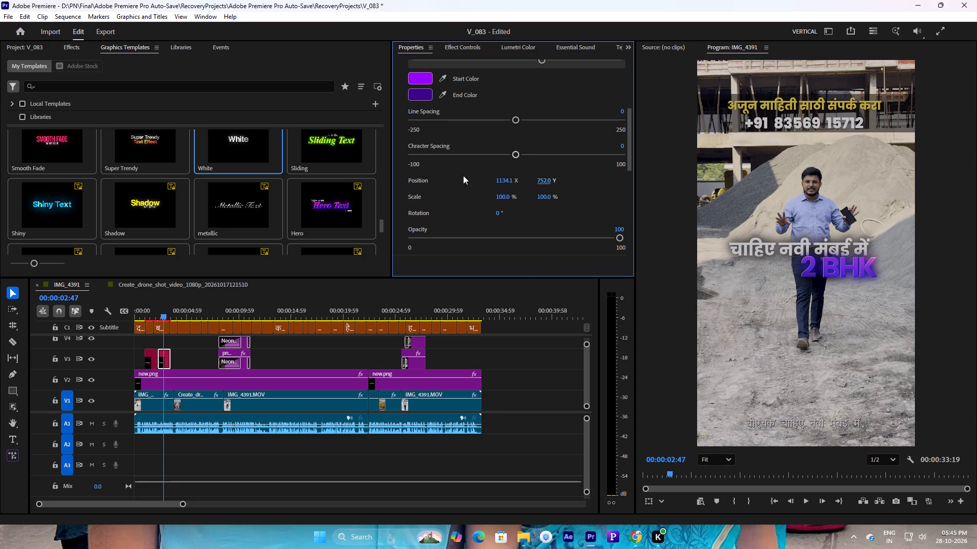
pyautogui.moveTo(542, 180); pyautogui.dragTo(557, 179)
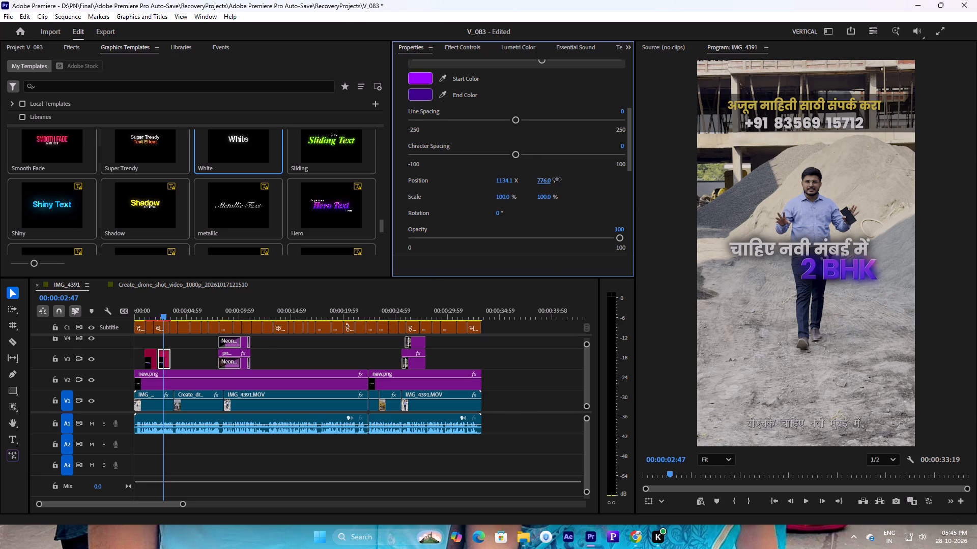
pyautogui.moveTo(557, 179); pyautogui.dragTo(554, 181)
# Play back the "2 BHK" title and extend its end on V3 to the first clip cut on V1.
pyautogui.scroll(-3, 490, 198)
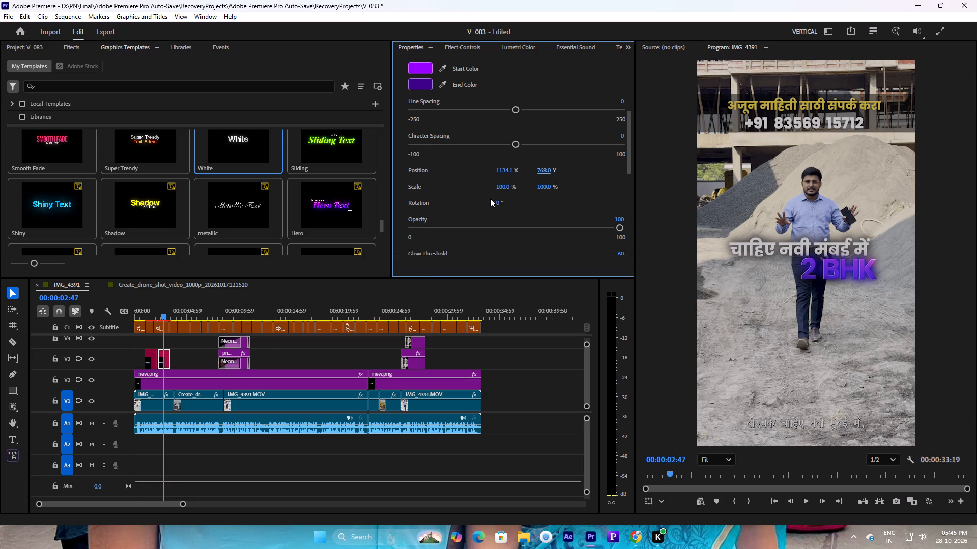
pyautogui.scroll(-14, 490, 198)
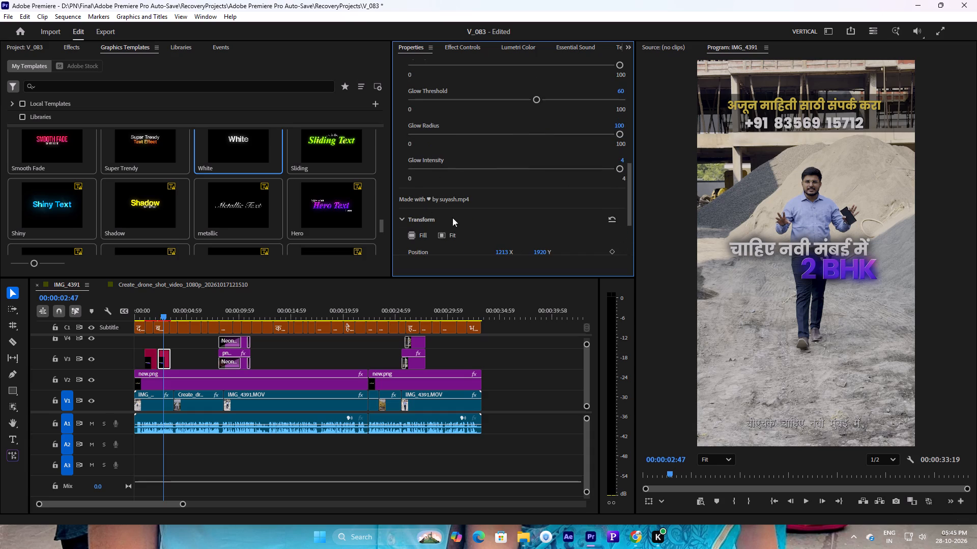
pyautogui.scroll(-9, 458, 221)
pyautogui.click(153, 310)
pyautogui.press('space')
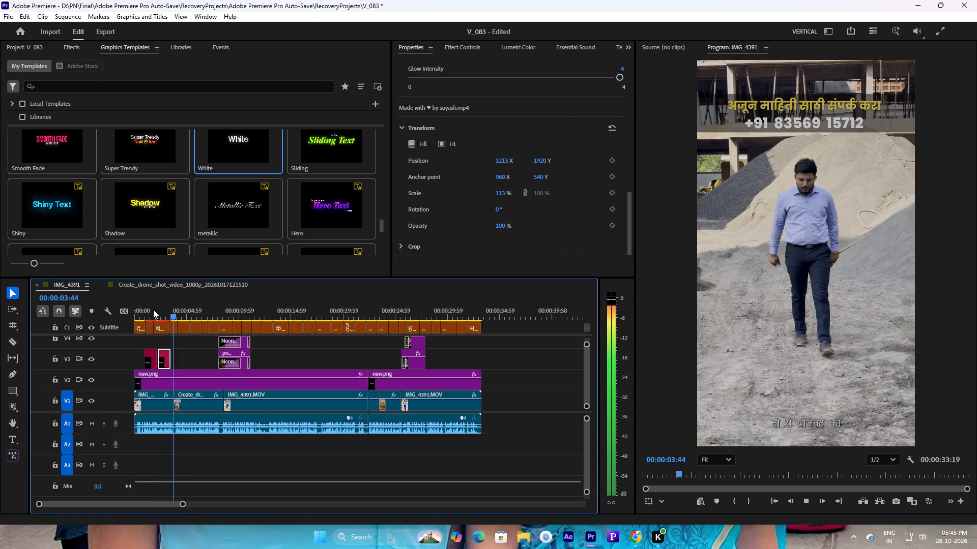
pyautogui.press('space')
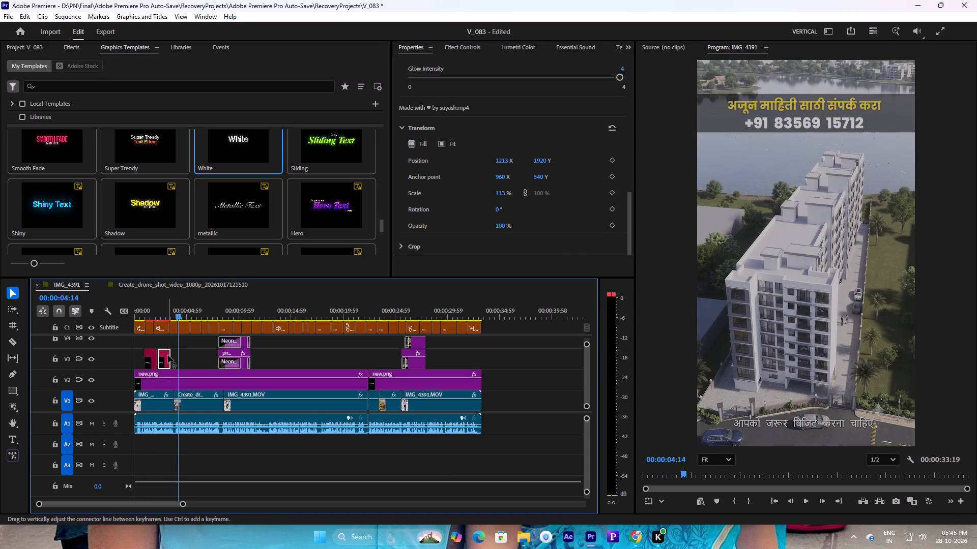
pyautogui.click(170, 360)
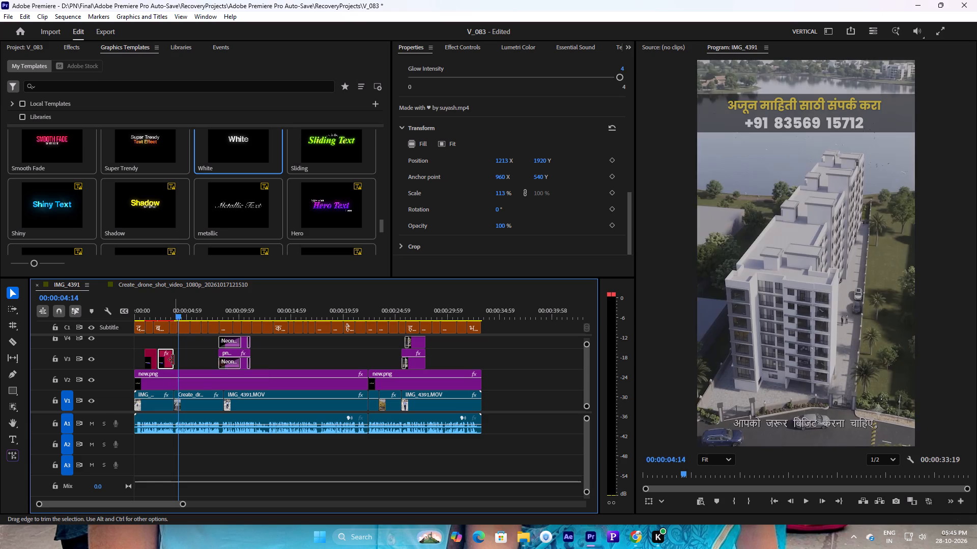
# Play the sequence on past the "2 BHK" title and park the playhead at 00:00:06:17, within the sixth subtitle.
pyautogui.click(159, 308)
pyautogui.press('space')
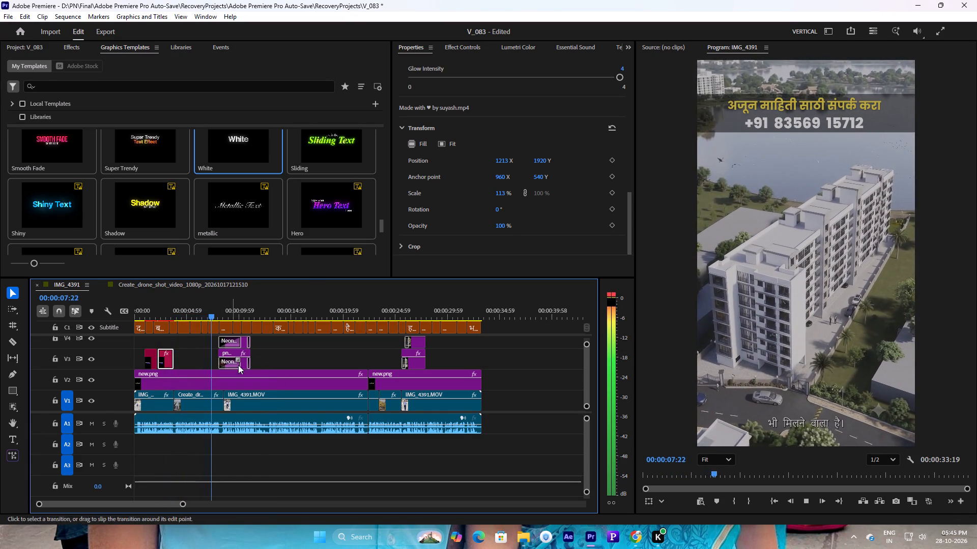
pyautogui.press('space')
pyautogui.click(204, 315)
pyautogui.press('space')
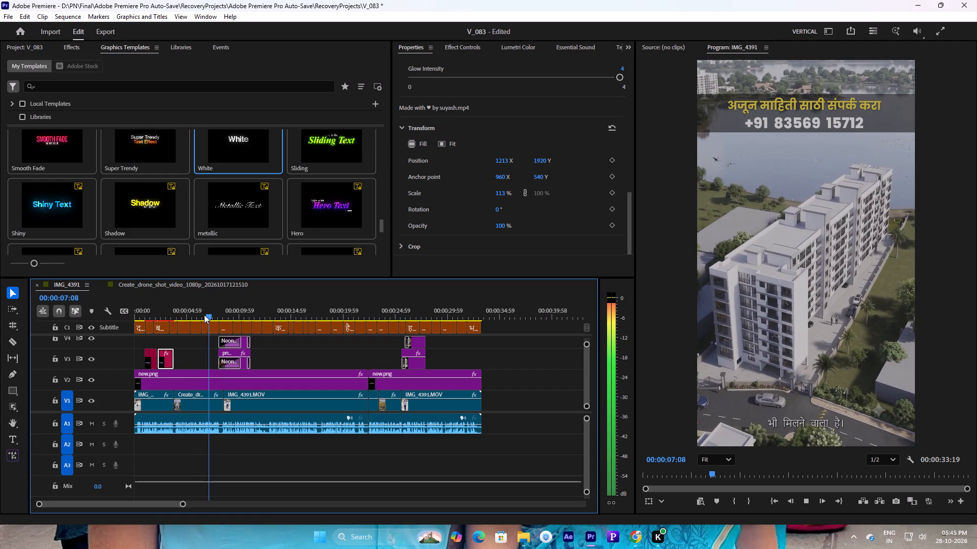
pyautogui.press('space')
pyautogui.click(208, 311)
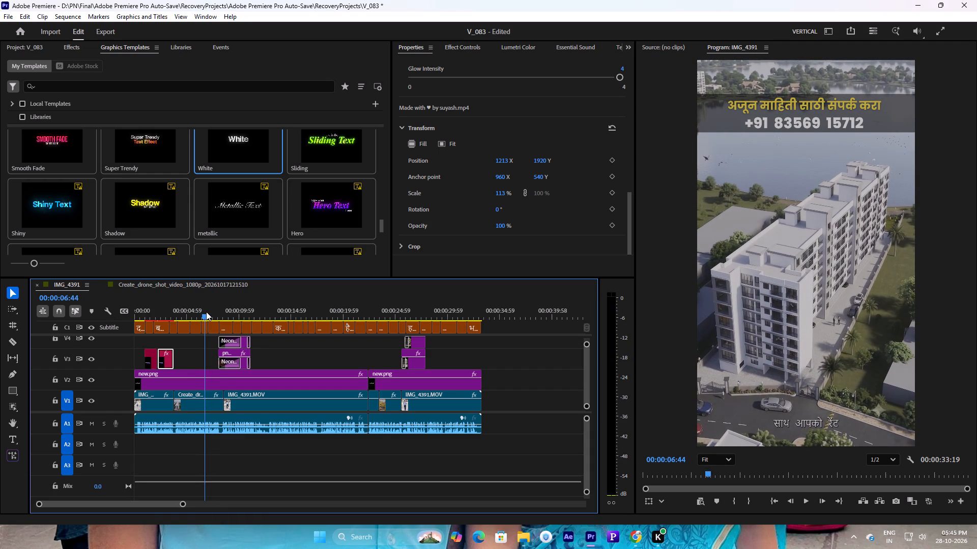
pyautogui.moveTo(206, 312); pyautogui.dragTo(200, 313)
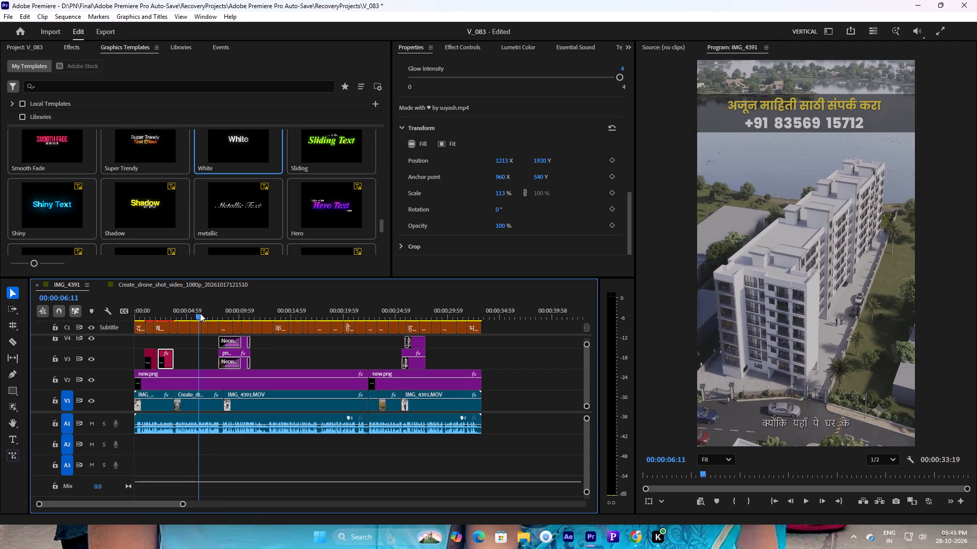
pyautogui.moveTo(200, 313); pyautogui.dragTo(201, 313)
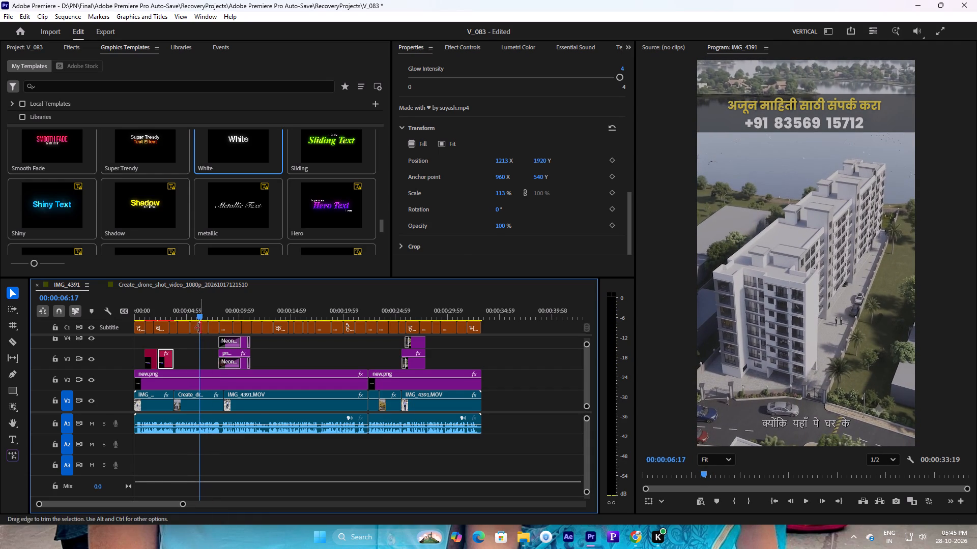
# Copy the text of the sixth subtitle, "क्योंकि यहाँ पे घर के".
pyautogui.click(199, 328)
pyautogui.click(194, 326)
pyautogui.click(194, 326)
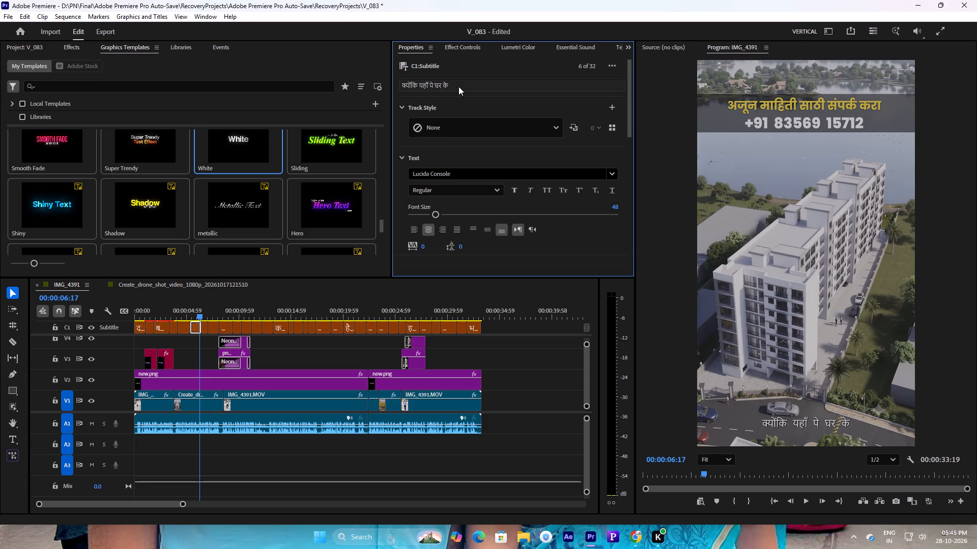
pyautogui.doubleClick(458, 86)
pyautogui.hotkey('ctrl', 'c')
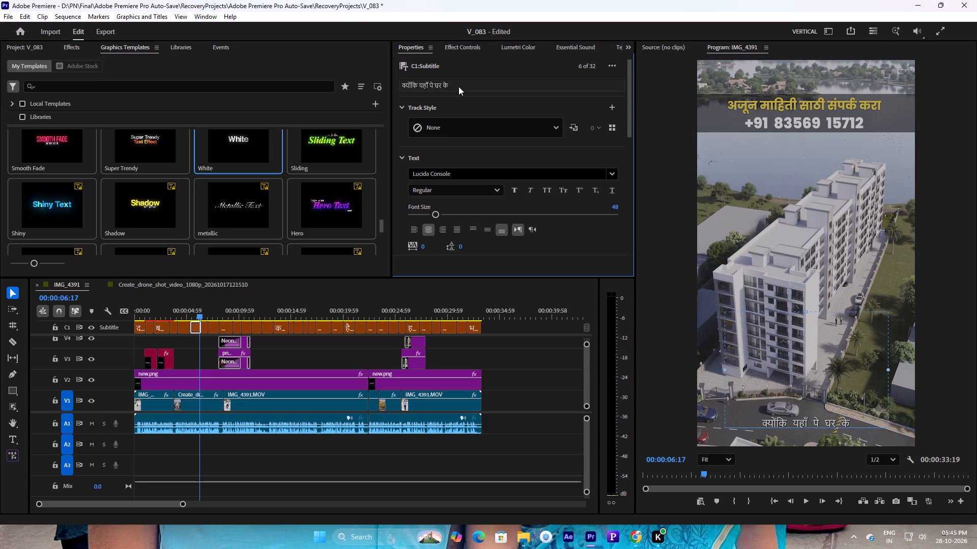
# Copy the "2 BHK" Smooth Cross title and paste the duplicate on V3 at 00:00:06:17.
pyautogui.click(168, 361)
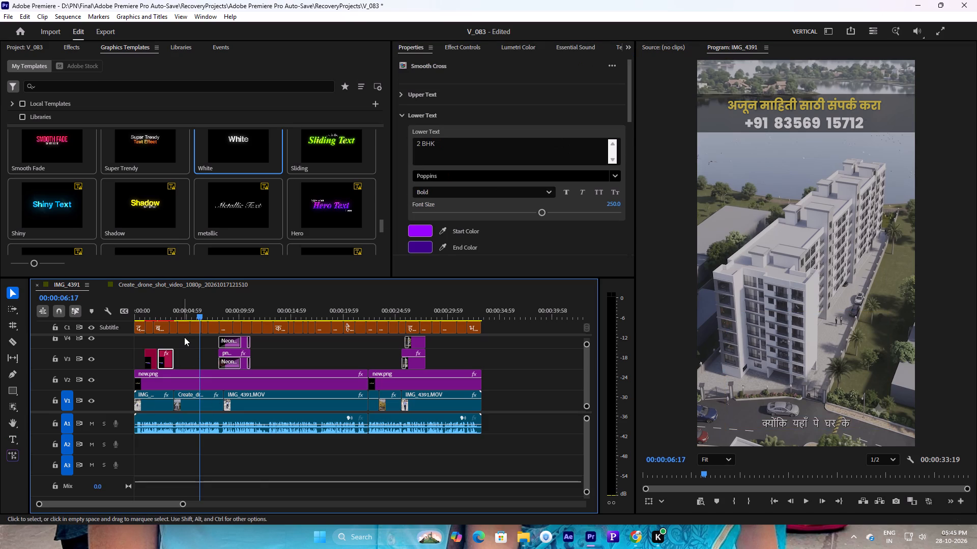
pyautogui.hotkey('ctrl', 'c')
pyautogui.hotkey('ctrl', 'v')
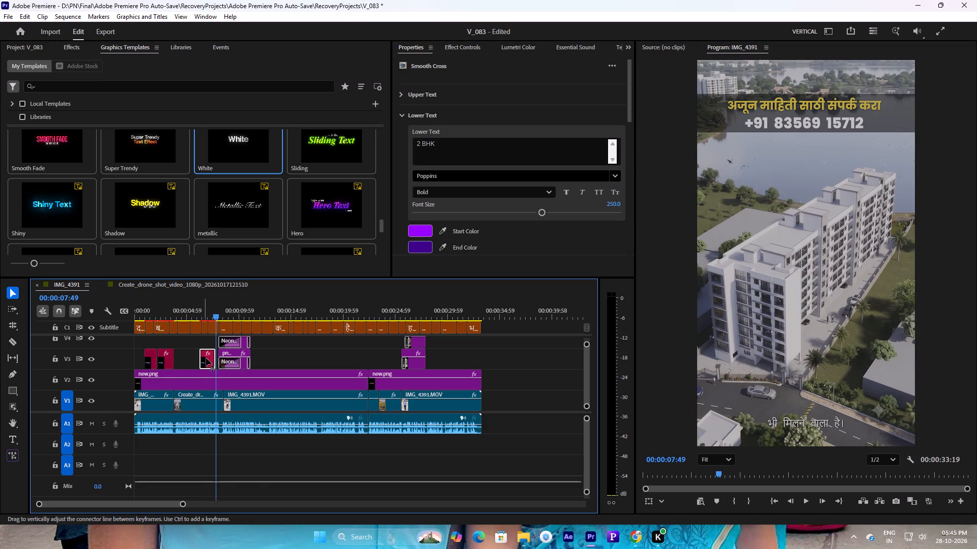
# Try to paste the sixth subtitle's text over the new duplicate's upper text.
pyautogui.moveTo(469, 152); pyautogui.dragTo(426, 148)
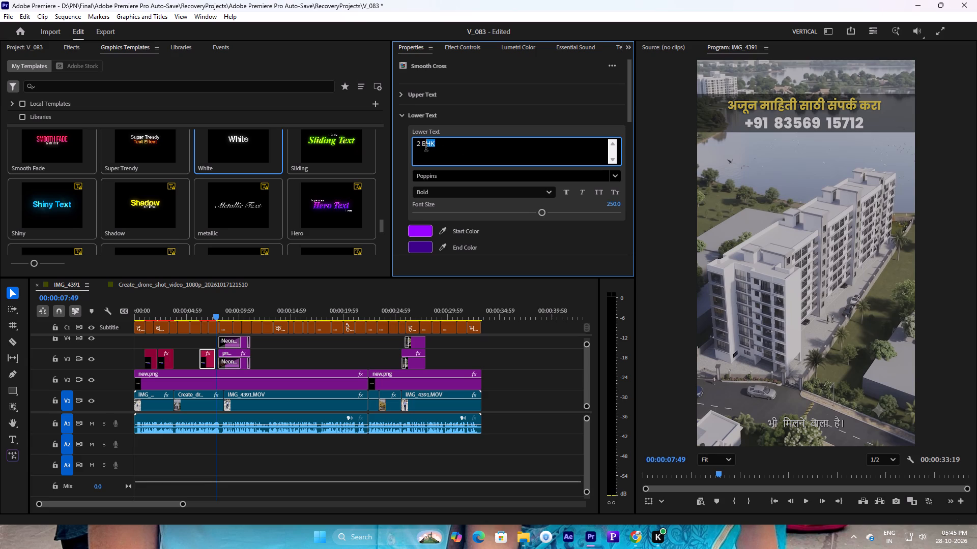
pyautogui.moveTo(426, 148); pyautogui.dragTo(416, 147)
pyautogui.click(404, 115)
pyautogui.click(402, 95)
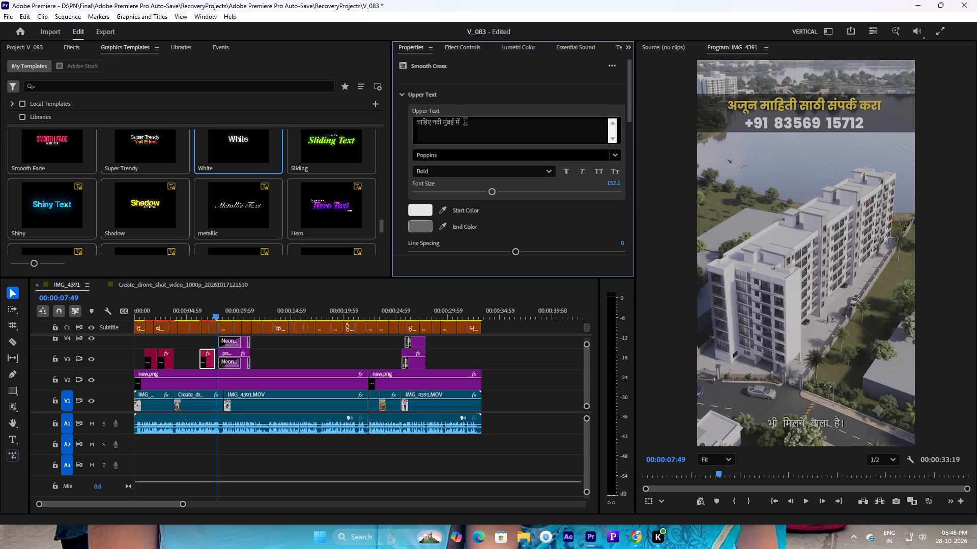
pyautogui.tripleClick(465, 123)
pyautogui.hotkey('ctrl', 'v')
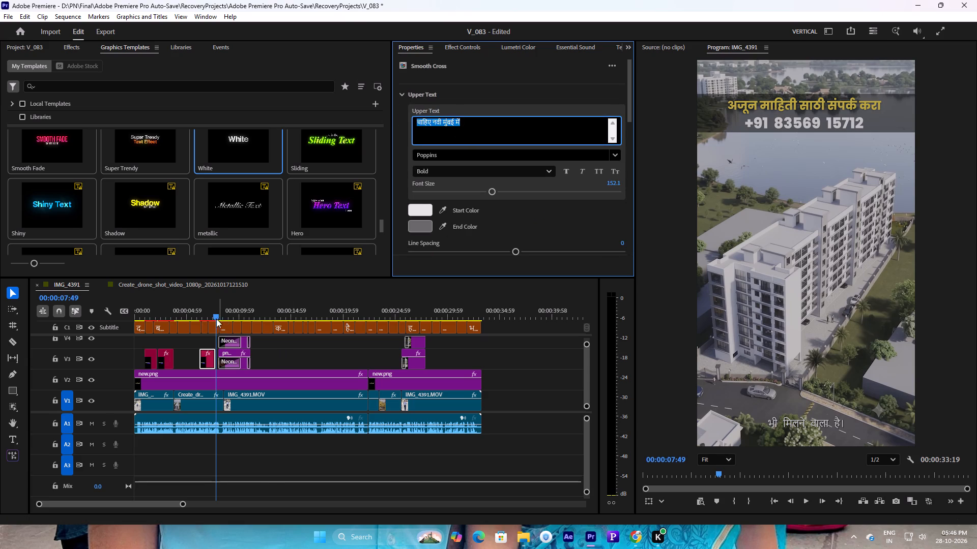
# Copy the sixth subtitle's text into the new duplicate's upper text and trim it to "घर के".
pyautogui.click(205, 328)
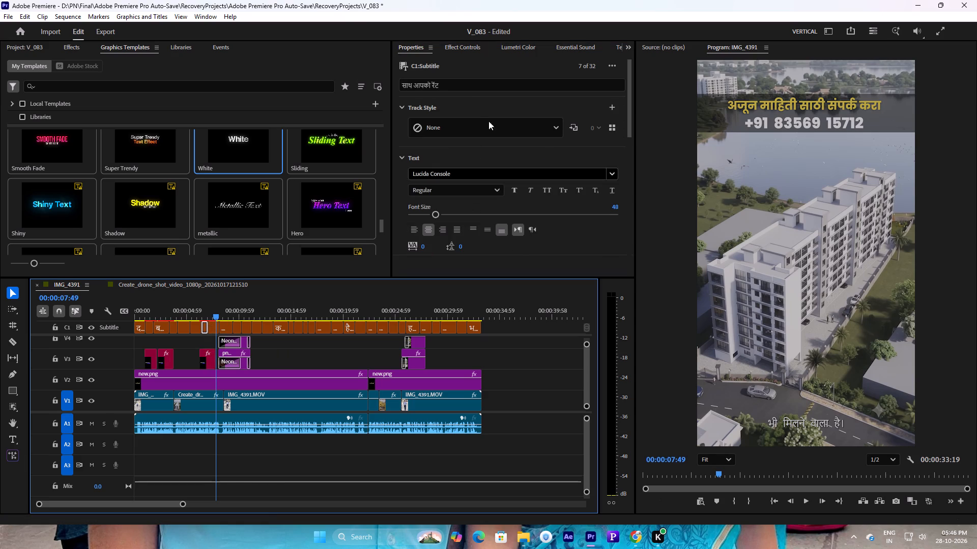
pyautogui.click(197, 331)
pyautogui.doubleClick(462, 82)
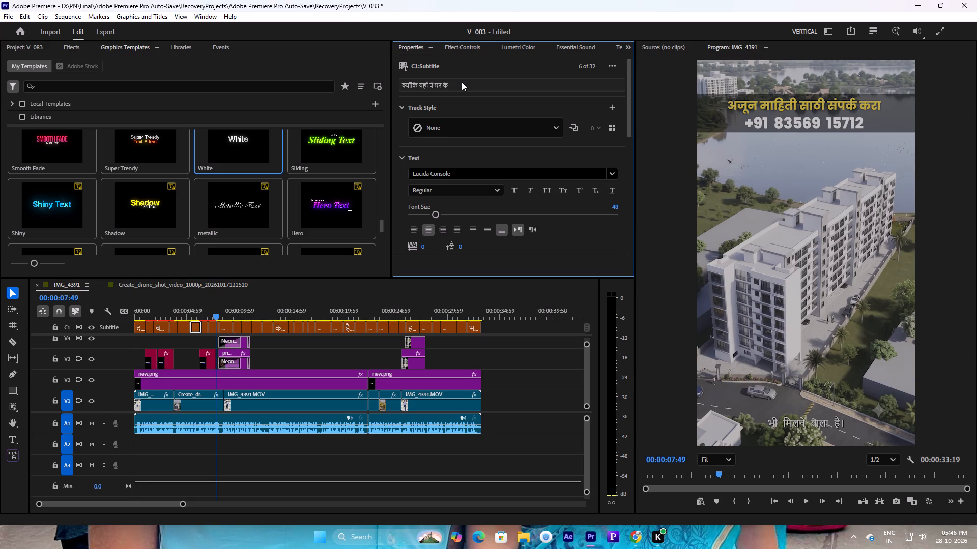
pyautogui.hotkey('ctrl', 'c')
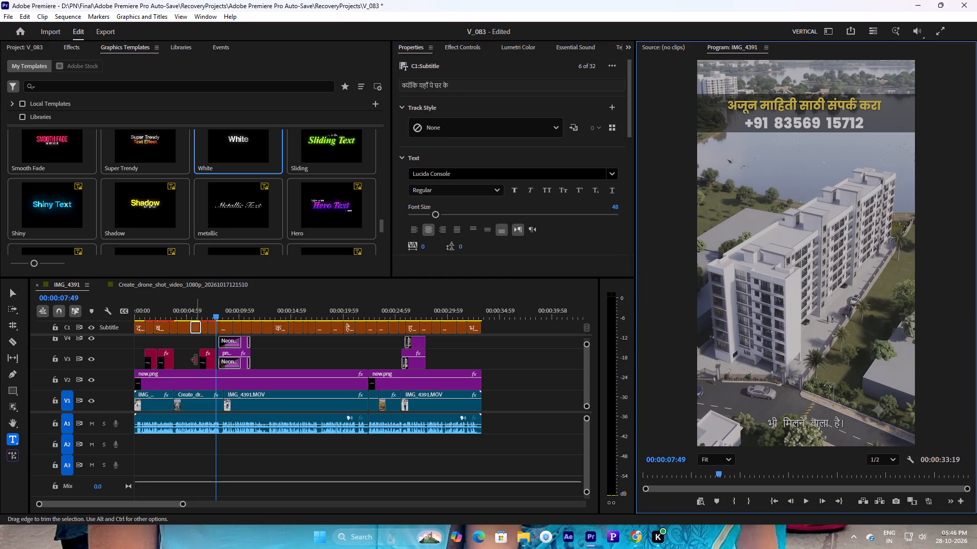
pyautogui.click(207, 360)
pyautogui.tripleClick(477, 123)
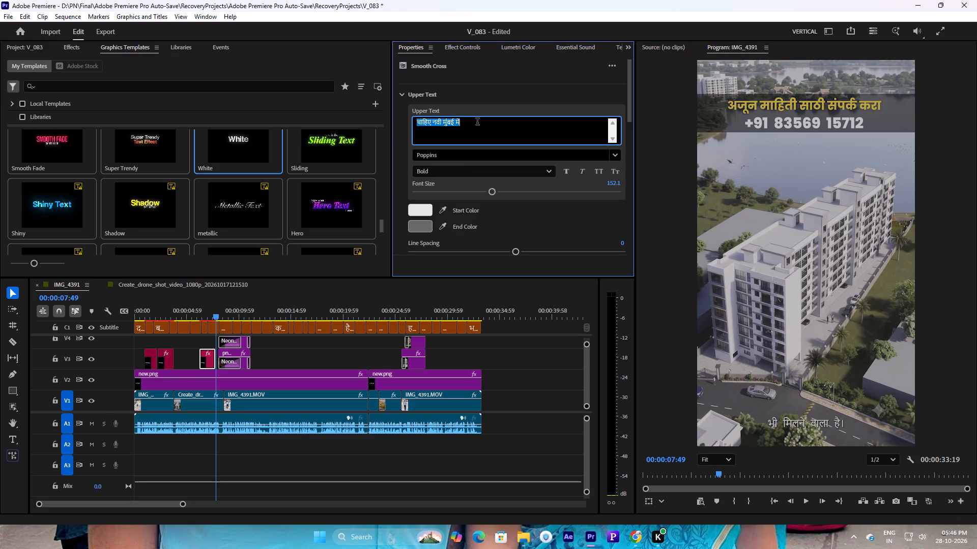
pyautogui.hotkey('ctrl', 'v')
pyautogui.moveTo(450, 123); pyautogui.dragTo(381, 129)
pyautogui.press('BackSpace')
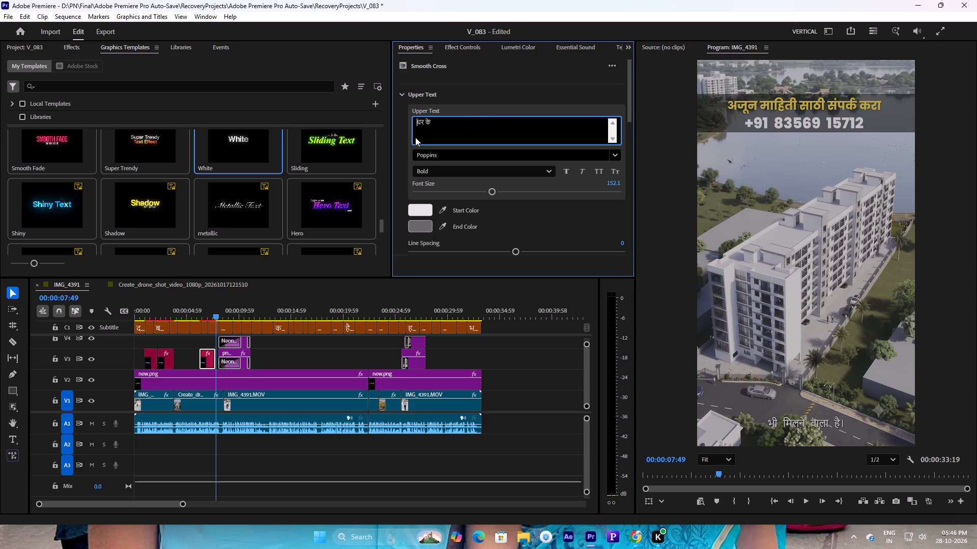
# Append the seventh subtitle's text to the duplicate title's upper text and cut "रेंट" so it reads "घर के साथ आपको".
pyautogui.click(197, 324)
pyautogui.click(204, 326)
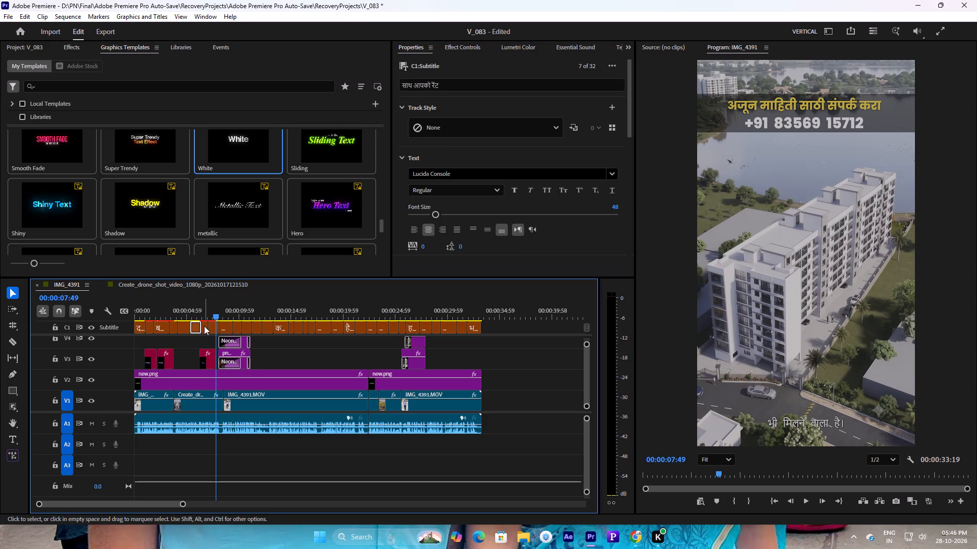
pyautogui.doubleClick(455, 85)
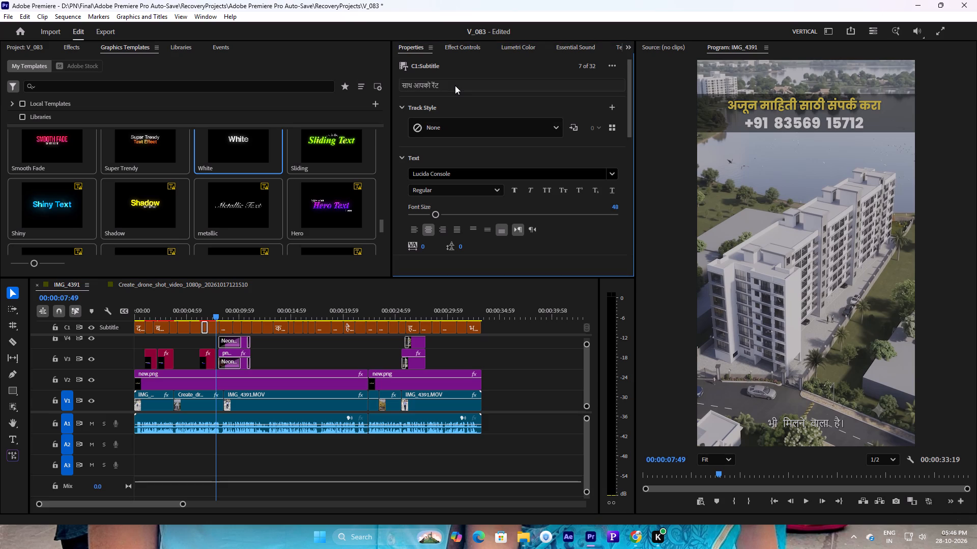
pyautogui.hotkey('ctrl', 'c')
pyautogui.click(211, 361)
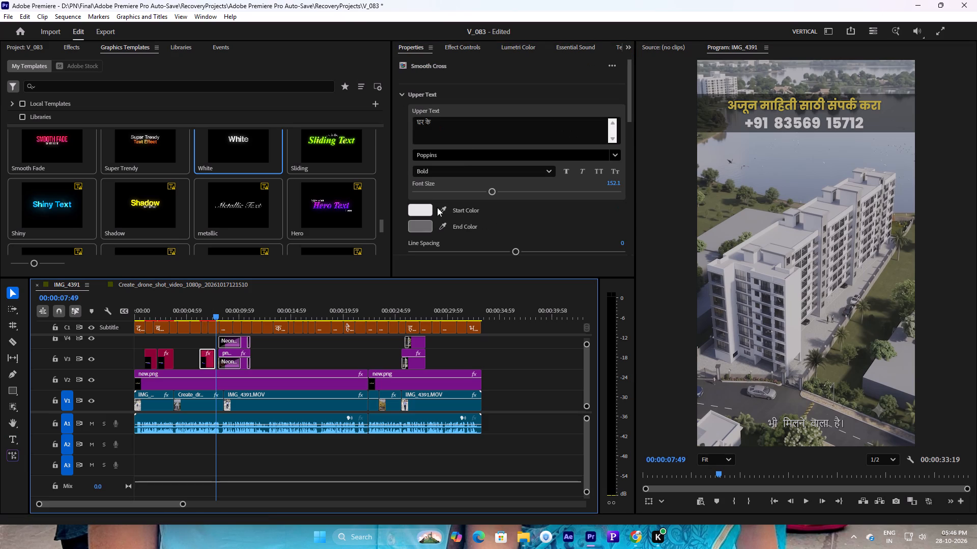
pyautogui.click(460, 124)
pyautogui.press('space')
pyautogui.hotkey('ctrl', 'v')
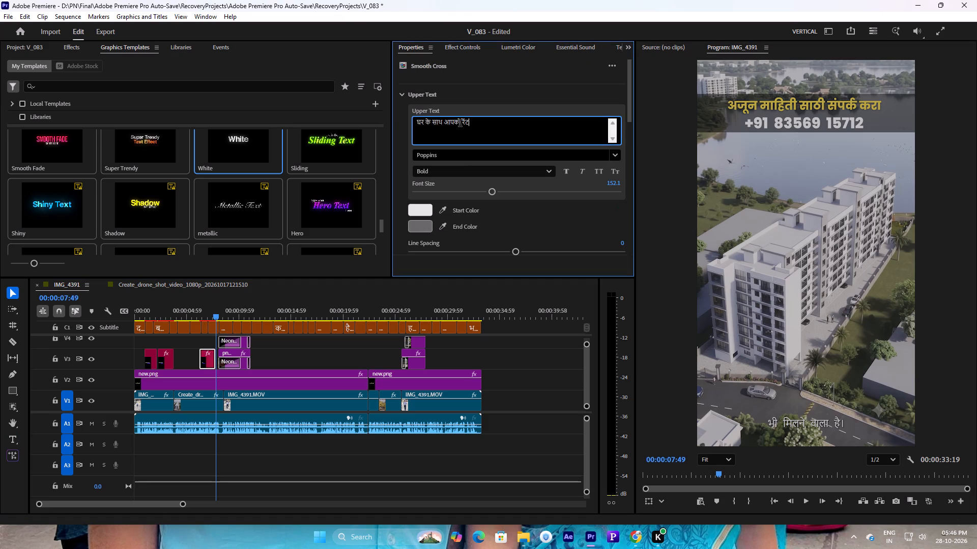
pyautogui.moveTo(462, 122); pyautogui.dragTo(491, 121)
pyautogui.hotkey('ctrl', 'c')
pyautogui.press('BackSpace')
pyautogui.press('BackSpace')
# Replace the title's lower text with the copied word "रेंट" and a trailing space.
pyautogui.click(400, 95)
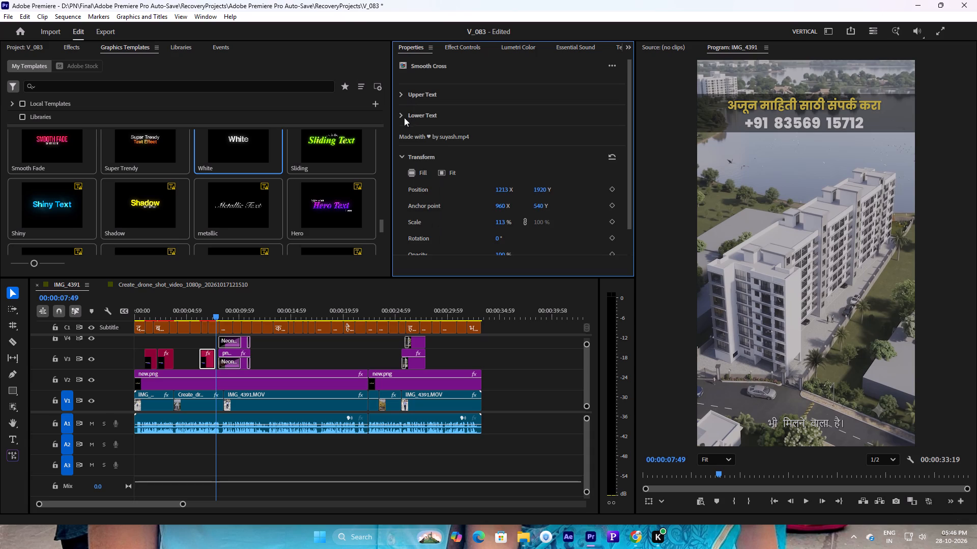
pyautogui.click(400, 116)
pyautogui.moveTo(455, 149); pyautogui.dragTo(354, 137)
pyautogui.hotkey('ctrl', 'v')
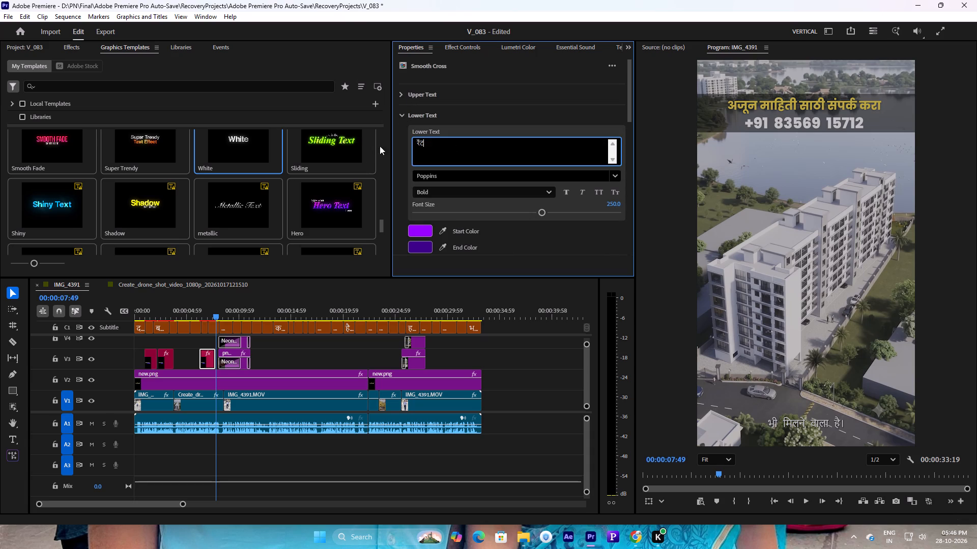
pyautogui.press('space')
# Append the eighth subtitle's text to the title's lower text so it reads "रेंट भी मिलने वाला है।".
pyautogui.click(213, 327)
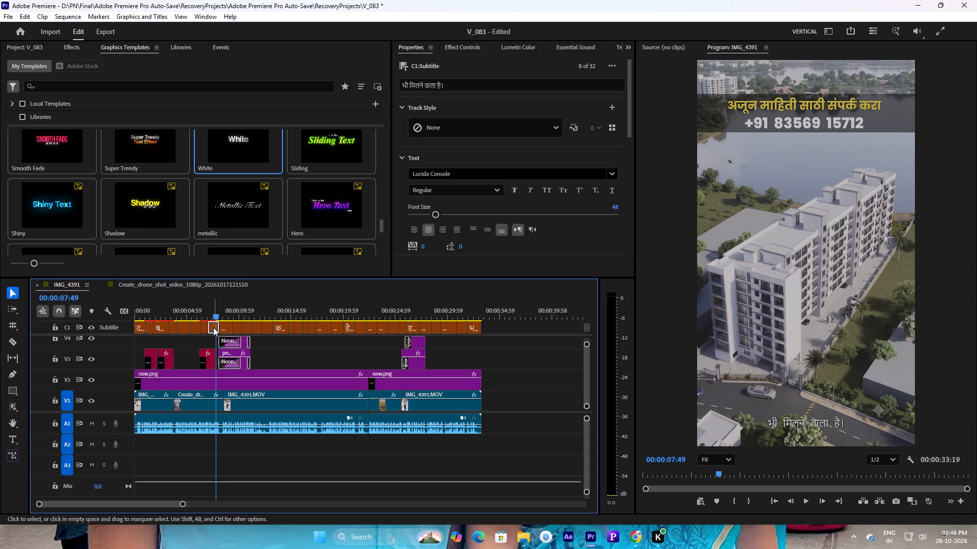
pyautogui.tripleClick(410, 82)
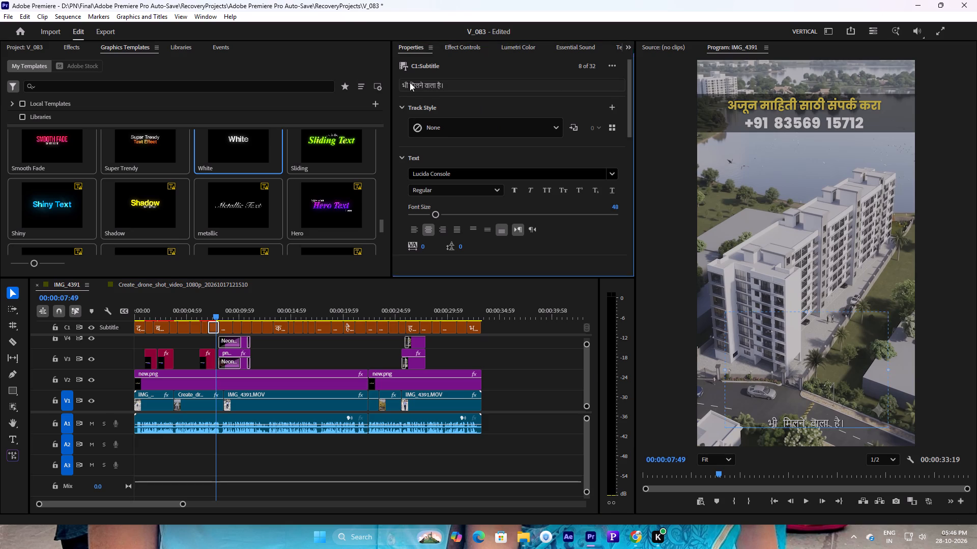
pyautogui.hotkey('ctrl', 'c')
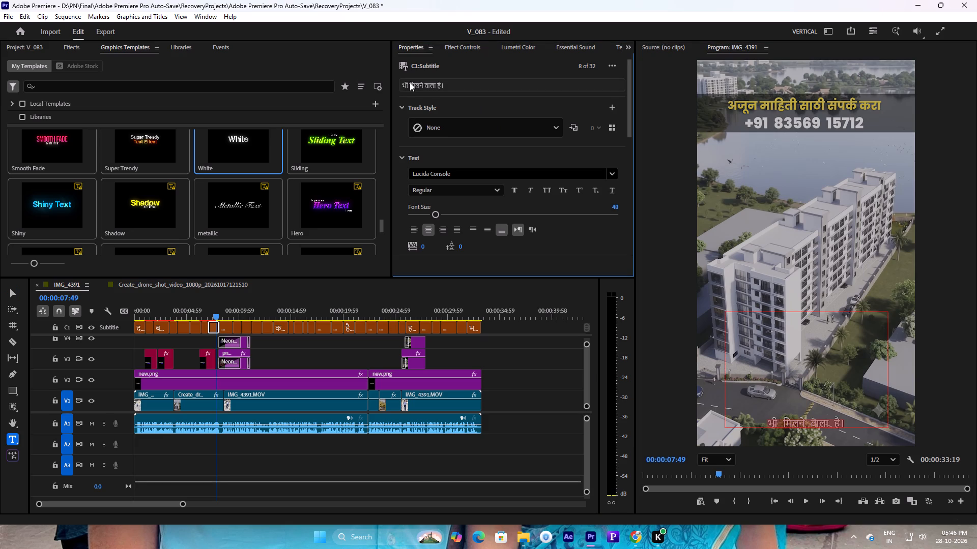
pyautogui.click(214, 354)
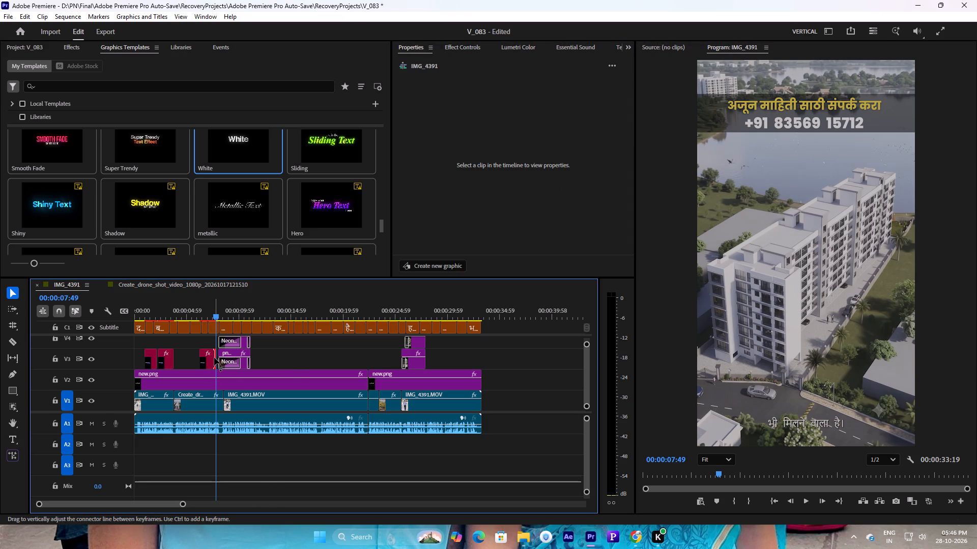
pyautogui.click(210, 356)
pyautogui.click(411, 43)
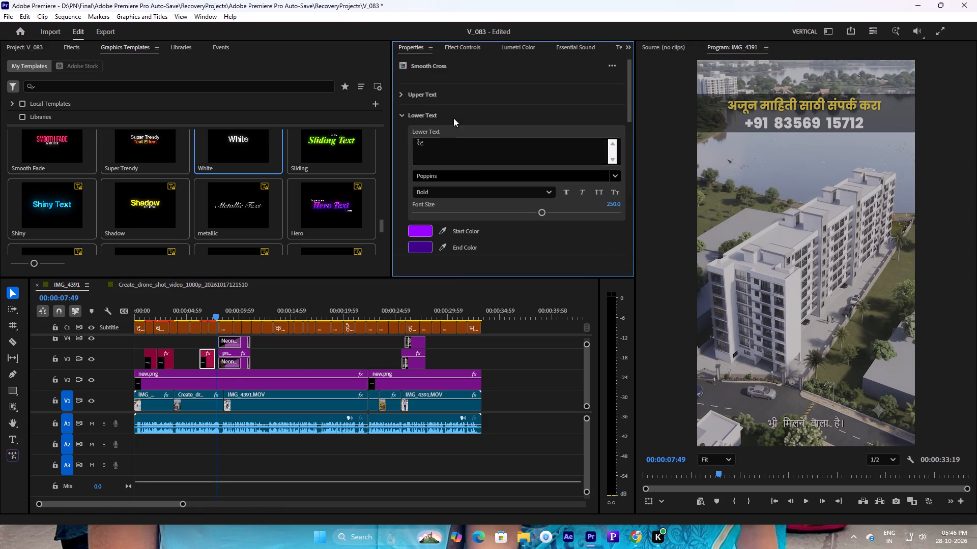
pyautogui.click(452, 147)
pyautogui.hotkey('ctrl', 'v')
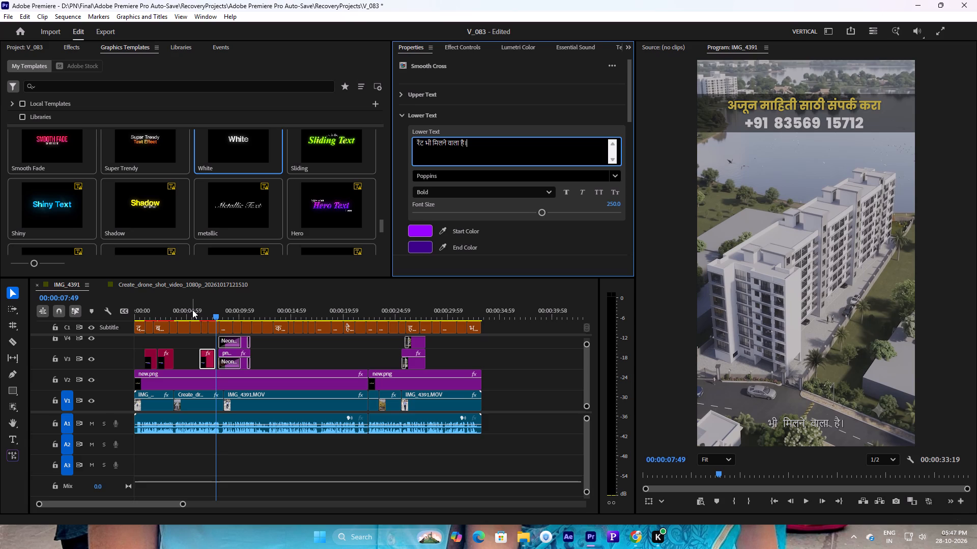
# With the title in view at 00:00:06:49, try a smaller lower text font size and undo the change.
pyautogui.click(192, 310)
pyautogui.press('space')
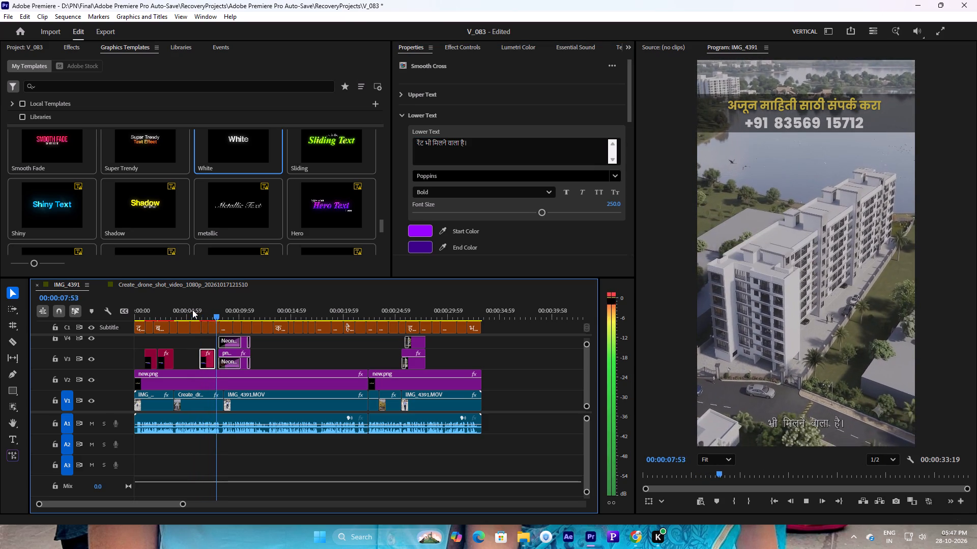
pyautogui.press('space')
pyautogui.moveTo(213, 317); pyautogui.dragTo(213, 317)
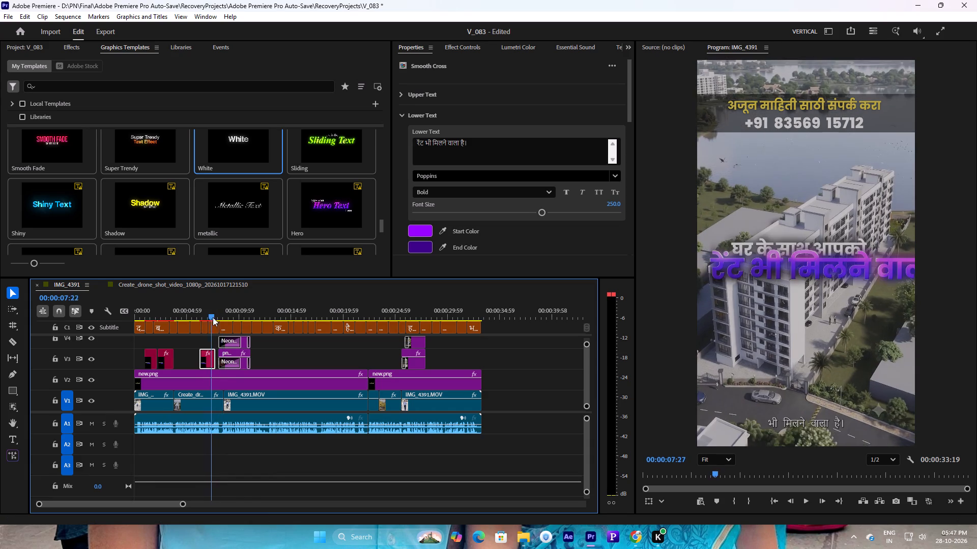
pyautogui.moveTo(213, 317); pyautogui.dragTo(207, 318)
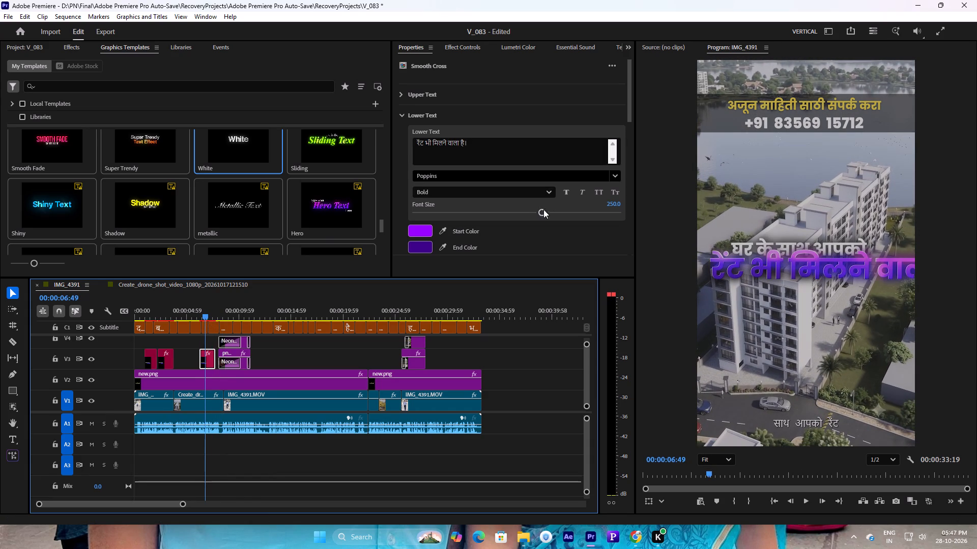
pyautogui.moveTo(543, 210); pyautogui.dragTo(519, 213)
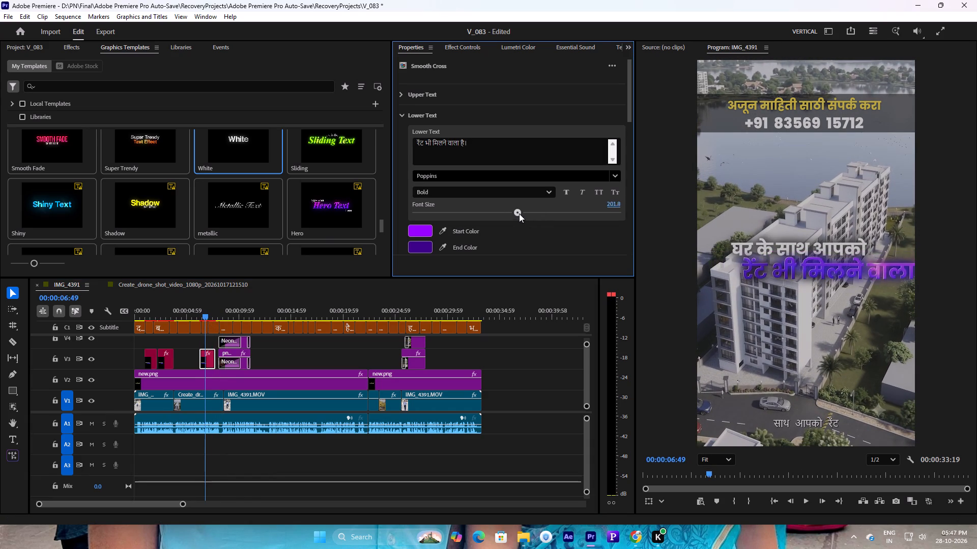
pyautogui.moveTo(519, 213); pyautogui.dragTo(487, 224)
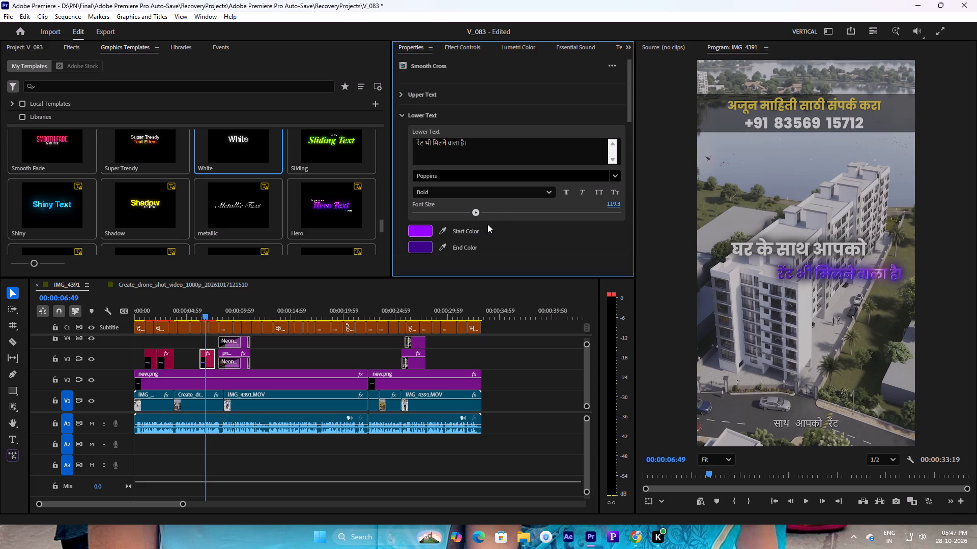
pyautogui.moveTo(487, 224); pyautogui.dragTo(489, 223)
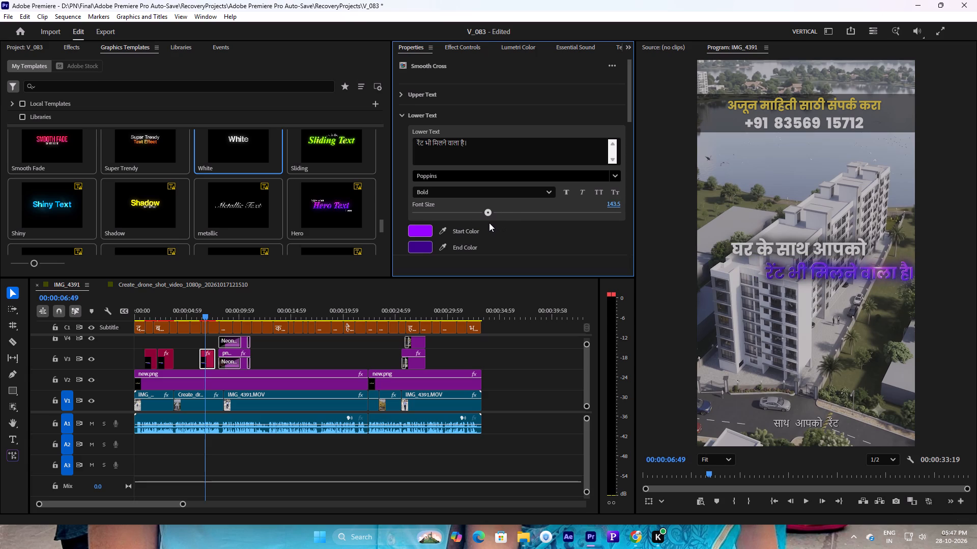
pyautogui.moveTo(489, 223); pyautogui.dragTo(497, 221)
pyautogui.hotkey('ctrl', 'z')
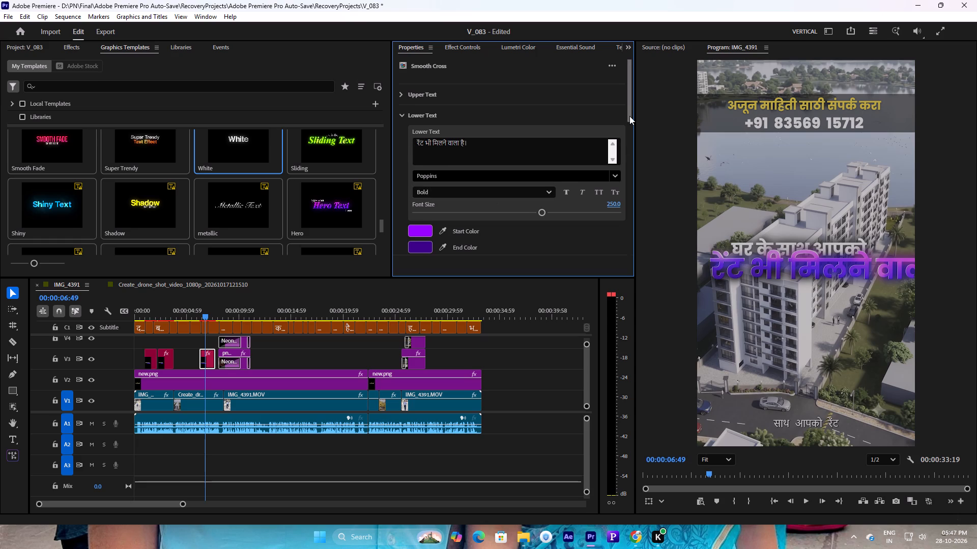
# Reduce the overall scale of the "घर के साथ आपको" title in its Transform settings.
pyautogui.moveTo(629, 116); pyautogui.dragTo(627, 253)
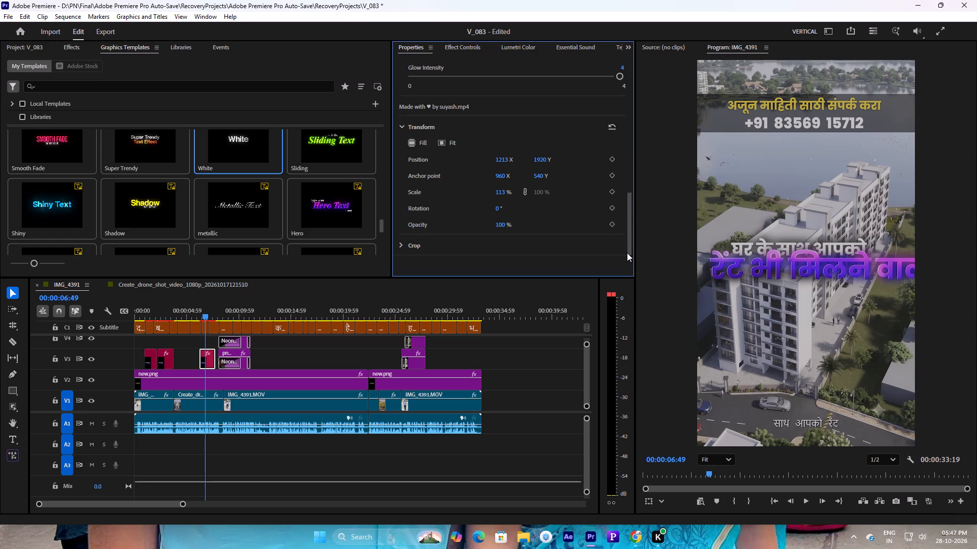
pyautogui.moveTo(627, 253); pyautogui.dragTo(626, 253)
pyautogui.moveTo(505, 192); pyautogui.dragTo(492, 196)
# Reduce the lower text's font size to about 159.5 so the whole line fits the frame.
pyautogui.scroll(9, 461, 112)
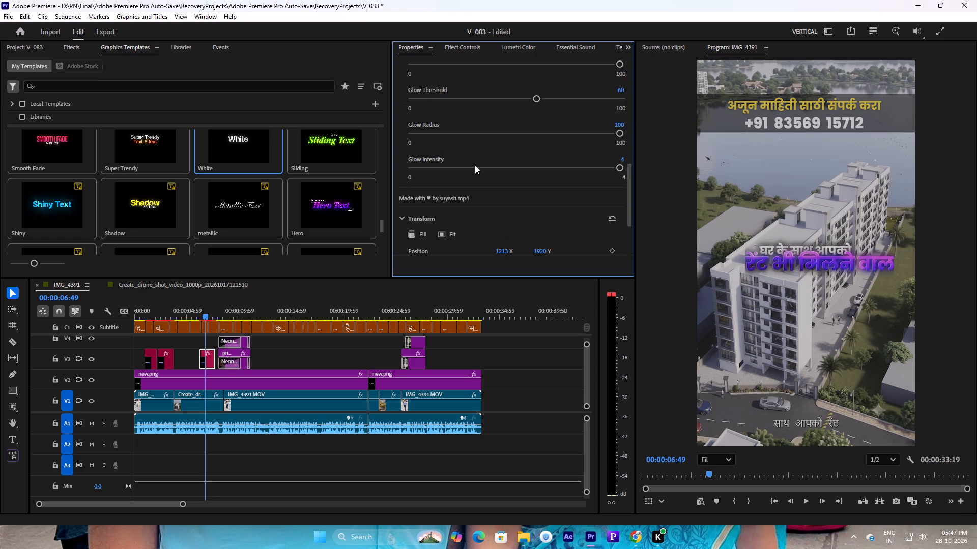
pyautogui.scroll(19, 479, 167)
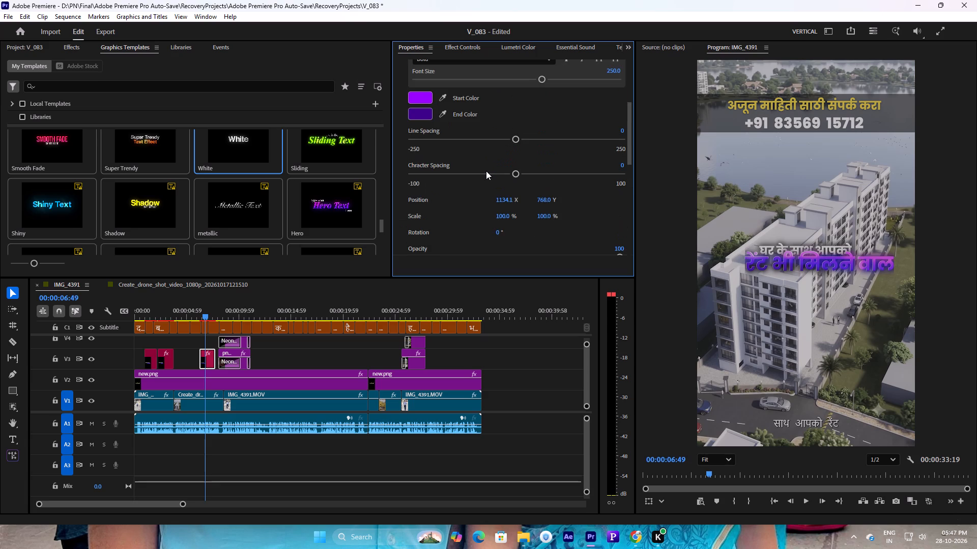
pyautogui.scroll(4, 486, 171)
pyautogui.scroll(1, 523, 146)
pyautogui.moveTo(541, 129); pyautogui.dragTo(524, 136)
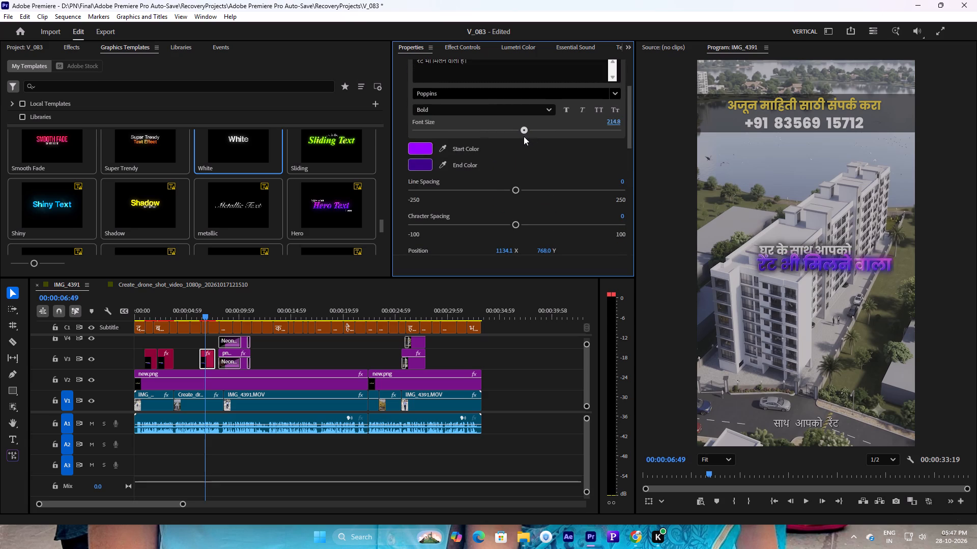
pyautogui.moveTo(524, 136); pyautogui.dragTo(496, 140)
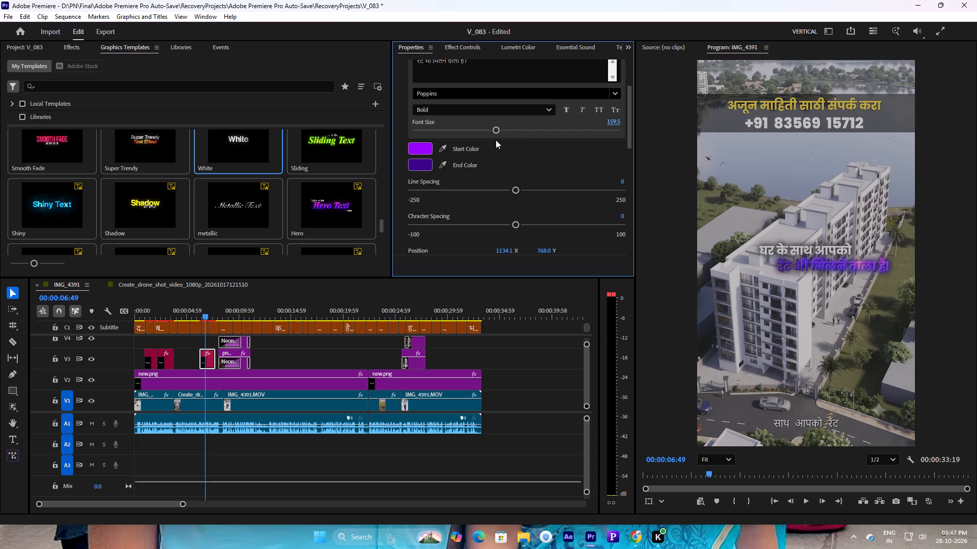
# Reduce the upper text's font size to about 107.9.
pyautogui.moveTo(630, 137); pyautogui.dragTo(624, 78)
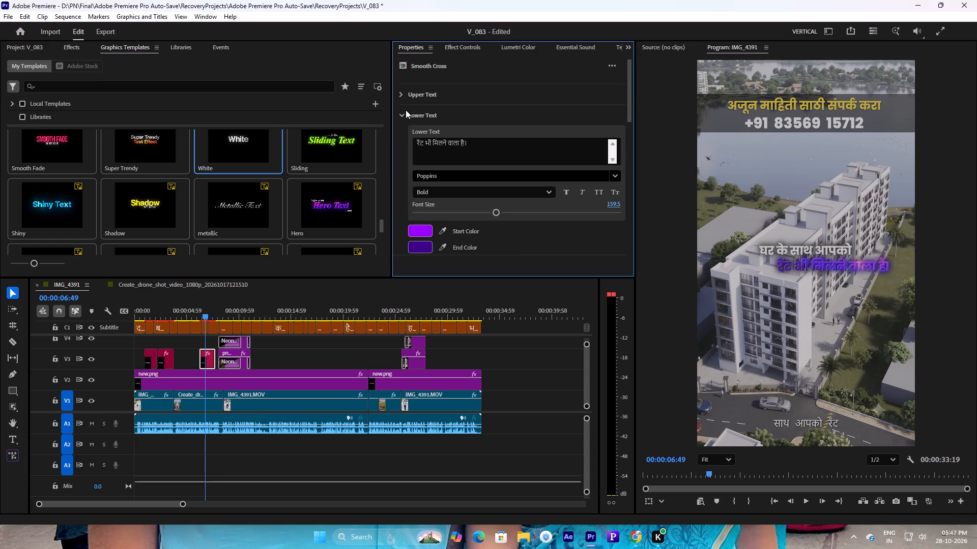
pyautogui.click(402, 113)
pyautogui.click(403, 96)
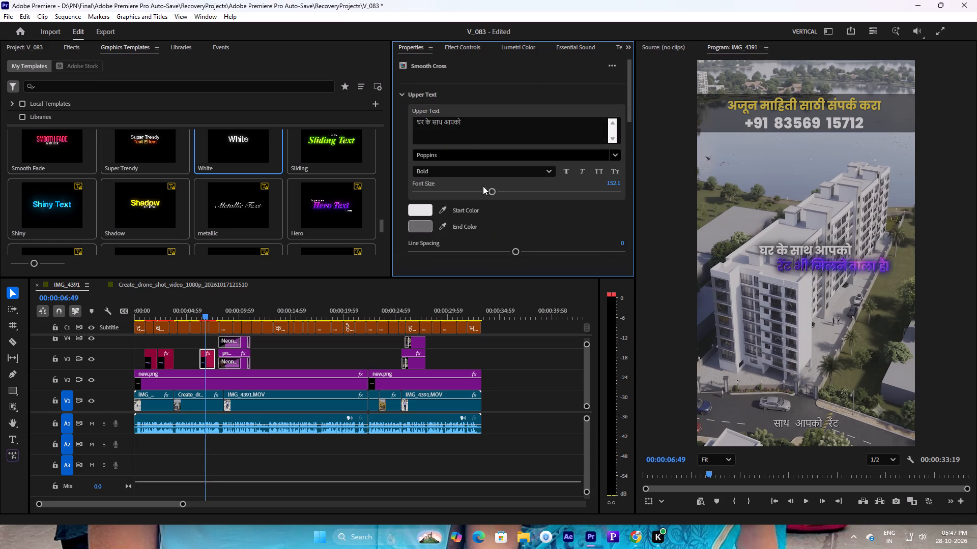
pyautogui.moveTo(491, 192); pyautogui.dragTo(472, 194)
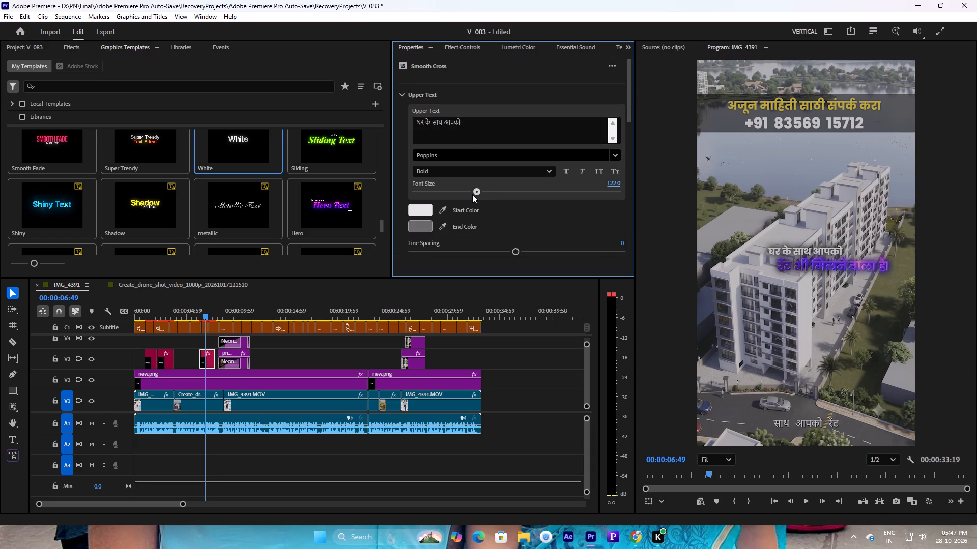
pyautogui.moveTo(472, 194); pyautogui.dragTo(469, 195)
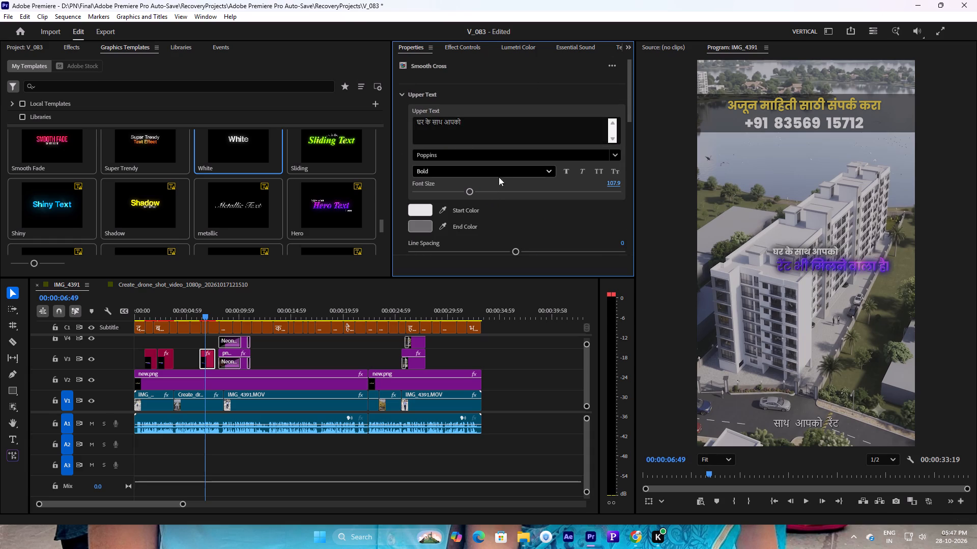
# Adjust the upper text's vertical position to about 562.
pyautogui.scroll(-9, 530, 226)
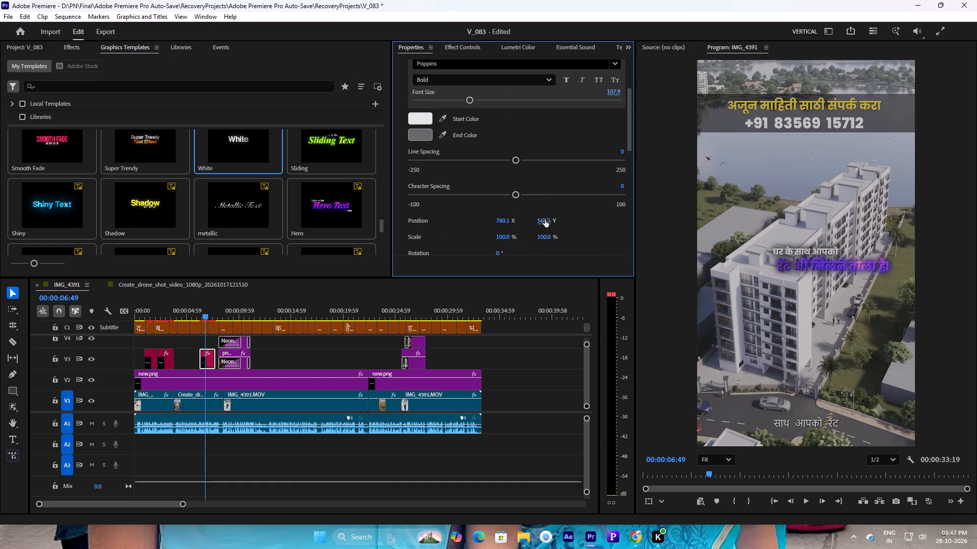
pyautogui.click(545, 220)
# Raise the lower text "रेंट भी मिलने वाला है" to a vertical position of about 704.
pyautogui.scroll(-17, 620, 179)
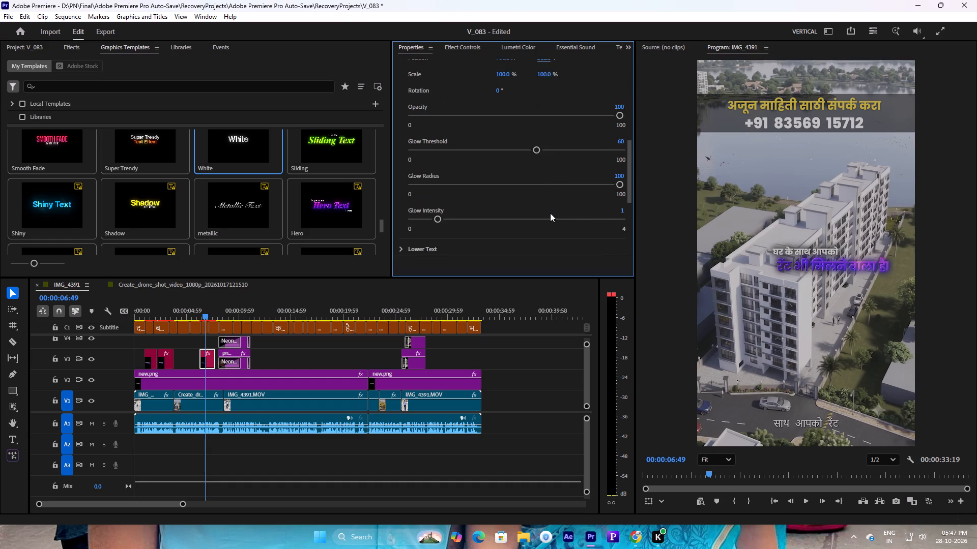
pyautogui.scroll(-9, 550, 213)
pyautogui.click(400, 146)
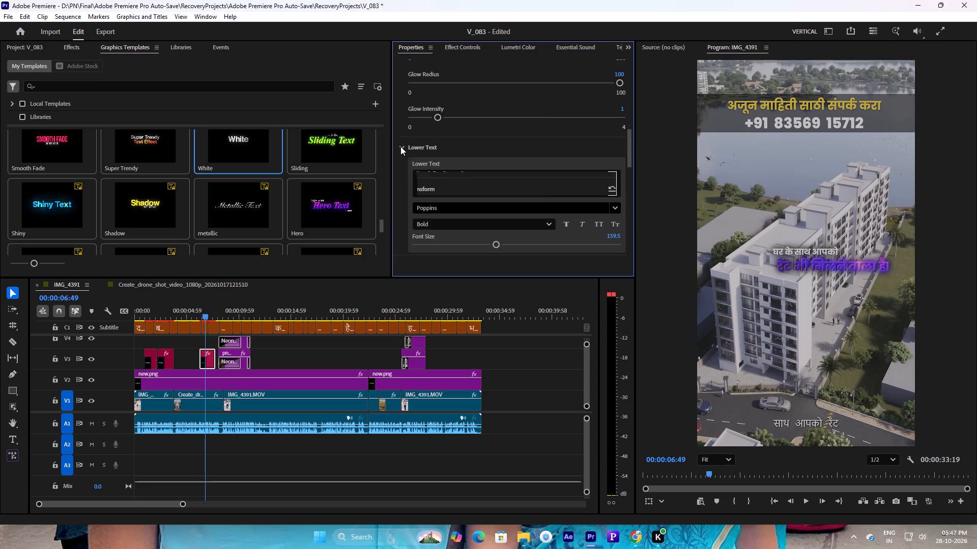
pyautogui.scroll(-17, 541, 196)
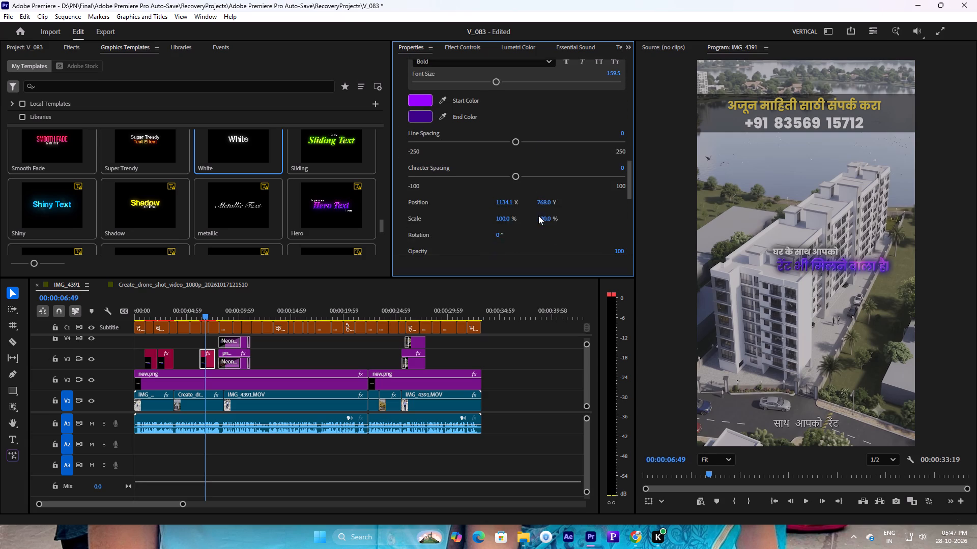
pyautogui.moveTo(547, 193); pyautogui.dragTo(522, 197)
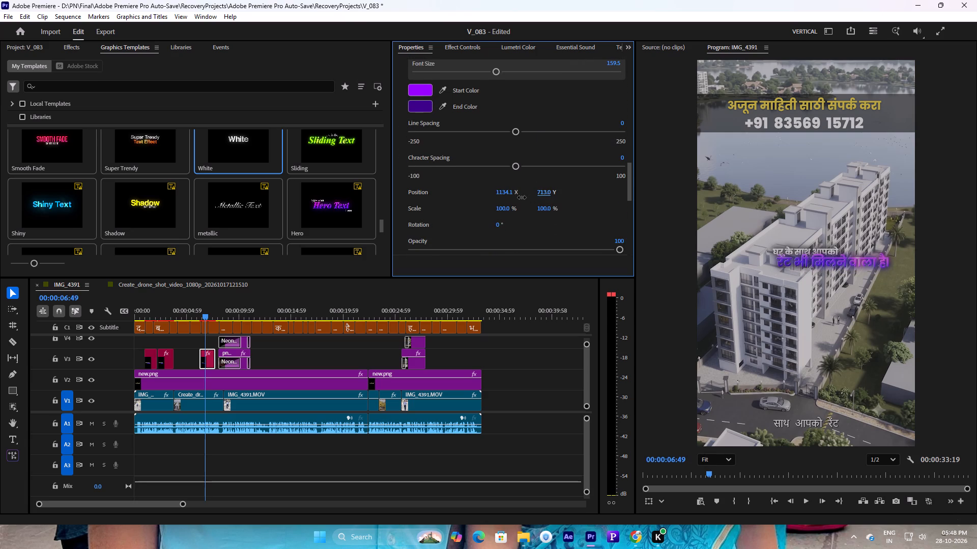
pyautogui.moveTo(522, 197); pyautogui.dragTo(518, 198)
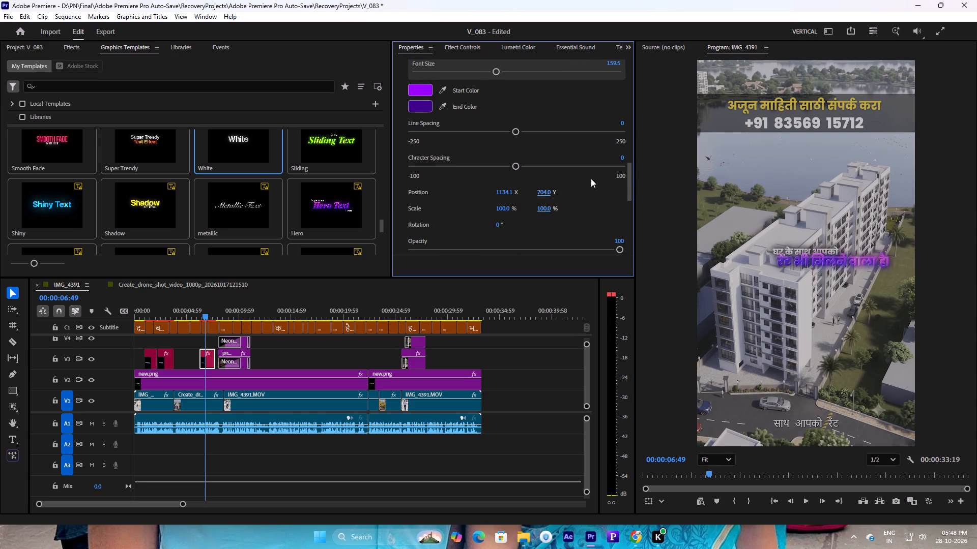
# Increase the title's overall scale to about 108% in its Transform settings.
pyautogui.moveTo(627, 178); pyautogui.dragTo(619, 241)
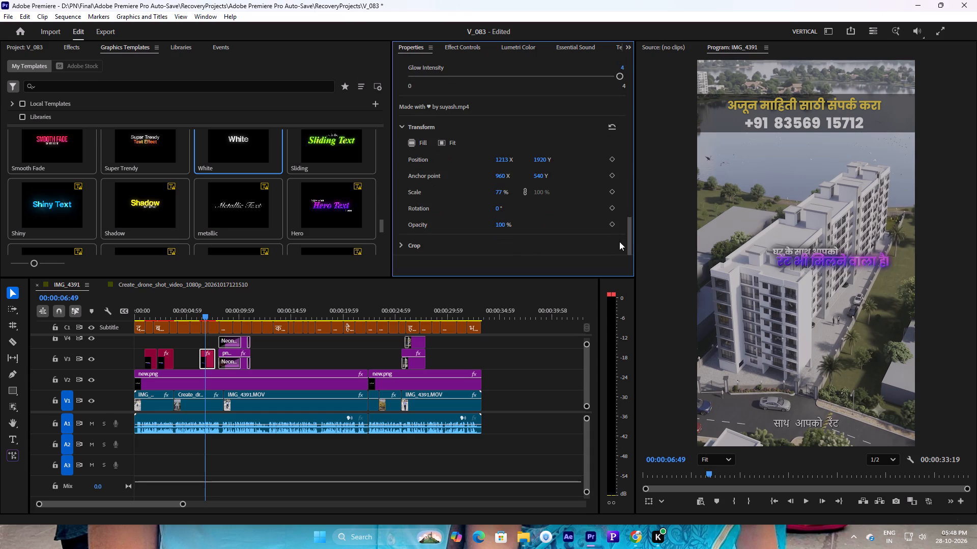
pyautogui.moveTo(619, 241); pyautogui.dragTo(618, 247)
pyautogui.moveTo(502, 191); pyautogui.dragTo(516, 192)
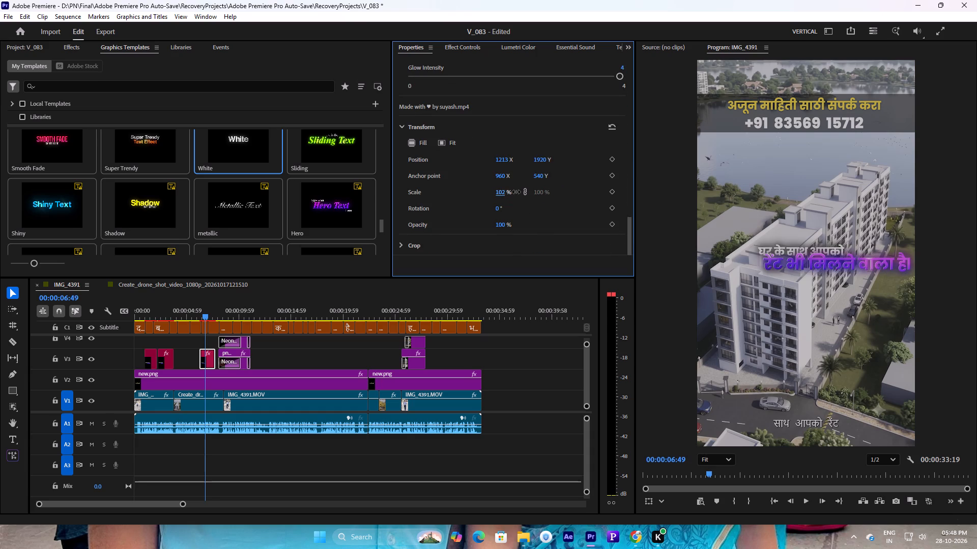
pyautogui.moveTo(516, 192); pyautogui.dragTo(519, 192)
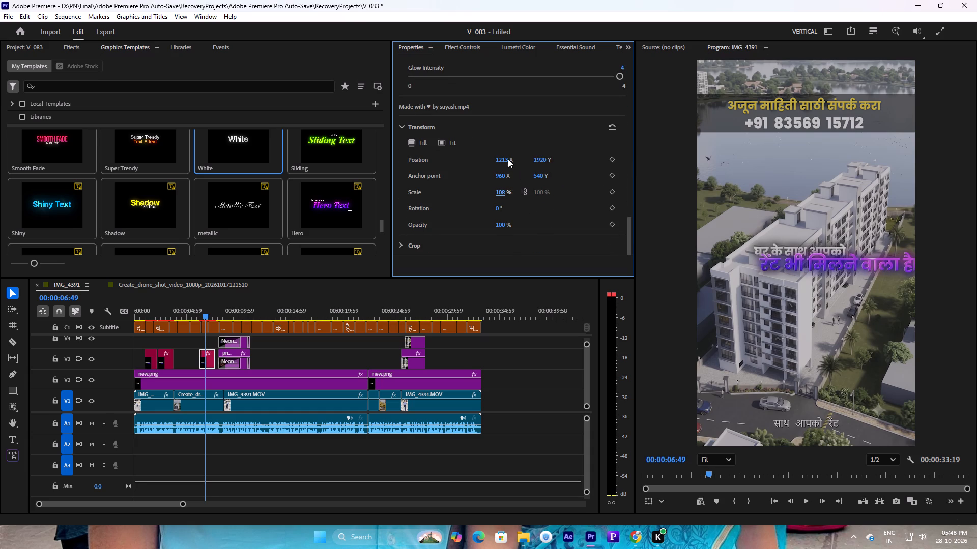
# Move the whole title to a Transform position of about 986 horizontally and 985 vertically, just under the contact banner.
pyautogui.moveTo(504, 159); pyautogui.dragTo(498, 161)
pyautogui.moveTo(501, 161); pyautogui.dragTo(376, 163)
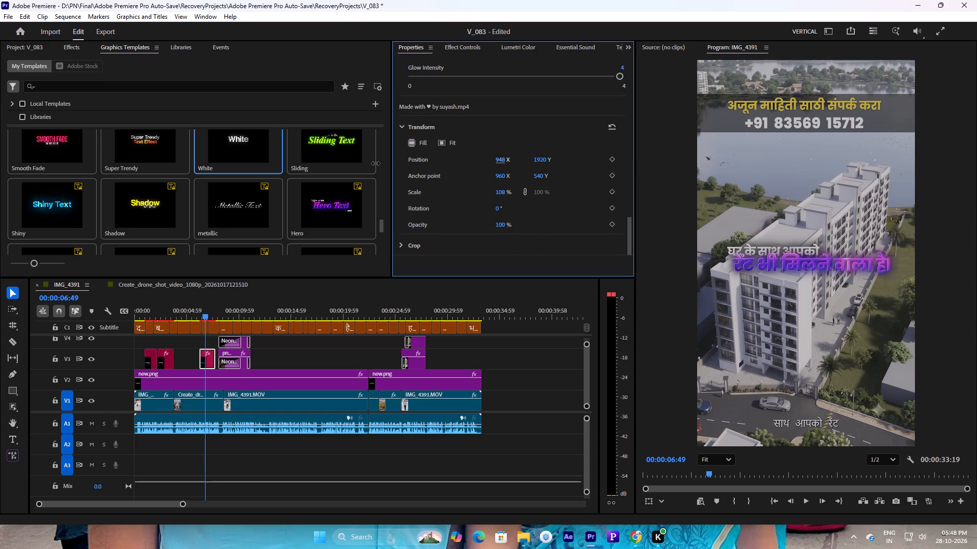
pyautogui.moveTo(376, 163); pyautogui.dragTo(396, 163)
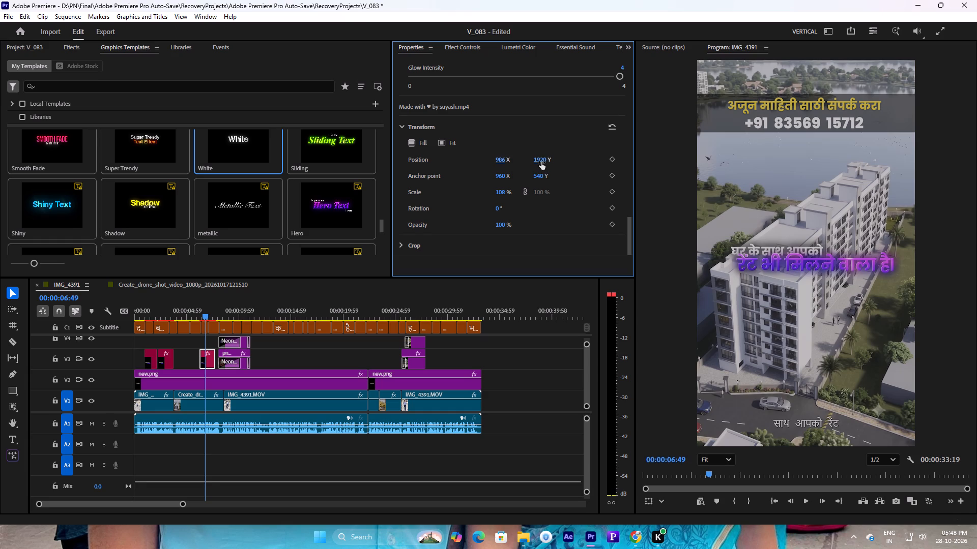
pyautogui.moveTo(541, 162); pyautogui.dragTo(532, 243)
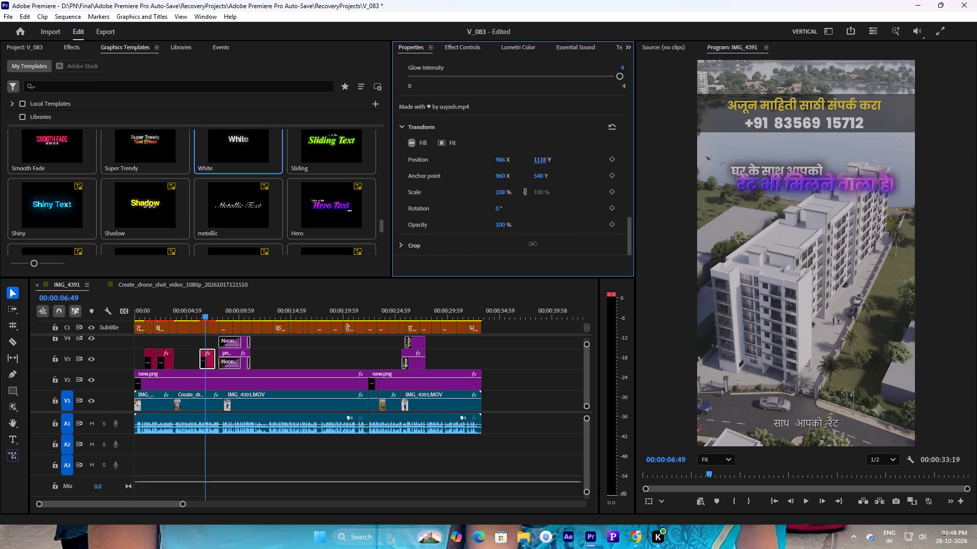
pyautogui.moveTo(532, 243); pyautogui.dragTo(239, 265)
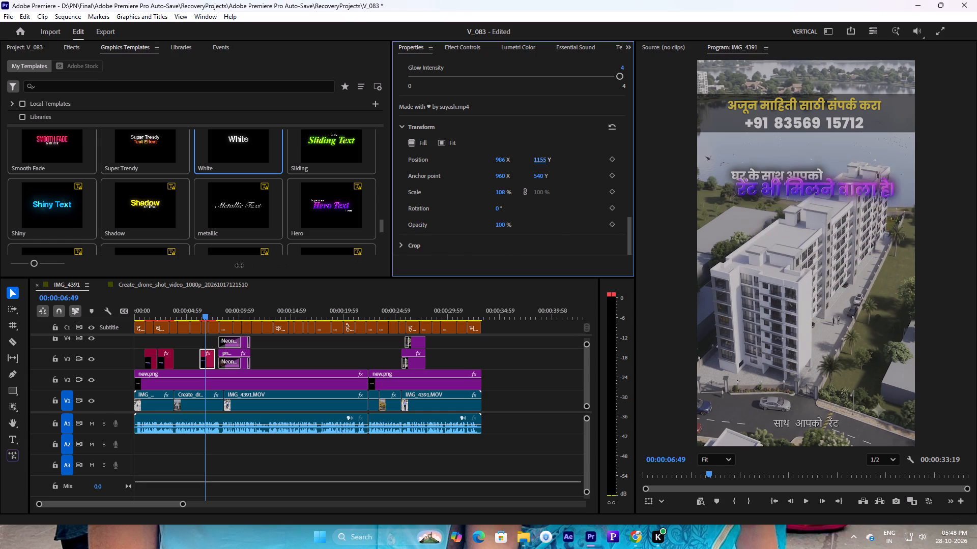
pyautogui.moveTo(239, 265); pyautogui.dragTo(172, 265)
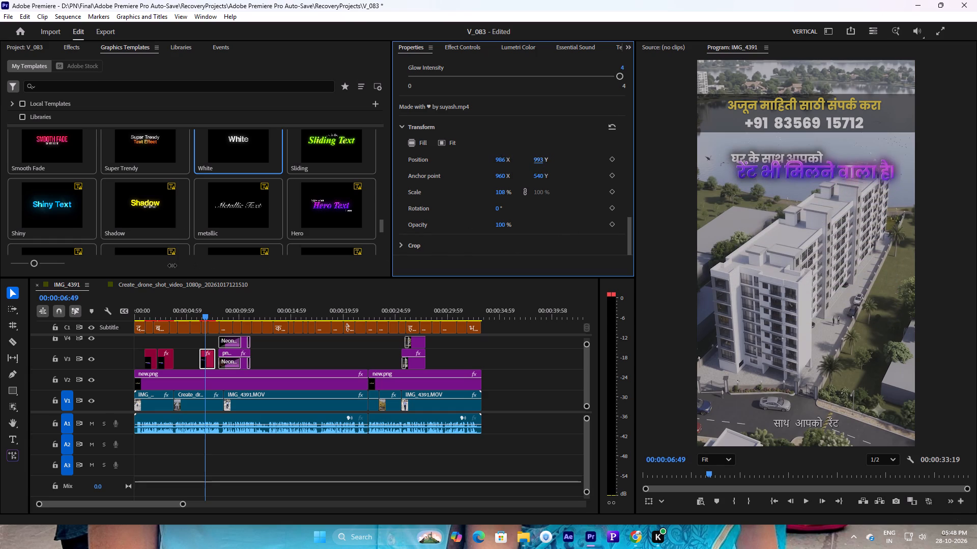
pyautogui.moveTo(172, 265); pyautogui.dragTo(168, 266)
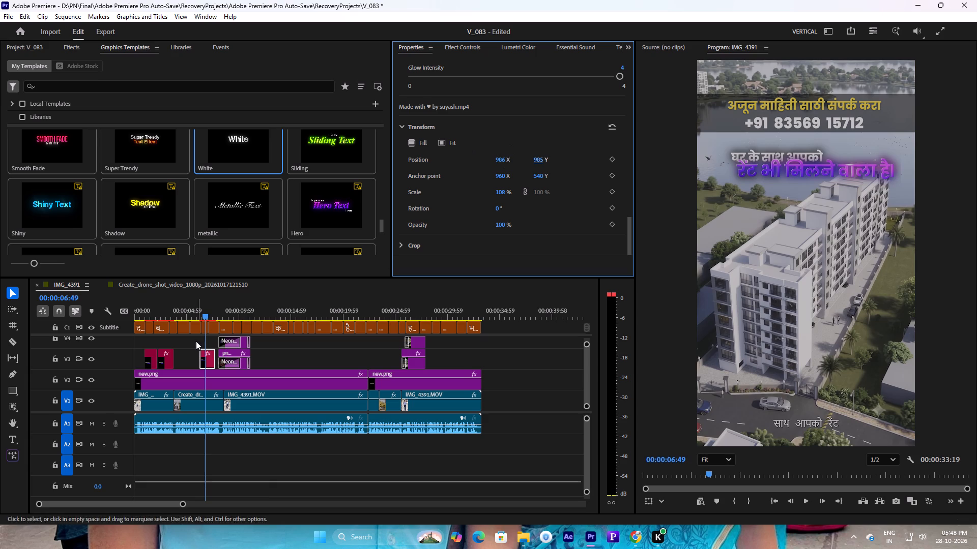
# Extend the end of the rent title clip on V3 to the start of the neon clip and play back its section.
pyautogui.click(196, 315)
pyautogui.press('space')
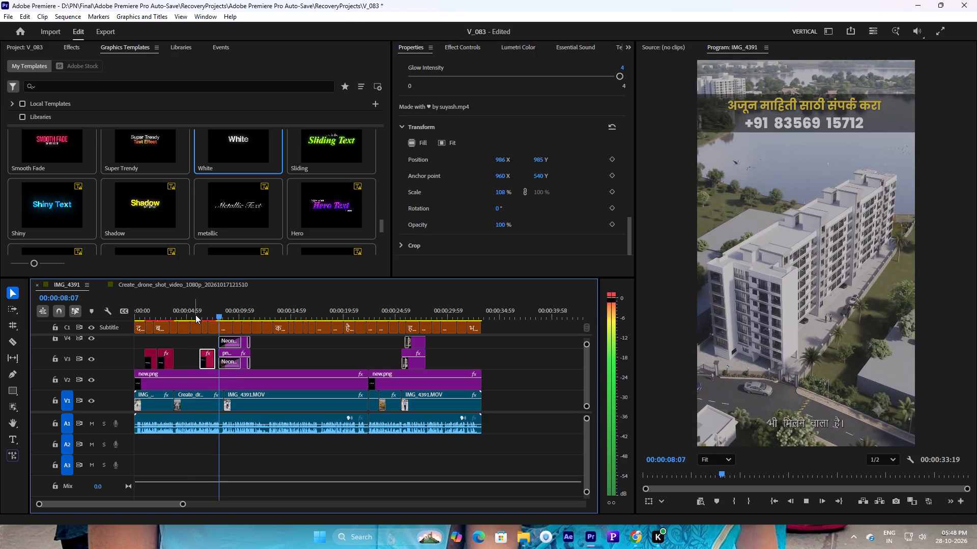
pyautogui.press('space')
pyautogui.moveTo(213, 362); pyautogui.dragTo(219, 361)
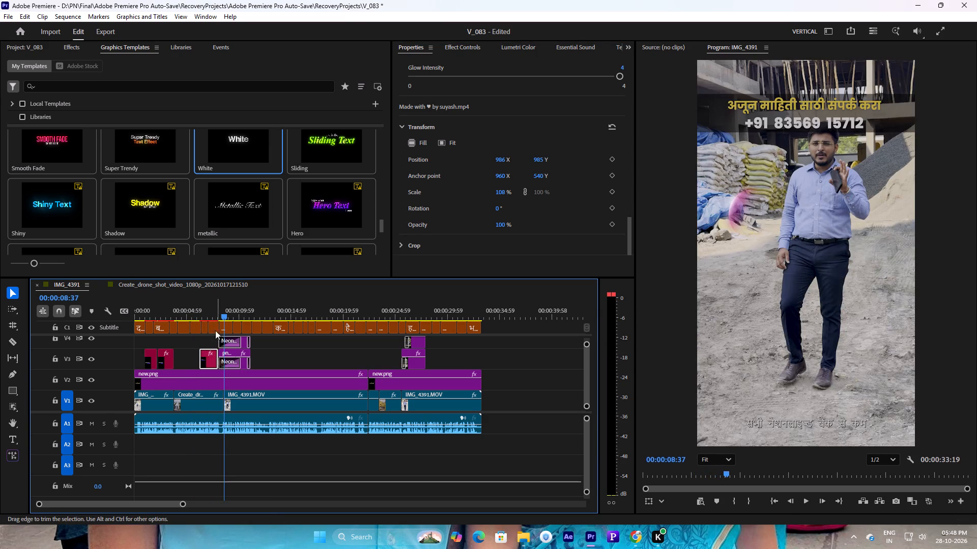
pyautogui.click(197, 314)
pyautogui.press('space')
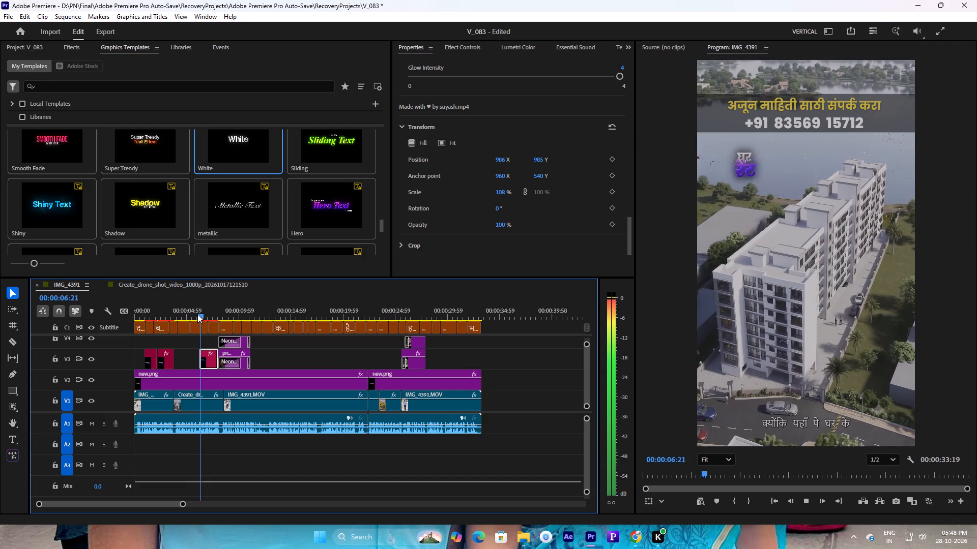
pyautogui.press('space')
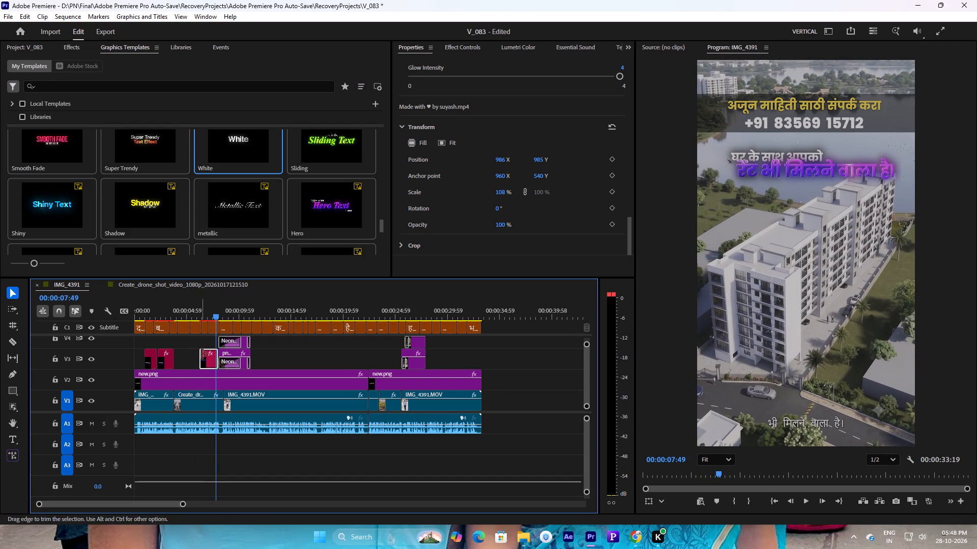
# Adjust the lower text's vertical position to 722 for slightly more space below the upper line.
pyautogui.scroll(16, 419, 123)
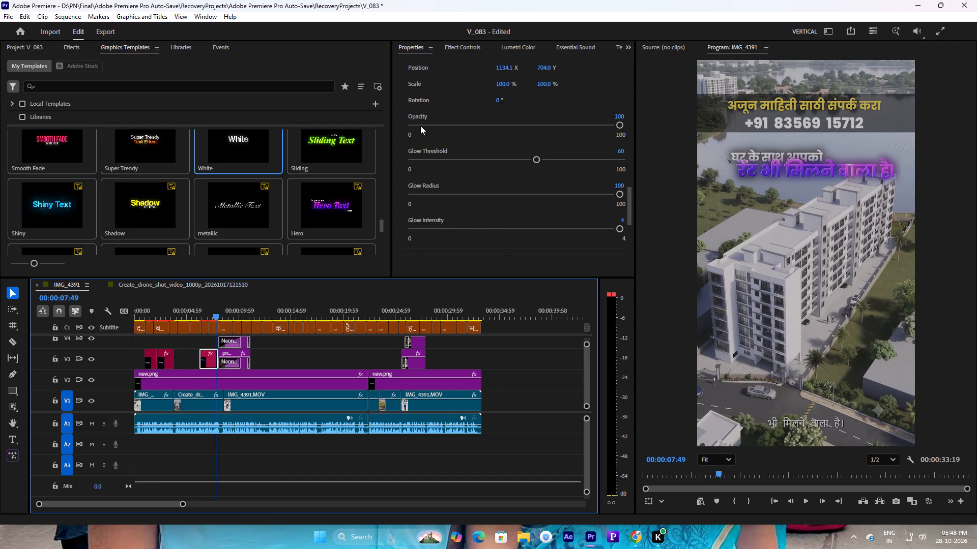
pyautogui.scroll(3, 420, 126)
pyautogui.moveTo(629, 191); pyautogui.dragTo(638, 167)
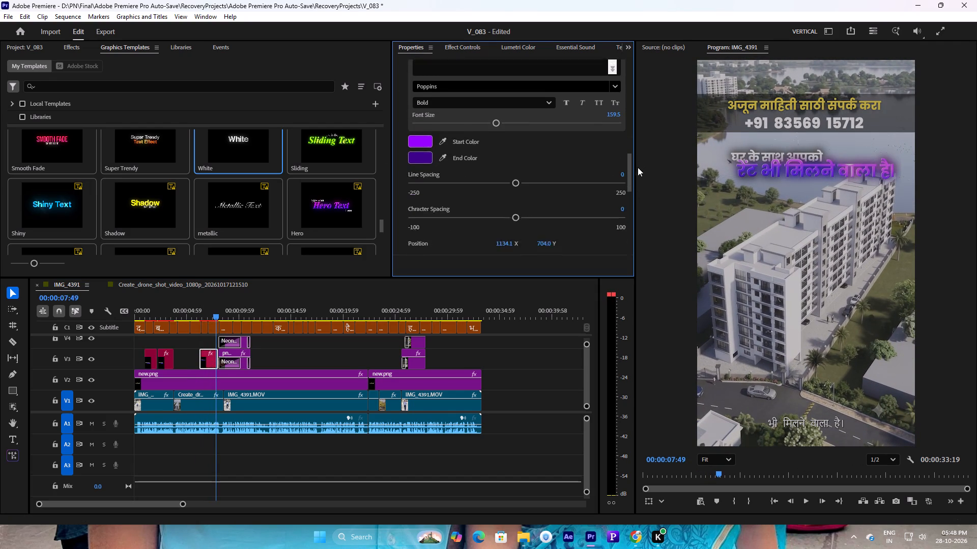
pyautogui.moveTo(638, 167); pyautogui.dragTo(638, 180)
pyautogui.moveTo(542, 162); pyautogui.dragTo(556, 161)
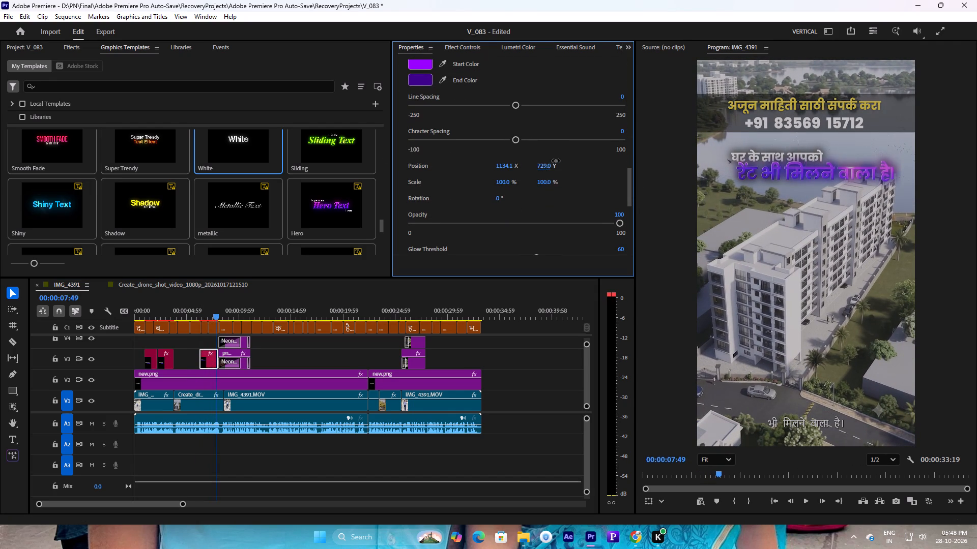
pyautogui.moveTo(556, 161); pyautogui.dragTo(556, 164)
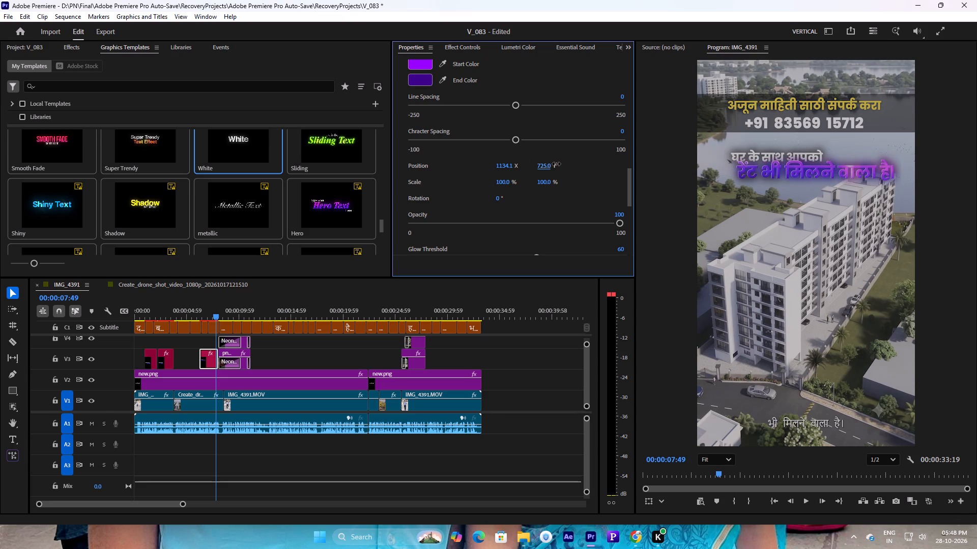
pyautogui.moveTo(556, 164); pyautogui.dragTo(555, 164)
# Play the video onward to find the next title spot and park the playhead at 00:00:13:07.
pyautogui.press('space')
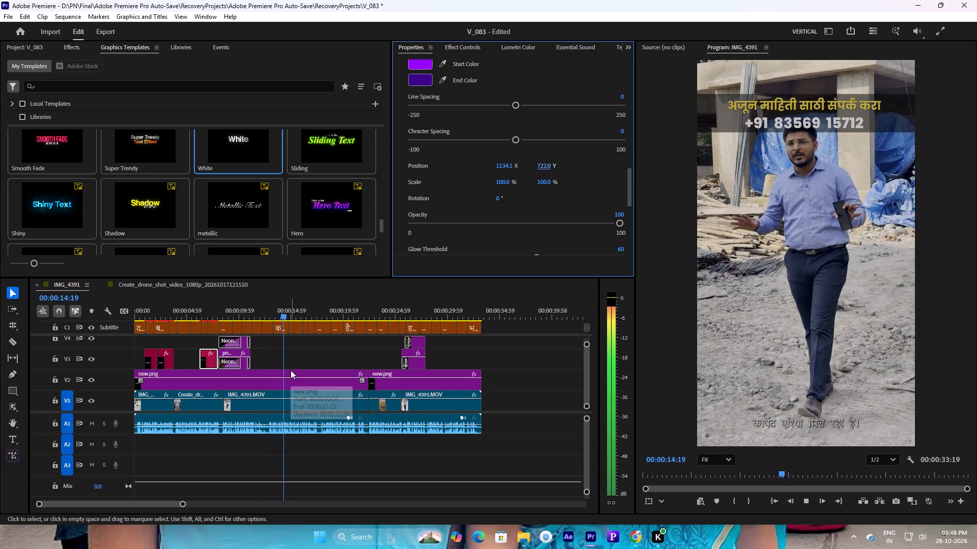
pyautogui.press('space')
pyautogui.moveTo(277, 318); pyautogui.dragTo(270, 316)
pyautogui.click(273, 315)
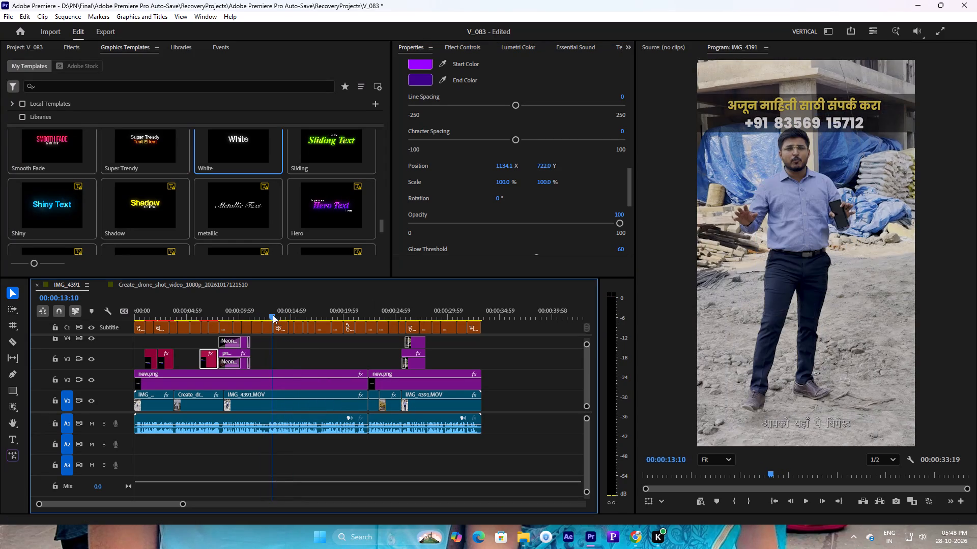
pyautogui.press('space')
pyautogui.press('space')
pyautogui.click(273, 315)
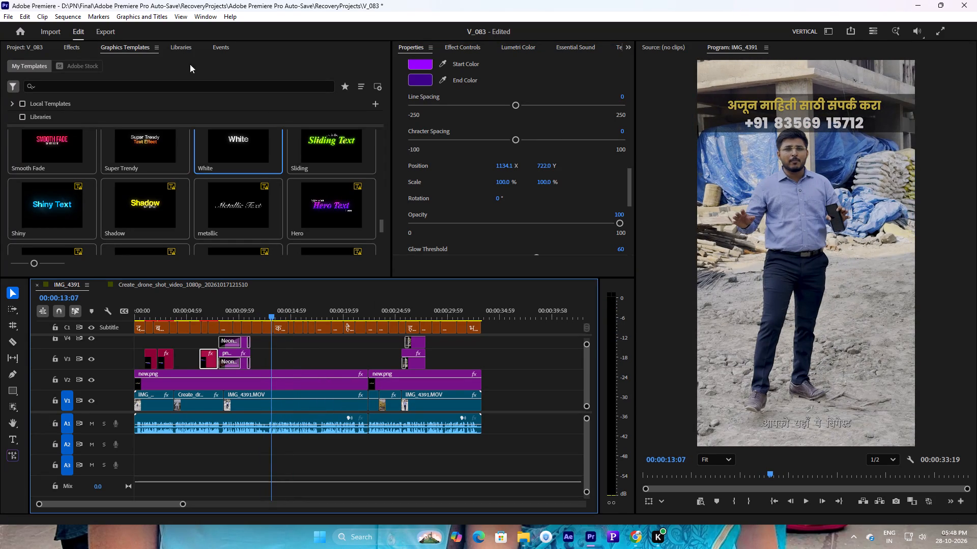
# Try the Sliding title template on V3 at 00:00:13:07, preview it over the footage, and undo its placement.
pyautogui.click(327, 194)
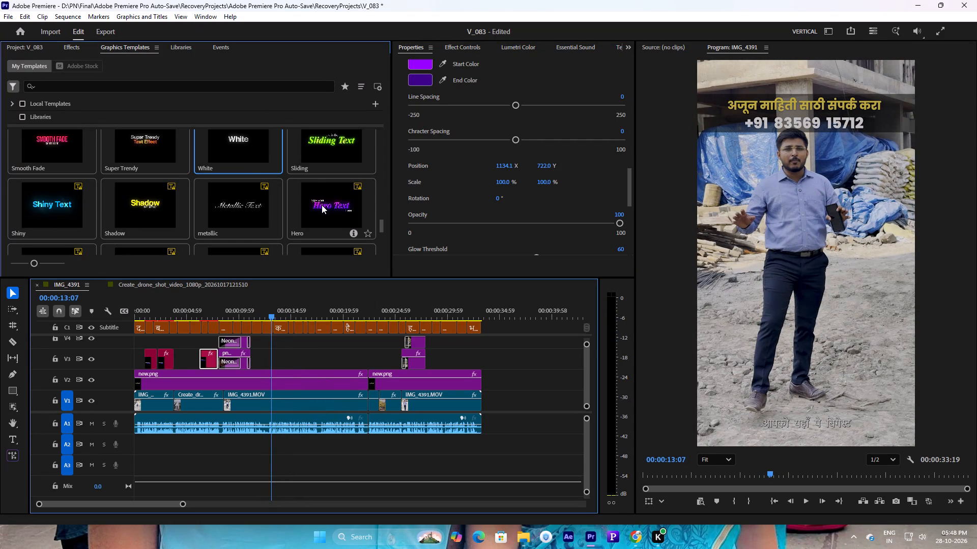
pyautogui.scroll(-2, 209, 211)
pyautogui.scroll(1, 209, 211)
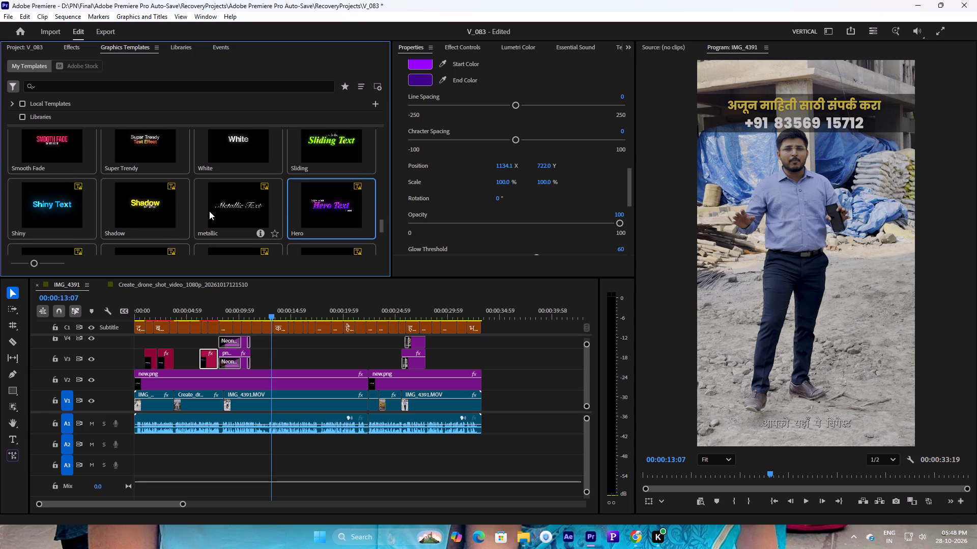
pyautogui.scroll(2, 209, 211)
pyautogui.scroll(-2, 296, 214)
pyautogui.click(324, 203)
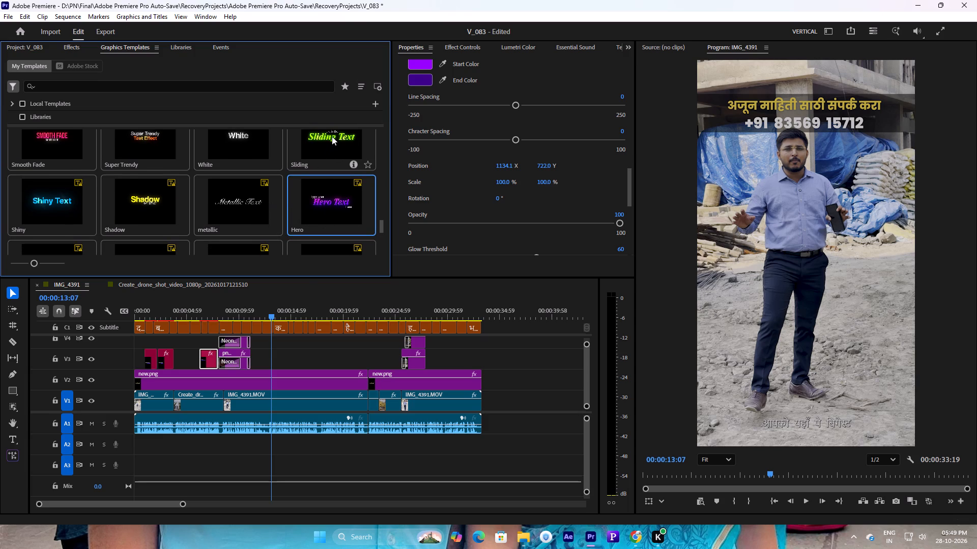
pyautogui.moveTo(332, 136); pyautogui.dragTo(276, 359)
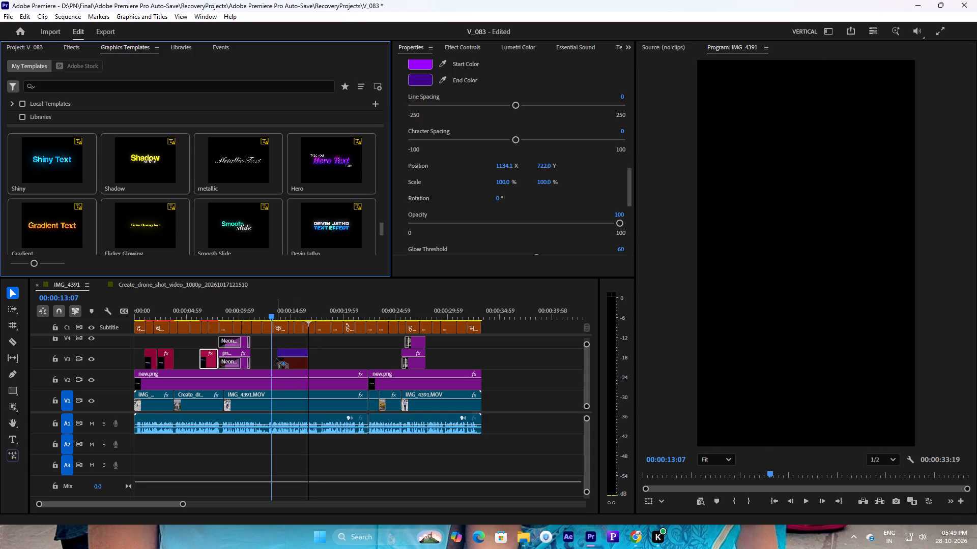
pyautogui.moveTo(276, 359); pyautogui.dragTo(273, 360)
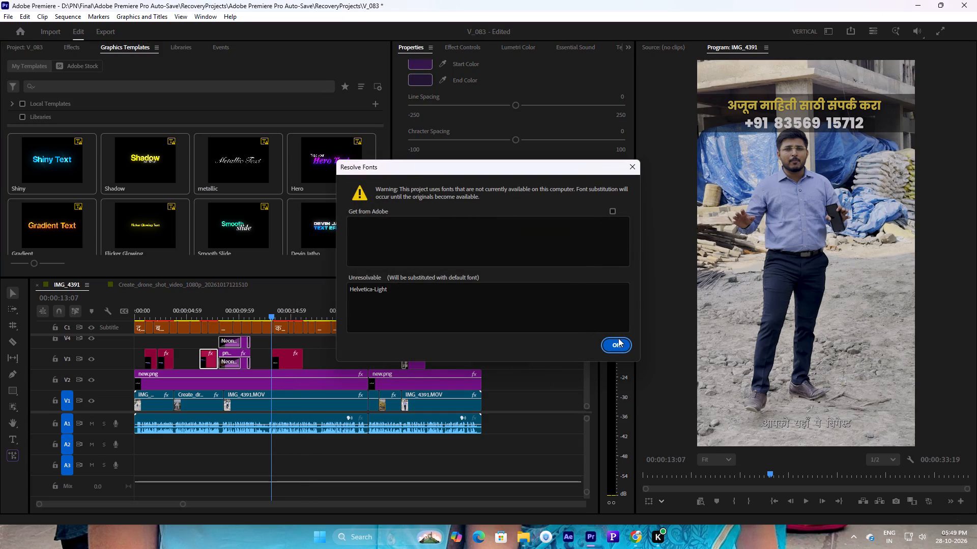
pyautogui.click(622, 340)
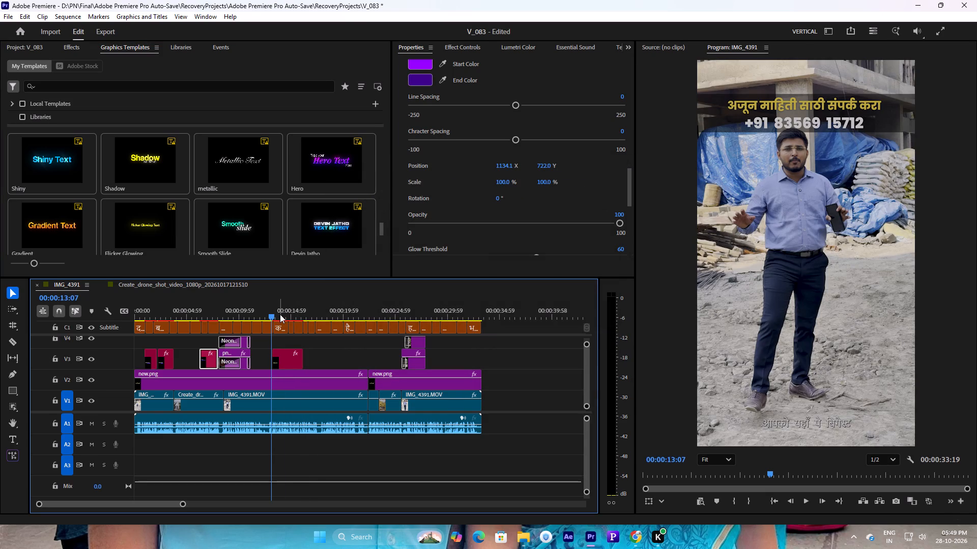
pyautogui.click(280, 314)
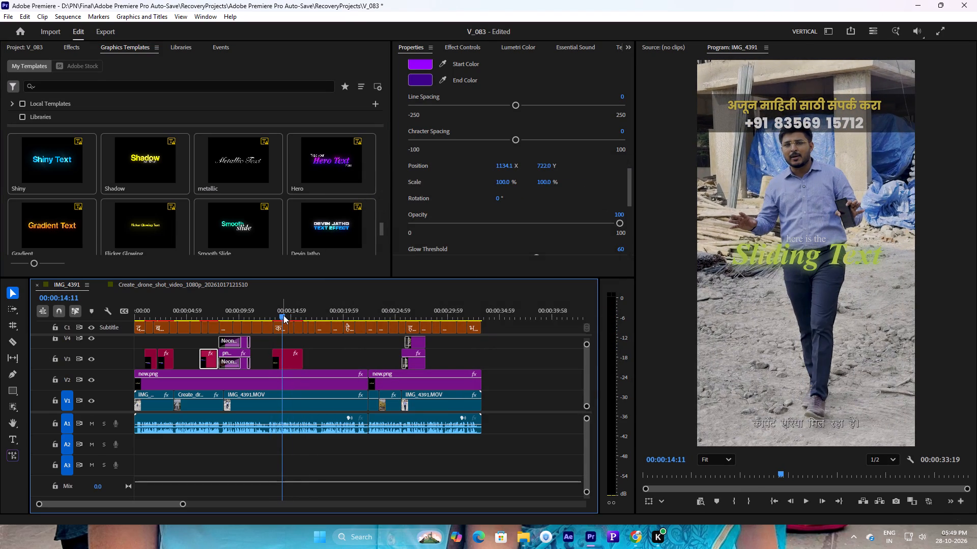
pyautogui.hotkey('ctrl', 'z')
# Browse the title templates for an animated style that suits the carpet-area section.
pyautogui.scroll(-6, 311, 199)
pyautogui.scroll(4, 314, 201)
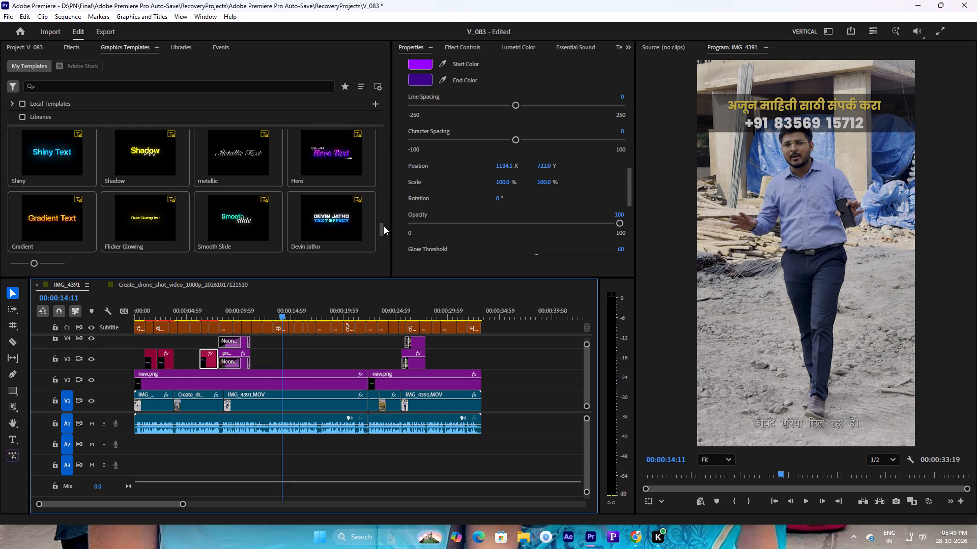
pyautogui.moveTo(382, 227); pyautogui.dragTo(381, 215)
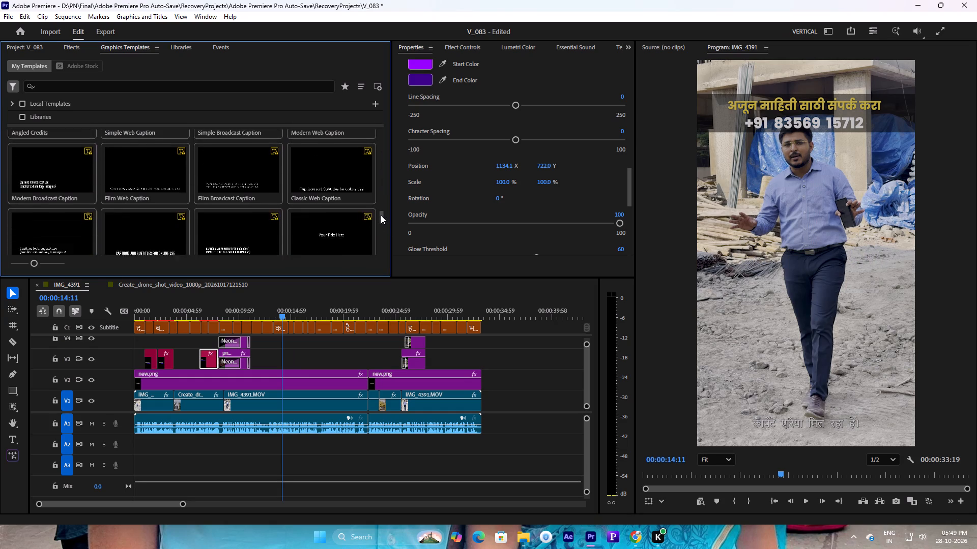
pyautogui.moveTo(381, 215); pyautogui.dragTo(384, 225)
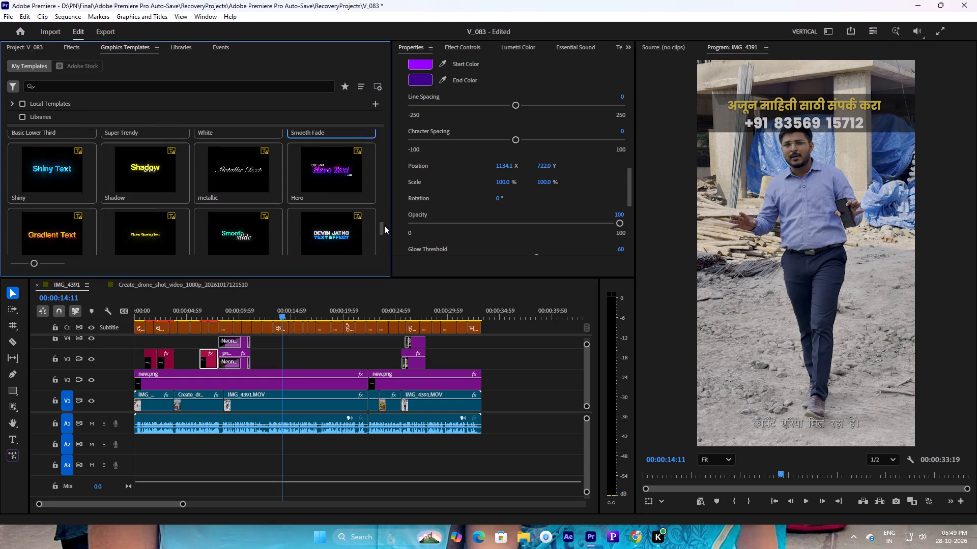
pyautogui.moveTo(384, 225); pyautogui.dragTo(384, 224)
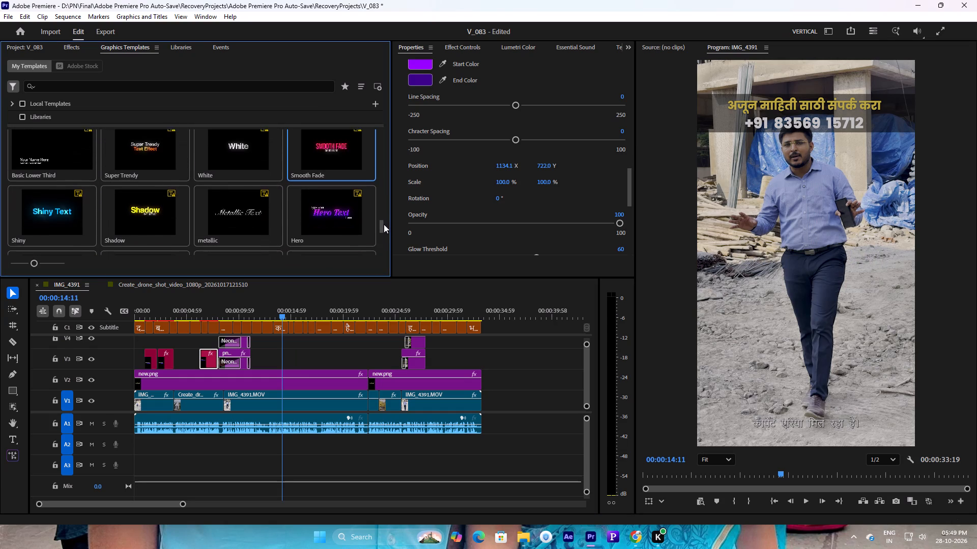
pyautogui.moveTo(384, 224); pyautogui.dragTo(382, 222)
pyautogui.click(329, 220)
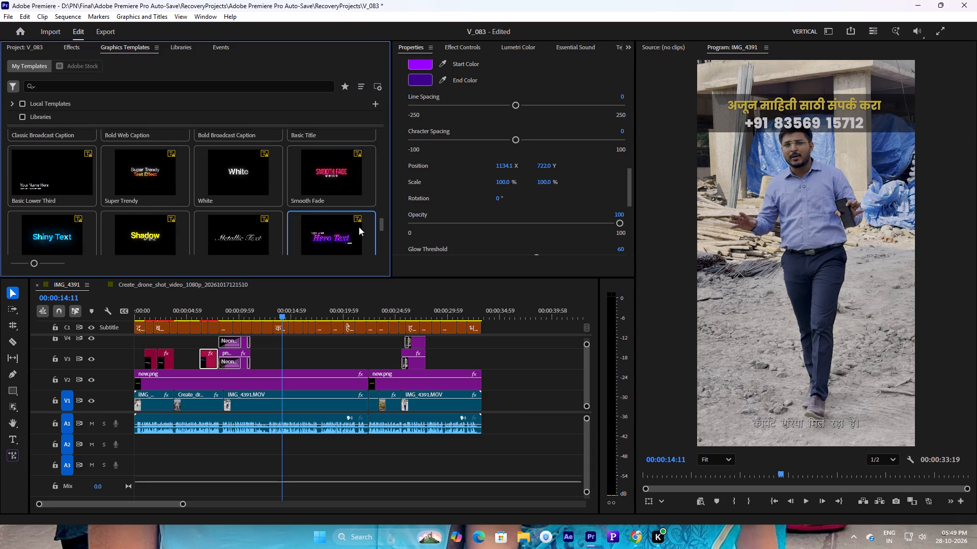
pyautogui.scroll(-15, 359, 227)
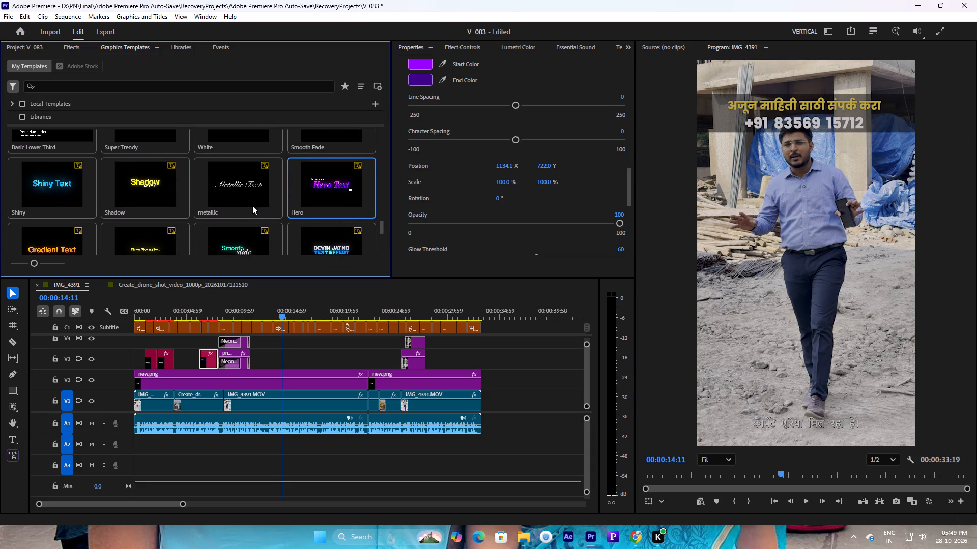
pyautogui.moveTo(381, 226); pyautogui.dragTo(383, 234)
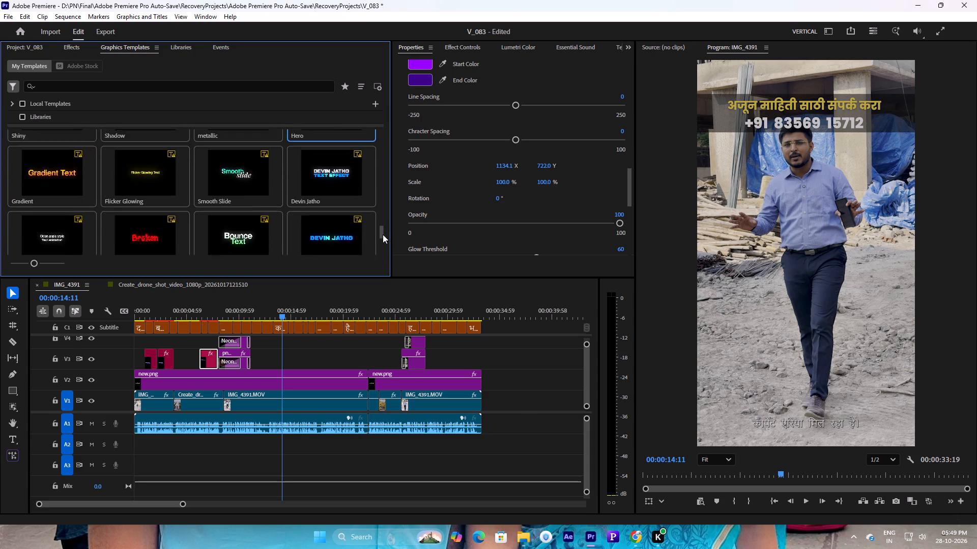
pyautogui.moveTo(383, 234); pyautogui.dragTo(384, 233)
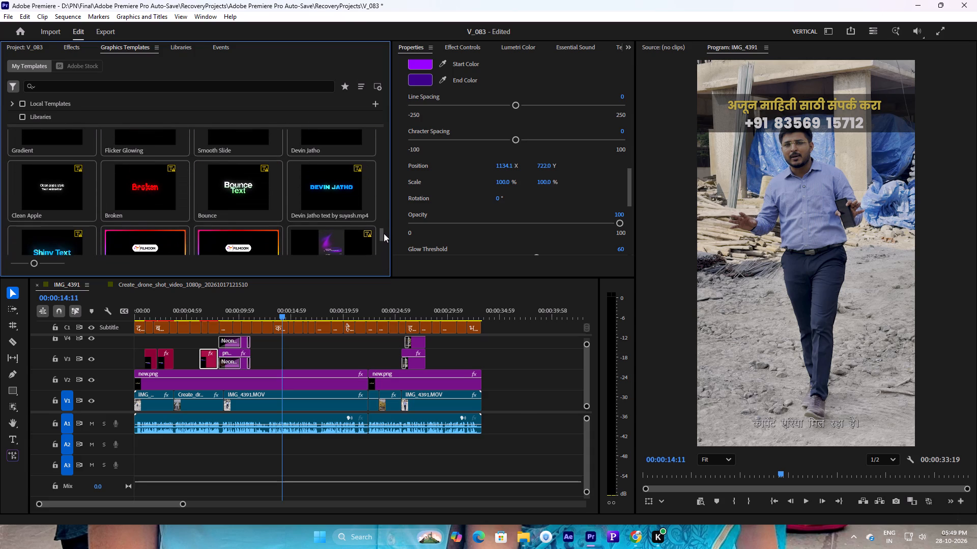
pyautogui.moveTo(384, 233); pyautogui.dragTo(383, 230)
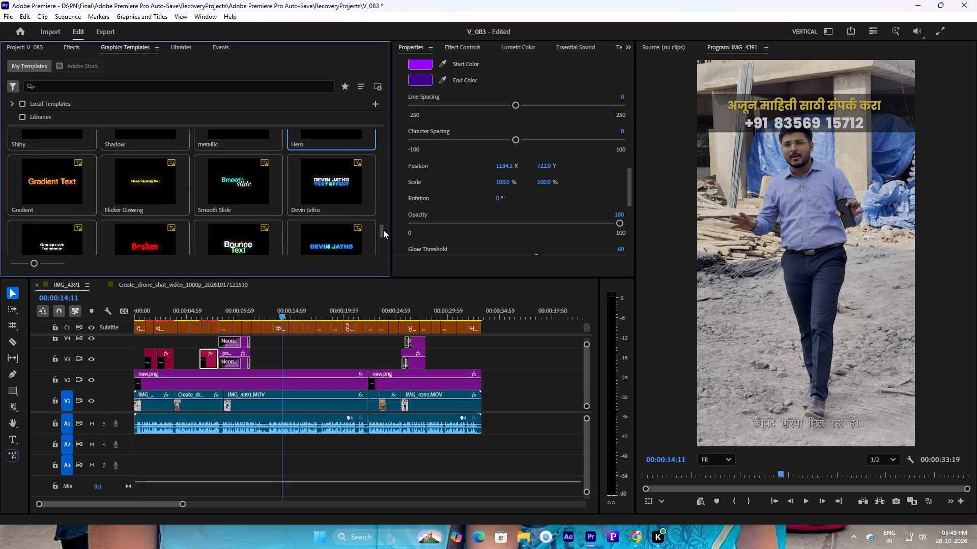
pyautogui.moveTo(383, 230); pyautogui.dragTo(382, 219)
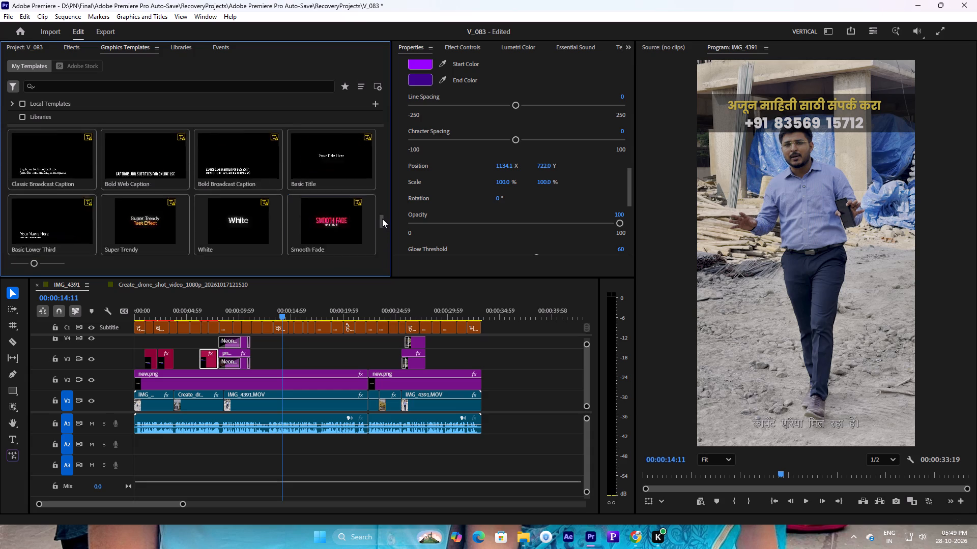
pyautogui.moveTo(382, 219); pyautogui.dragTo(391, 151)
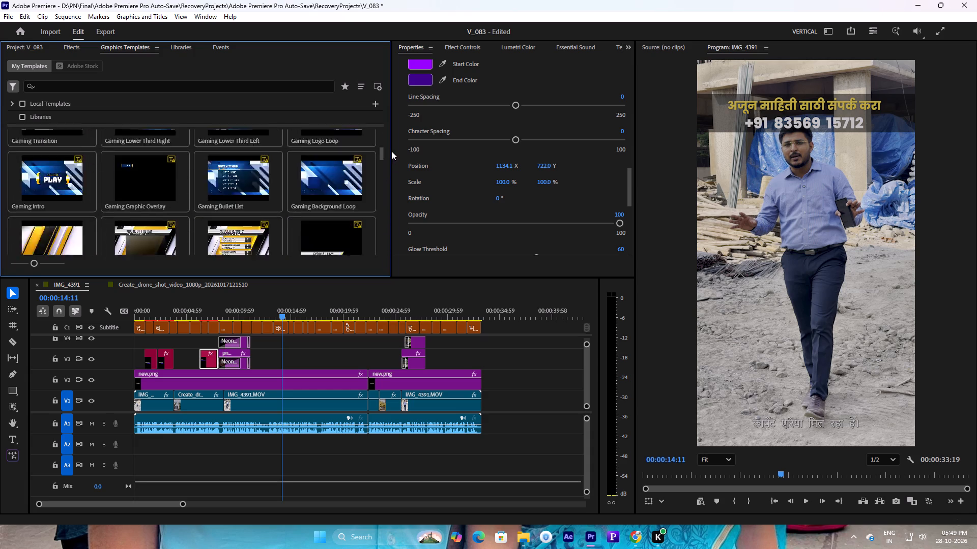
pyautogui.moveTo(391, 151); pyautogui.dragTo(394, 129)
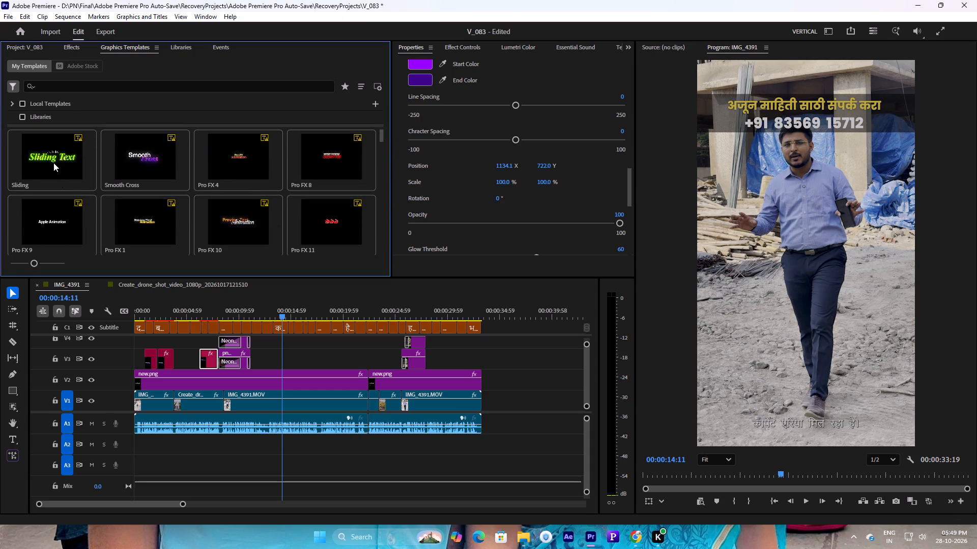
# Place the Sliding title template on V3 at 00:00:14:11 and preview it over the footage.
pyautogui.moveTo(53, 163); pyautogui.dragTo(280, 363)
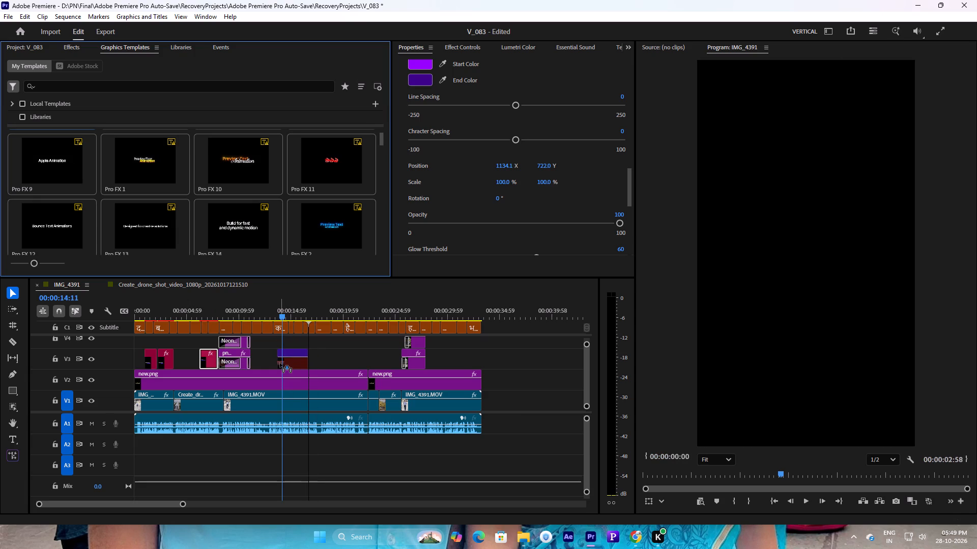
pyautogui.moveTo(280, 363); pyautogui.dragTo(282, 362)
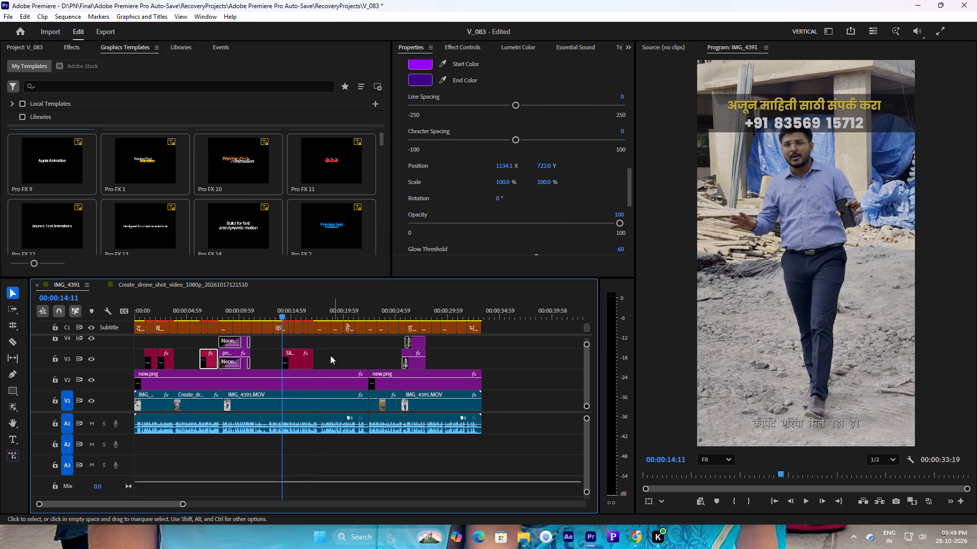
pyautogui.moveTo(282, 315); pyautogui.dragTo(298, 311)
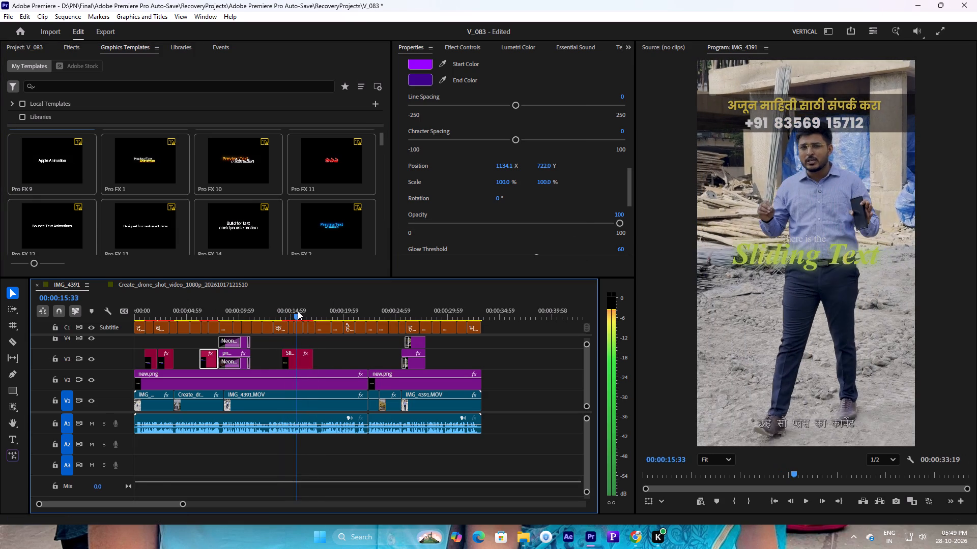
pyautogui.moveTo(298, 311); pyautogui.dragTo(304, 310)
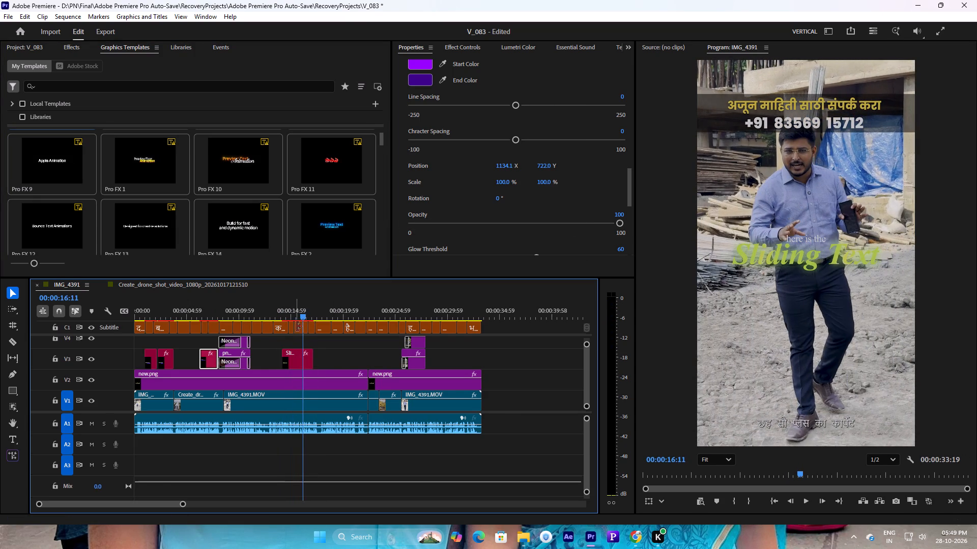
# Change the main text of the Sliding title clip on V3 to CP AREA.
pyautogui.click(303, 363)
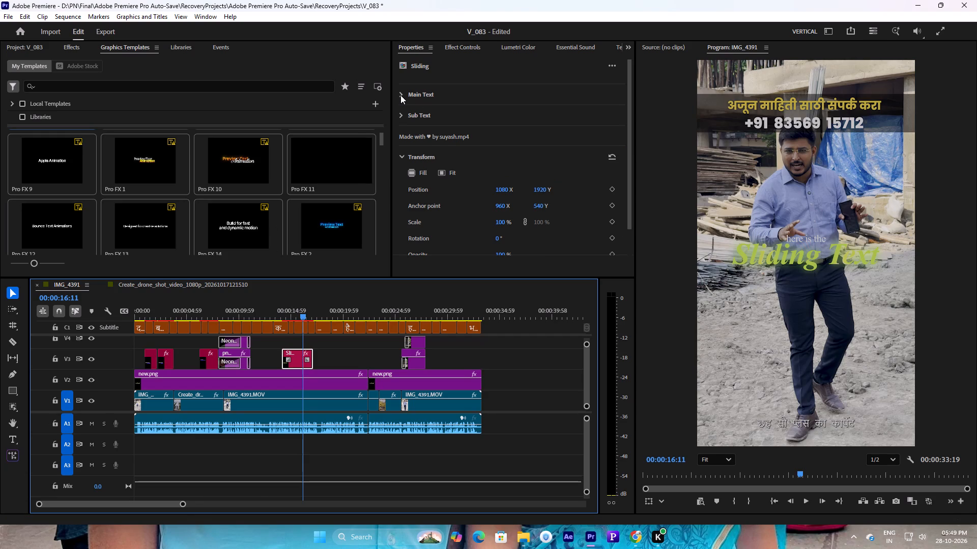
pyautogui.click(400, 95)
pyautogui.moveTo(464, 126); pyautogui.dragTo(395, 127)
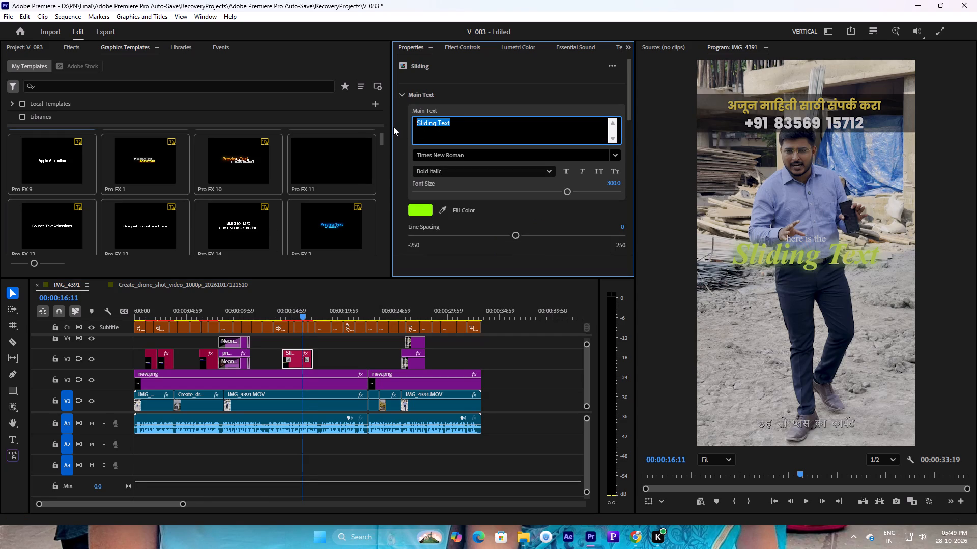
pyautogui.write('CP AREA')
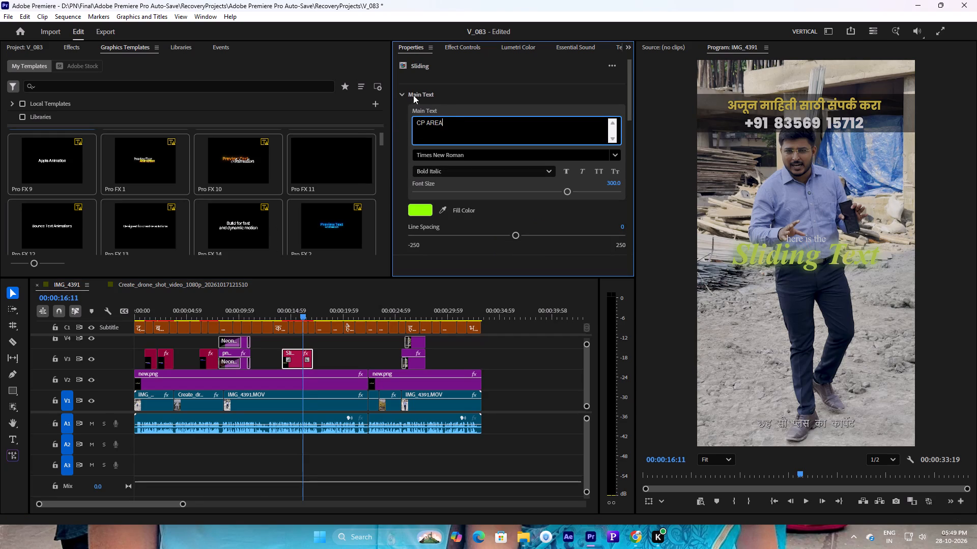
pyautogui.click(406, 91)
pyautogui.click(404, 90)
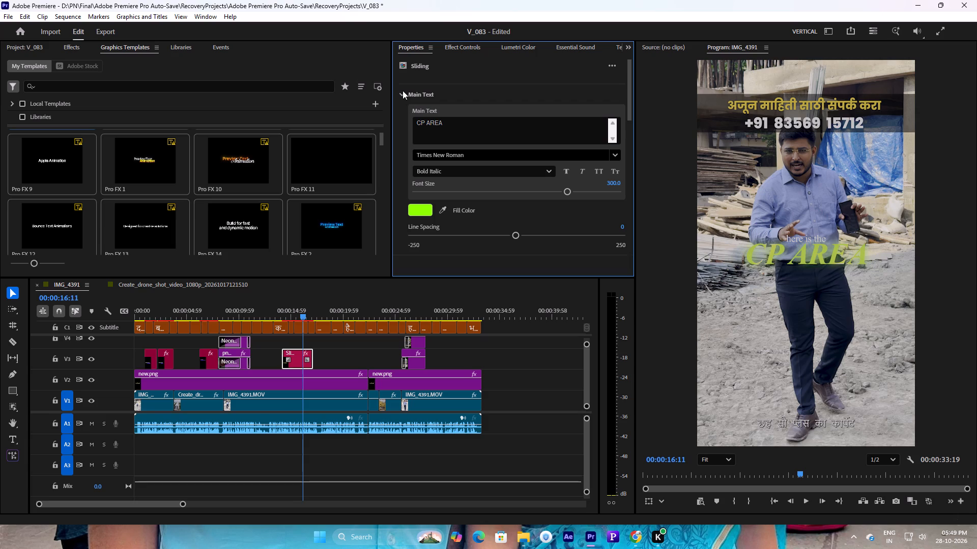
pyautogui.click(400, 93)
# Change the Sliding title's sub text to BIGGEST and play back the start of the clip.
pyautogui.click(400, 115)
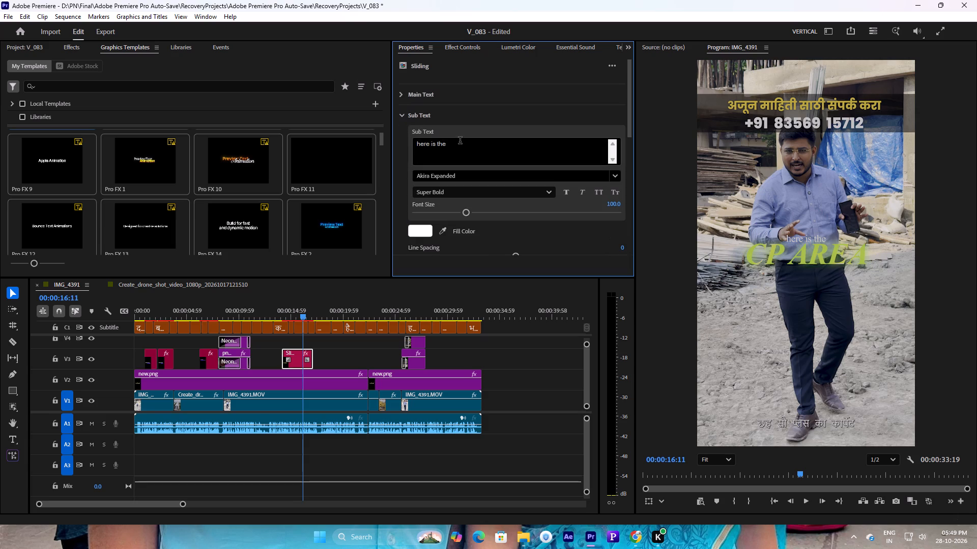
pyautogui.moveTo(459, 143); pyautogui.dragTo(399, 138)
pyautogui.write('BIGGEST')
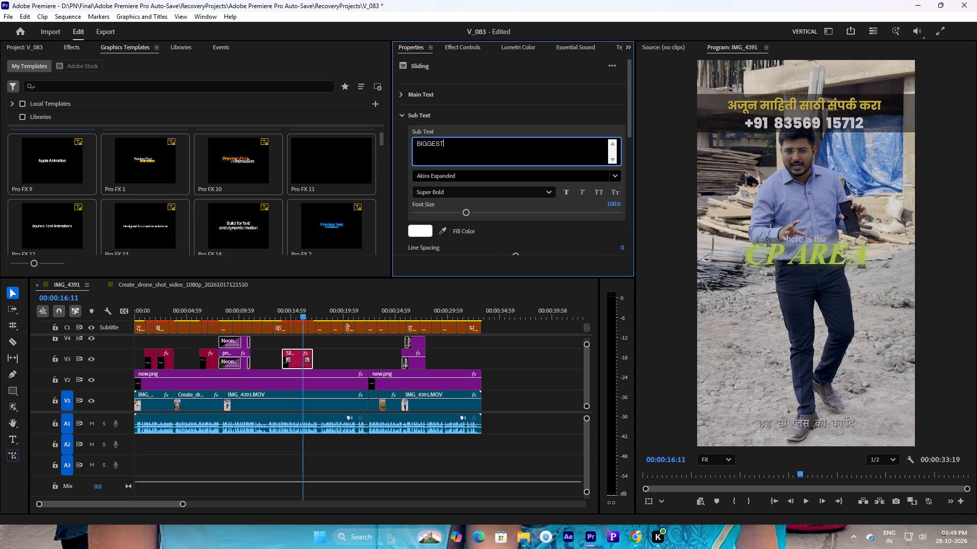
pyautogui.click(276, 316)
pyautogui.press('space')
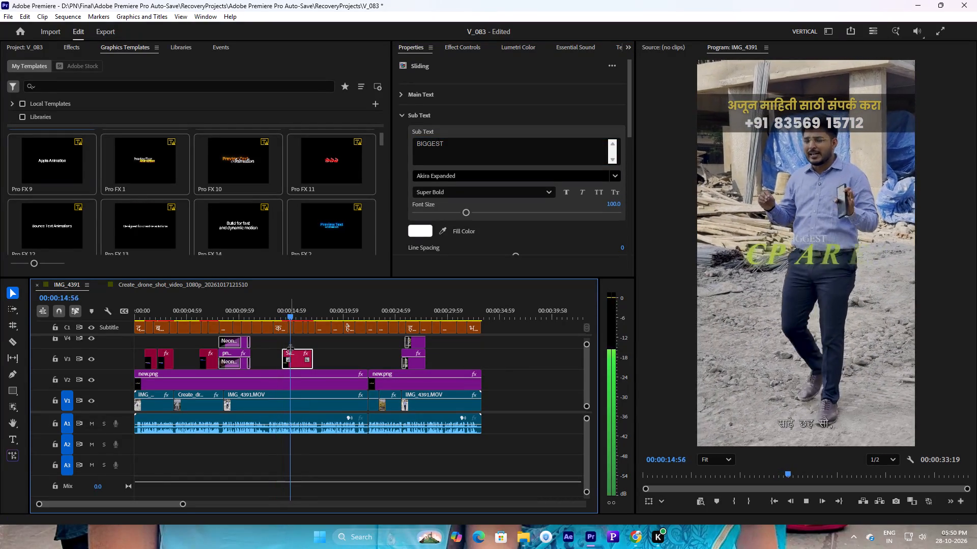
pyautogui.press('space')
# Extend the start of the Sliding title clip about 52 frames earlier on V3 and play back its opening.
pyautogui.moveTo(281, 359); pyautogui.dragTo(276, 359)
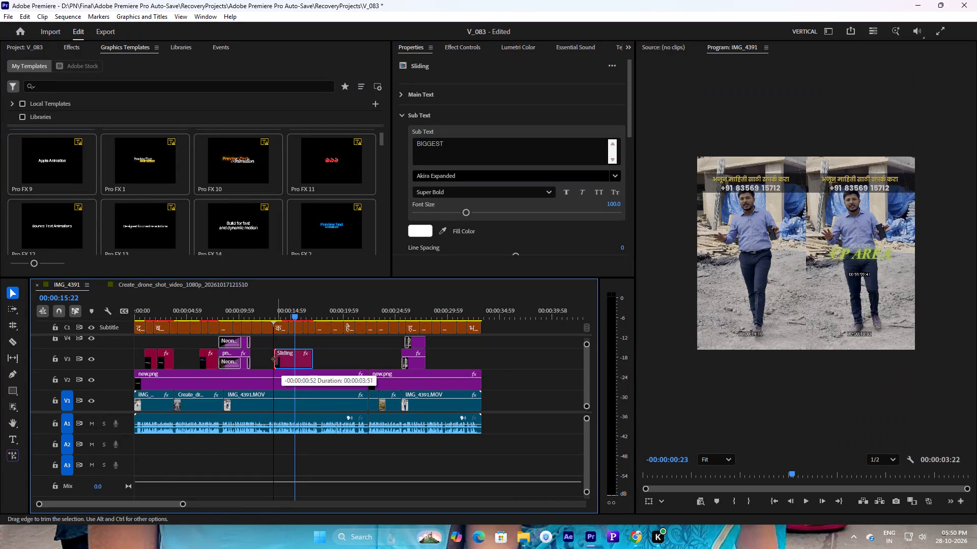
pyautogui.moveTo(276, 359); pyautogui.dragTo(275, 359)
pyautogui.click(273, 313)
pyautogui.press('space')
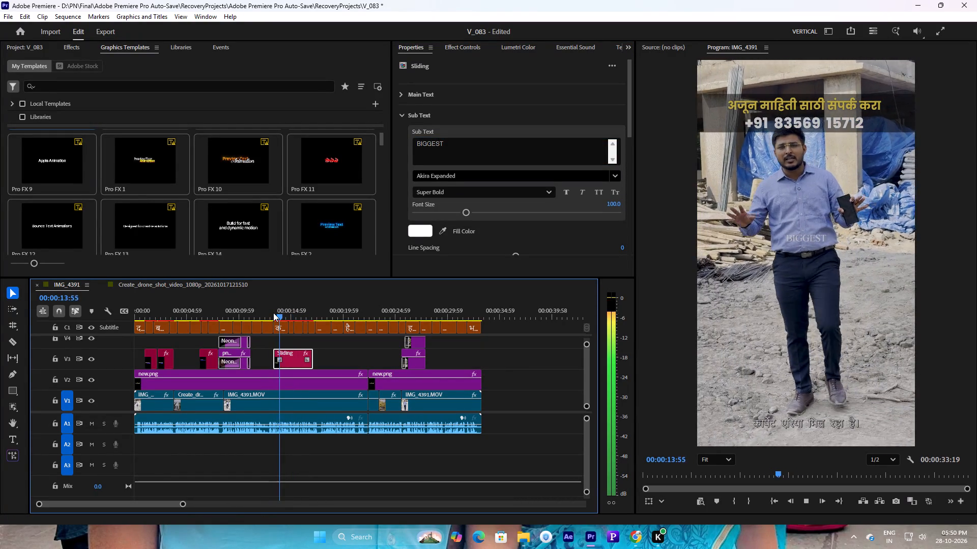
pyautogui.press('space')
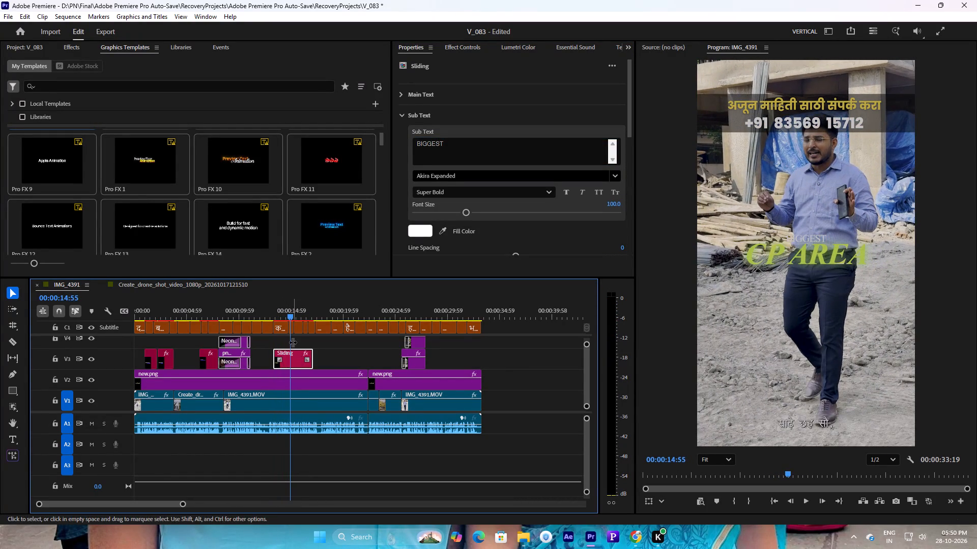
# Replay the Sliding title's section several times to check the text animation against the speech and subtitles.
pyautogui.moveTo(289, 315); pyautogui.dragTo(280, 317)
pyautogui.press('space')
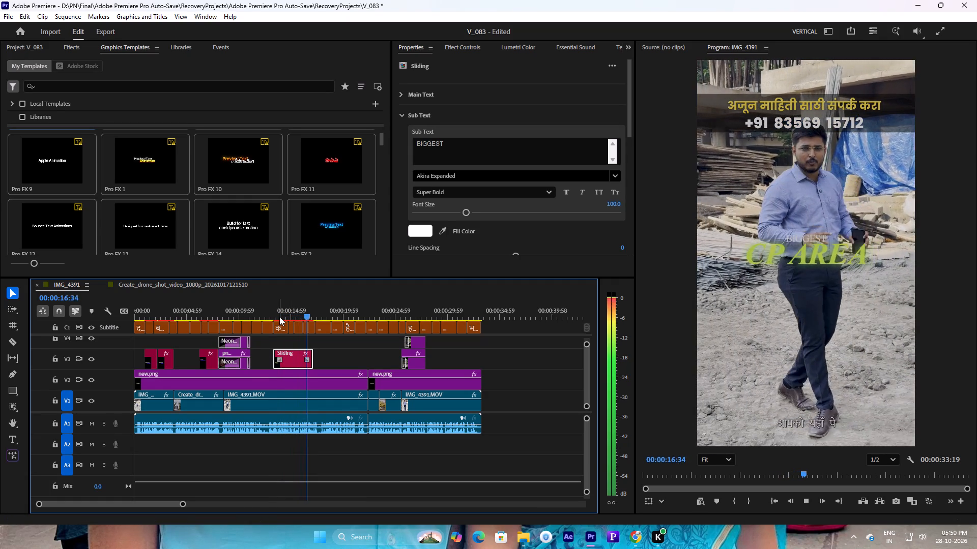
pyautogui.press('space')
pyautogui.moveTo(279, 317); pyautogui.dragTo(271, 316)
pyautogui.press('space')
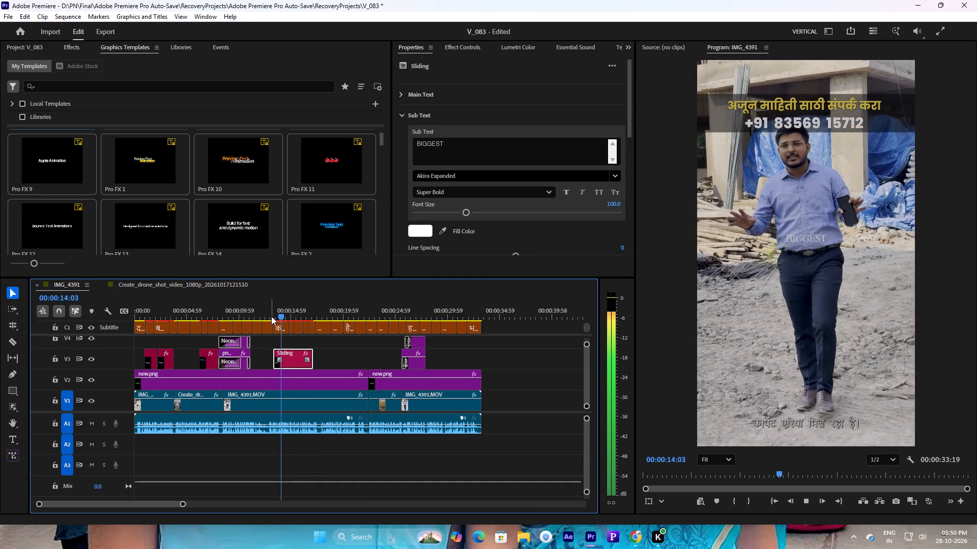
pyautogui.press('space')
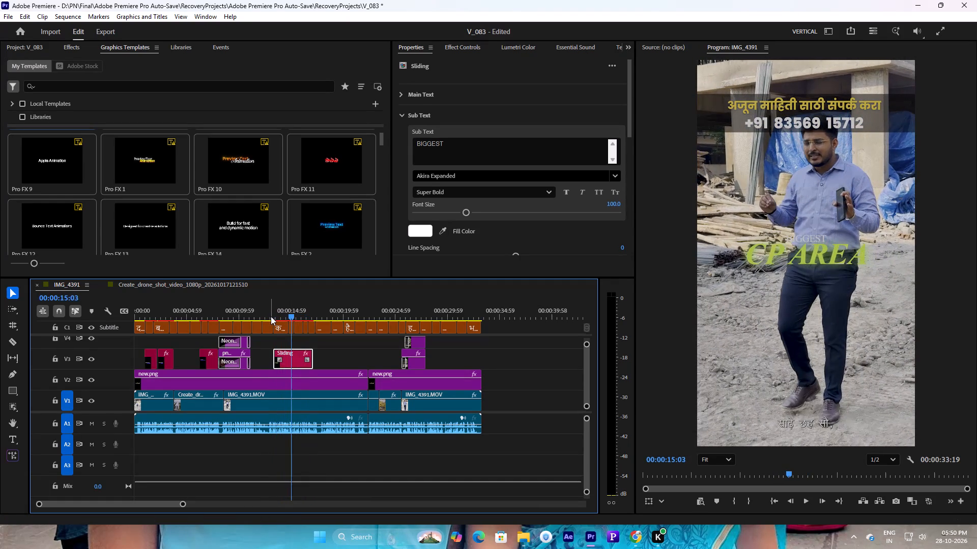
pyautogui.press('space')
pyautogui.press('space')
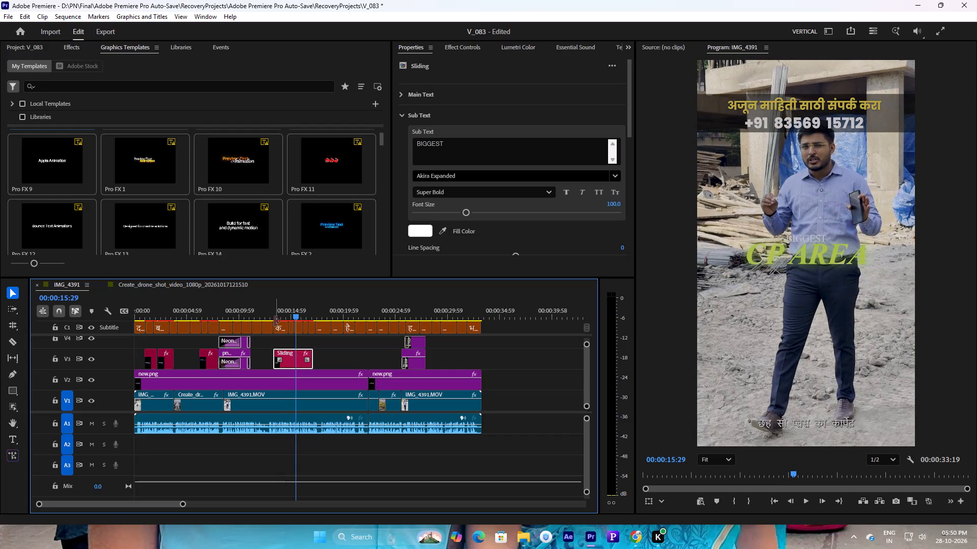
pyautogui.moveTo(286, 316); pyautogui.dragTo(274, 318)
pyautogui.press('space')
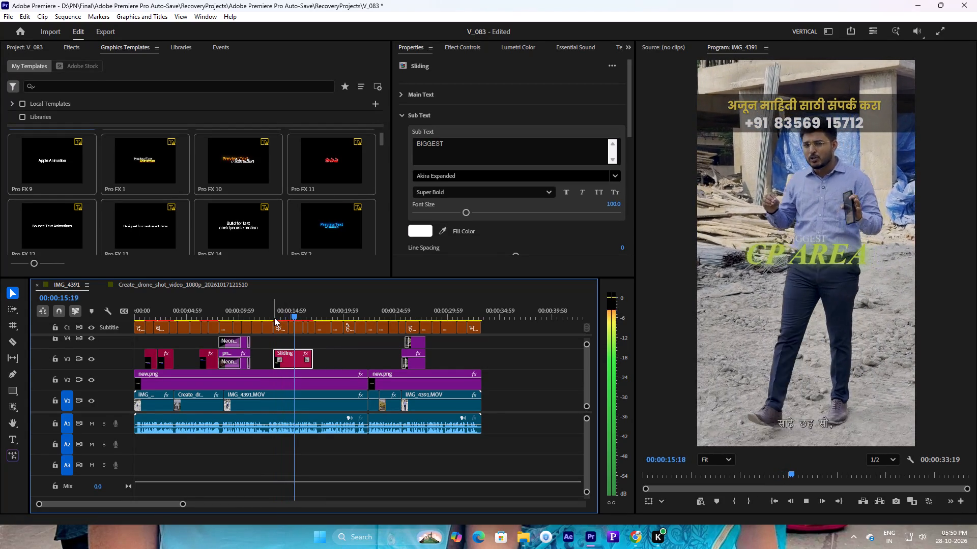
pyautogui.press('space')
pyautogui.moveTo(287, 316); pyautogui.dragTo(274, 317)
pyautogui.press('space')
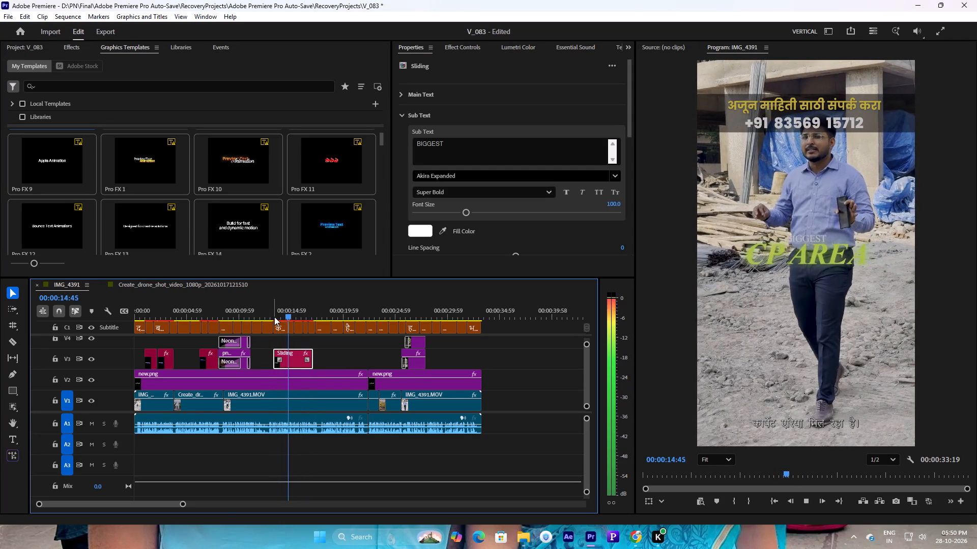
pyautogui.press('space')
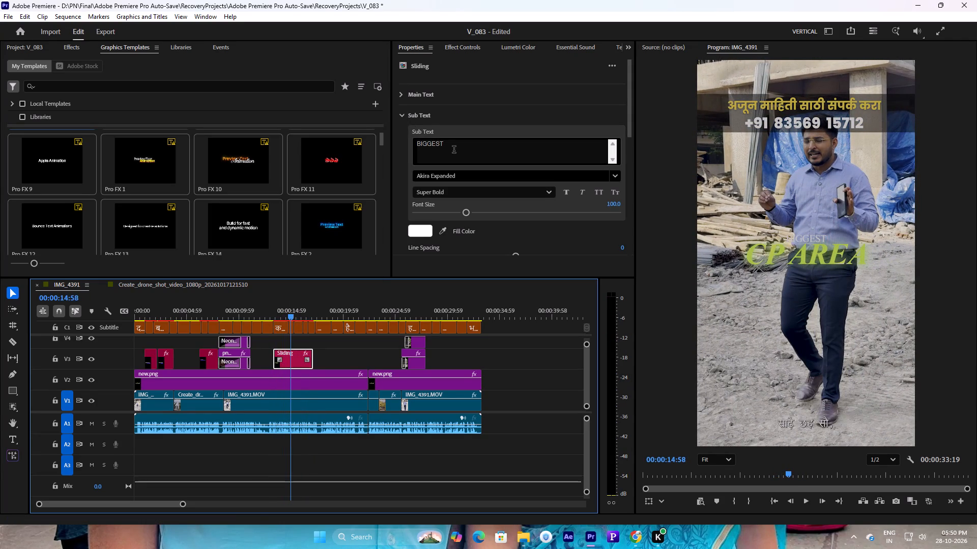
# Add a second line reading 650 to the Sliding title's main text, below CP AREA, and play back the section.
pyautogui.click(401, 115)
pyautogui.click(401, 115)
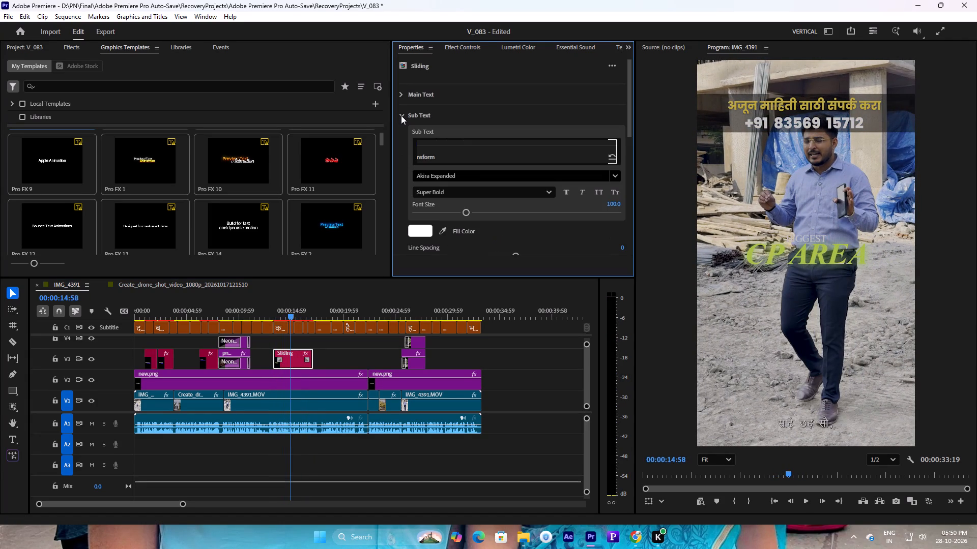
pyautogui.click(404, 115)
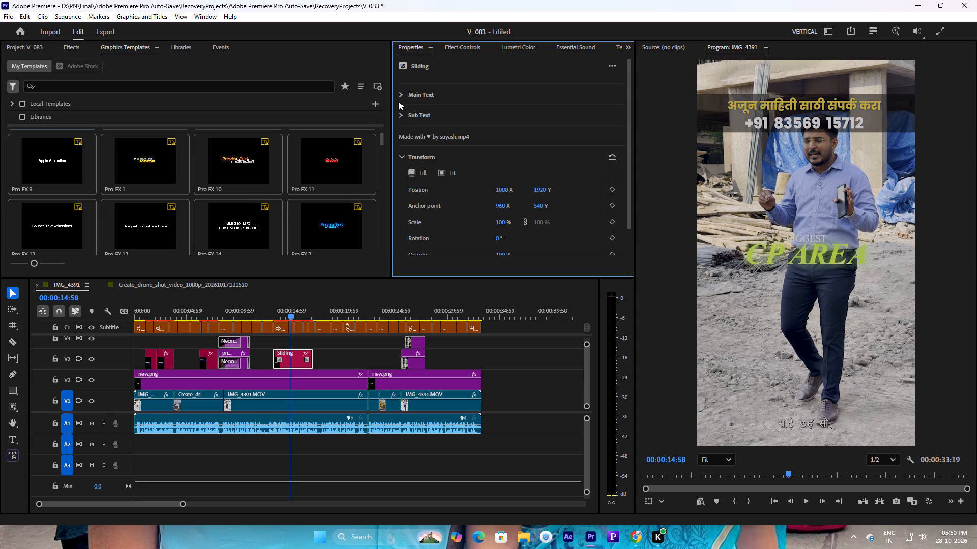
pyautogui.click(400, 92)
pyautogui.click(479, 129)
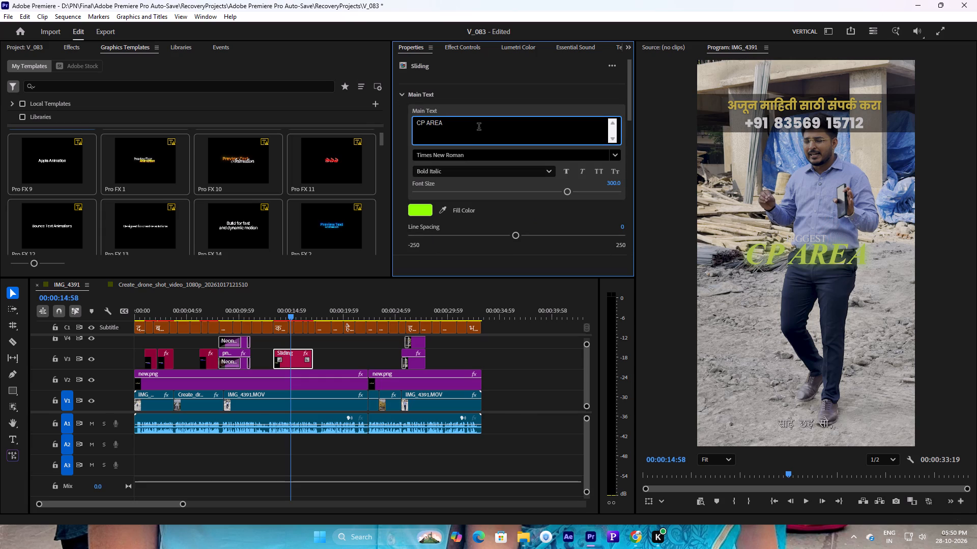
pyautogui.press('Return')
pyautogui.press('6')
pyautogui.write('50')
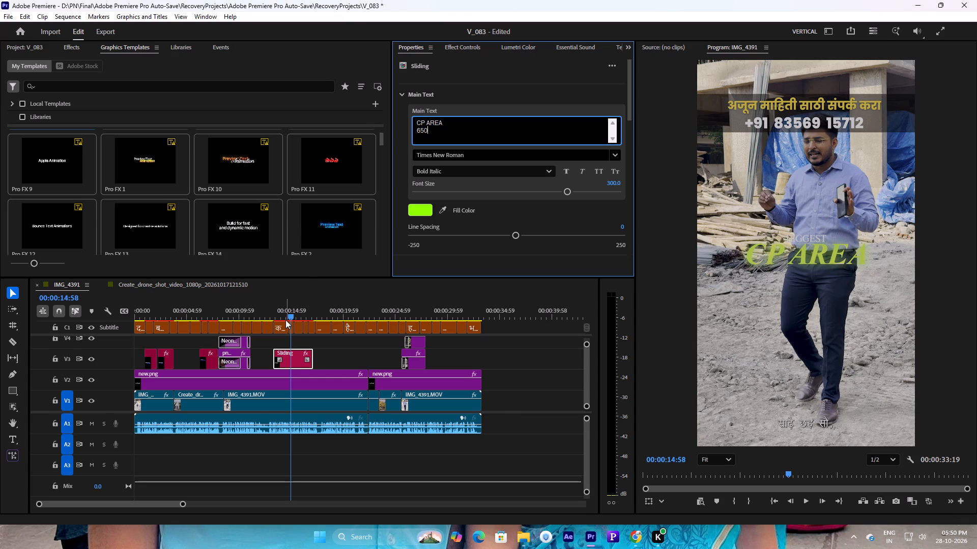
pyautogui.click(281, 317)
pyautogui.press('space')
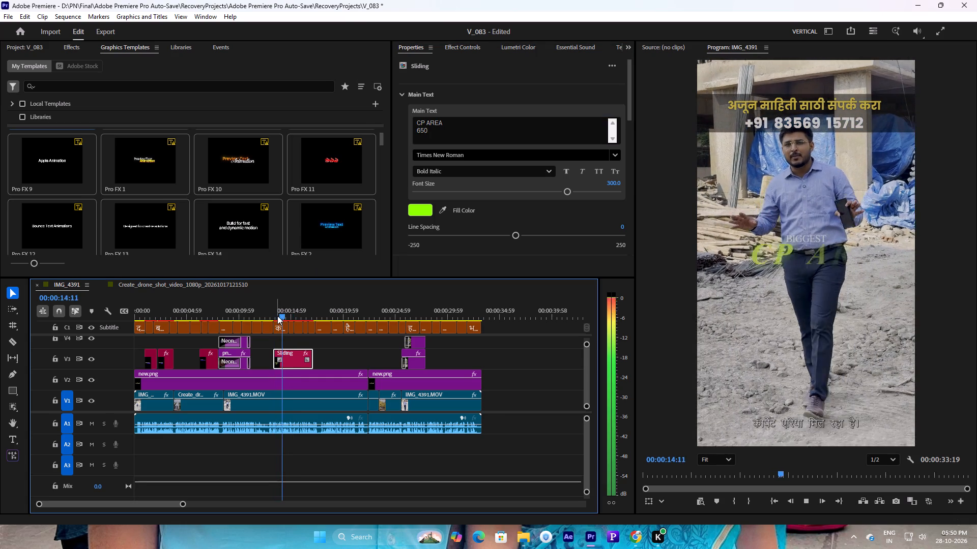
pyautogui.press('space')
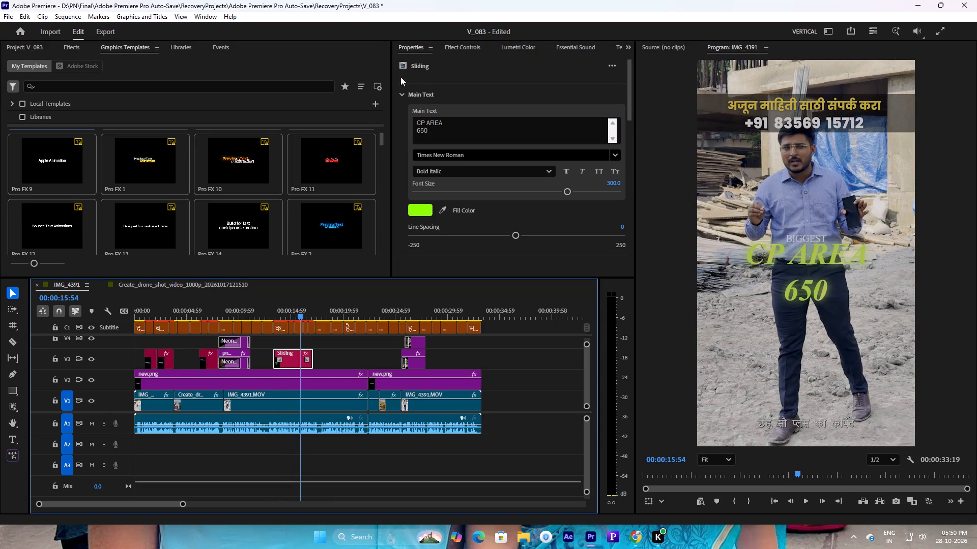
# Extend the second line of the Sliding title's main text to read 650,600+ and replay the section.
pyautogui.press('space')
pyautogui.click(278, 309)
pyautogui.press('space')
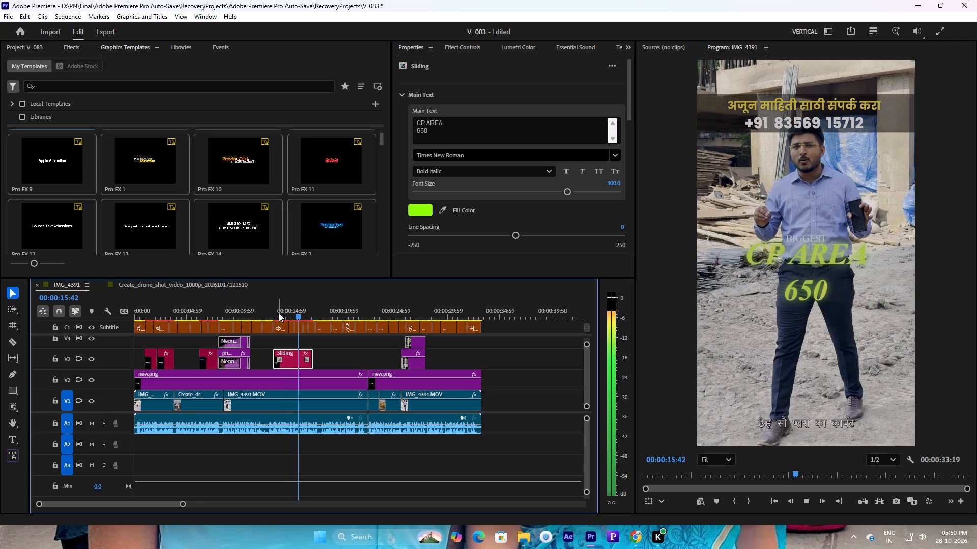
pyautogui.press('space')
pyautogui.click(439, 134)
pyautogui.press('space')
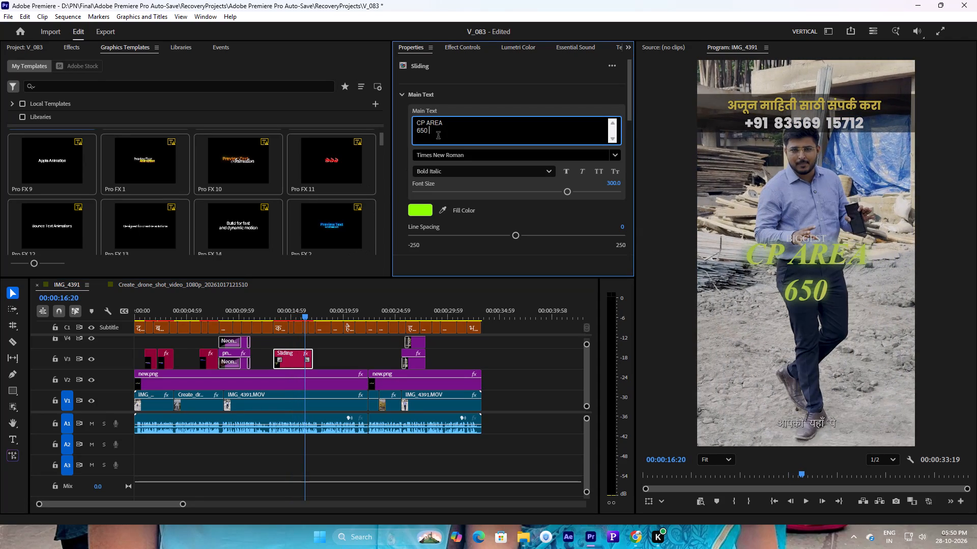
pyautogui.write('600+')
pyautogui.click(431, 131)
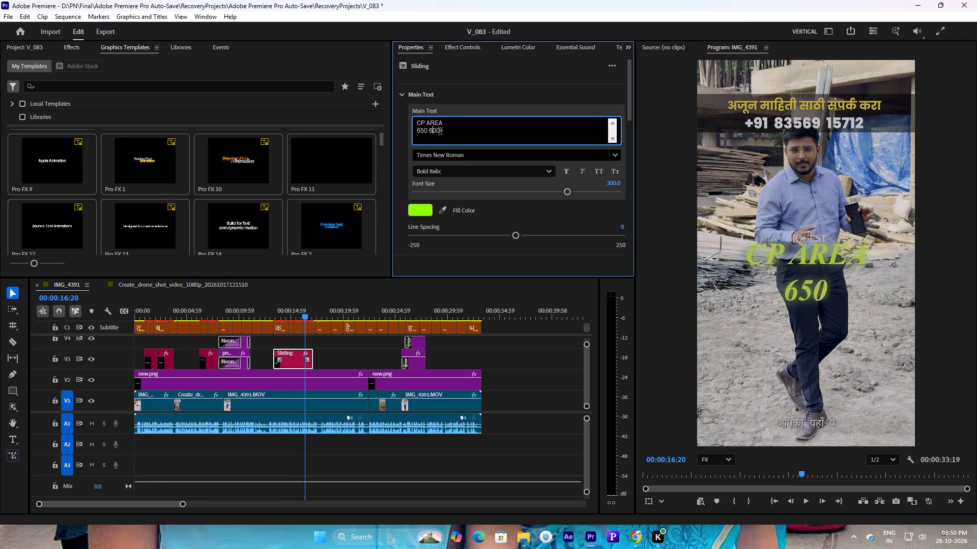
pyautogui.press('Left')
pyautogui.press('BackSpace')
pyautogui.press(',')
pyautogui.click(272, 311)
pyautogui.press('space')
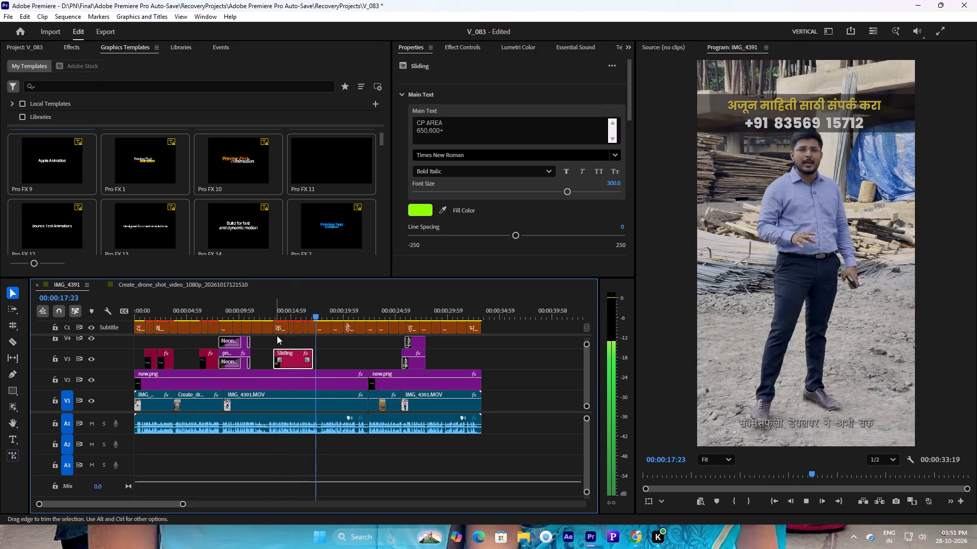
pyautogui.moveTo(284, 310); pyautogui.dragTo(294, 309)
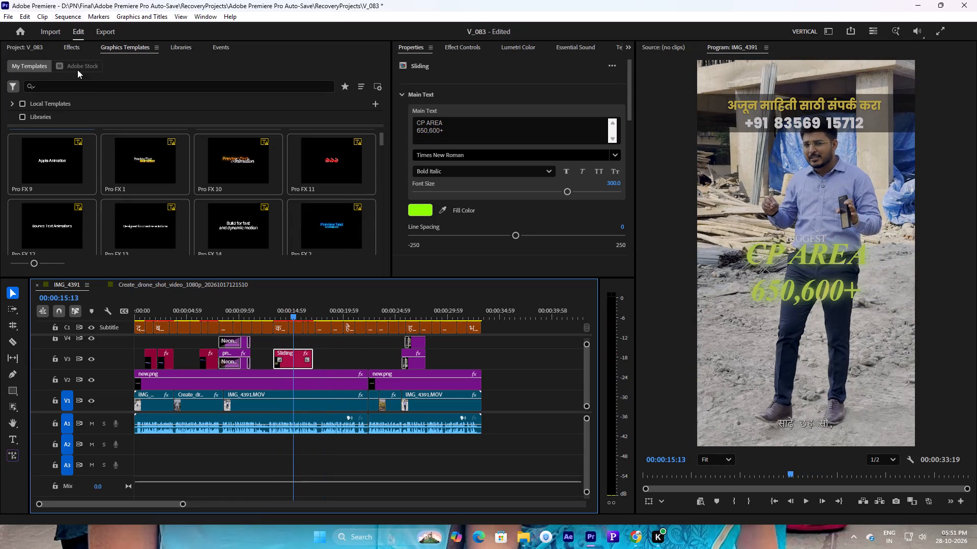
# Open the export page and replay the Sliding title's section in its preview to check the two-line text.
pyautogui.click(109, 34)
pyautogui.press('space')
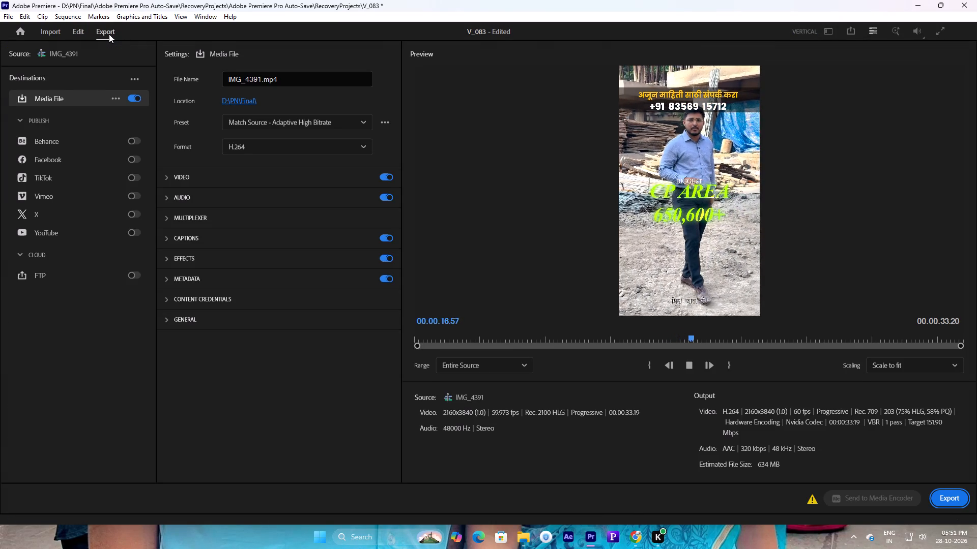
pyautogui.press('space')
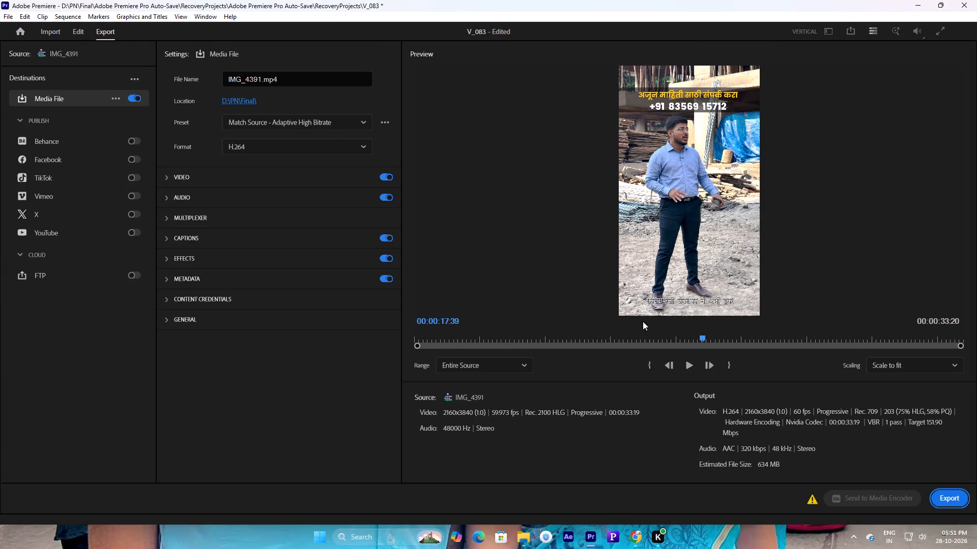
pyautogui.click(695, 338)
pyautogui.press('space')
pyautogui.moveTo(692, 339); pyautogui.dragTo(681, 340)
pyautogui.press('space')
pyautogui.moveTo(680, 340); pyautogui.dragTo(675, 341)
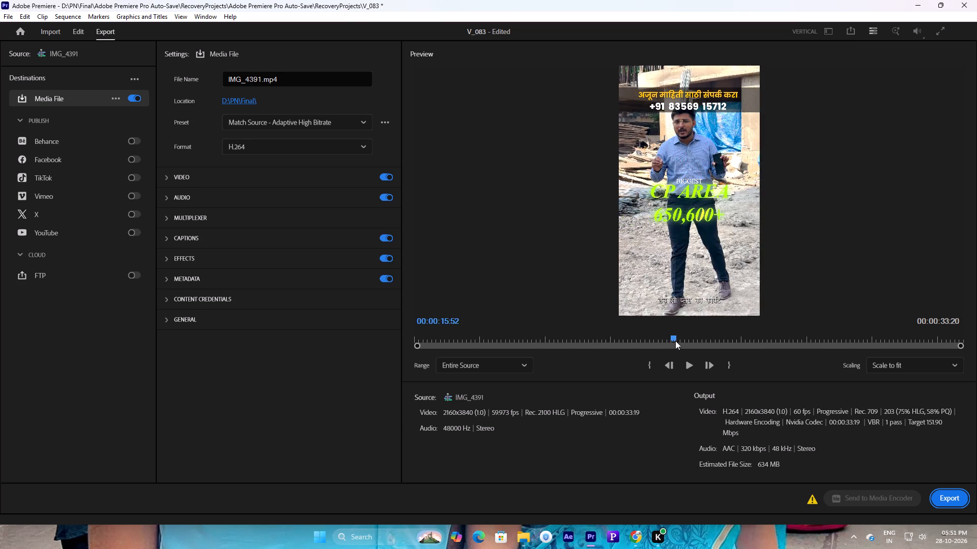
pyautogui.moveTo(675, 341); pyautogui.dragTo(666, 342)
pyautogui.press('space')
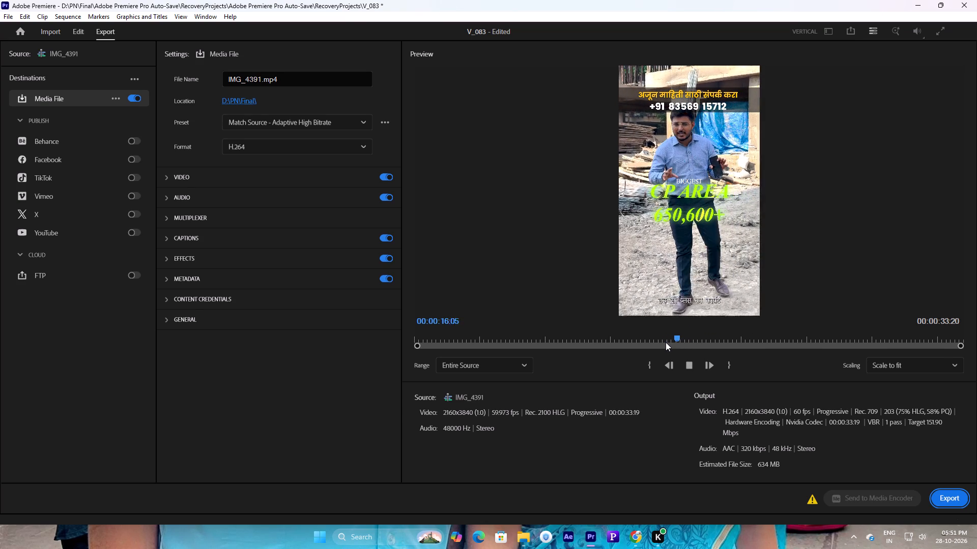
pyautogui.press('space')
pyautogui.press('space')
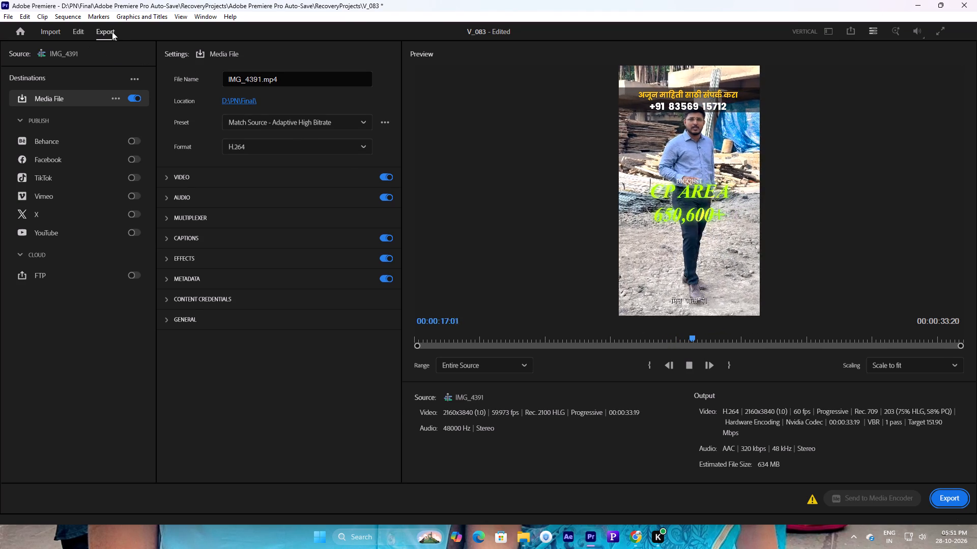
# Review the earlier titles and logos in the export preview through to the Sliding title, and return to the editing workspace.
pyautogui.moveTo(653, 341); pyautogui.dragTo(631, 345)
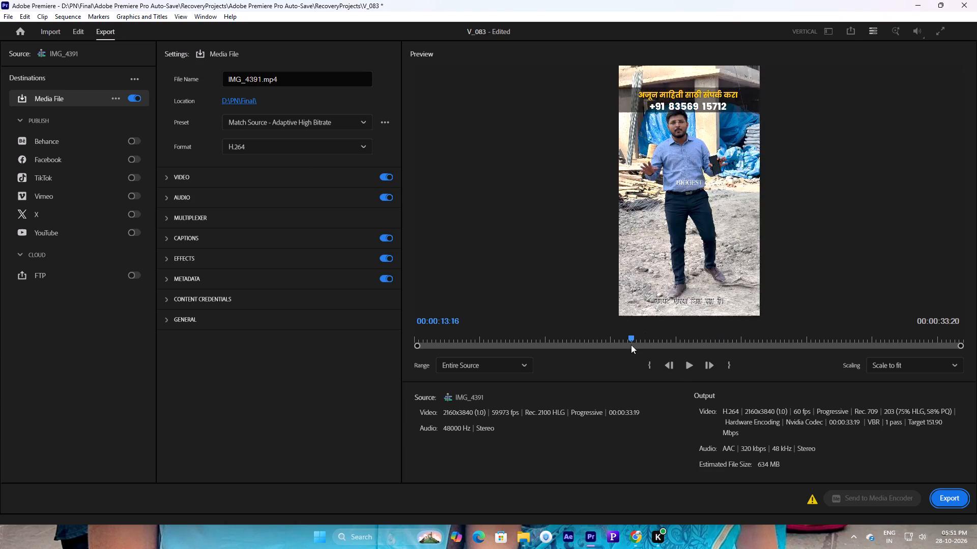
pyautogui.moveTo(631, 345); pyautogui.dragTo(591, 329)
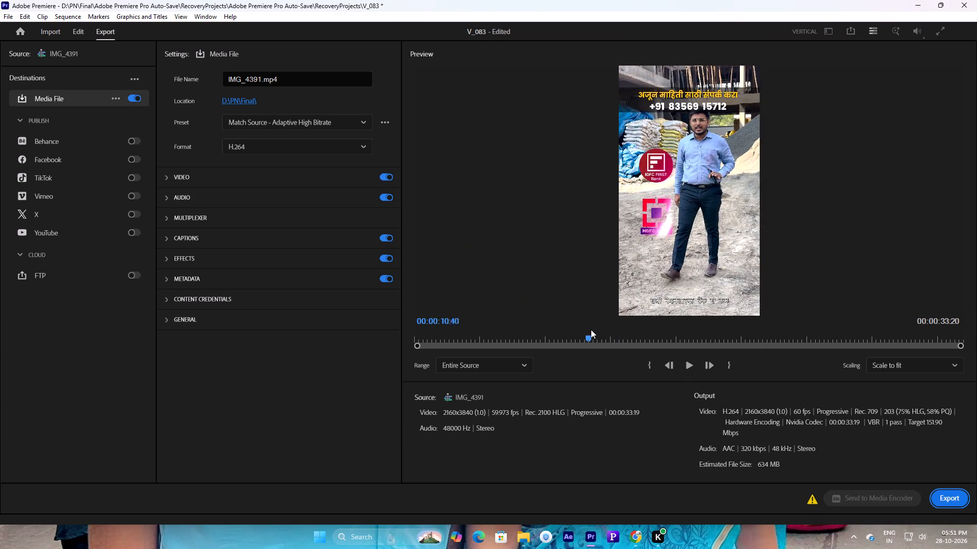
pyautogui.moveTo(591, 329); pyautogui.dragTo(528, 330)
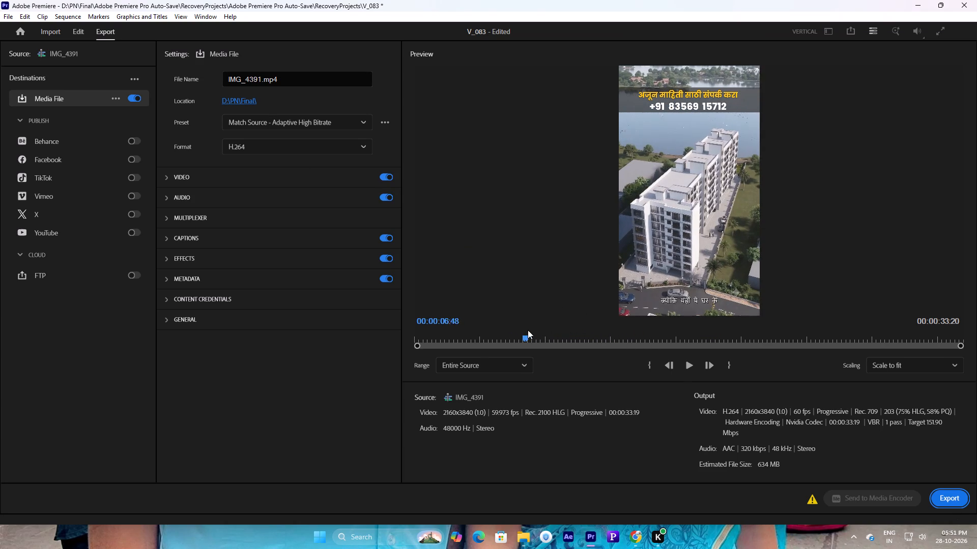
pyautogui.moveTo(528, 330); pyautogui.dragTo(506, 329)
pyautogui.press('space')
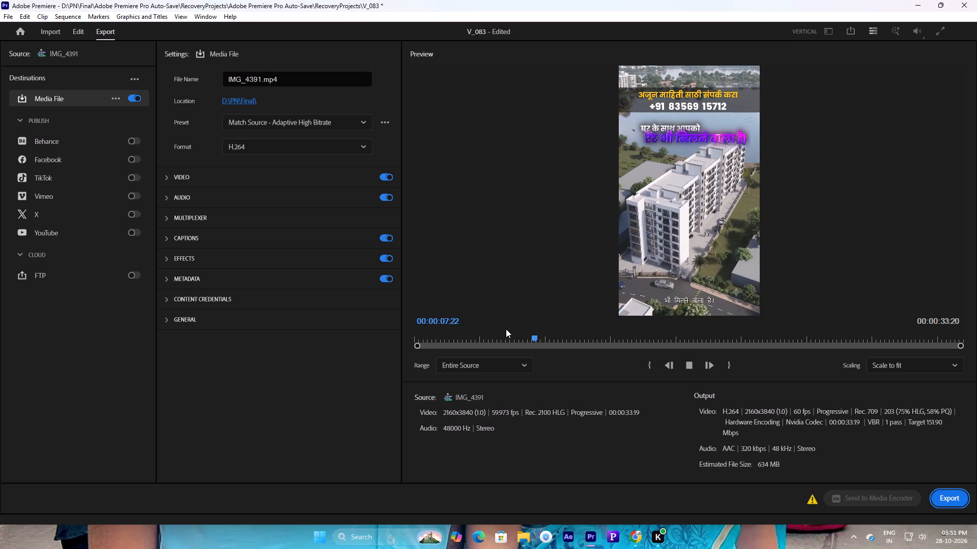
pyautogui.moveTo(504, 339); pyautogui.dragTo(500, 340)
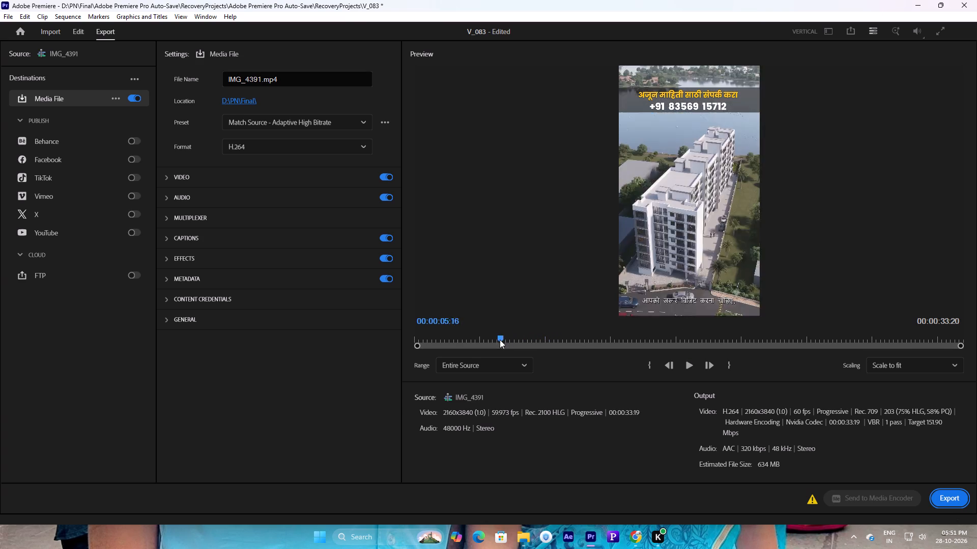
pyautogui.moveTo(500, 340); pyautogui.dragTo(449, 337)
pyautogui.press('space')
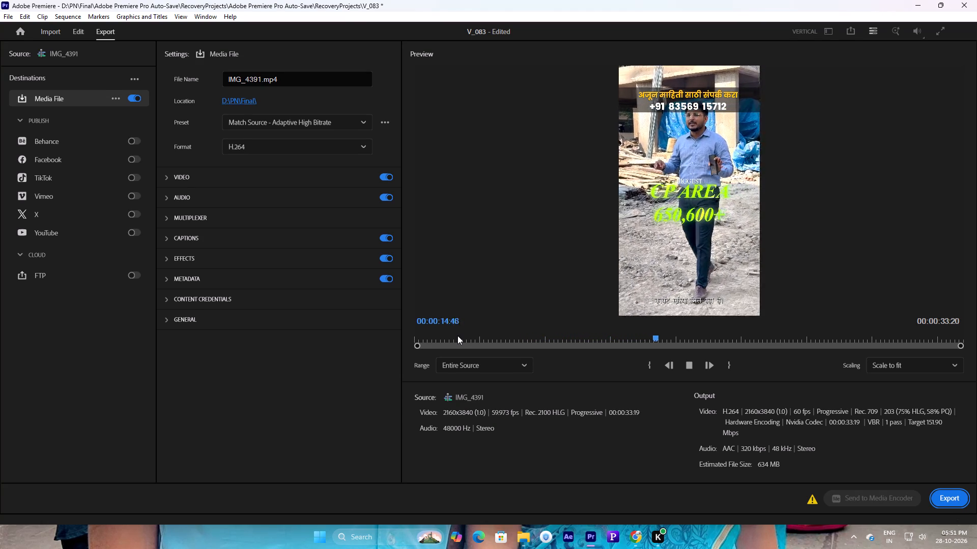
pyautogui.press('space')
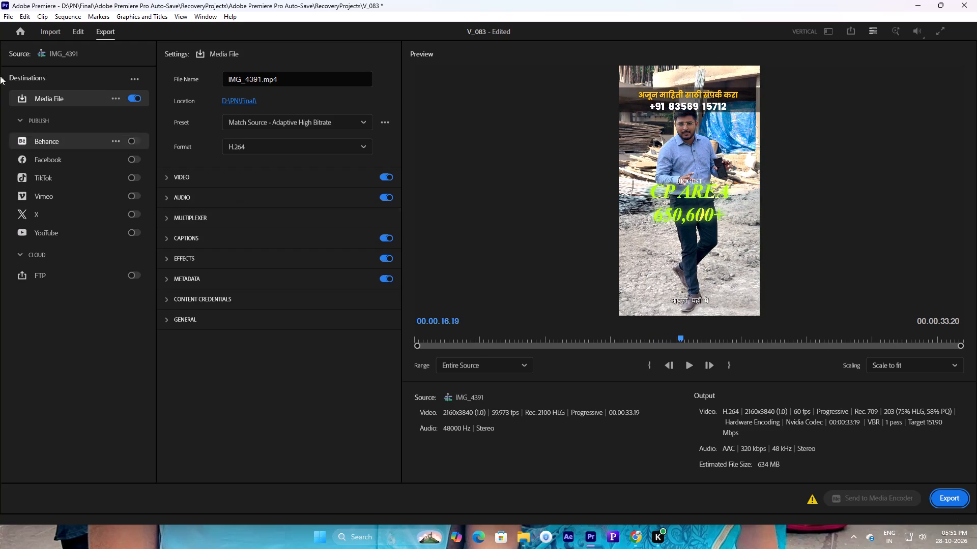
pyautogui.click(76, 25)
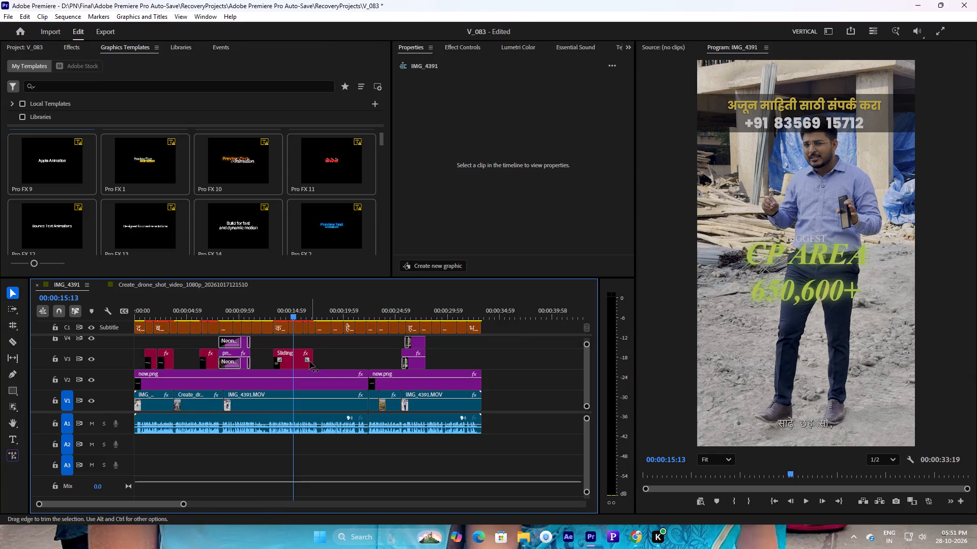
# Increase the font size of the Sliding title's BIGGEST sub text to 155.9.
pyautogui.click(299, 363)
pyautogui.press('space')
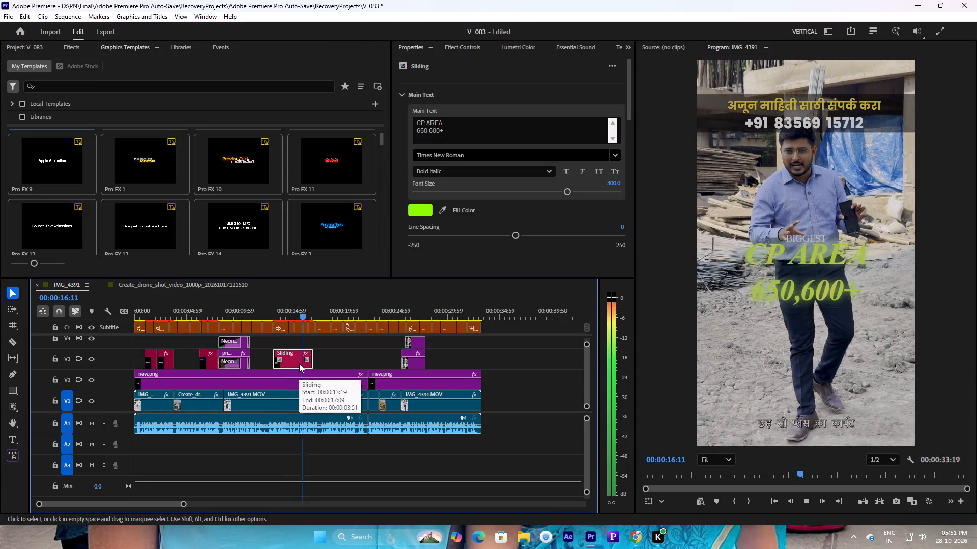
pyautogui.press('space')
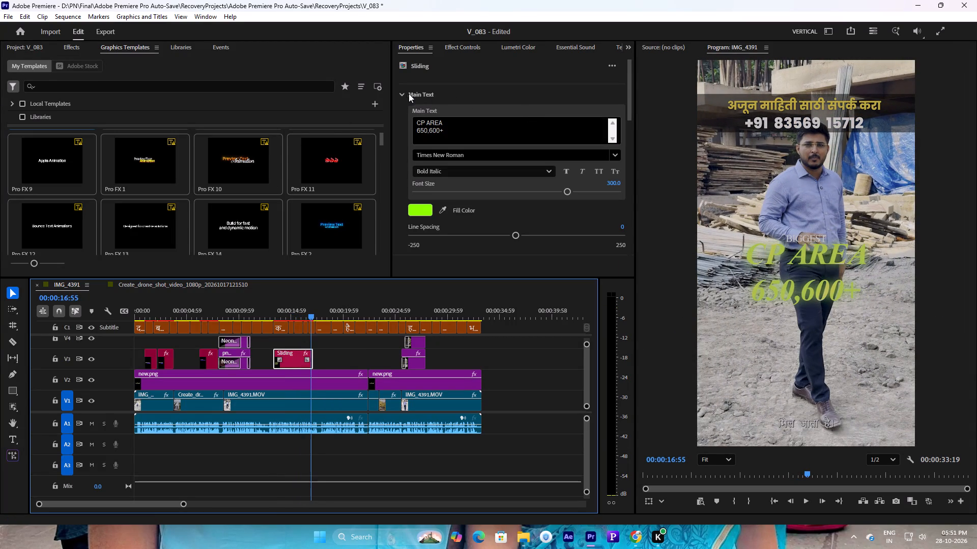
pyautogui.click(404, 92)
pyautogui.click(397, 113)
pyautogui.click(401, 113)
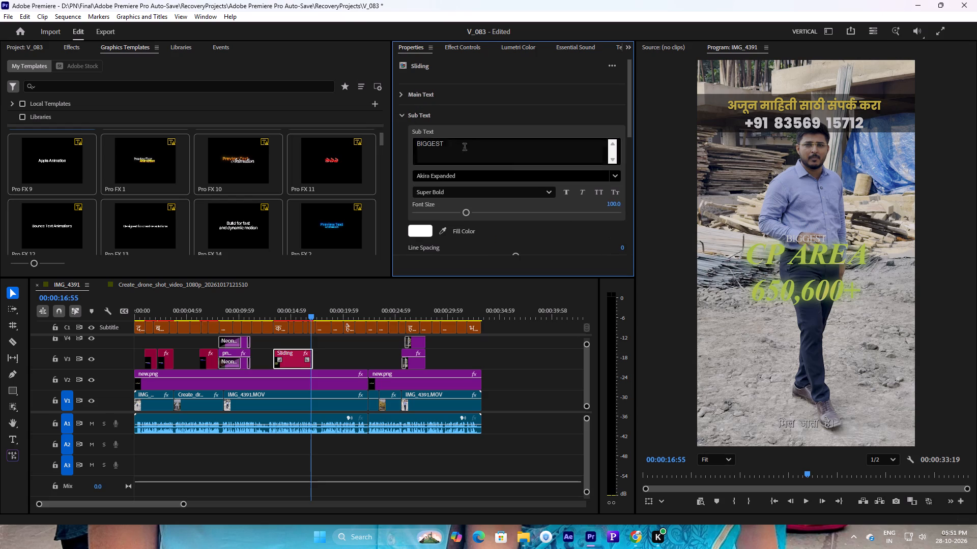
pyautogui.scroll(-3, 561, 209)
pyautogui.scroll(2, 556, 220)
pyautogui.scroll(-3, 556, 220)
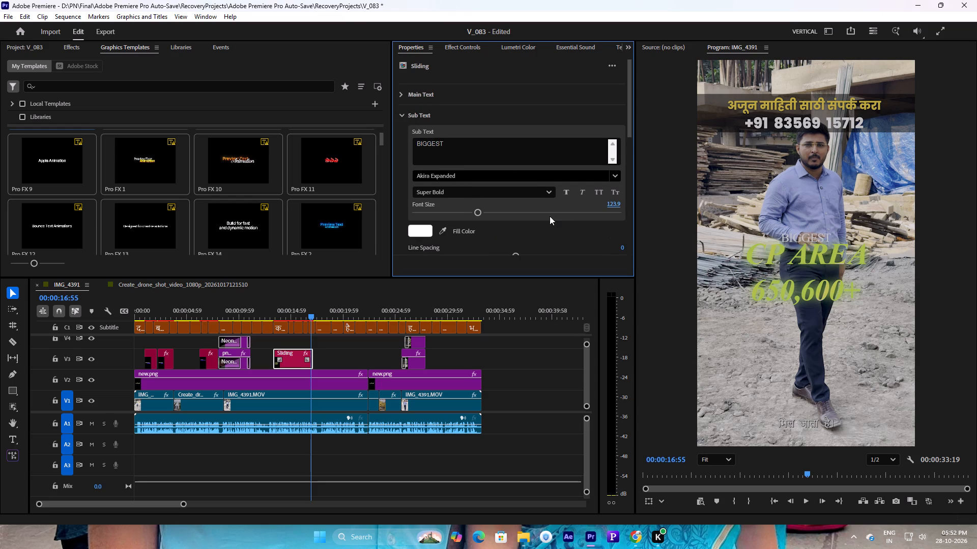
pyautogui.scroll(2, 487, 180)
pyautogui.scroll(-4, 487, 180)
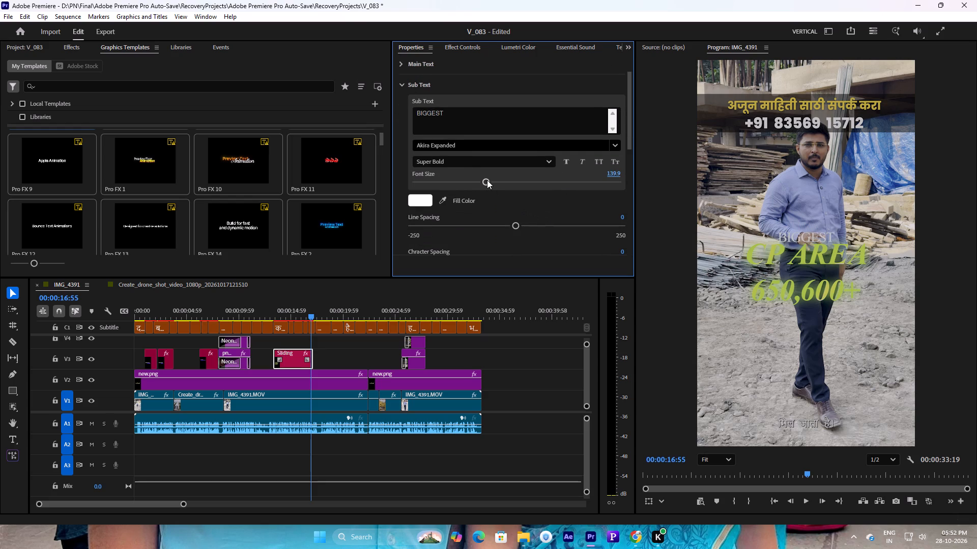
pyautogui.scroll(1, 487, 180)
pyautogui.scroll(-3, 487, 180)
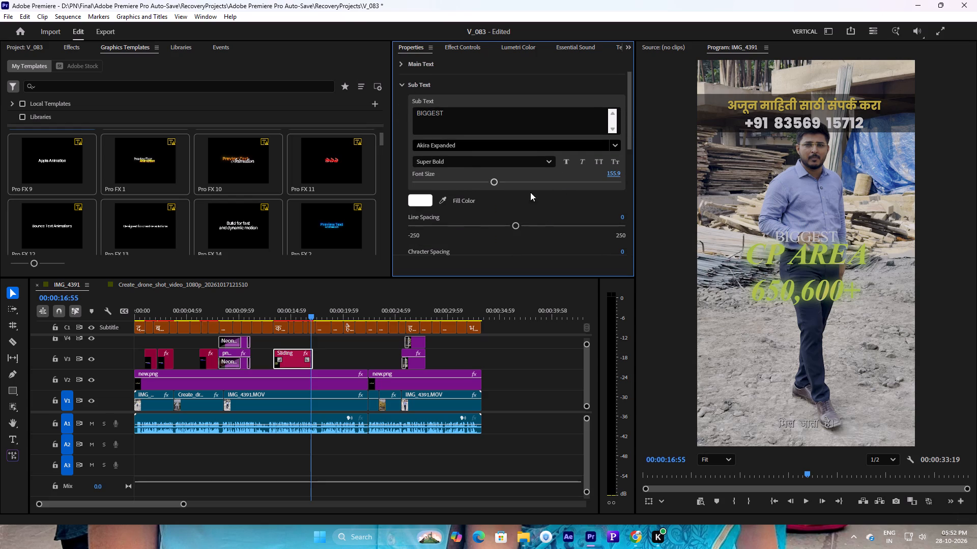
pyautogui.scroll(-9, 559, 196)
# Set the Y position of the Sliding title's BIGGEST sub text to 412.0.
pyautogui.moveTo(543, 193); pyautogui.dragTo(537, 192)
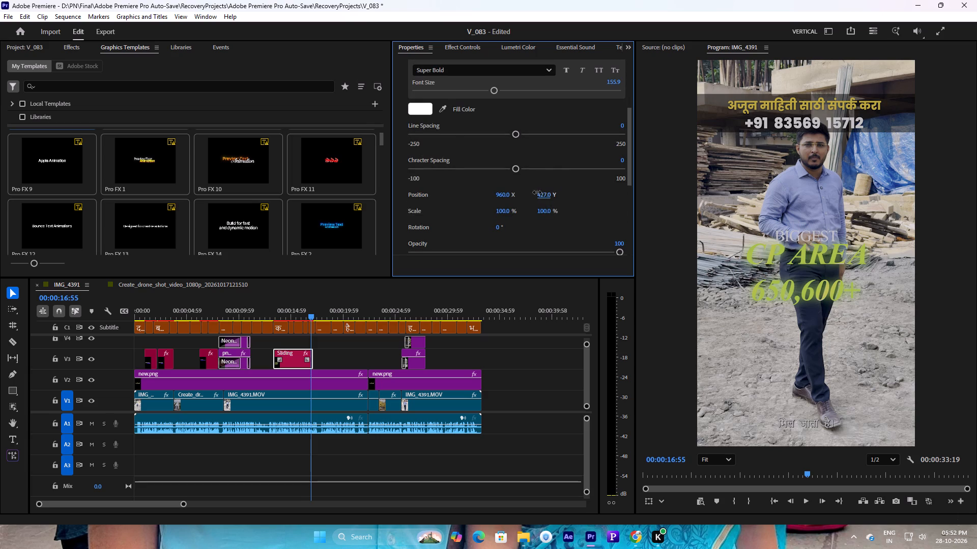
pyautogui.moveTo(537, 192); pyautogui.dragTo(533, 192)
# Replay the end of the Sliding title and extend its clip to end at about 00:00:17:33.
pyautogui.moveTo(310, 316); pyautogui.dragTo(301, 316)
pyautogui.moveTo(302, 314); pyautogui.dragTo(293, 316)
pyautogui.press('space')
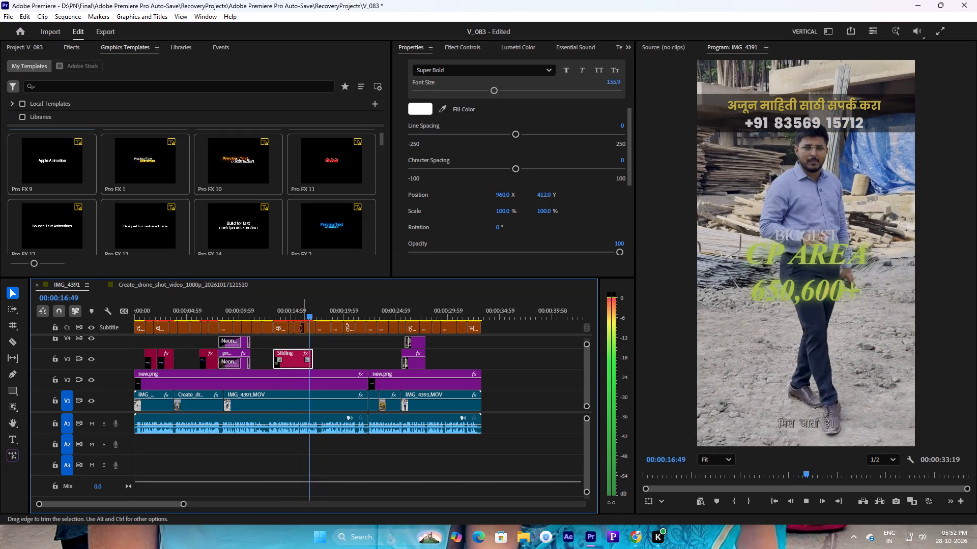
pyautogui.press('space')
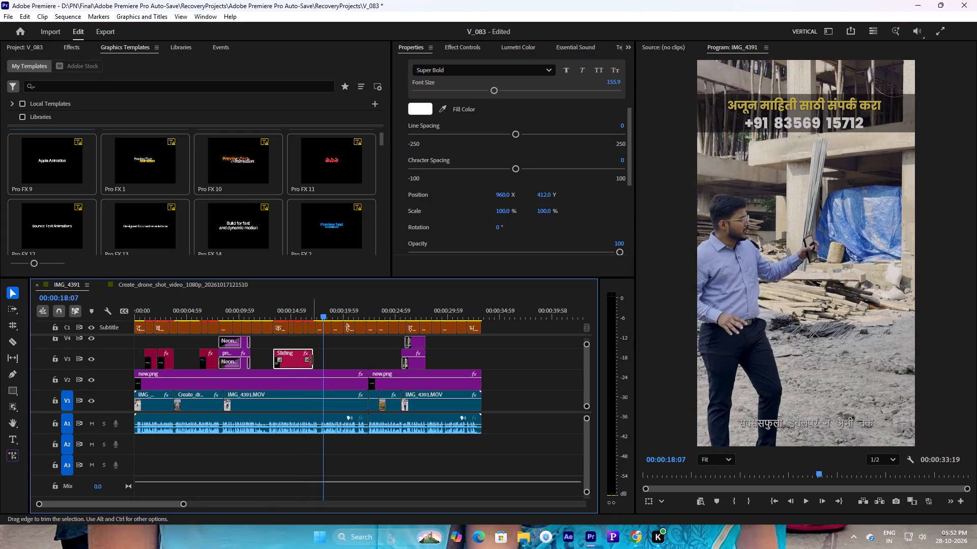
pyautogui.moveTo(312, 360); pyautogui.dragTo(319, 360)
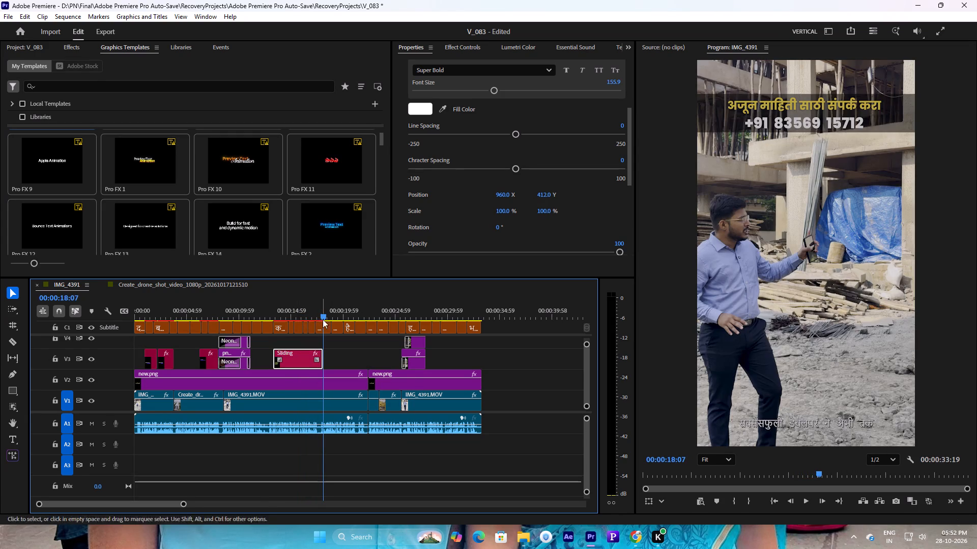
pyautogui.click(318, 317)
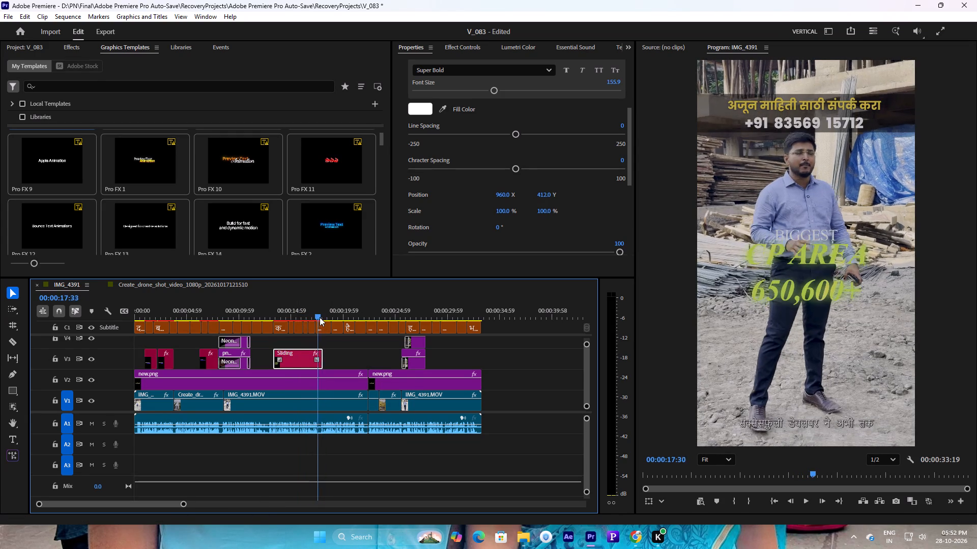
pyautogui.moveTo(322, 364); pyautogui.dragTo(317, 364)
# Review the footage after the Sliding title through the school and hospital pictures, replaying the Panvel station shot.
pyautogui.press('space')
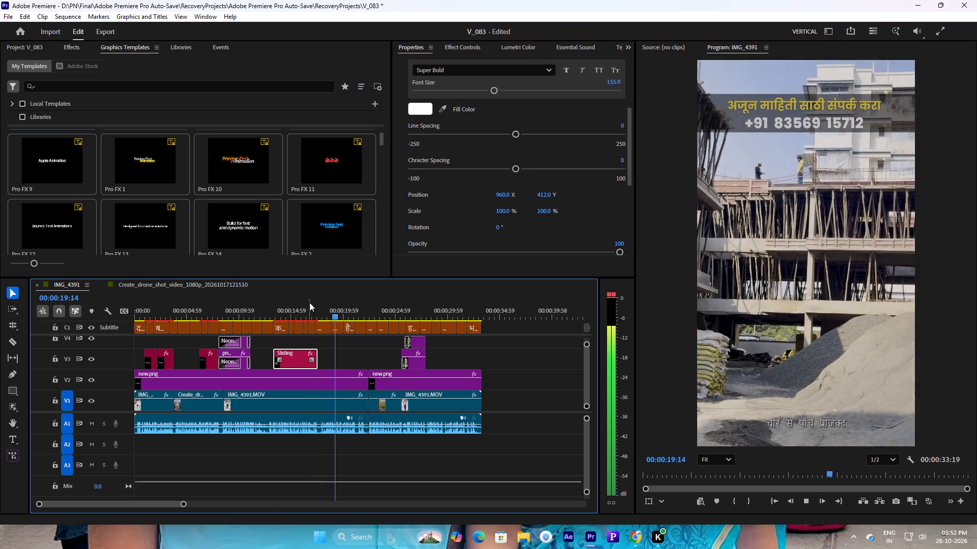
pyautogui.moveTo(343, 312); pyautogui.dragTo(331, 310)
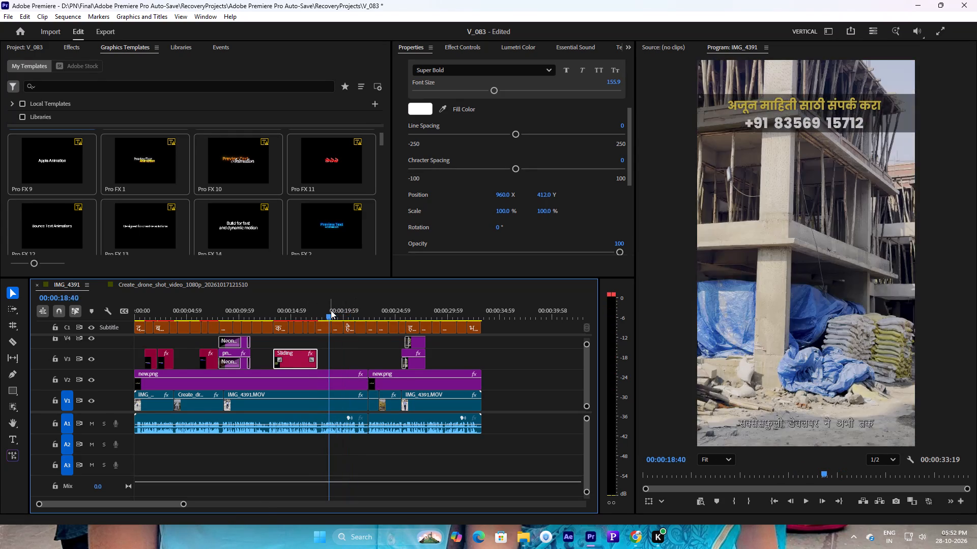
pyautogui.press('space')
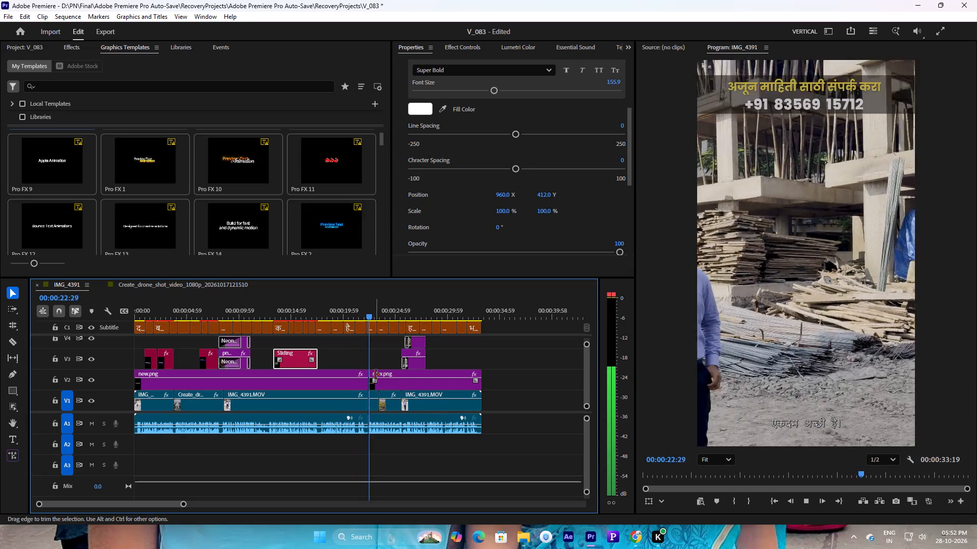
pyautogui.press('space')
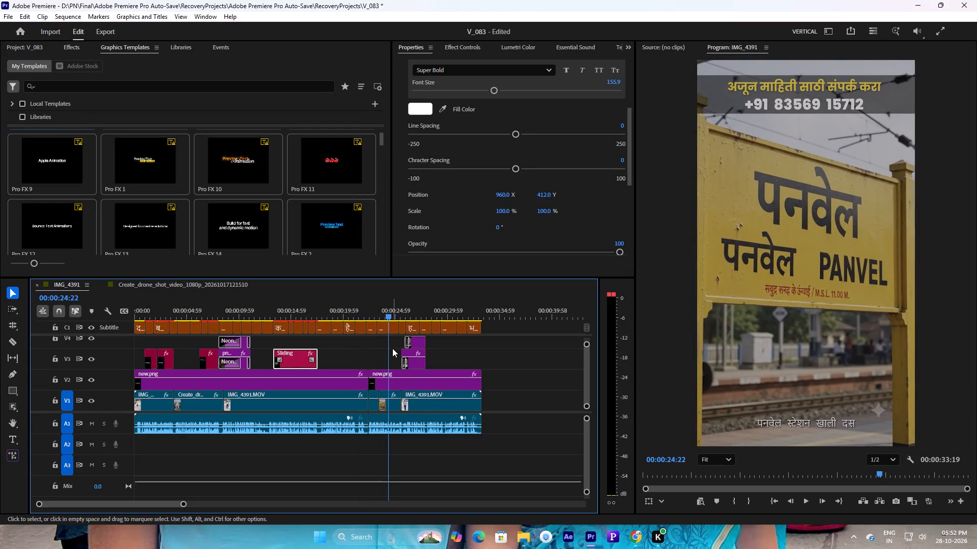
pyautogui.press('space')
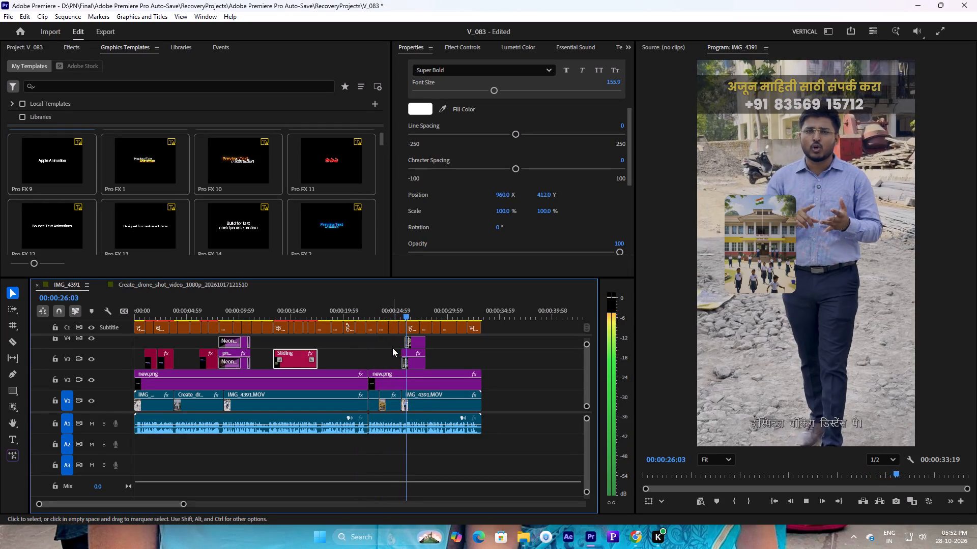
pyautogui.press('space')
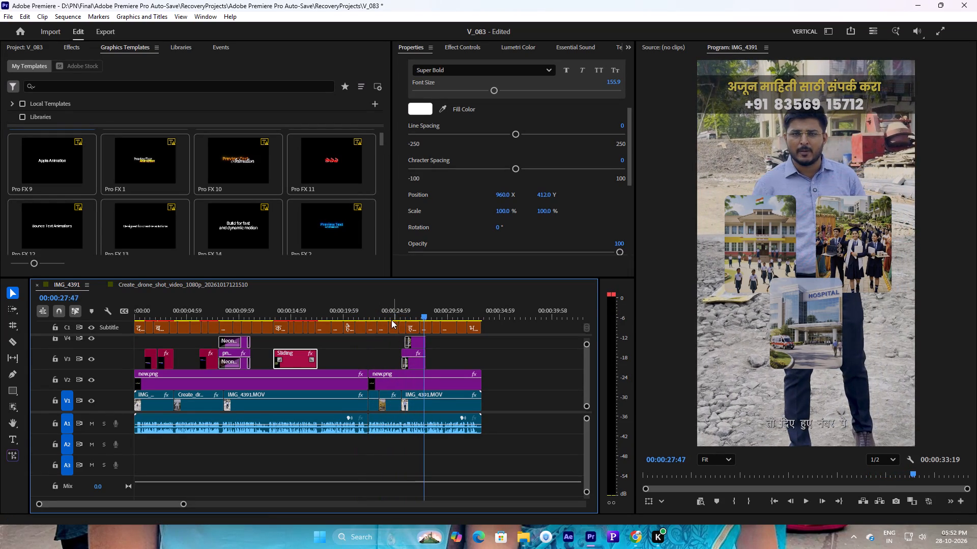
pyautogui.moveTo(388, 314); pyautogui.dragTo(372, 315)
pyautogui.press('space')
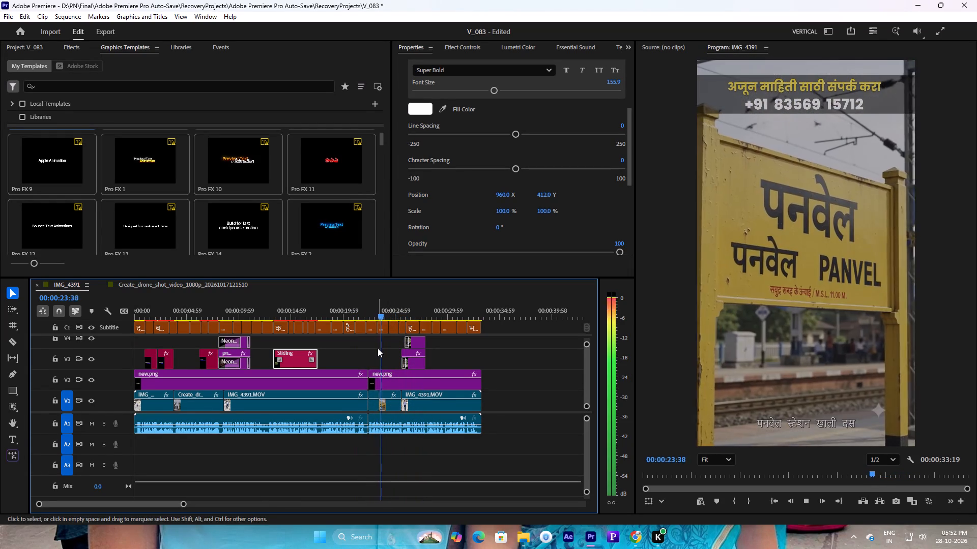
pyautogui.press('space')
pyautogui.moveTo(385, 312); pyautogui.dragTo(380, 312)
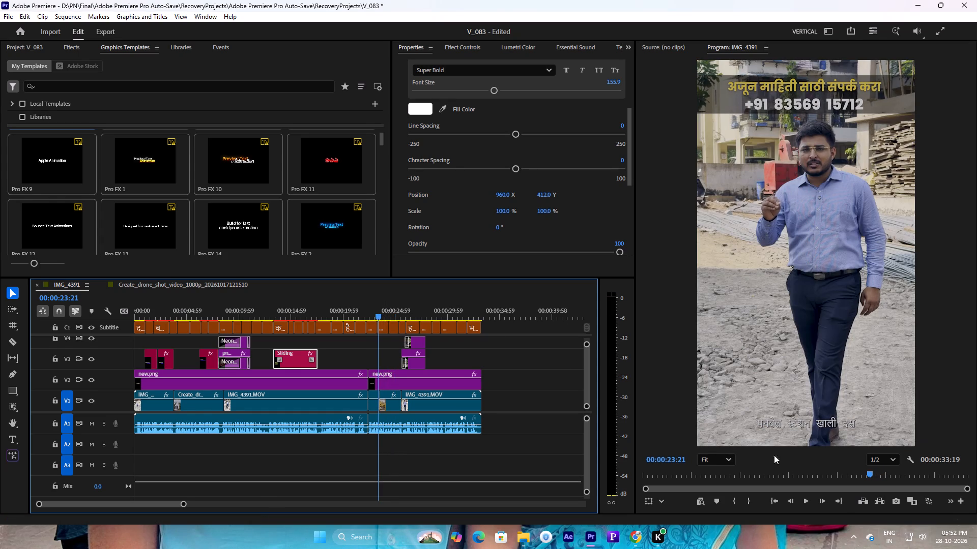
pyautogui.press('space')
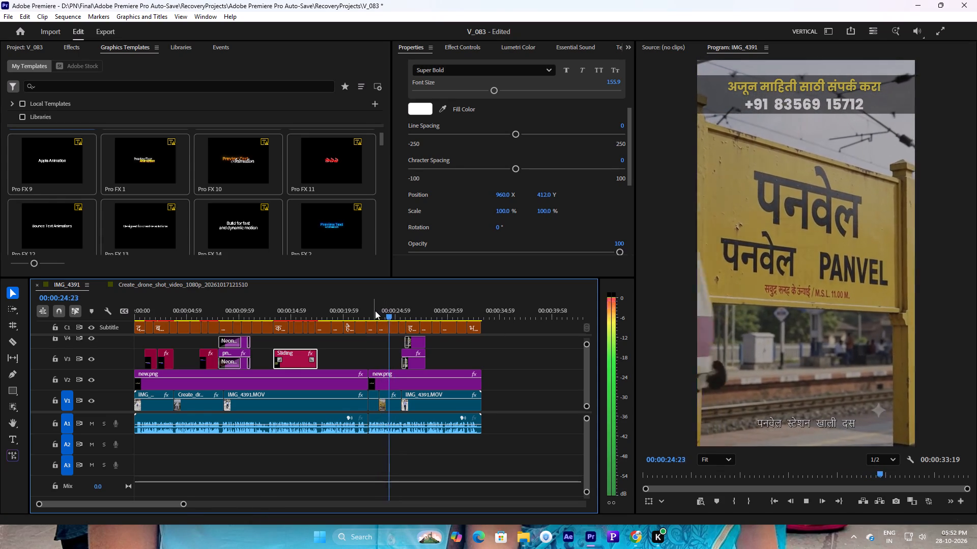
pyautogui.click(378, 311)
pyautogui.press('space')
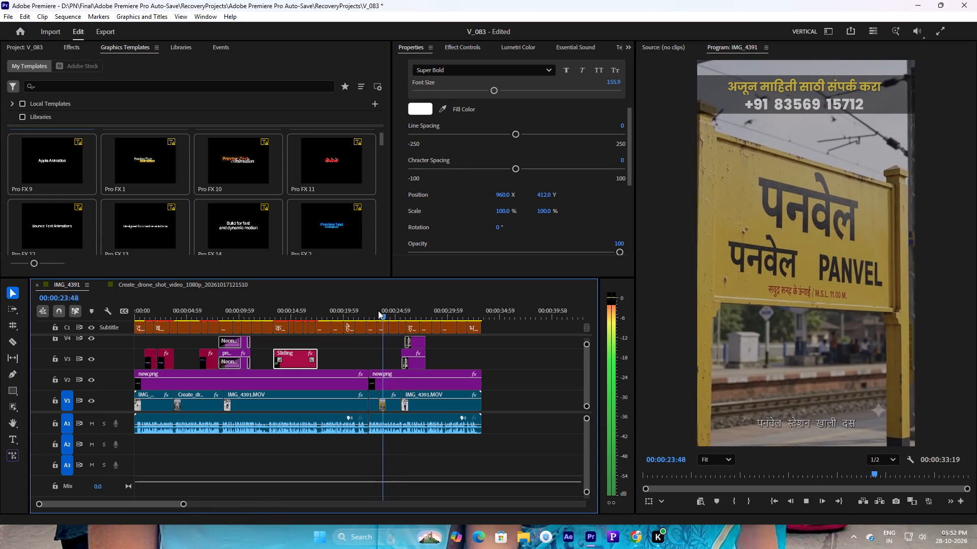
pyautogui.press('space')
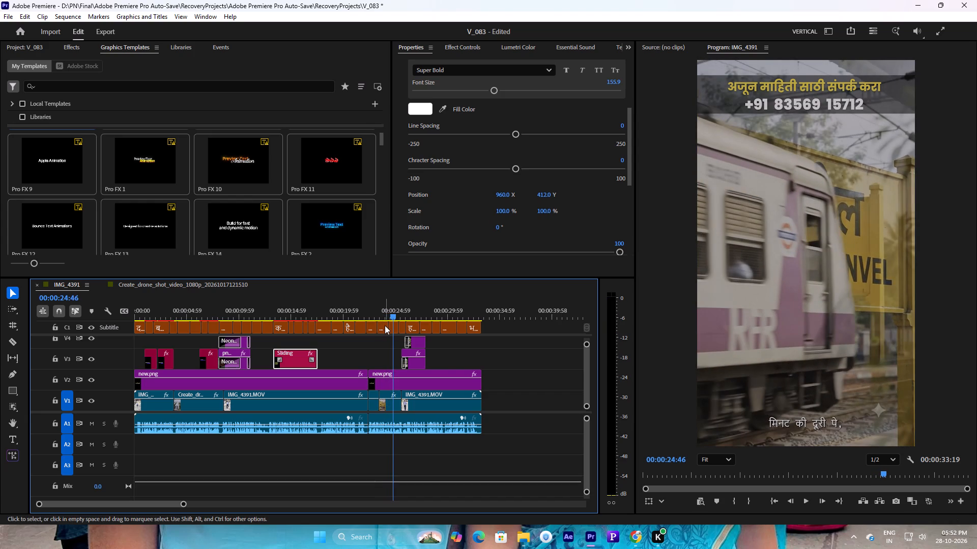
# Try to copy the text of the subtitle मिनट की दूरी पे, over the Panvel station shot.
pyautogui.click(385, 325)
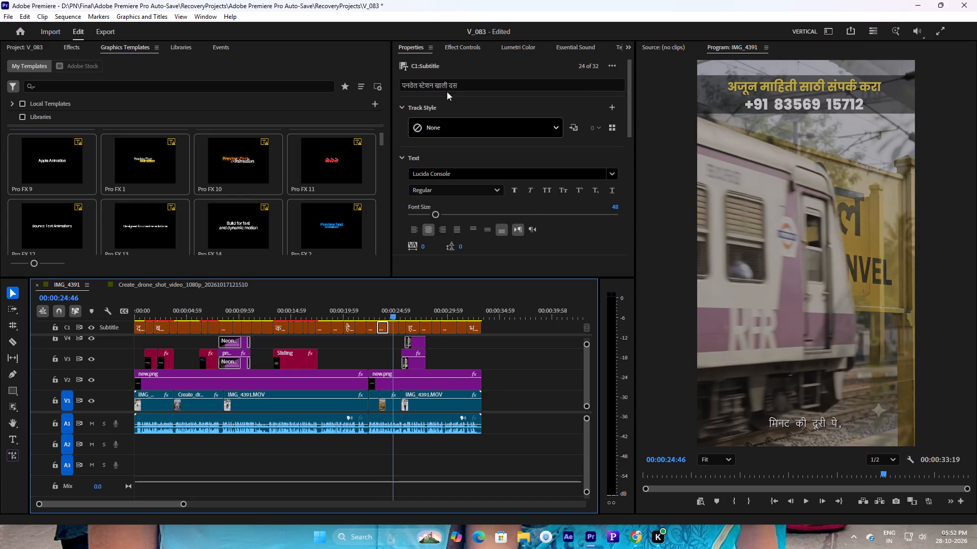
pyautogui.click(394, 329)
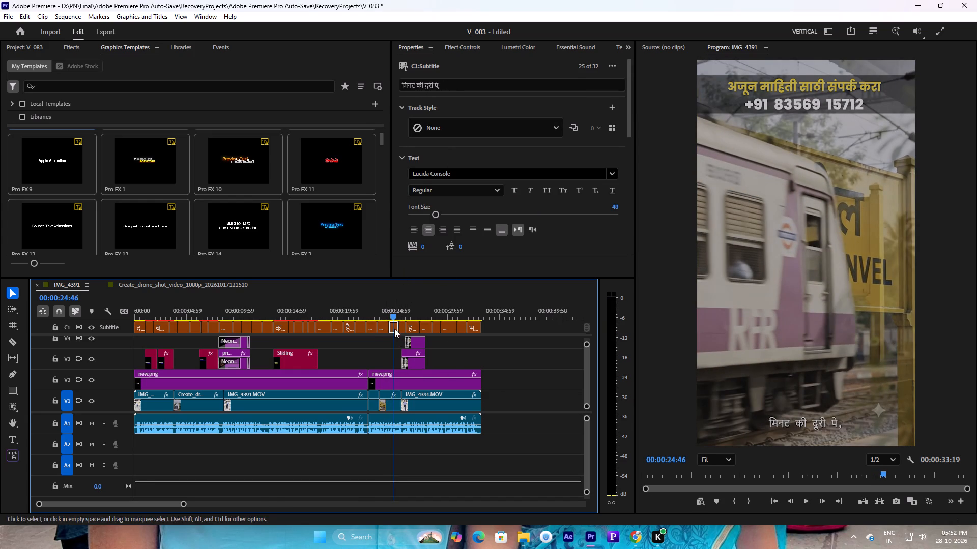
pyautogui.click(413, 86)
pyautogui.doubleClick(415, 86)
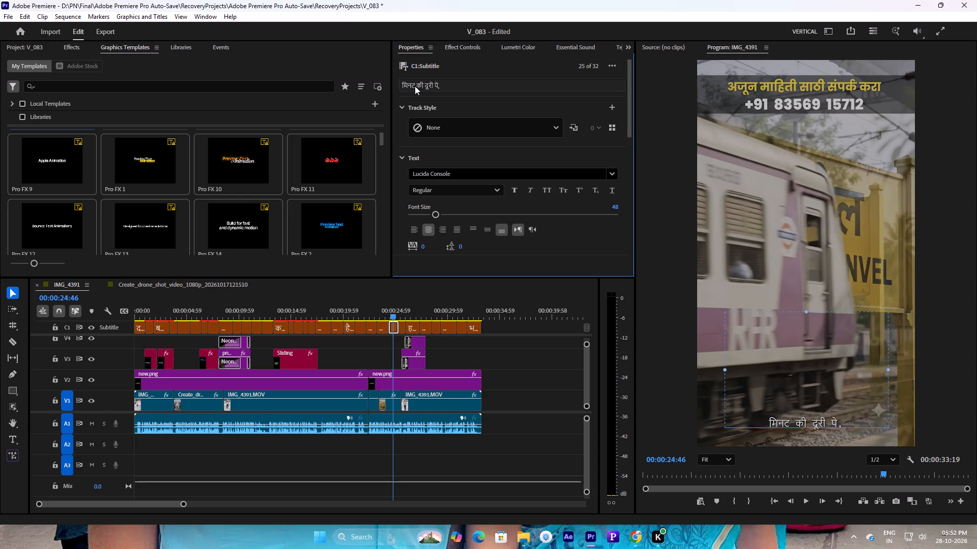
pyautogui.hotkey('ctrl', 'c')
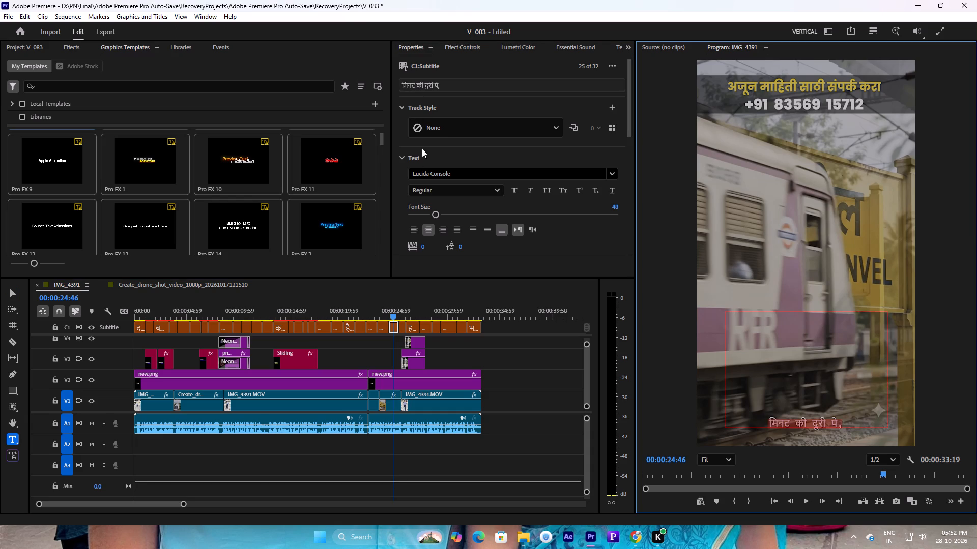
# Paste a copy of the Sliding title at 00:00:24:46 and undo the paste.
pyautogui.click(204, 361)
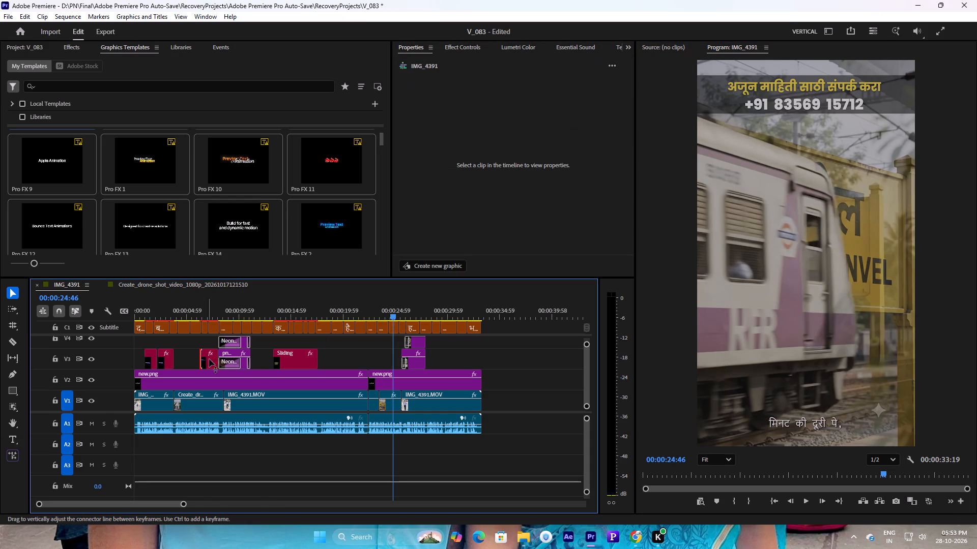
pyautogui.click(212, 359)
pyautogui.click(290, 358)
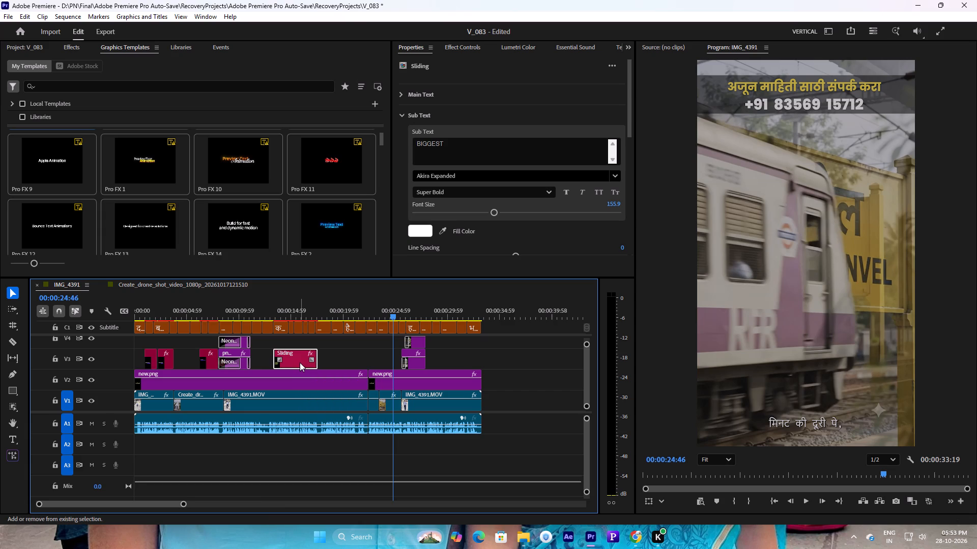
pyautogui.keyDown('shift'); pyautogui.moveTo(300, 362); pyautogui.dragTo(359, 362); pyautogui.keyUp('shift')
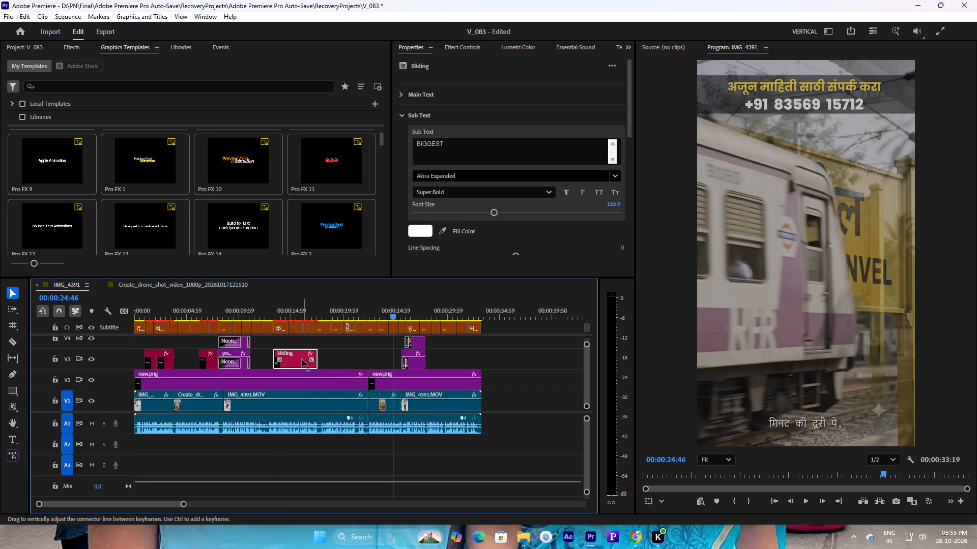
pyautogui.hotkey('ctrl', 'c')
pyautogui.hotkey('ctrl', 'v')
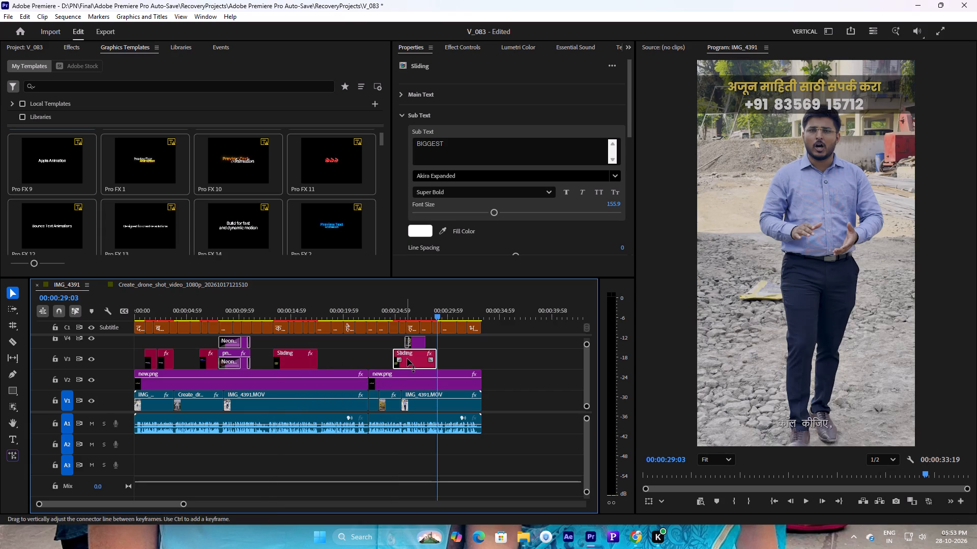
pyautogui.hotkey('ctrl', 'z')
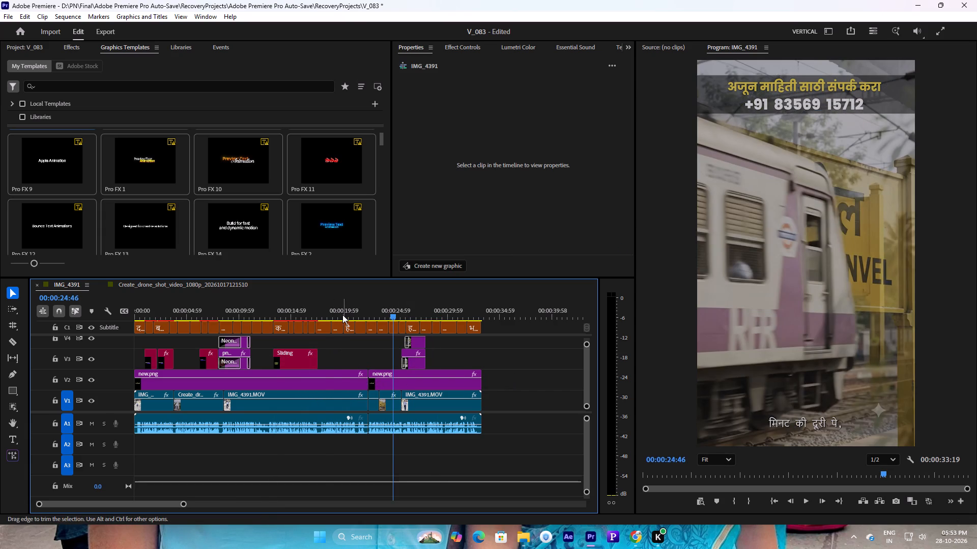
# Paste a copy of the Sliding title on V3 at about 00:00:19, in the gap after the original.
pyautogui.moveTo(342, 315); pyautogui.dragTo(334, 316)
pyautogui.click(297, 356)
pyautogui.hotkey('ctrl', 'c')
pyautogui.hotkey('ctrl', 'v')
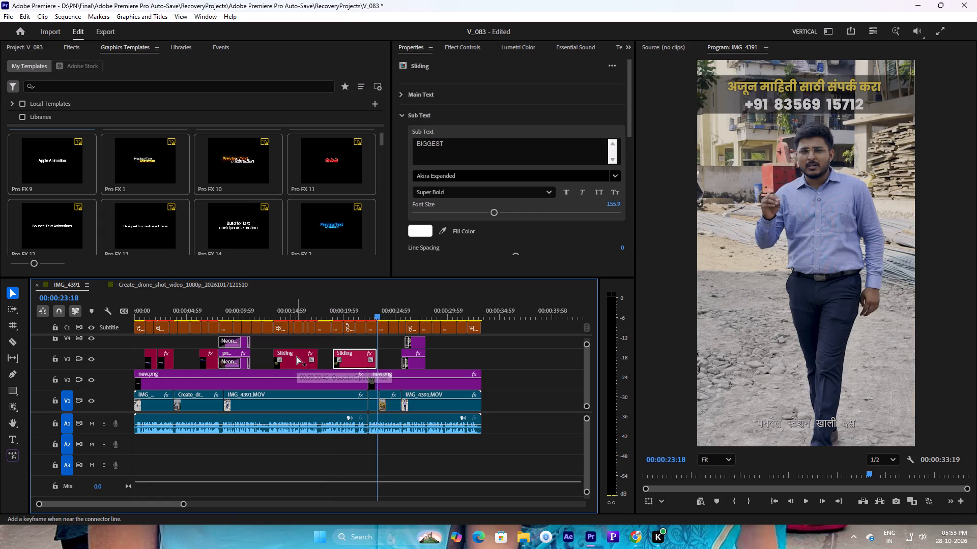
# Trim the end of the pasted Sliding title so that it lasts about 2 seconds.
pyautogui.moveTo(353, 359); pyautogui.dragTo(380, 355)
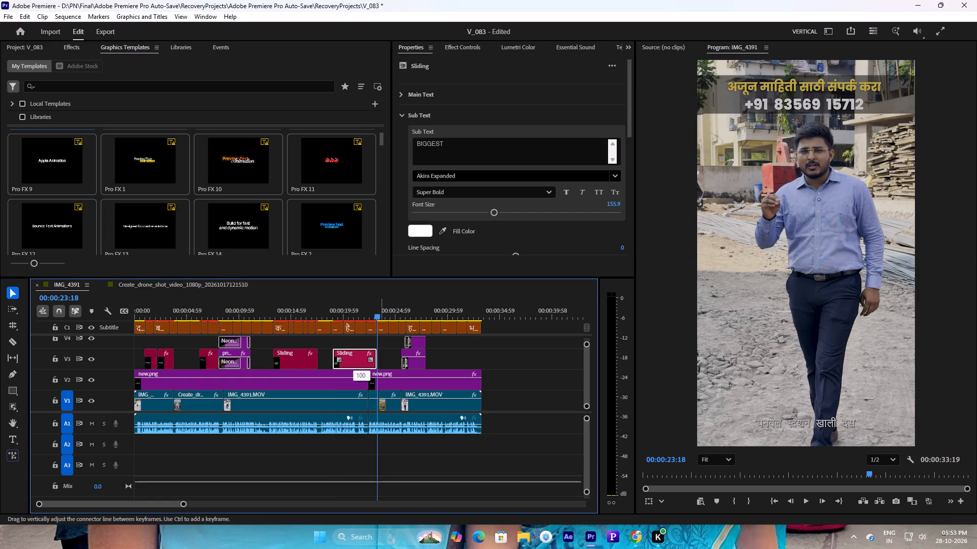
pyautogui.moveTo(380, 355); pyautogui.dragTo(380, 354)
pyautogui.moveTo(376, 362); pyautogui.dragTo(359, 362)
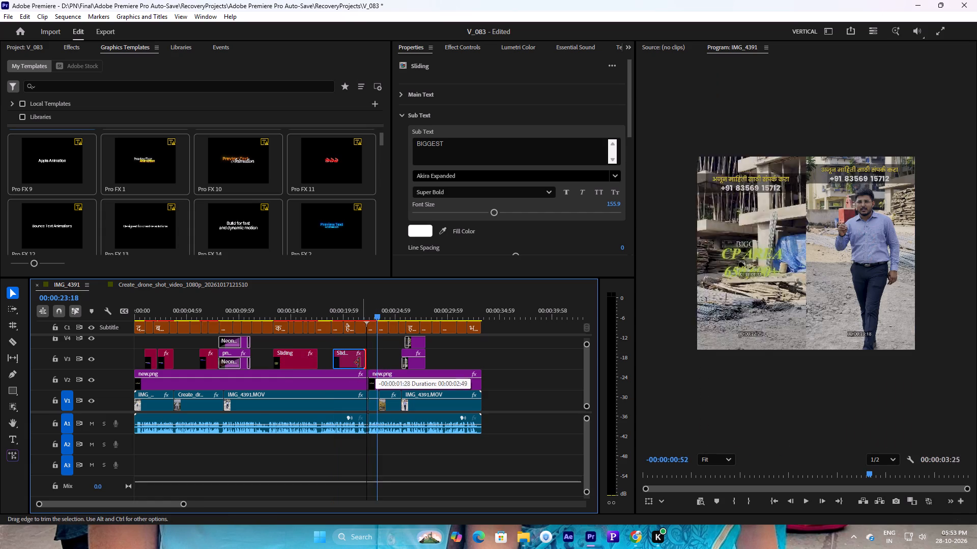
pyautogui.moveTo(359, 362); pyautogui.dragTo(354, 362)
# Move the shortened Sliding title copy over the Panvel station shot, starting at 00:00:23:18, and play that section.
pyautogui.moveTo(347, 361); pyautogui.dragTo(372, 359)
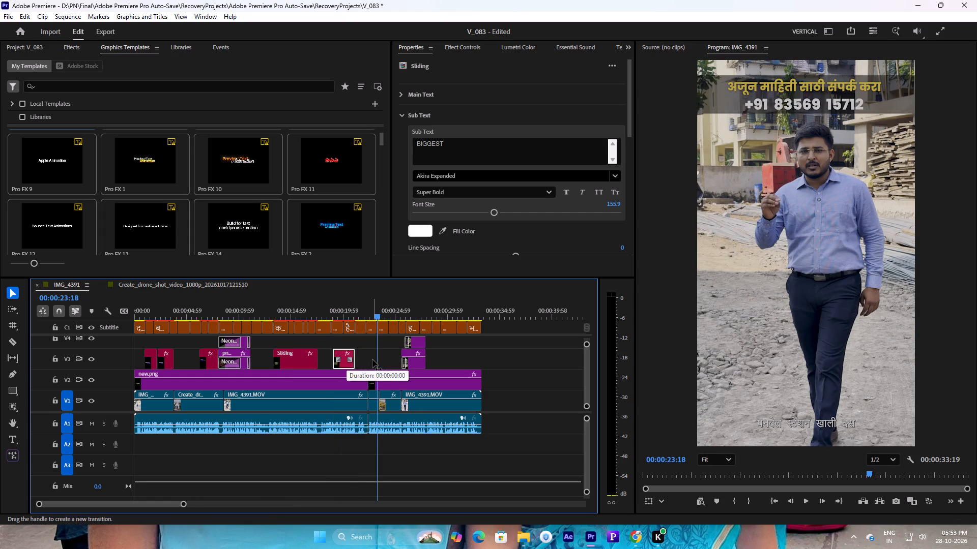
pyautogui.moveTo(372, 359); pyautogui.dragTo(368, 360)
pyautogui.moveTo(346, 358); pyautogui.dragTo(378, 359)
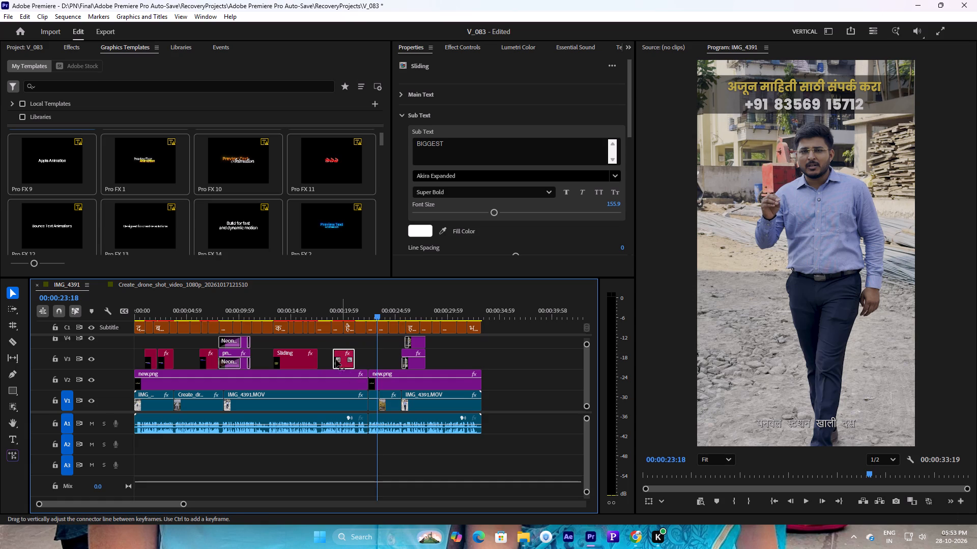
pyautogui.moveTo(344, 361); pyautogui.dragTo(377, 358)
pyautogui.moveTo(377, 358); pyautogui.dragTo(391, 357)
pyautogui.moveTo(341, 361); pyautogui.dragTo(337, 362)
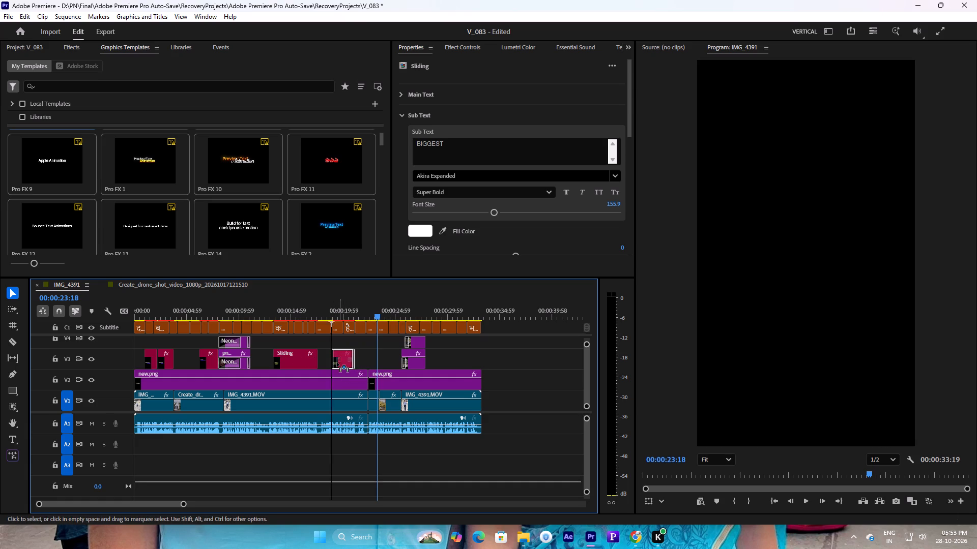
pyautogui.moveTo(337, 362); pyautogui.dragTo(385, 361)
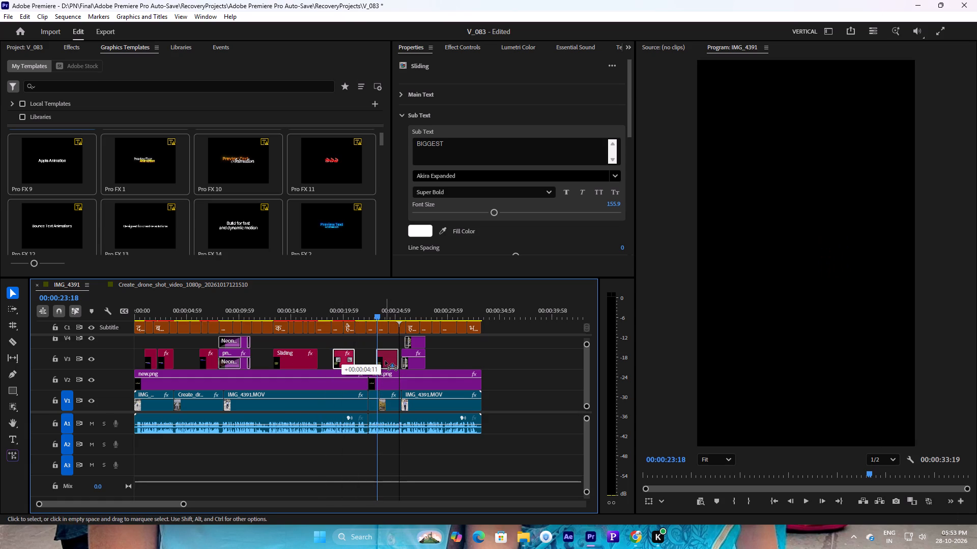
pyautogui.moveTo(385, 361); pyautogui.dragTo(385, 361)
pyautogui.press('space')
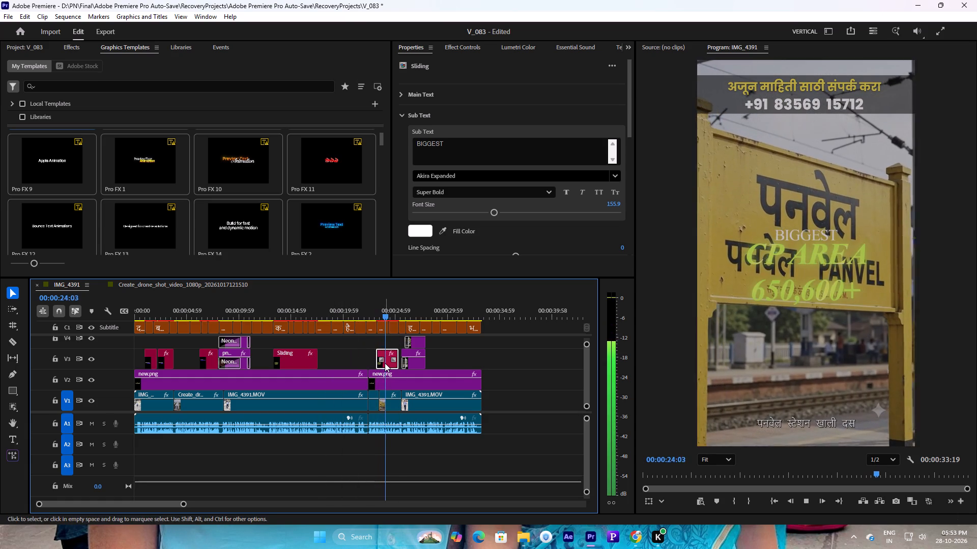
# Trim the end of the Sliding title copy over the Panvel station shot to about 1.5 seconds.
pyautogui.press('space')
pyautogui.moveTo(397, 363); pyautogui.dragTo(391, 365)
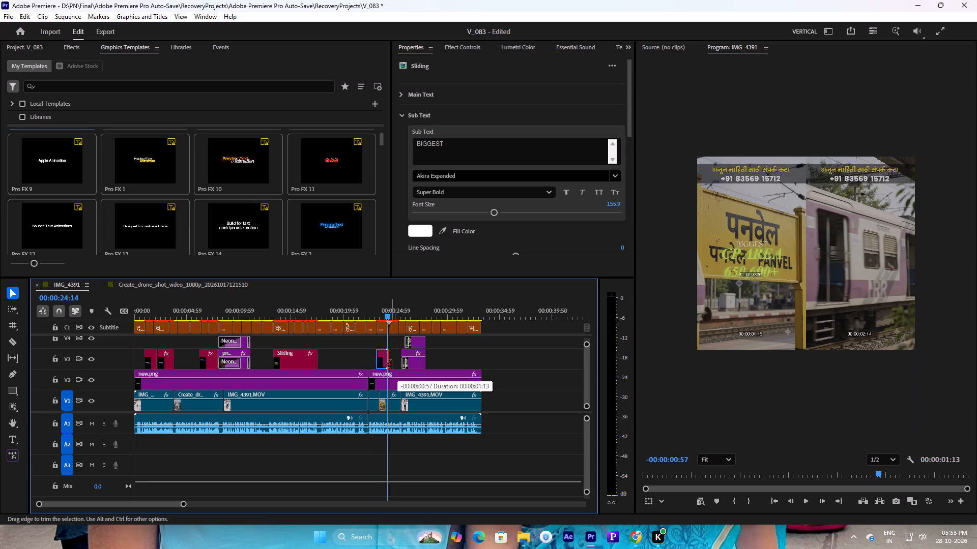
pyautogui.moveTo(391, 365); pyautogui.dragTo(392, 365)
# Move the shortened Sliding copy later so it ends with the Panvel station shot, and play that section.
pyautogui.moveTo(385, 363); pyautogui.dragTo(392, 361)
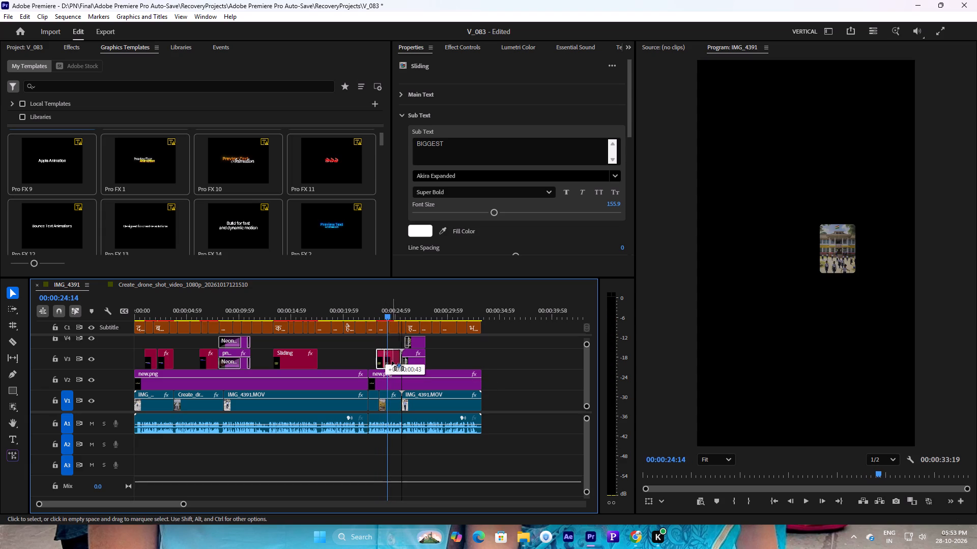
pyautogui.moveTo(392, 361); pyautogui.dragTo(393, 361)
pyautogui.click(379, 309)
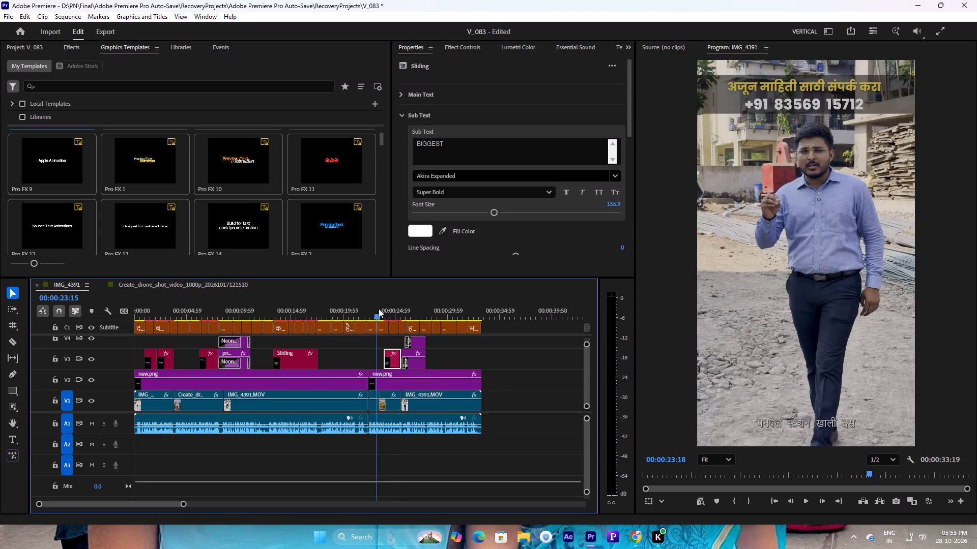
pyautogui.press('space')
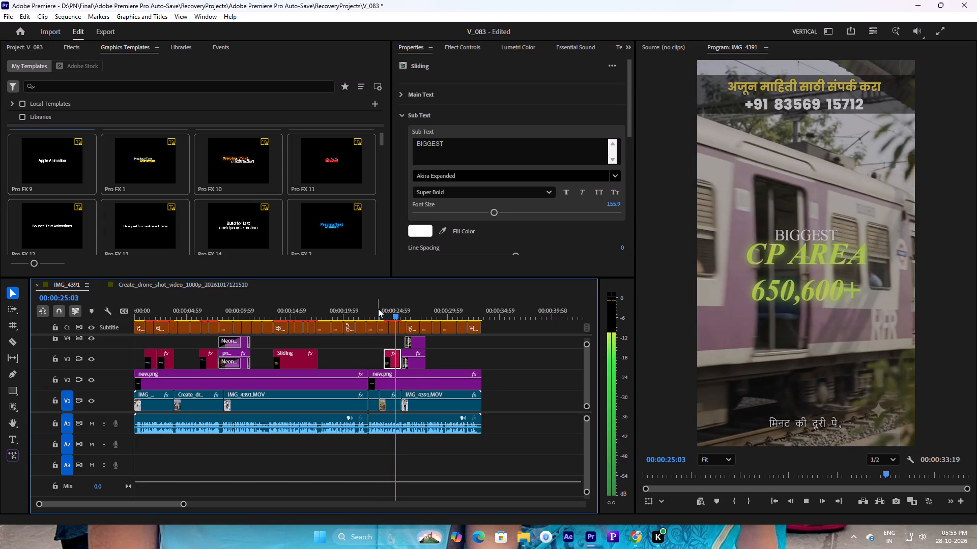
pyautogui.press('space')
pyautogui.click(378, 309)
pyautogui.press('space')
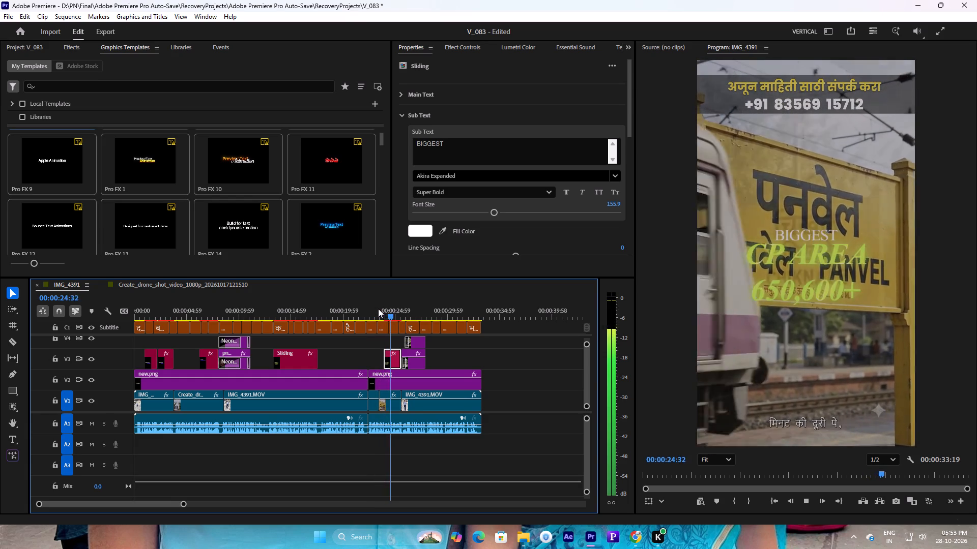
pyautogui.press('space')
# Delete the BIGGEST sub text from the Sliding title copy.
pyautogui.moveTo(451, 146); pyautogui.dragTo(378, 142)
pyautogui.press('BackSpace')
pyautogui.click(403, 114)
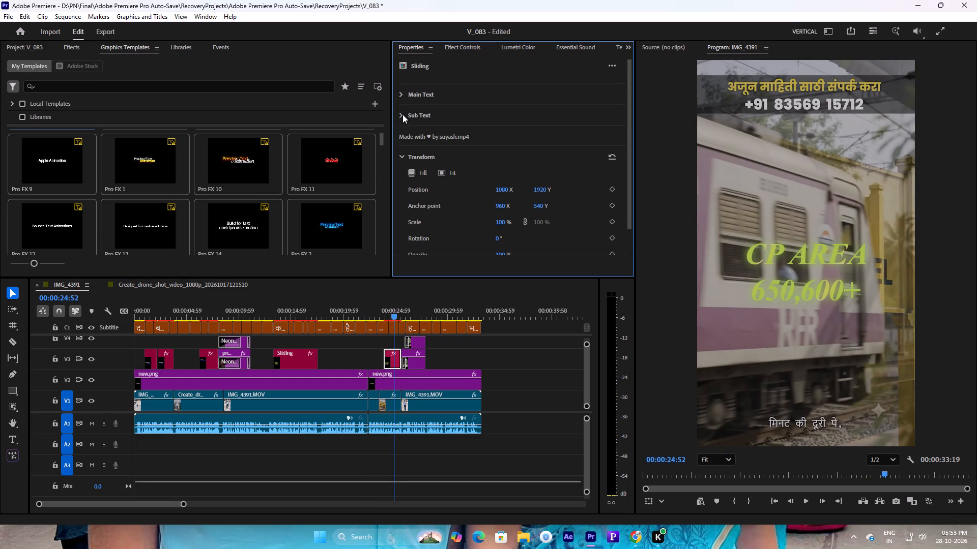
# Replace the Sliding copy's main text with "10 MIN DISTANCE" and play the station shot.
pyautogui.click(403, 91)
pyautogui.click(402, 93)
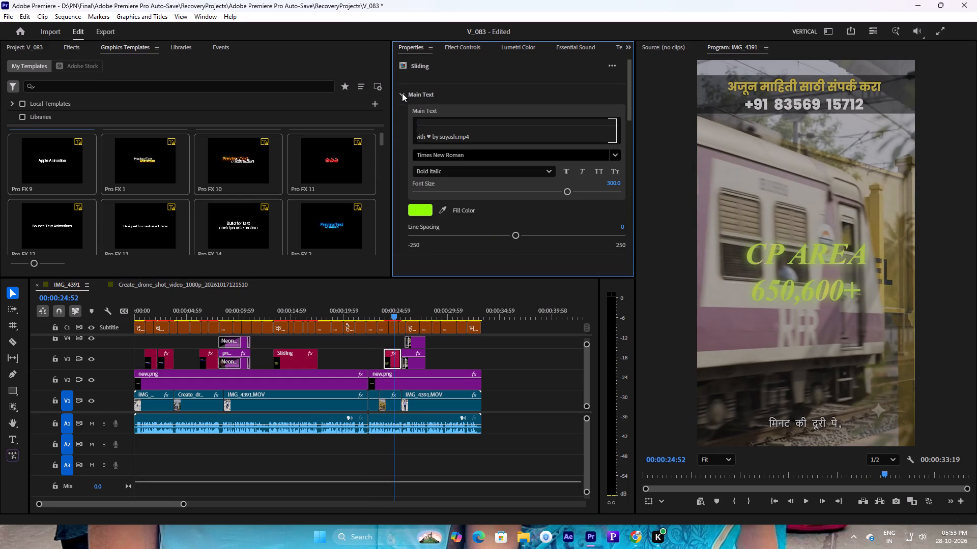
pyautogui.moveTo(490, 142); pyautogui.dragTo(388, 100)
pyautogui.press('BackSpace')
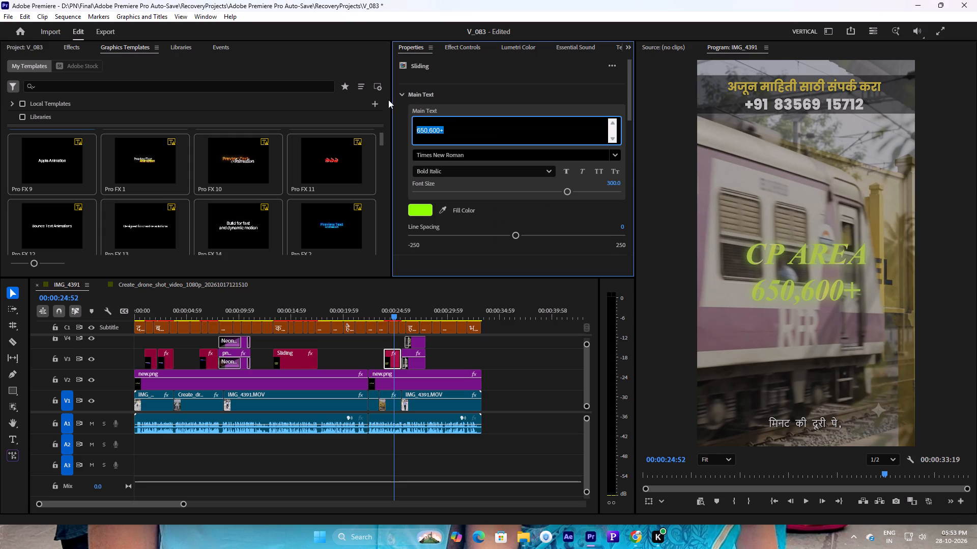
pyautogui.write('10 MIN')
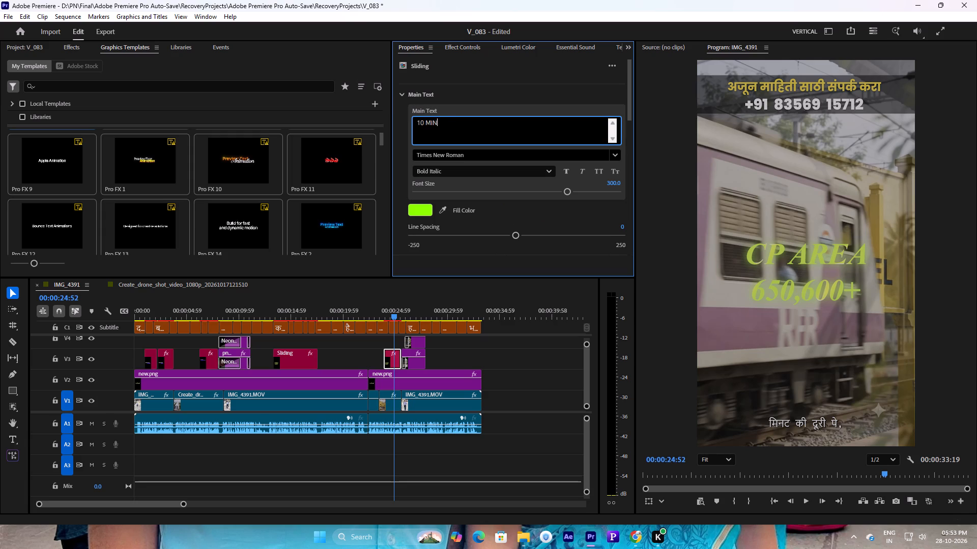
pyautogui.press('space')
pyautogui.write('DISTANCE')
pyautogui.click(377, 315)
pyautogui.press('space')
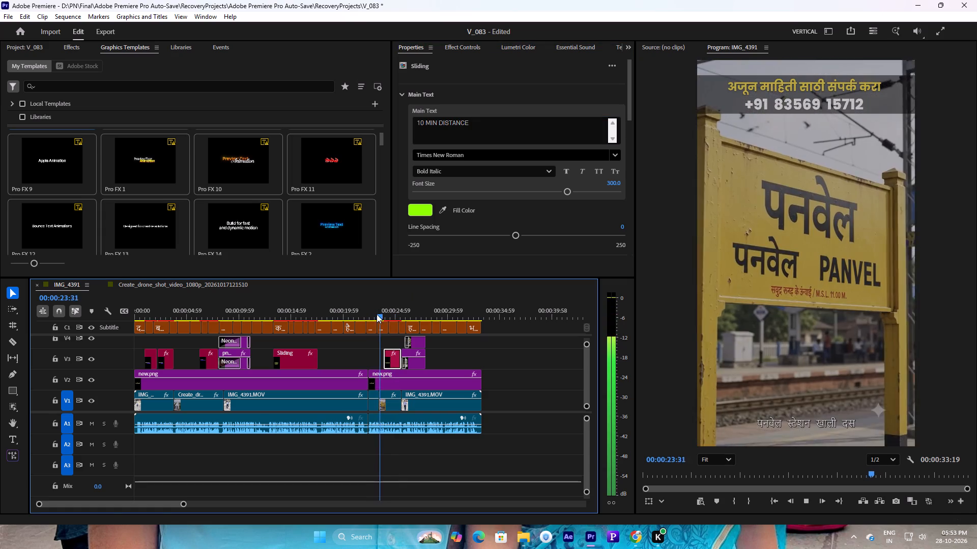
pyautogui.press('space')
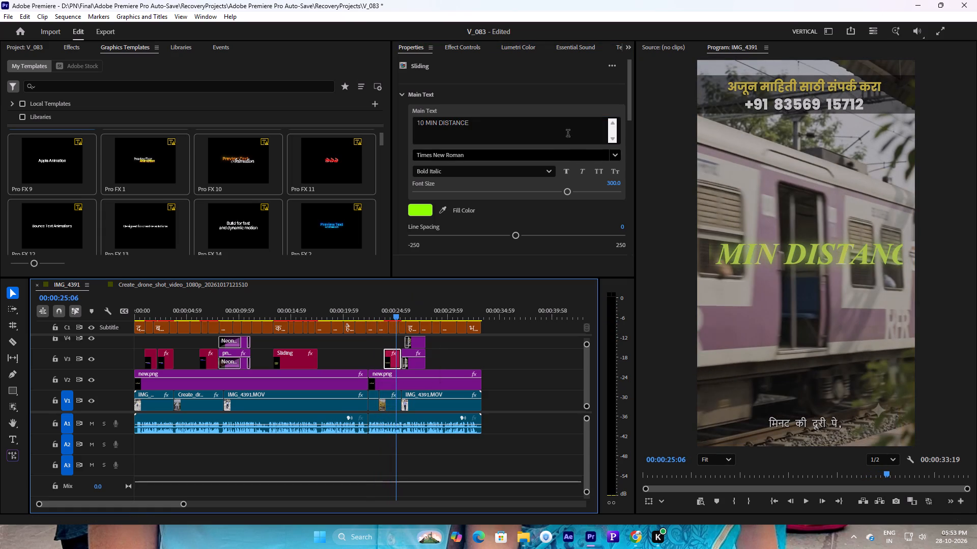
# Reduce the main text's font size to 204.2 so the line fits within the frame.
pyautogui.scroll(-3, 565, 191)
pyautogui.scroll(8, 564, 191)
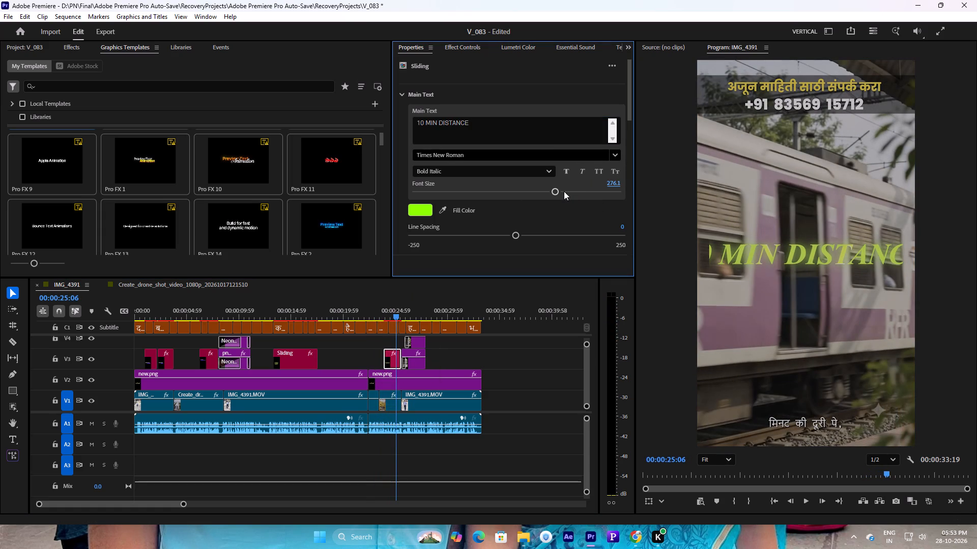
pyautogui.scroll(8, 564, 191)
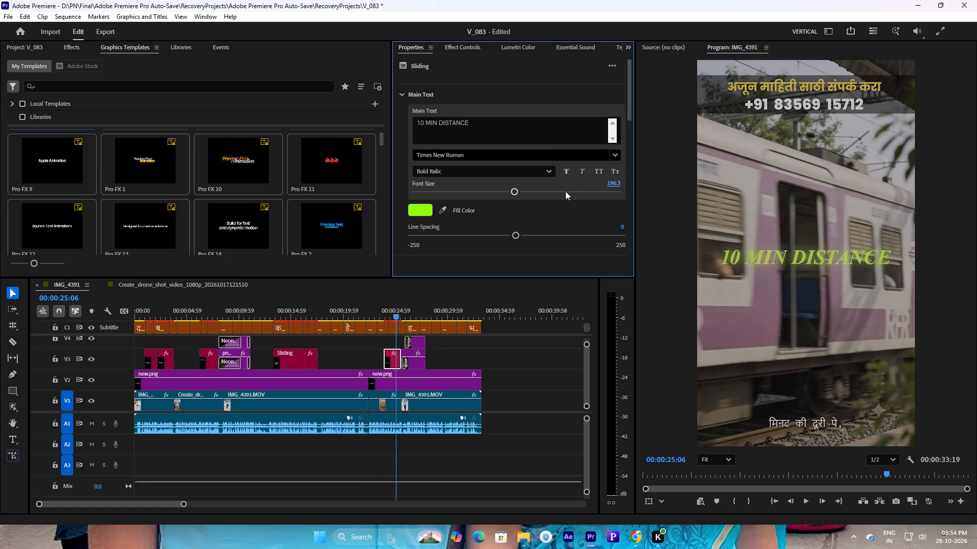
pyautogui.scroll(-1, 565, 191)
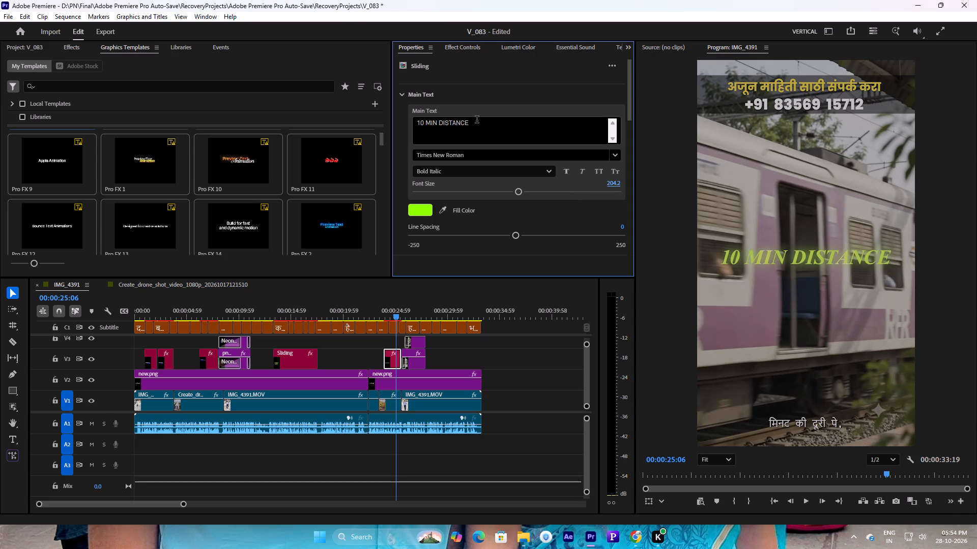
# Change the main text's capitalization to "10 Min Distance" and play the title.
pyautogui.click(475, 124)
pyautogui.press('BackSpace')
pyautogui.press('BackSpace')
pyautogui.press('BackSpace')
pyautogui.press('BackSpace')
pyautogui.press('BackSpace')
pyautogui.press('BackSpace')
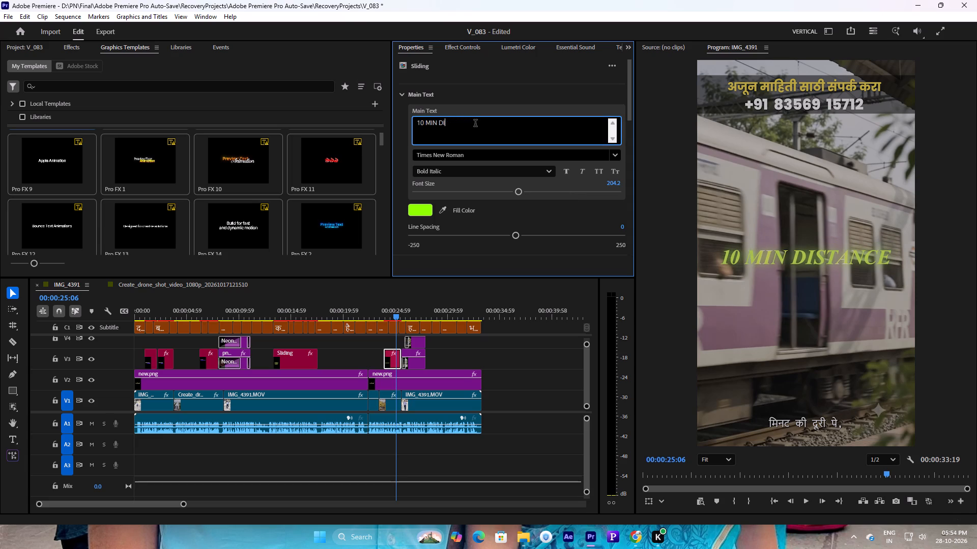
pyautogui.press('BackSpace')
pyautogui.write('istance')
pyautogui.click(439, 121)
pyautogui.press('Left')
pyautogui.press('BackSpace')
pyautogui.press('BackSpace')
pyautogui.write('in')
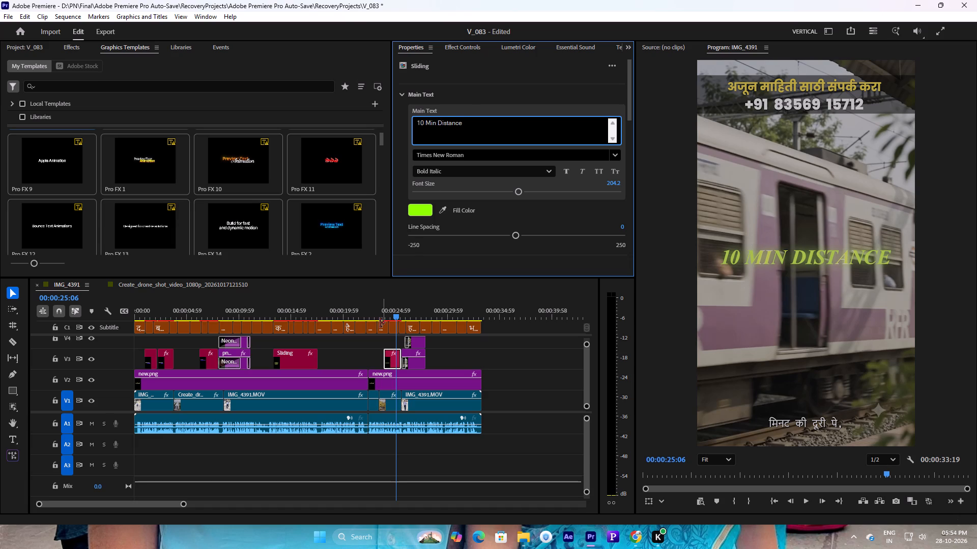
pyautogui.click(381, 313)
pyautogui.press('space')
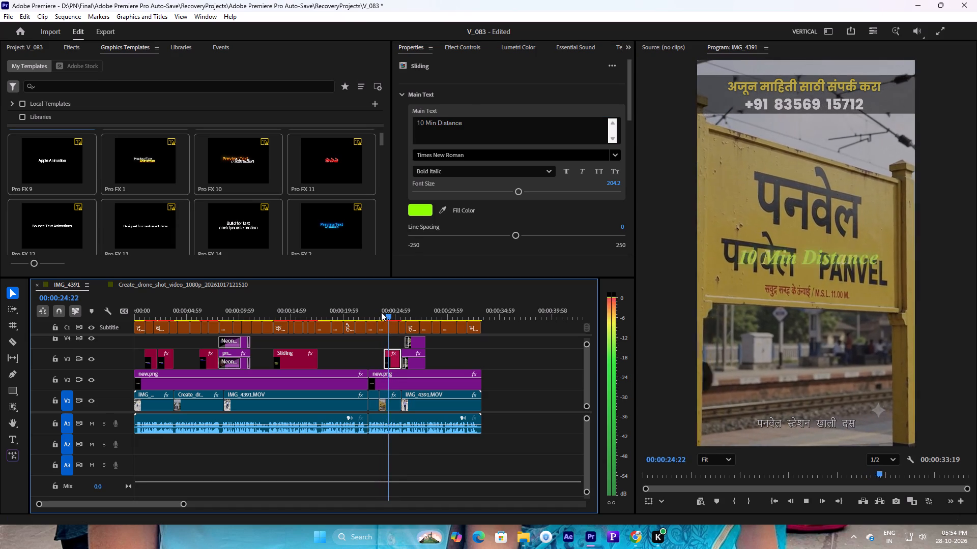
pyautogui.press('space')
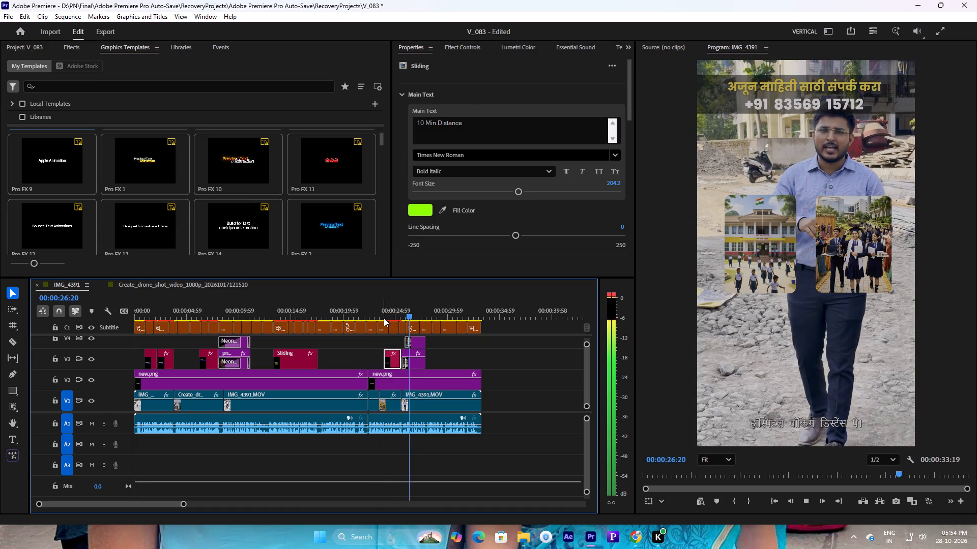
# Replace "Min Distance" in the title with the subtitle wording "मिनट की दूरी पे", keeping the 10 and dropping the trailing comma.
pyautogui.moveTo(386, 318); pyautogui.dragTo(391, 318)
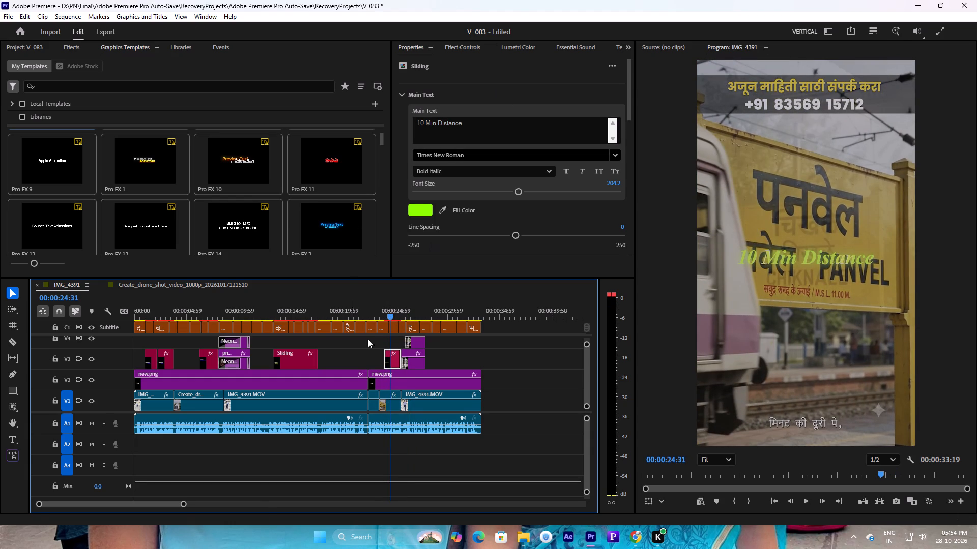
pyautogui.click(384, 328)
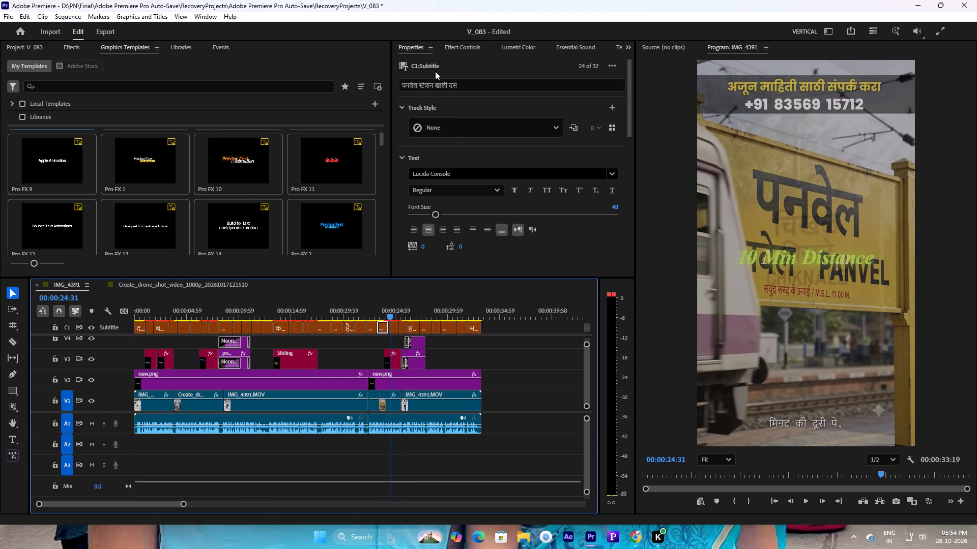
pyautogui.click(396, 324)
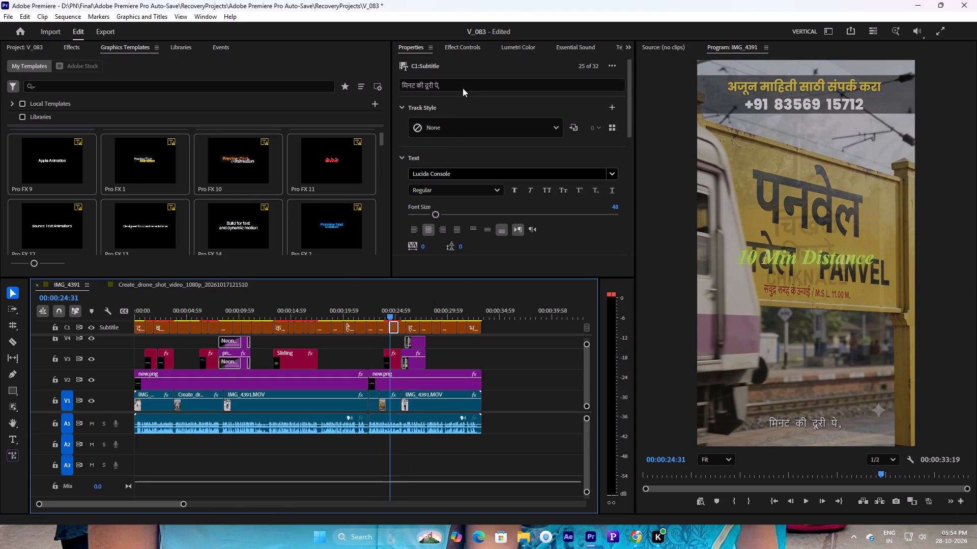
pyautogui.doubleClick(423, 85)
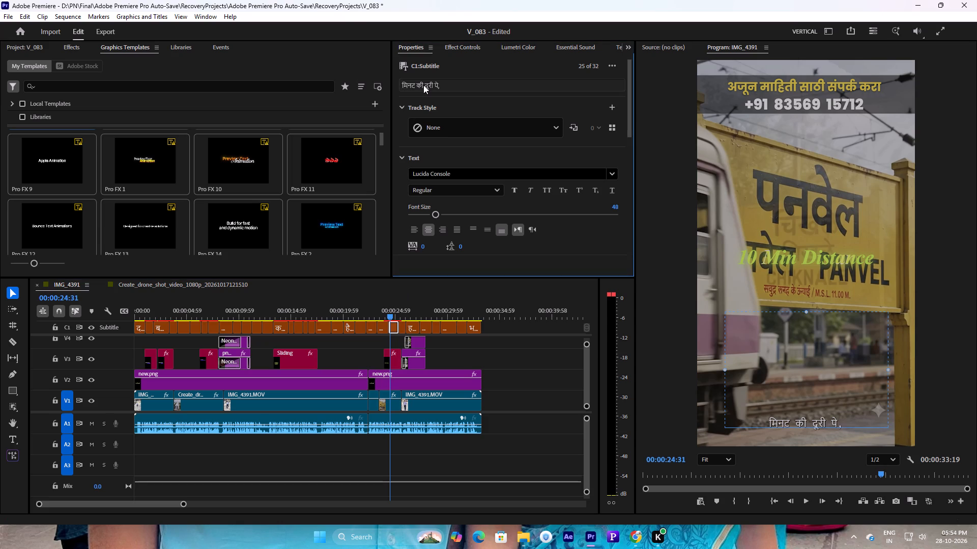
pyautogui.hotkey('ctrl', 'c')
pyautogui.click(392, 360)
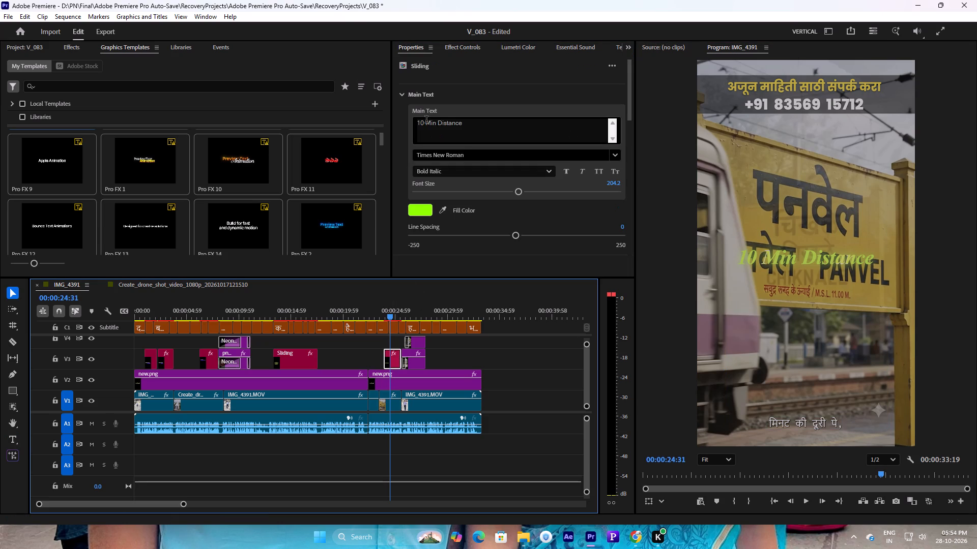
pyautogui.moveTo(426, 125); pyautogui.dragTo(500, 112)
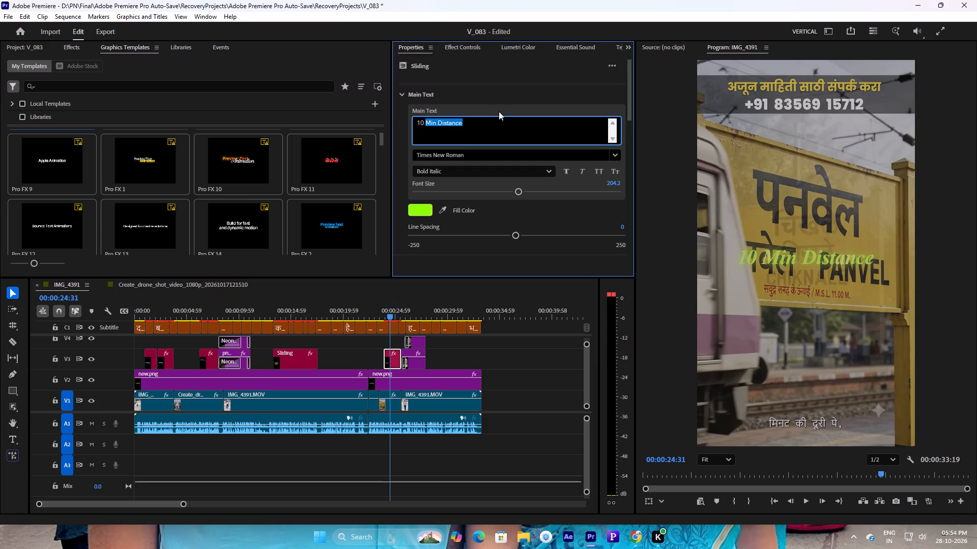
pyautogui.hotkey('ctrl', 'v')
pyautogui.press('BackSpace')
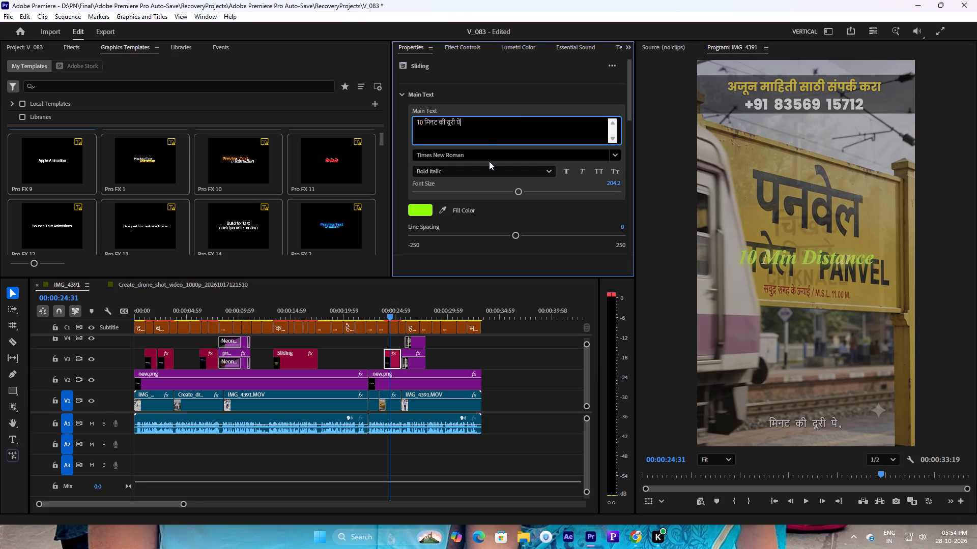
# Set the title's main text font to Poppins Bold and play the station shot.
pyautogui.click(489, 150)
pyautogui.write('pop')
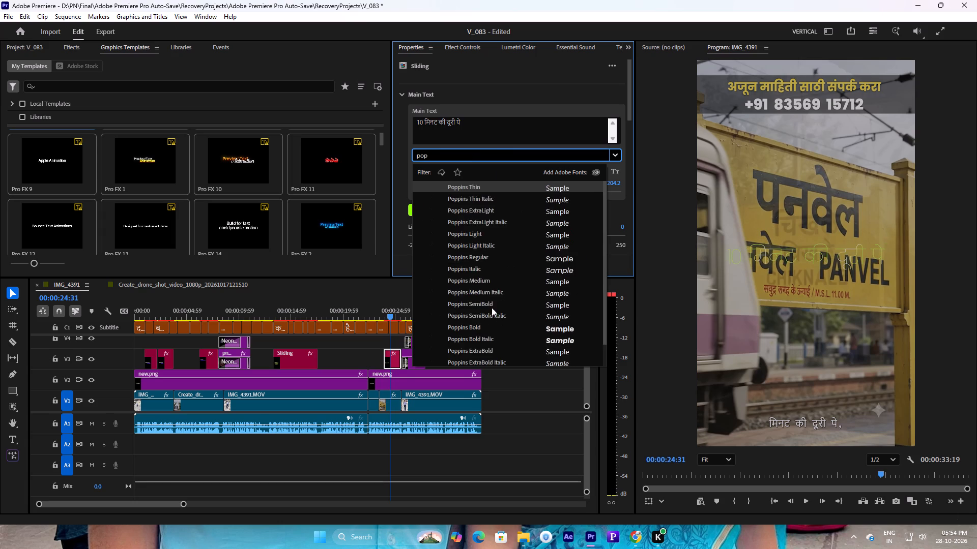
pyautogui.click(494, 323)
pyautogui.click(376, 316)
pyautogui.press('space')
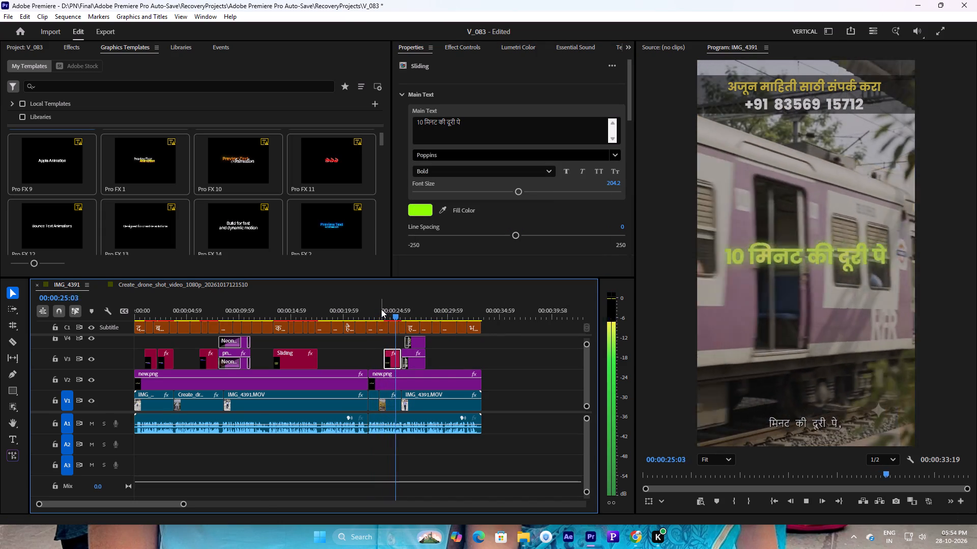
pyautogui.press('space')
# Lower the Hindi title beneath the PANVEL lettering on the station sign by setting its Y position to about 2536.
pyautogui.click(387, 310)
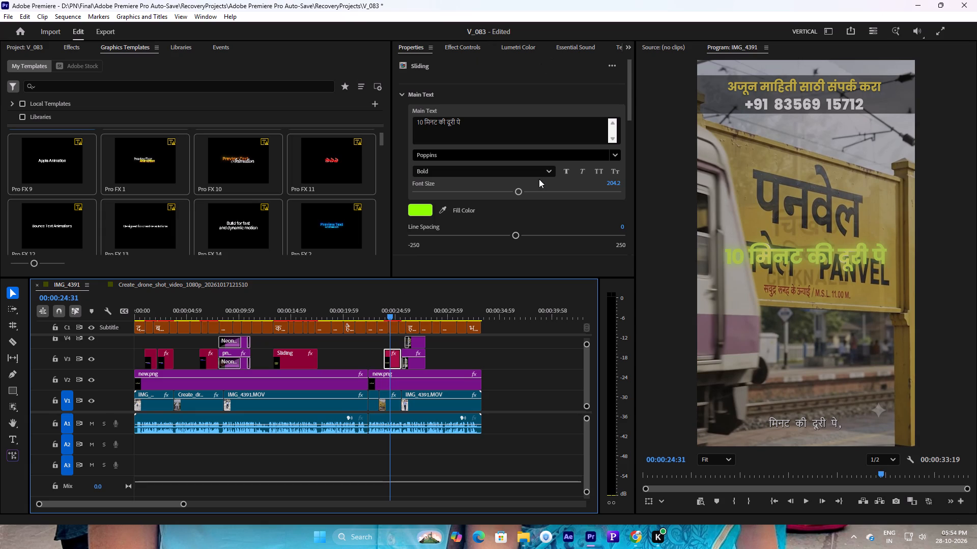
pyautogui.moveTo(628, 108); pyautogui.dragTo(628, 258)
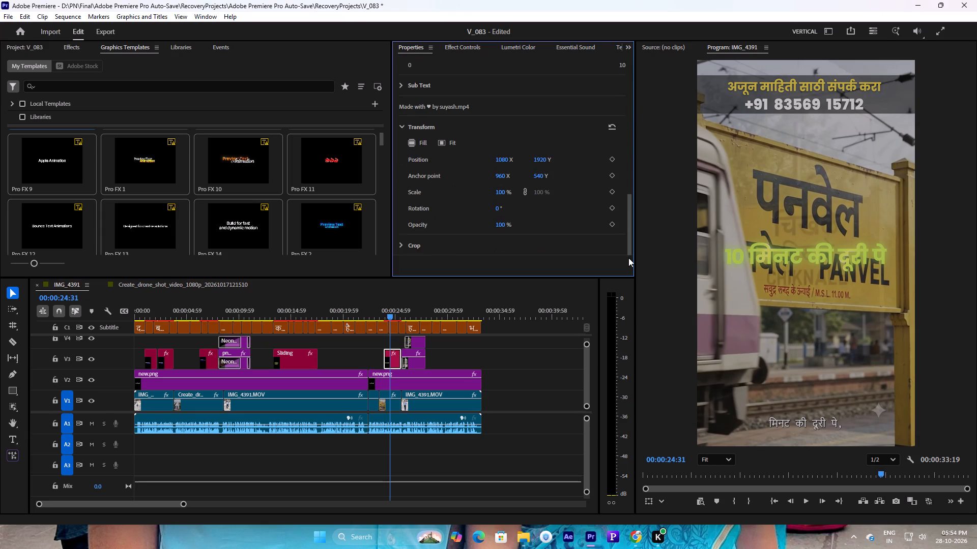
pyautogui.moveTo(628, 258); pyautogui.dragTo(627, 253)
pyautogui.moveTo(542, 159); pyautogui.dragTo(849, 154)
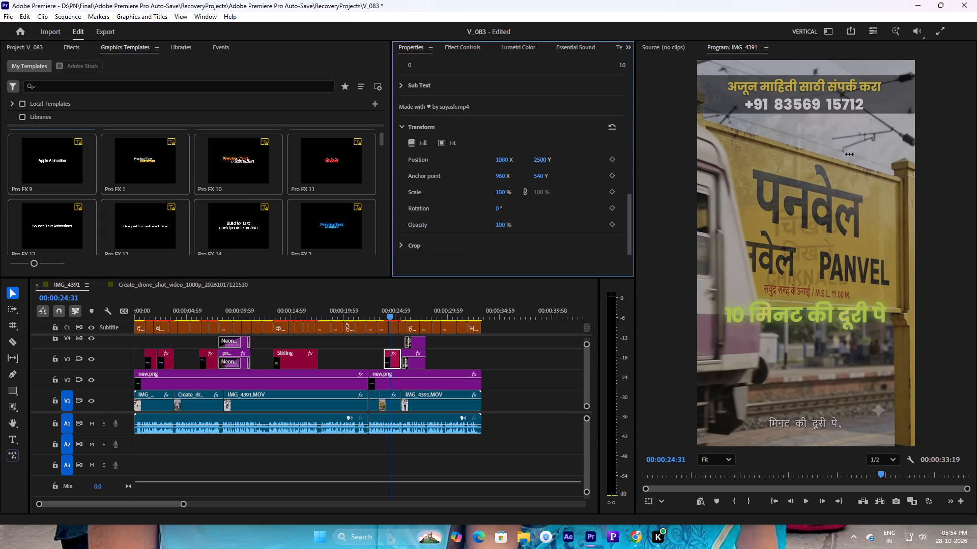
pyautogui.moveTo(849, 154); pyautogui.dragTo(850, 152)
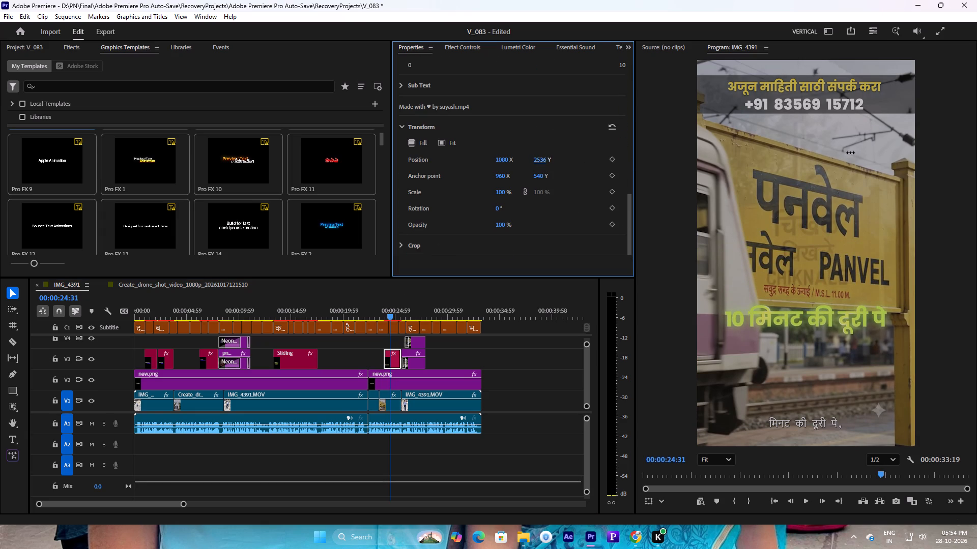
# Nudge the Hindi distance title to Y position 2540 and play from the station shot into the presenter shot.
pyautogui.moveTo(850, 152); pyautogui.dragTo(852, 152)
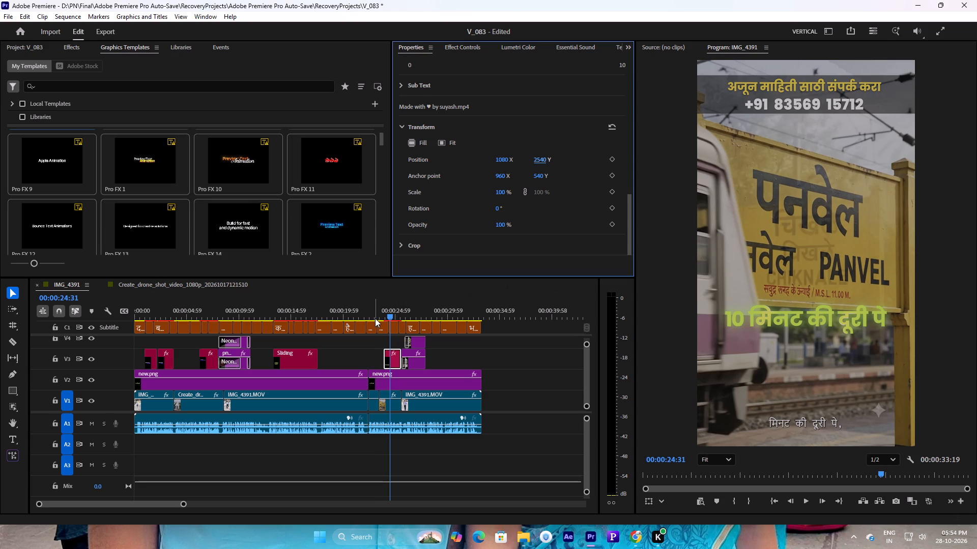
pyautogui.click(375, 318)
pyautogui.press('space')
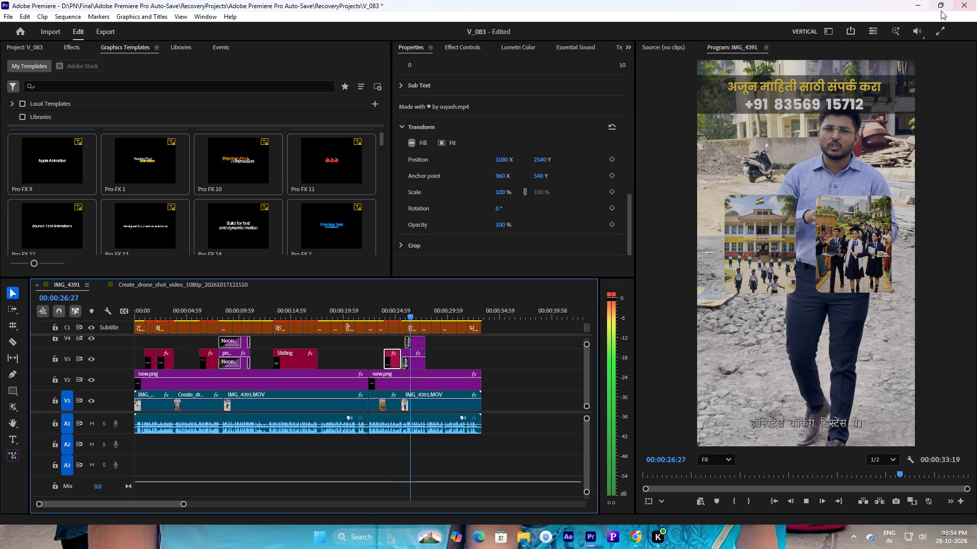
pyautogui.press('space')
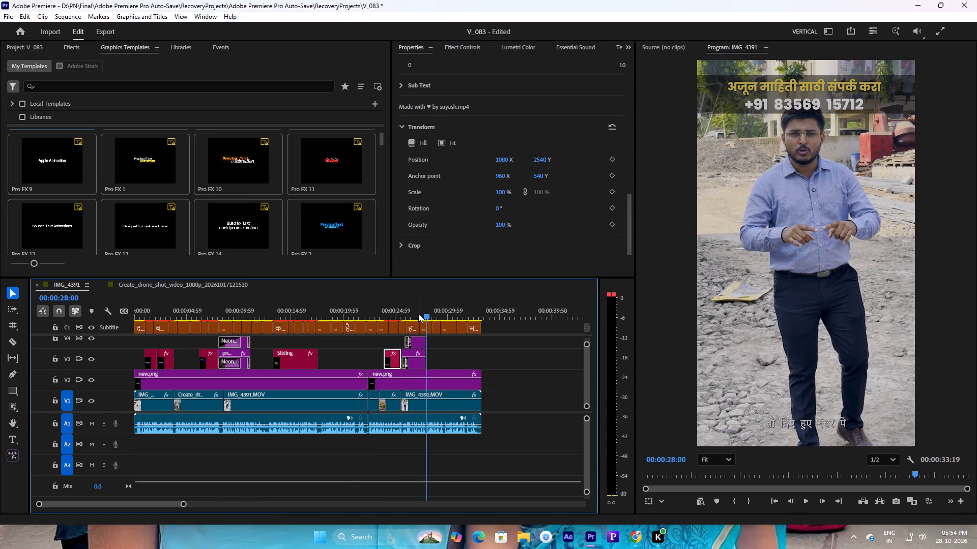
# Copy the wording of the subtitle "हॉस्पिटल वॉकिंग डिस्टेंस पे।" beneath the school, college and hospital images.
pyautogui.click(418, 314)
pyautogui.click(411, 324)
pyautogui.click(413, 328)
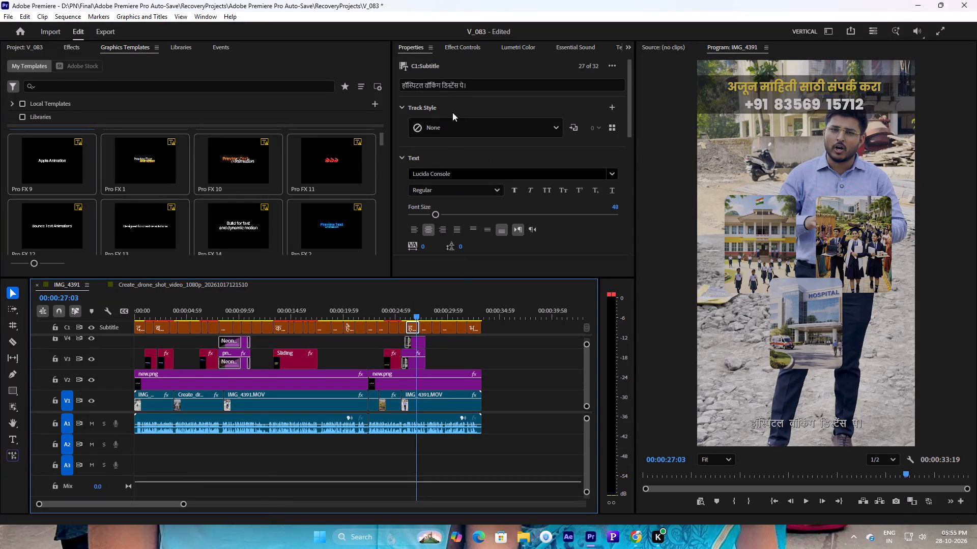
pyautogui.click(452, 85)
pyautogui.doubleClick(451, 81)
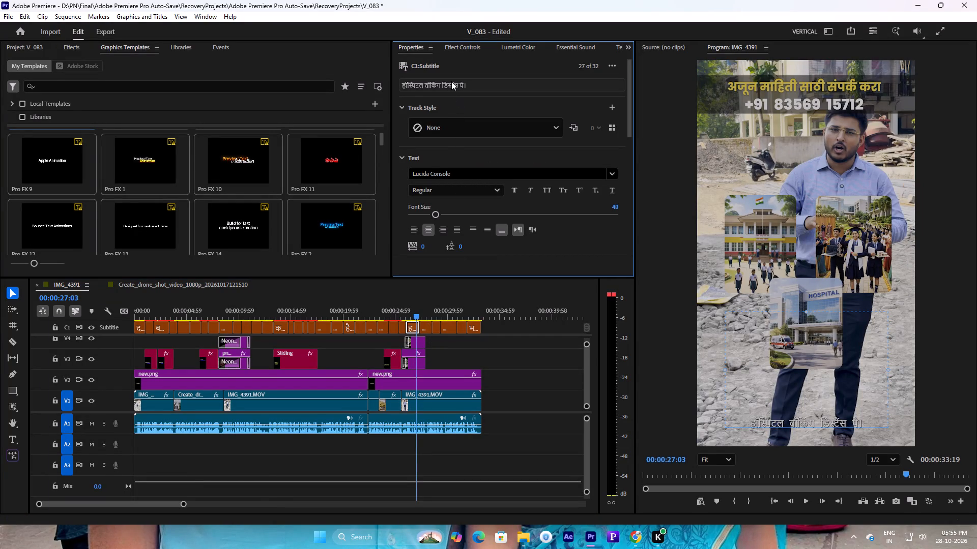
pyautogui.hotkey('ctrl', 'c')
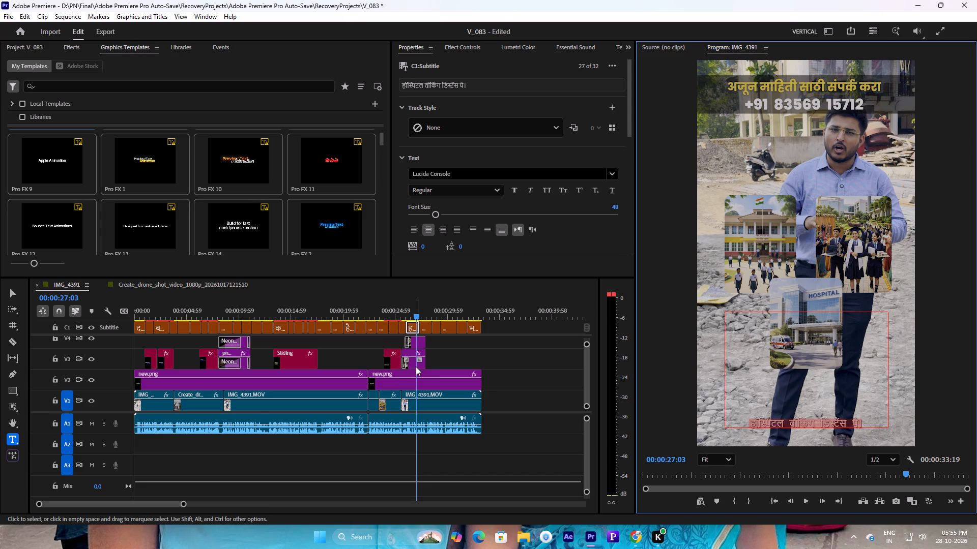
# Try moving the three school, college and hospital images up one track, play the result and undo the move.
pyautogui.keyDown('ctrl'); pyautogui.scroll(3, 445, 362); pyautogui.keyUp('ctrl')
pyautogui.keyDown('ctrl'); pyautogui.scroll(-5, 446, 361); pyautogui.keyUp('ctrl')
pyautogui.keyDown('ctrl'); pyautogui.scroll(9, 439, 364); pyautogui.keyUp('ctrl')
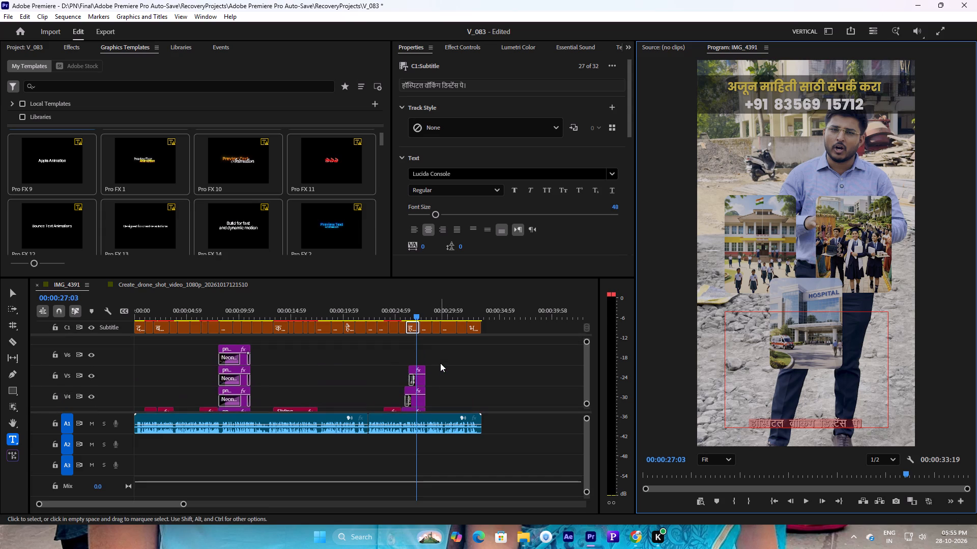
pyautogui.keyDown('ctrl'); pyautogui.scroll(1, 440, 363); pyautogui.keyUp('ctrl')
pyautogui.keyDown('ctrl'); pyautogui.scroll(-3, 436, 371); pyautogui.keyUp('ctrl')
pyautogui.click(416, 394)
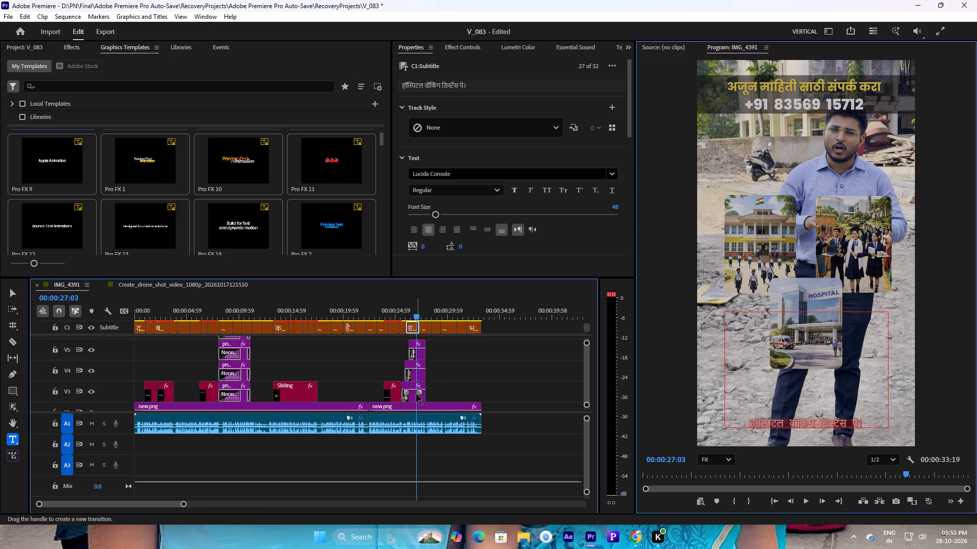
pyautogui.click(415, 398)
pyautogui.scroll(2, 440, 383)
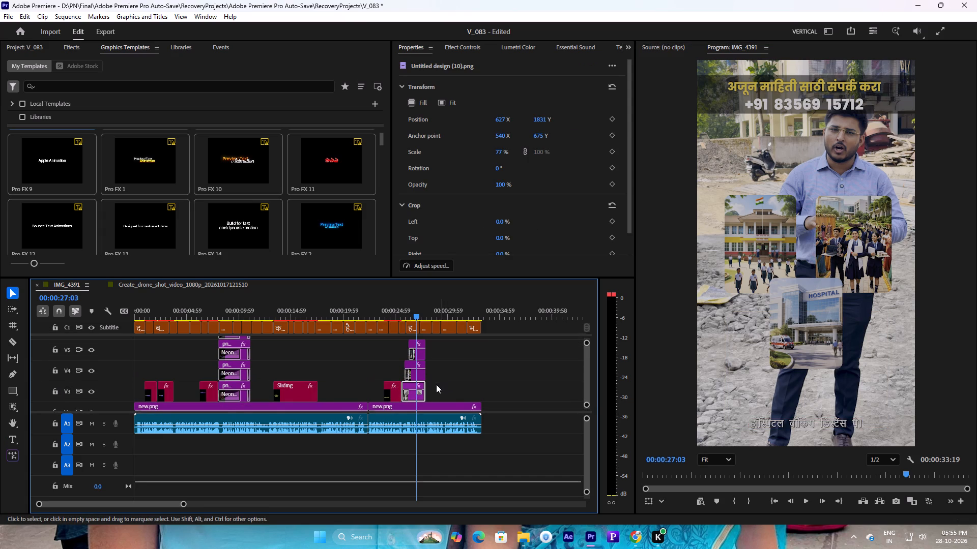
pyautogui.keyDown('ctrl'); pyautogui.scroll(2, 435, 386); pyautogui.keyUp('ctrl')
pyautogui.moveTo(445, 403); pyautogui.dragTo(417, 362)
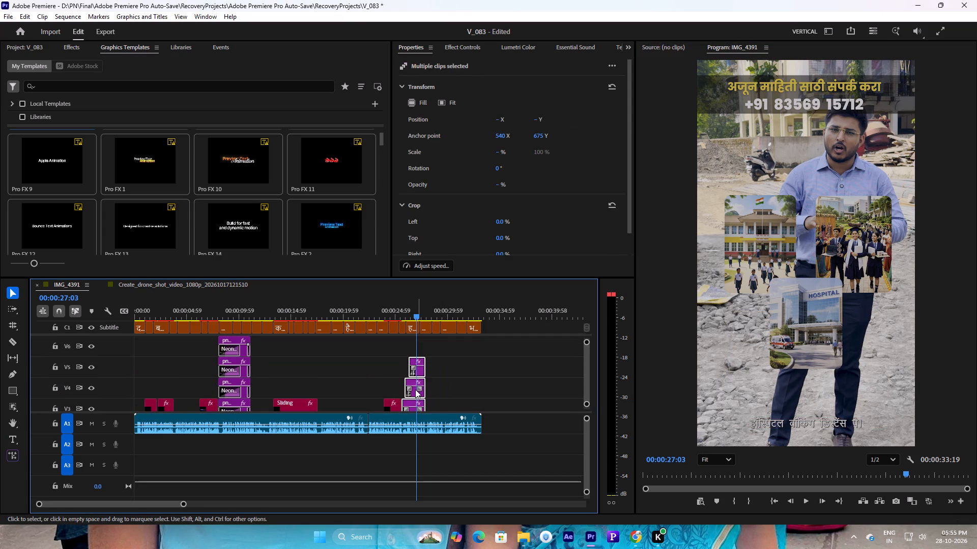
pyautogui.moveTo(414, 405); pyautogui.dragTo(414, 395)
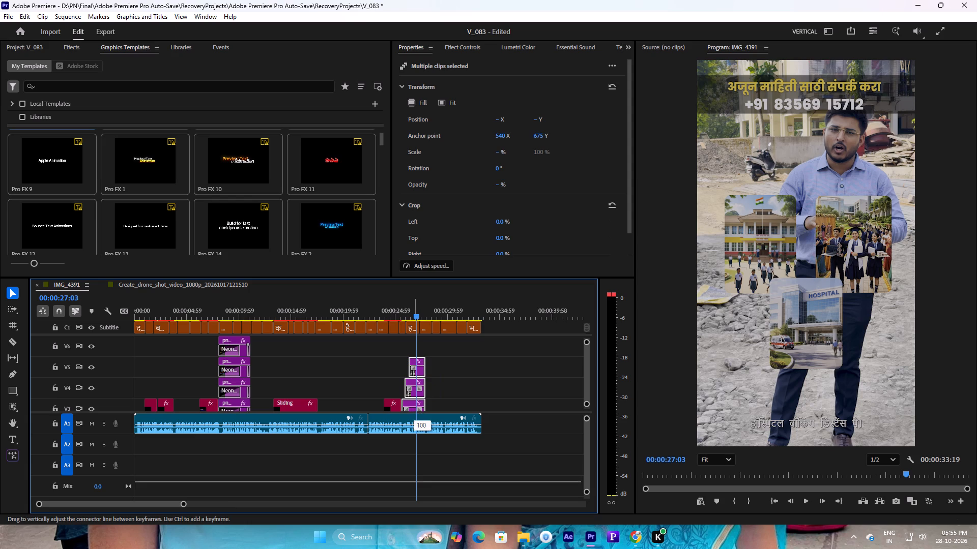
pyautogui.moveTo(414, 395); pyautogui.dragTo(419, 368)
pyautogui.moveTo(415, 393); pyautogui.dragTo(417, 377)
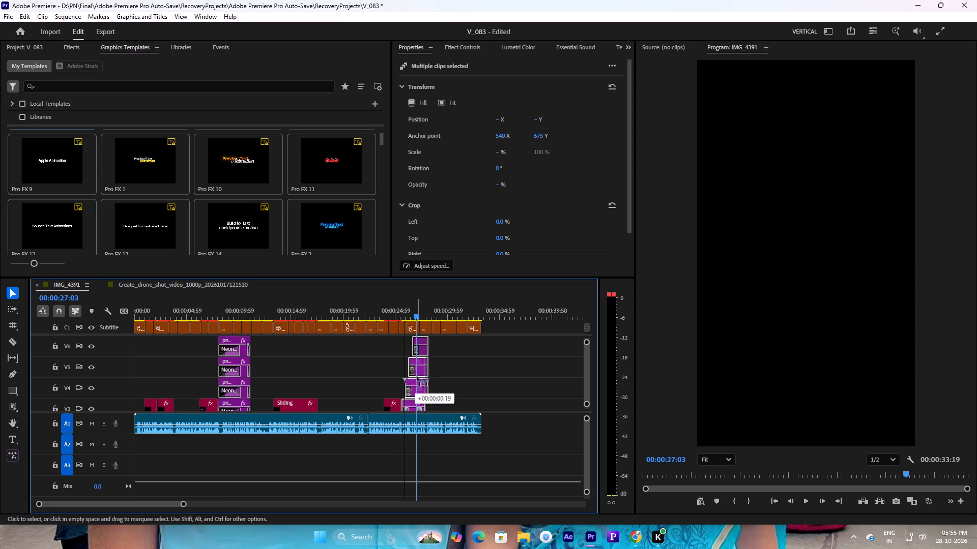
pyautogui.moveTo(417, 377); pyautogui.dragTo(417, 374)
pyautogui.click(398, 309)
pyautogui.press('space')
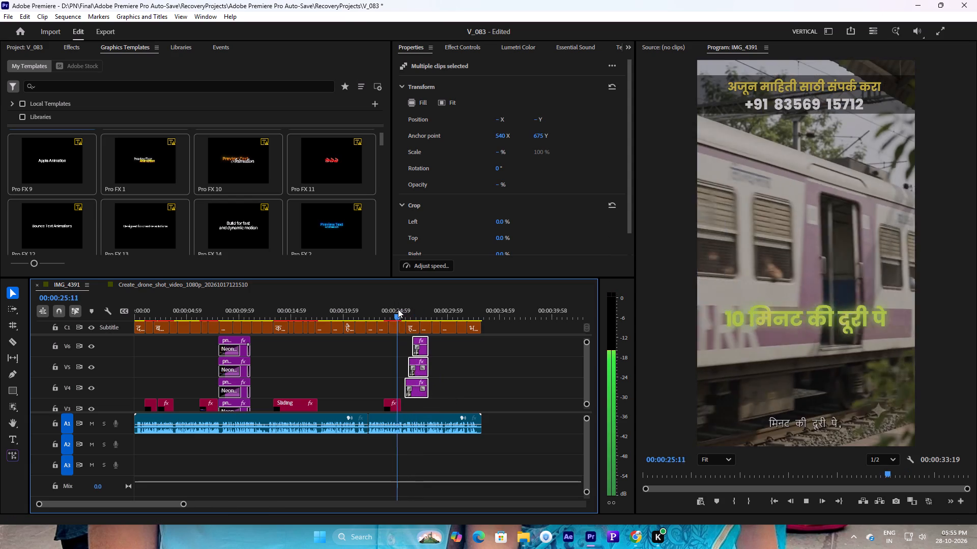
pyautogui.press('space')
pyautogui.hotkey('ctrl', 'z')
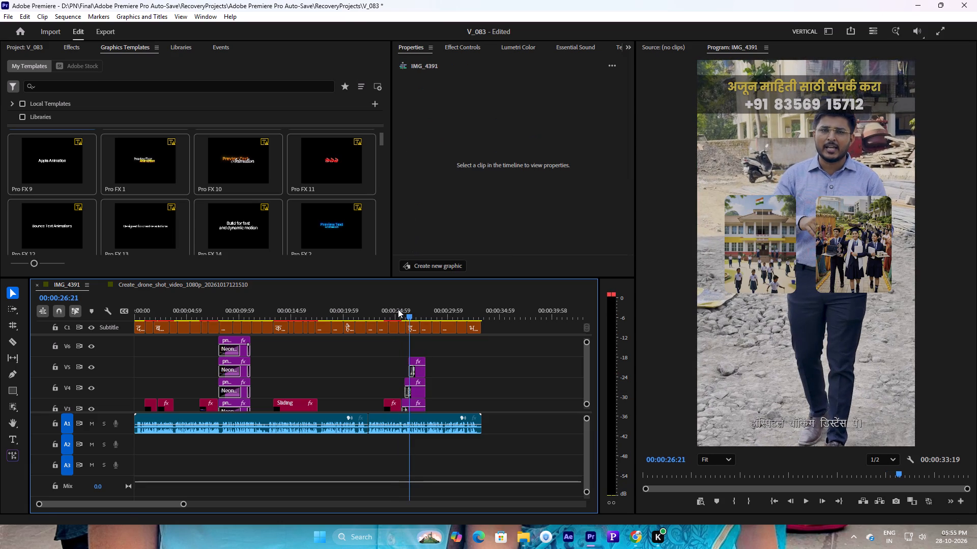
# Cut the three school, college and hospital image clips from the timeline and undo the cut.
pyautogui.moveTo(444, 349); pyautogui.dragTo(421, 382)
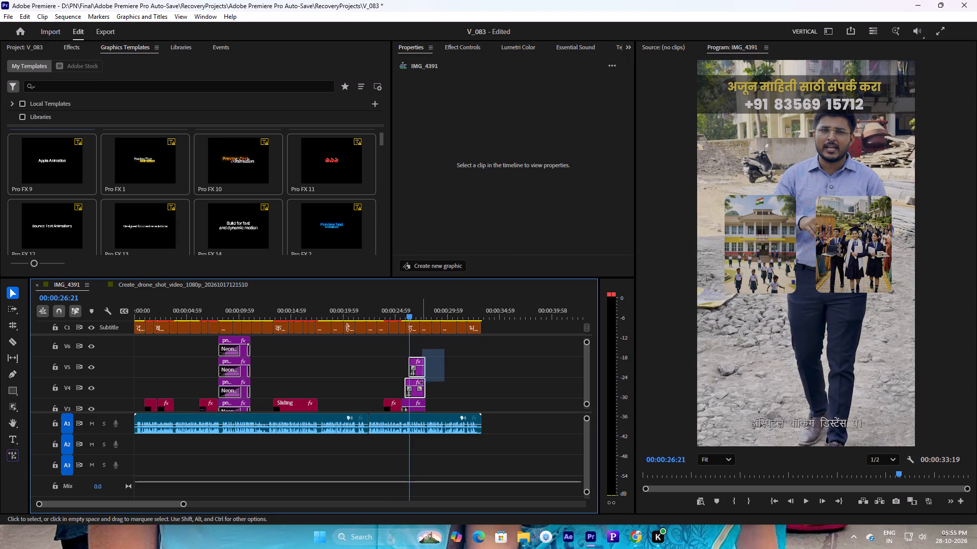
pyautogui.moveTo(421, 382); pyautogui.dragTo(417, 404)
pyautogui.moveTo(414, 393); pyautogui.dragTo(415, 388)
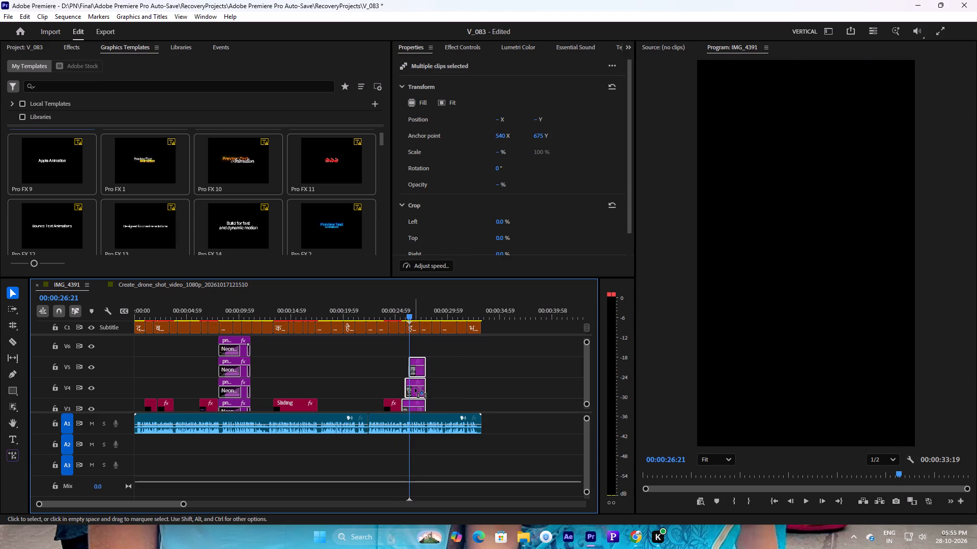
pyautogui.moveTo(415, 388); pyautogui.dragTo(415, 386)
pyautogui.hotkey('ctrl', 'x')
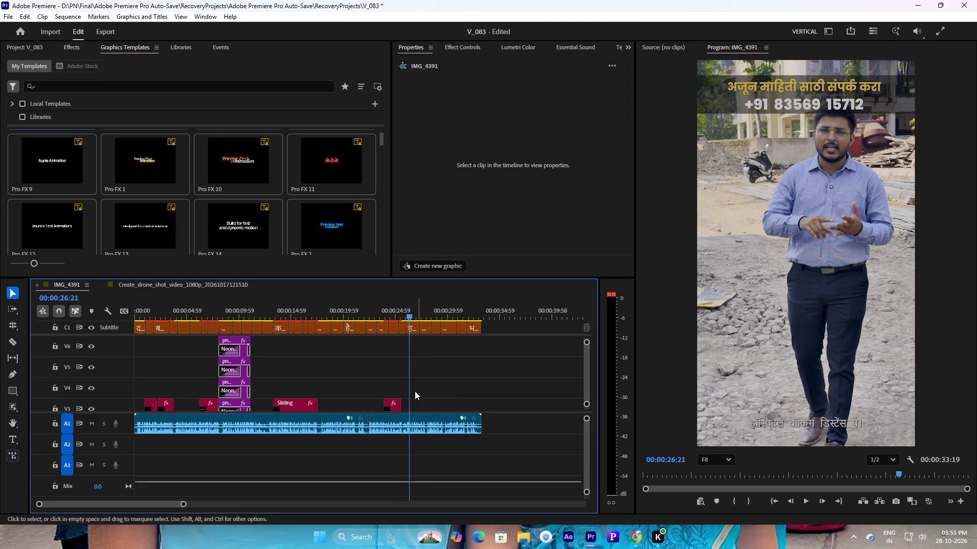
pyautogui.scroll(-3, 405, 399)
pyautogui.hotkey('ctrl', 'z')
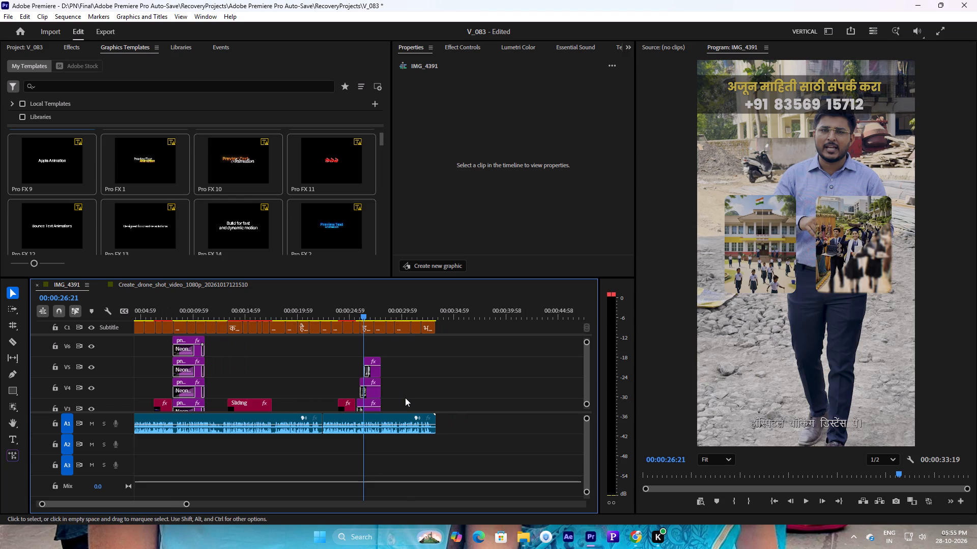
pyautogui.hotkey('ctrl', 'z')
# Move the three school, college and hospital image clips straight up one track, onto V4, V5 and V6.
pyautogui.scroll(-2, 370, 400)
pyautogui.moveTo(375, 403); pyautogui.dragTo(365, 397)
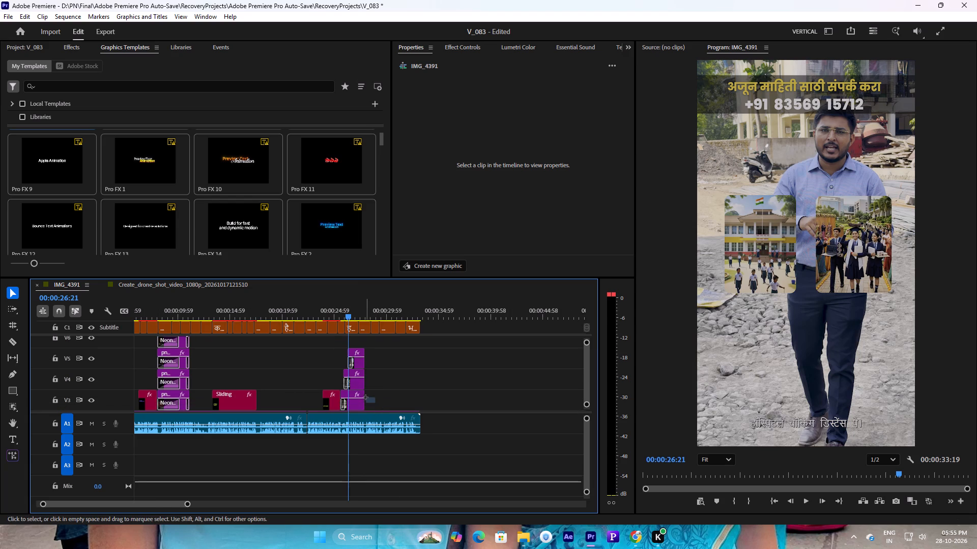
pyautogui.moveTo(365, 397); pyautogui.dragTo(352, 351)
pyautogui.moveTo(354, 406); pyautogui.dragTo(354, 400)
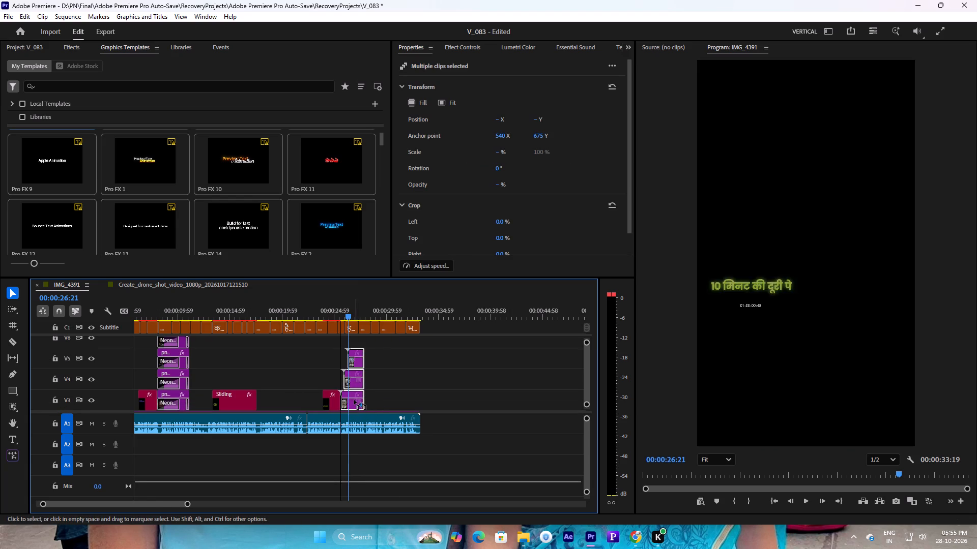
pyautogui.moveTo(354, 400); pyautogui.dragTo(354, 380)
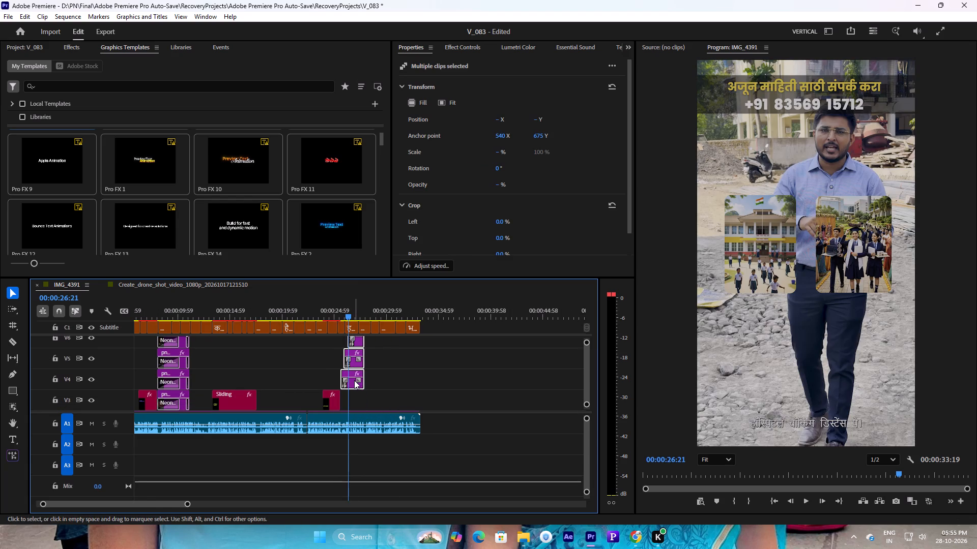
# Duplicate the "10 मिनट की दूरी पे" title directly after the original on V3, under the image clips, and play it.
pyautogui.click(344, 312)
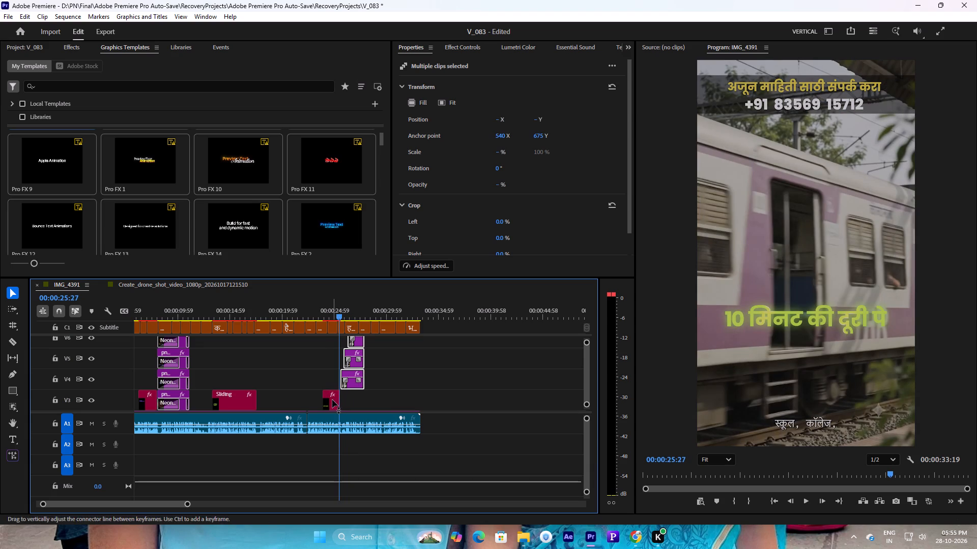
pyautogui.click(332, 404)
pyautogui.hotkey('ctrl', 'c')
pyautogui.hotkey('ctrl', 'v')
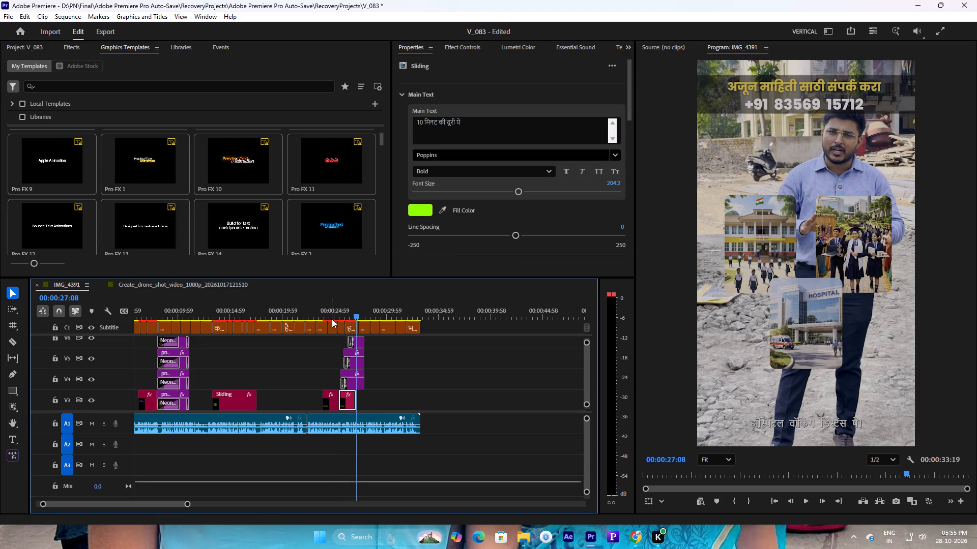
pyautogui.click(335, 313)
pyautogui.press('space')
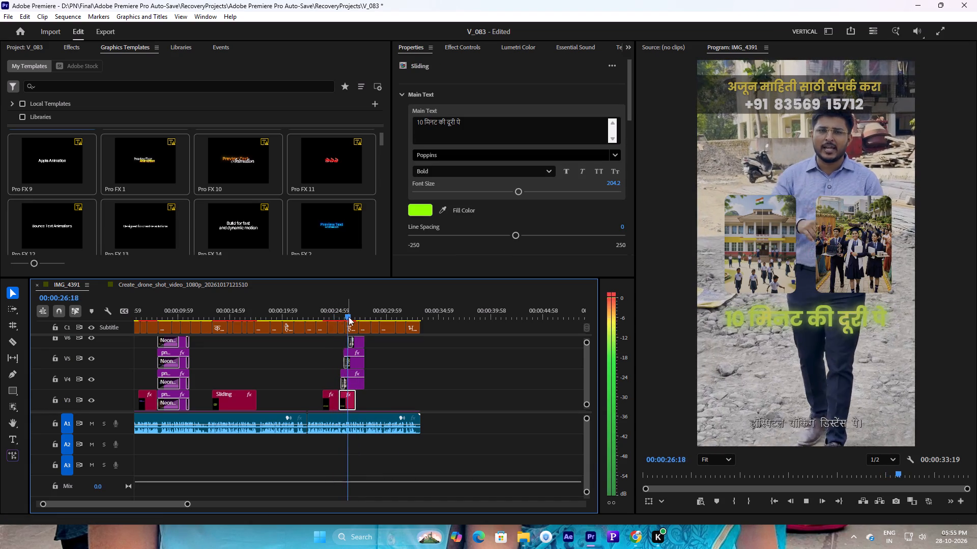
pyautogui.press('space')
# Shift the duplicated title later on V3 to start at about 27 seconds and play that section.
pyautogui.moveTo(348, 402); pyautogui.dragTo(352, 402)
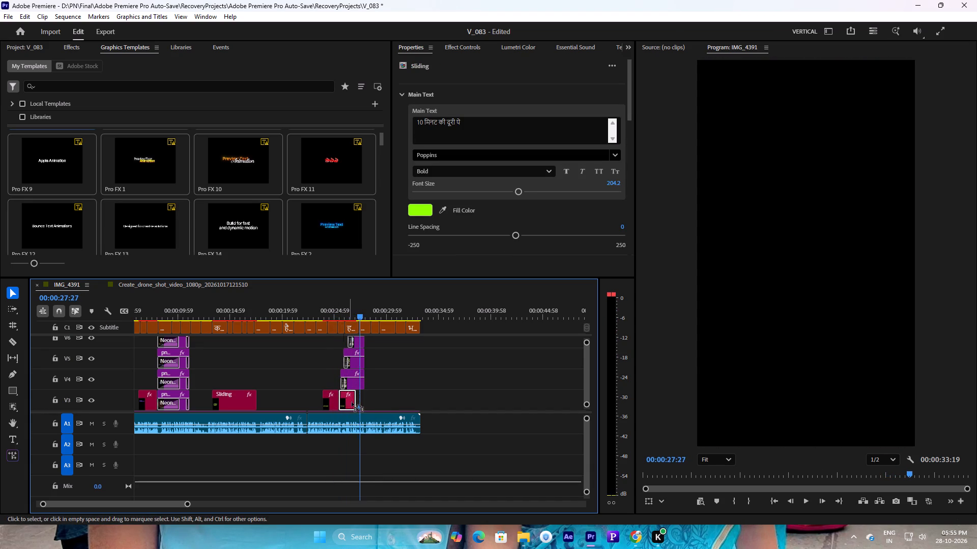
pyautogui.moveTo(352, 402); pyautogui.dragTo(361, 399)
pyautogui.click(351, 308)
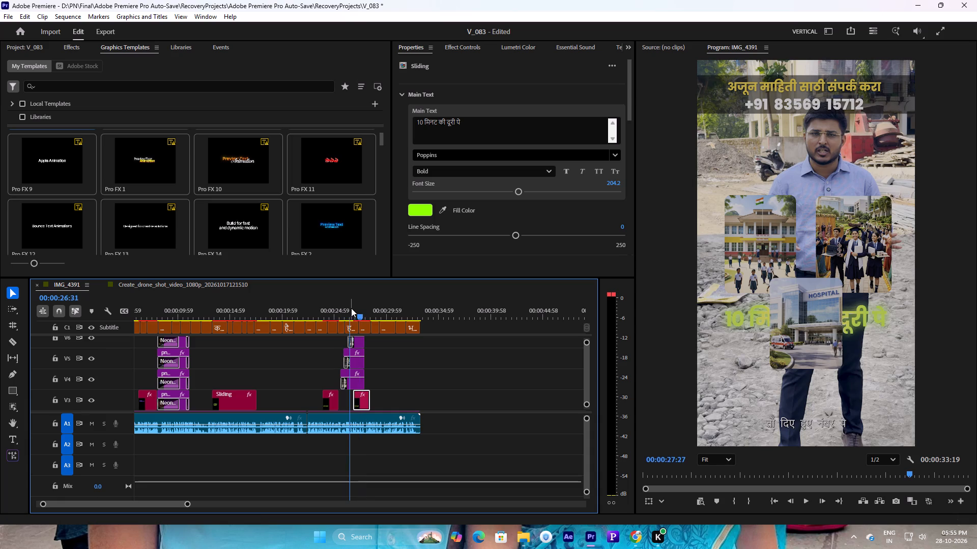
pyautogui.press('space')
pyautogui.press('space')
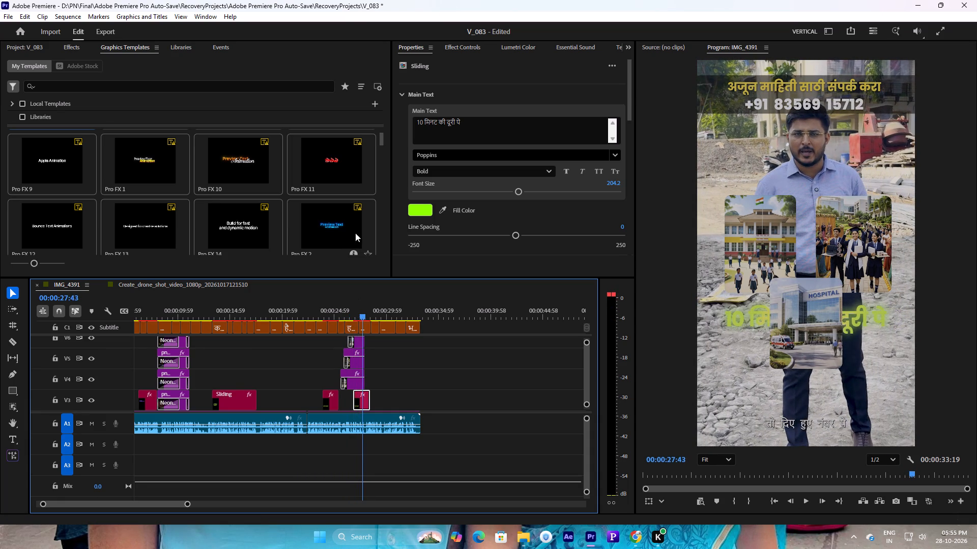
# Replace the duplicated title's main text with the subtitle wording "वॉकिंग डिस्टेंस पे।", leaving out the word हॉस्पिटल.
pyautogui.click(354, 328)
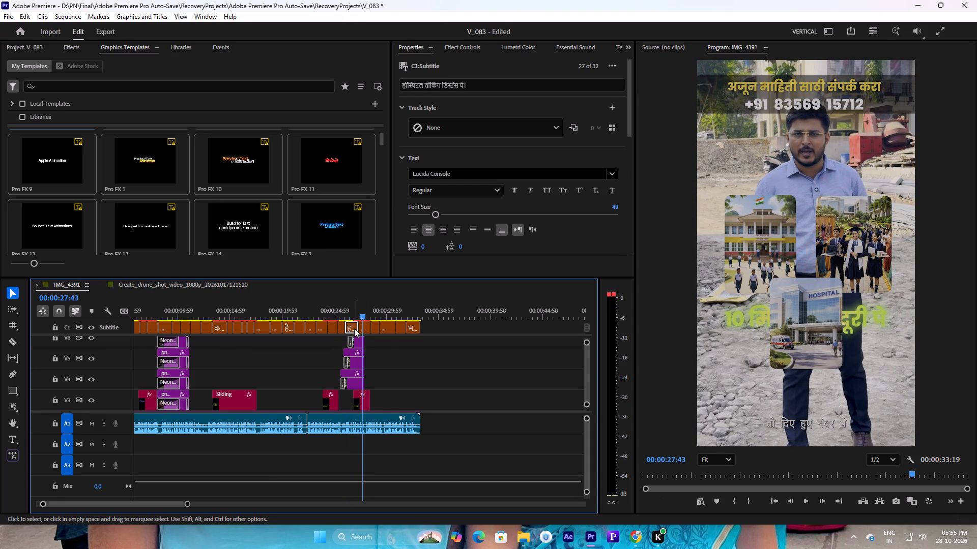
pyautogui.doubleClick(443, 81)
pyautogui.hotkey('ctrl', 'c')
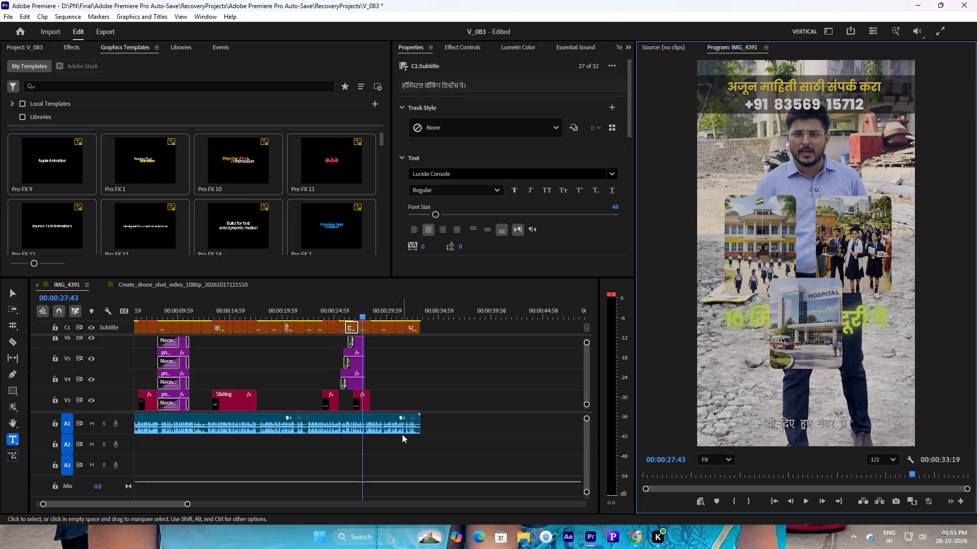
pyautogui.click(361, 398)
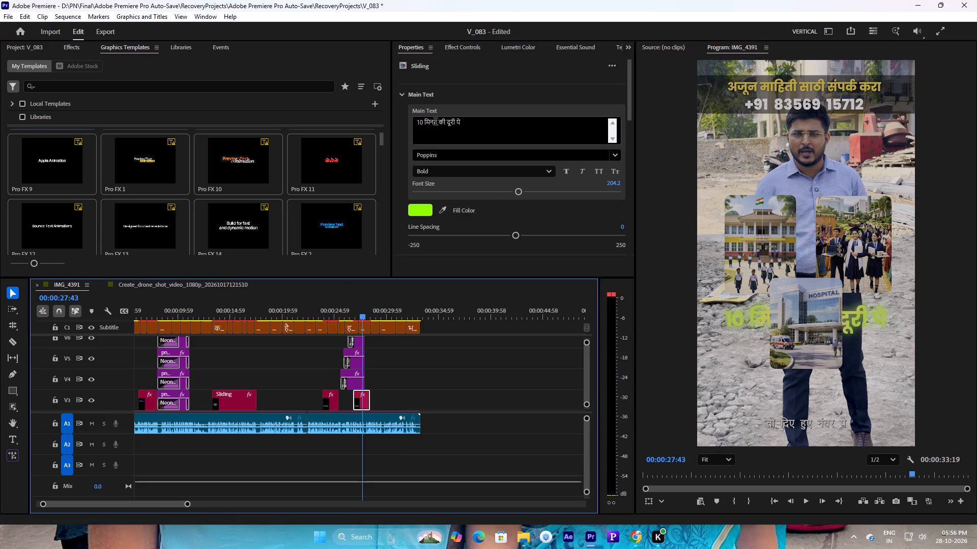
pyautogui.doubleClick(436, 123)
pyautogui.doubleClick(436, 123)
pyautogui.hotkey('ctrl', 'v')
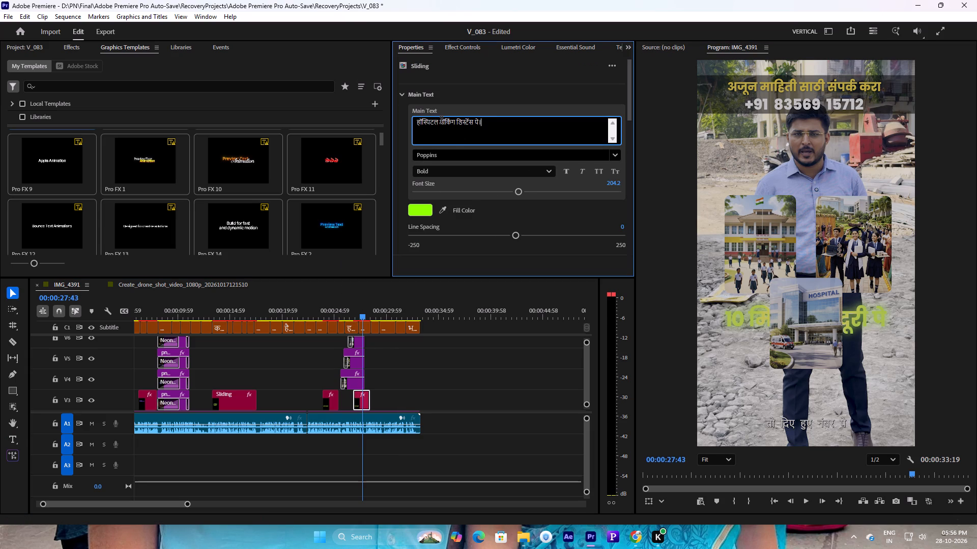
pyautogui.moveTo(441, 121); pyautogui.dragTo(384, 120)
pyautogui.press('BackSpace')
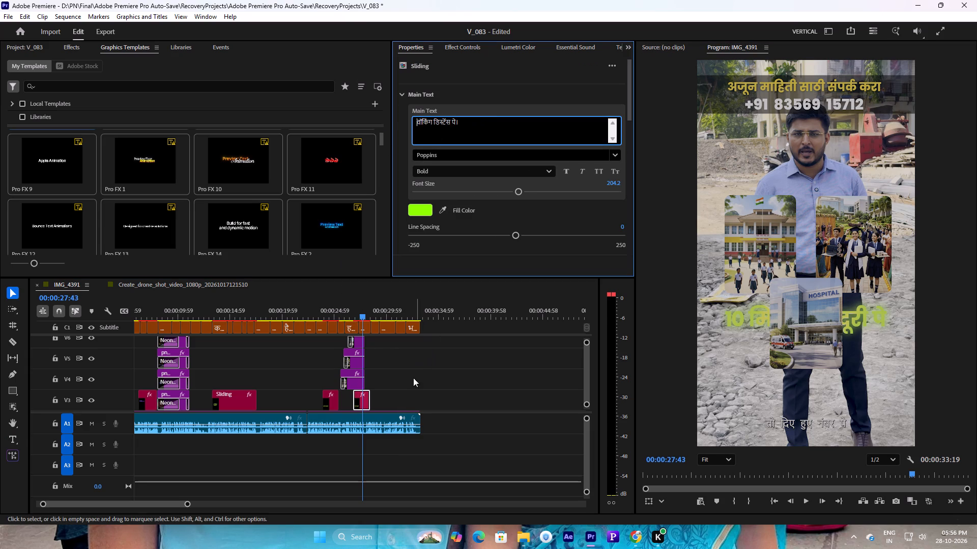
# Move the walking-distance title to empty space on V4, starting at about 30 seconds, clear of the image clips.
pyautogui.click(406, 402)
pyautogui.click(364, 406)
pyautogui.moveTo(361, 402); pyautogui.dragTo(381, 396)
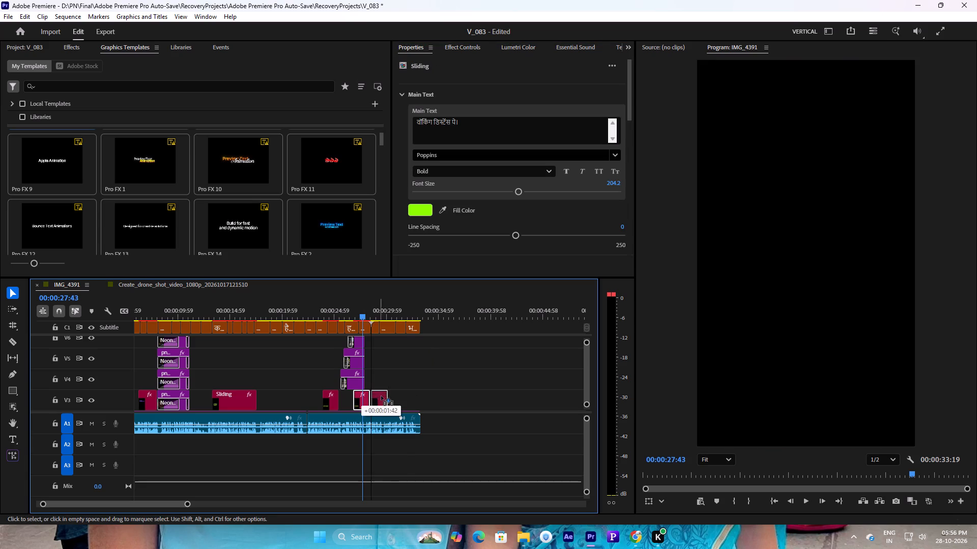
pyautogui.moveTo(381, 396); pyautogui.dragTo(397, 375)
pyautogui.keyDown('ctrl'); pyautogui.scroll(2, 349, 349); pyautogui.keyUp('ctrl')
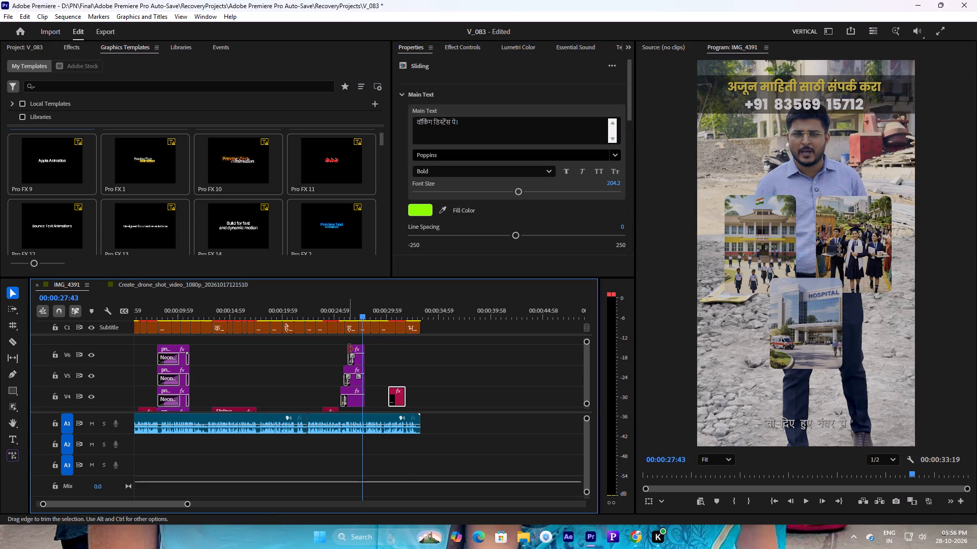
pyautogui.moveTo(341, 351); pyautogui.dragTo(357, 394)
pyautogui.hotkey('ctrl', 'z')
# Move the three stacked school and hospital image clips down one track to V3–V5, shifting them slightly earlier.
pyautogui.moveTo(367, 340); pyautogui.dragTo(348, 396)
pyautogui.keyDown('ctrl'); pyautogui.scroll(-2, 348, 398); pyautogui.keyUp('ctrl')
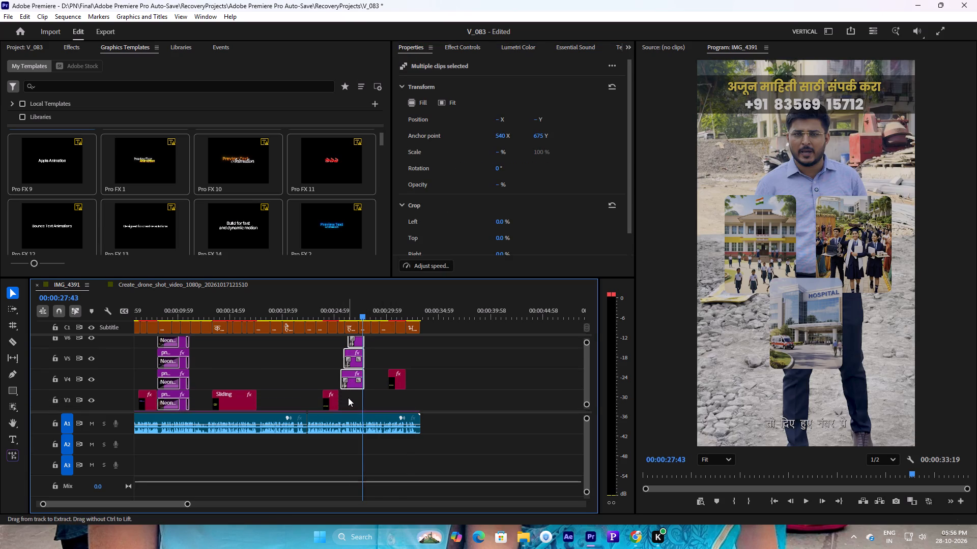
pyautogui.keyDown('ctrl'); pyautogui.scroll(-2, 353, 374); pyautogui.keyUp('ctrl')
pyautogui.moveTo(354, 364); pyautogui.dragTo(353, 379)
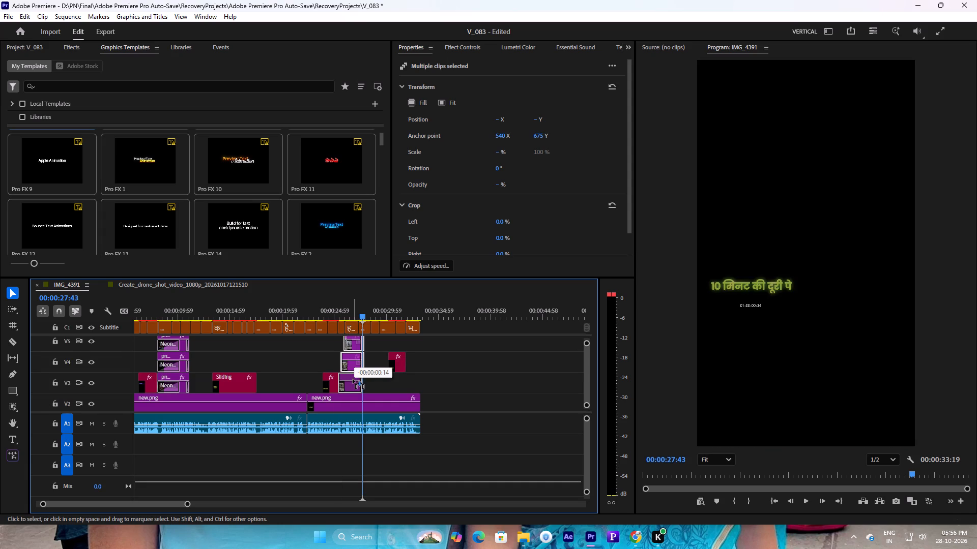
pyautogui.moveTo(353, 379); pyautogui.dragTo(351, 384)
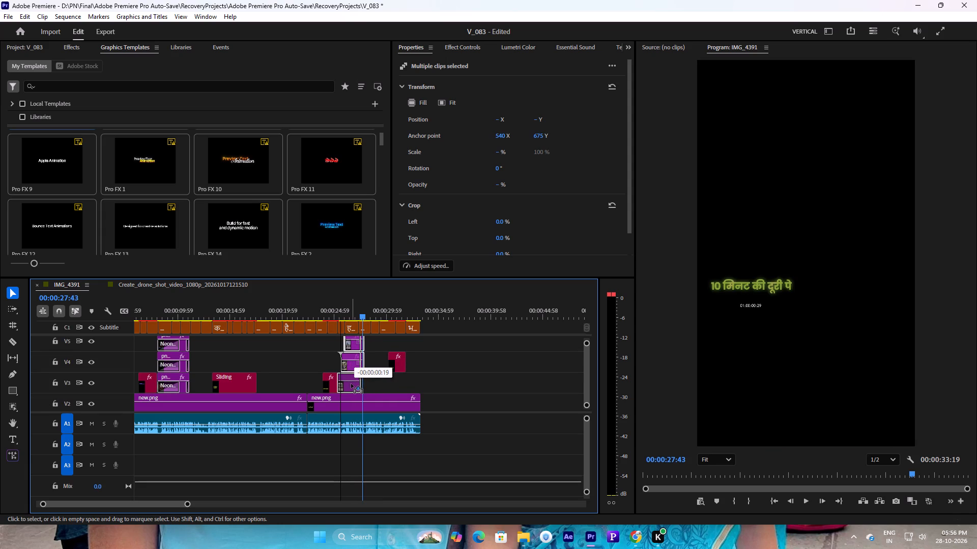
pyautogui.moveTo(351, 384); pyautogui.dragTo(356, 384)
pyautogui.moveTo(356, 388); pyautogui.dragTo(351, 389)
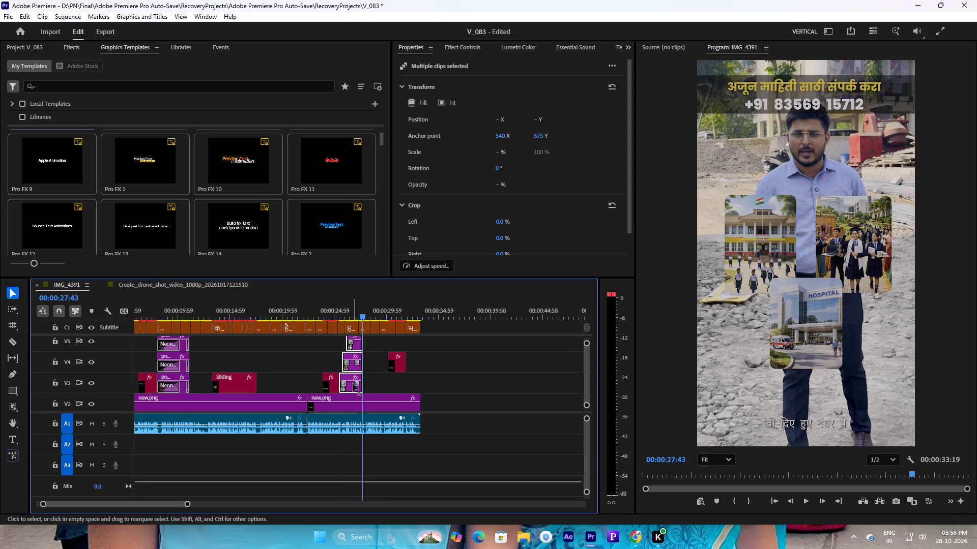
# Move the walking-distance title to V6 above the image clips, starting at about 00:00:26:50, and play that section.
pyautogui.keyDown('ctrl'); pyautogui.scroll(5, 375, 376); pyautogui.keyUp('ctrl')
pyautogui.click(394, 399)
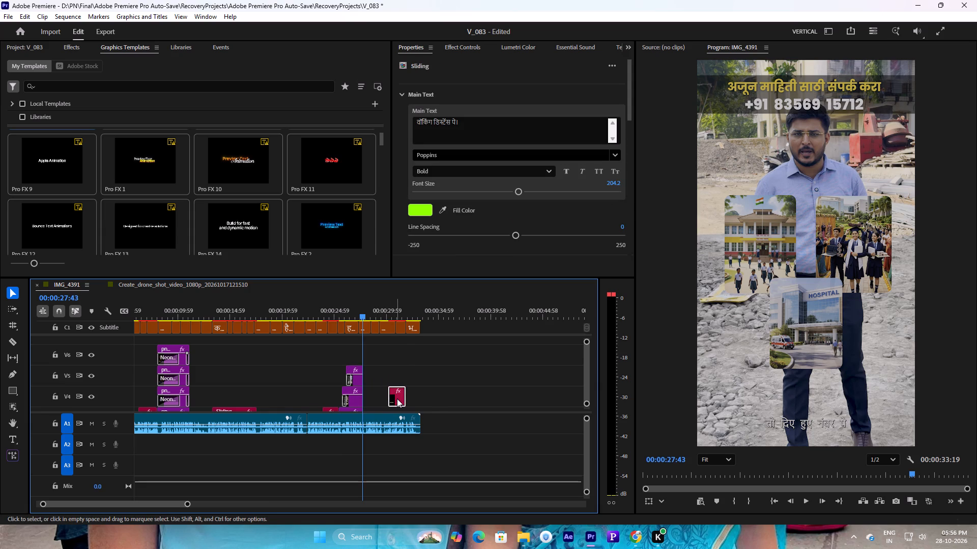
pyautogui.moveTo(397, 399); pyautogui.dragTo(362, 361)
pyautogui.click(344, 315)
pyautogui.press('space')
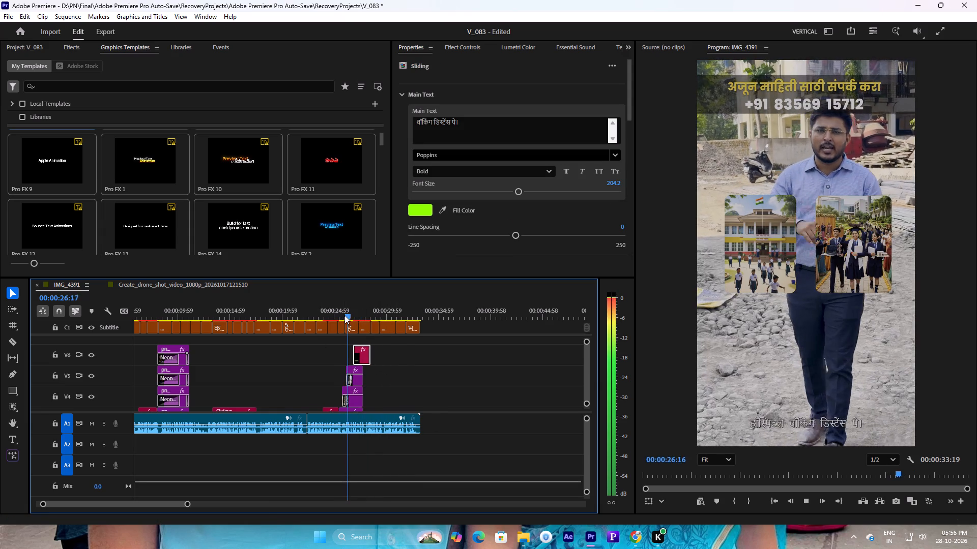
pyautogui.press('space')
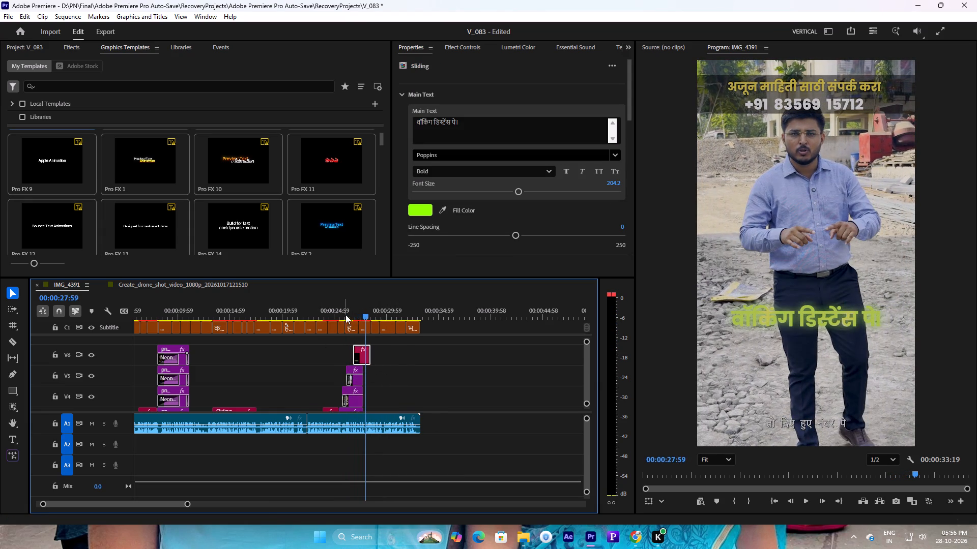
# Trim the end of the walking-distance title on V6 to match the end of the image clips and play through it.
pyautogui.moveTo(371, 357); pyautogui.dragTo(365, 359)
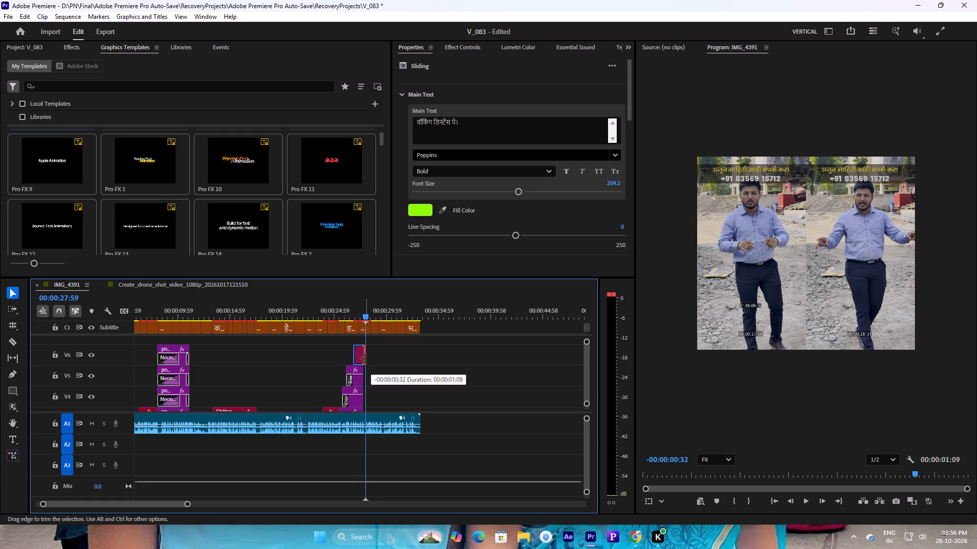
pyautogui.moveTo(365, 359); pyautogui.dragTo(364, 359)
pyautogui.click(352, 316)
pyautogui.press('space')
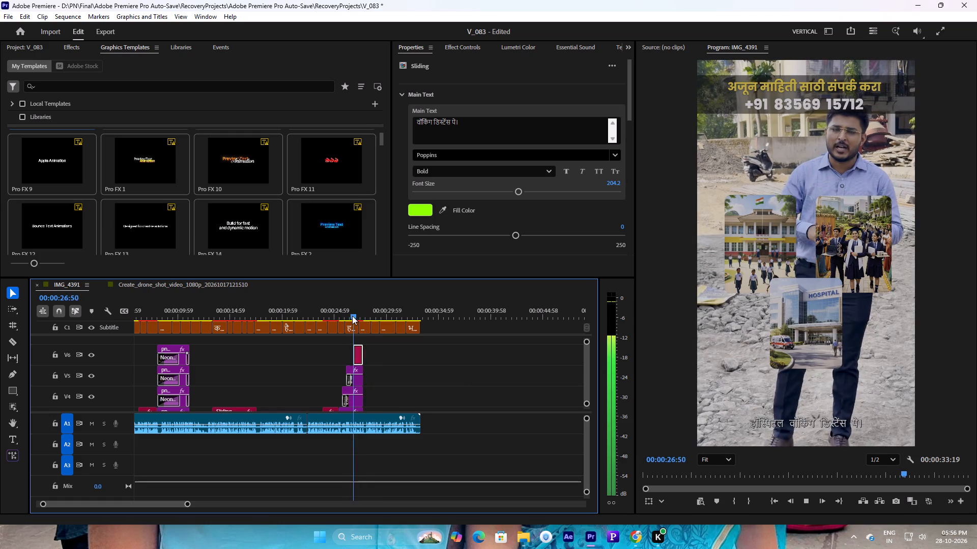
pyautogui.moveTo(352, 316); pyautogui.dragTo(357, 316)
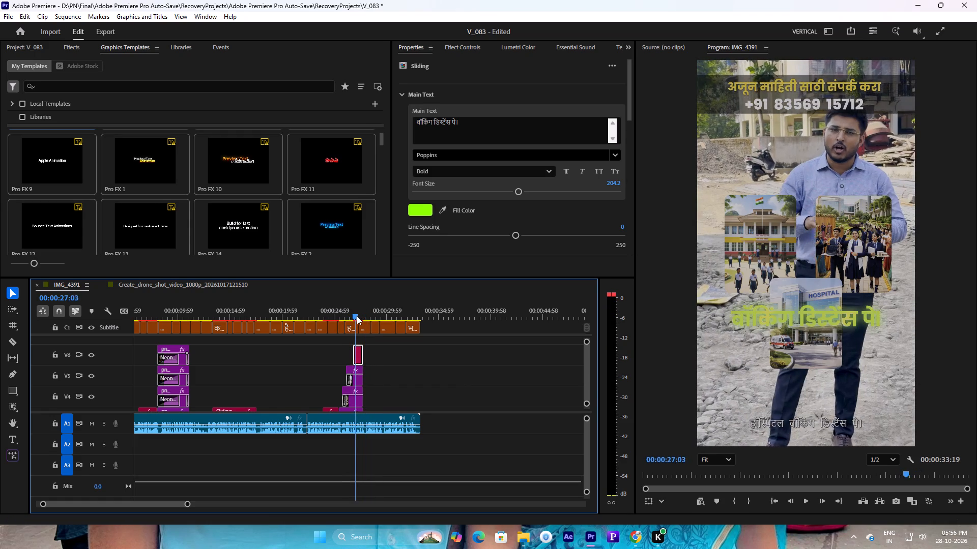
pyautogui.moveTo(357, 316); pyautogui.dragTo(360, 315)
# Remove the closing "।" from the title's main text, leaving "वॉकिंग डिस्टेंस पे".
pyautogui.click(468, 126)
pyautogui.press('BackSpace')
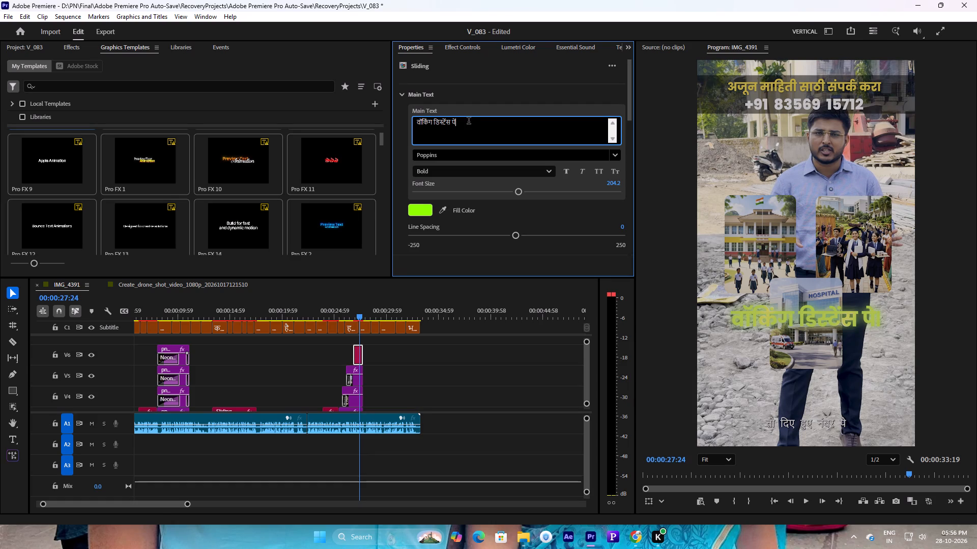
pyautogui.click(379, 351)
# Play the walking-distance title section and check how its frame looks in the export preview.
pyautogui.click(351, 314)
pyautogui.press('space')
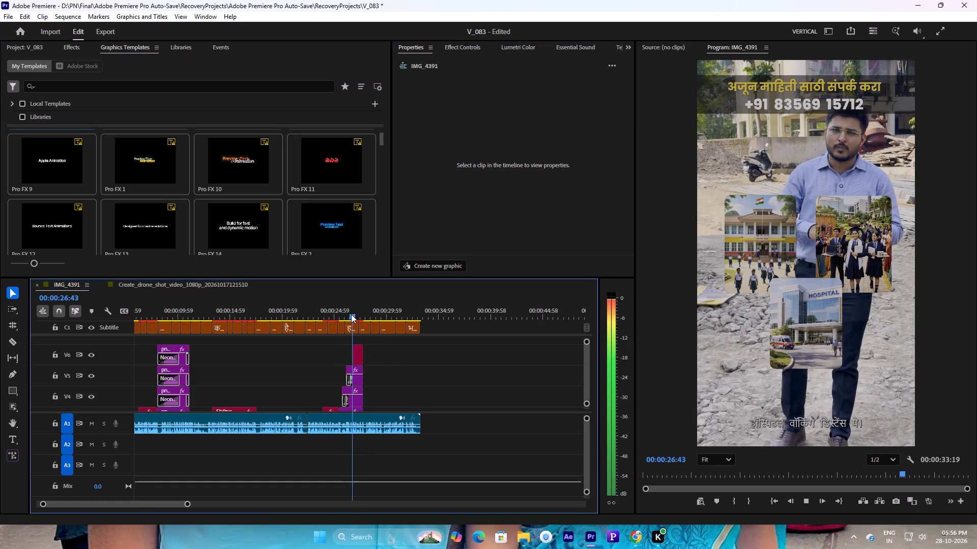
pyautogui.press('space')
pyautogui.click(350, 302)
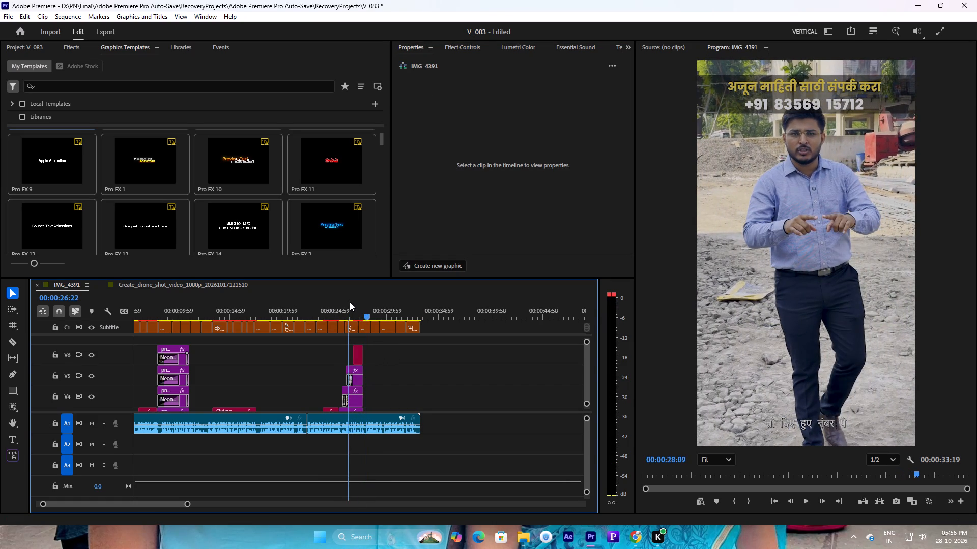
pyautogui.press('space')
pyautogui.press('space')
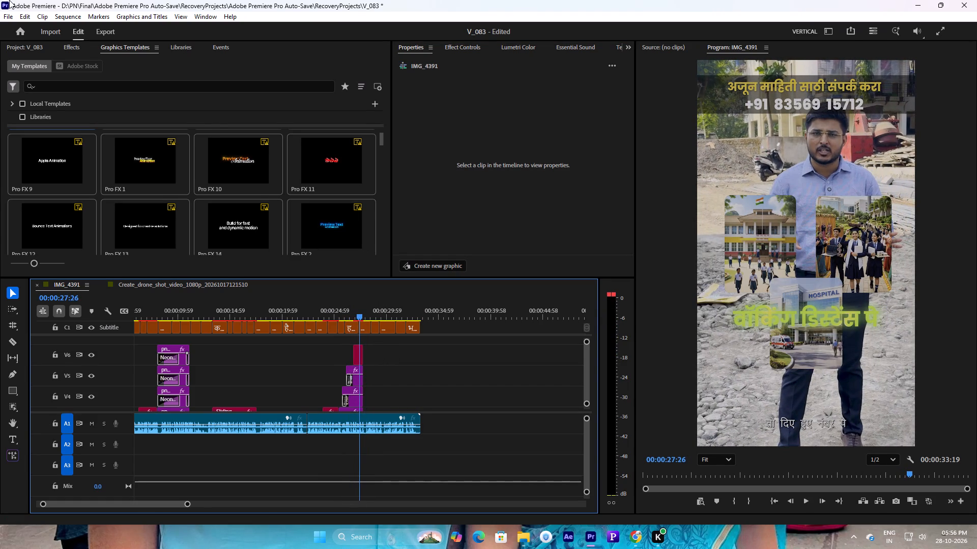
pyautogui.click(97, 30)
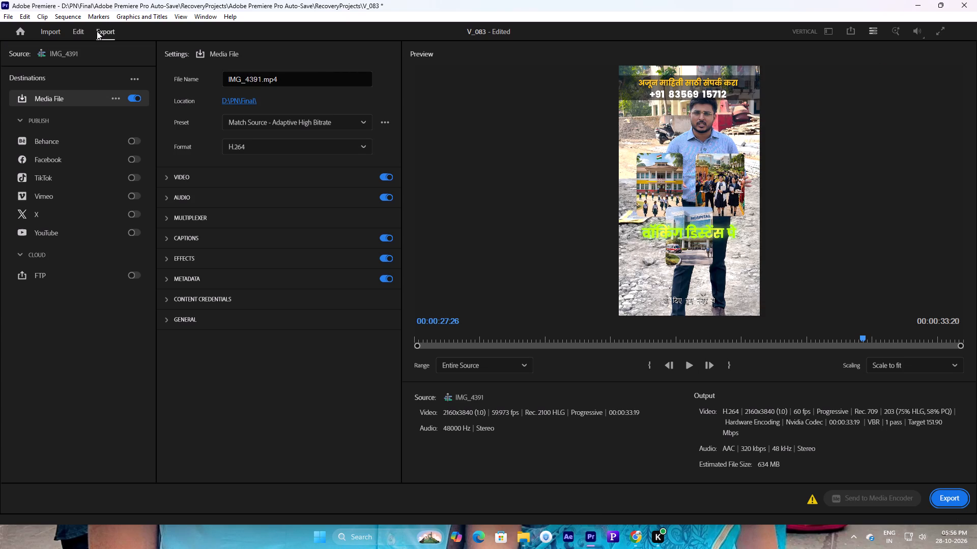
pyautogui.click(81, 32)
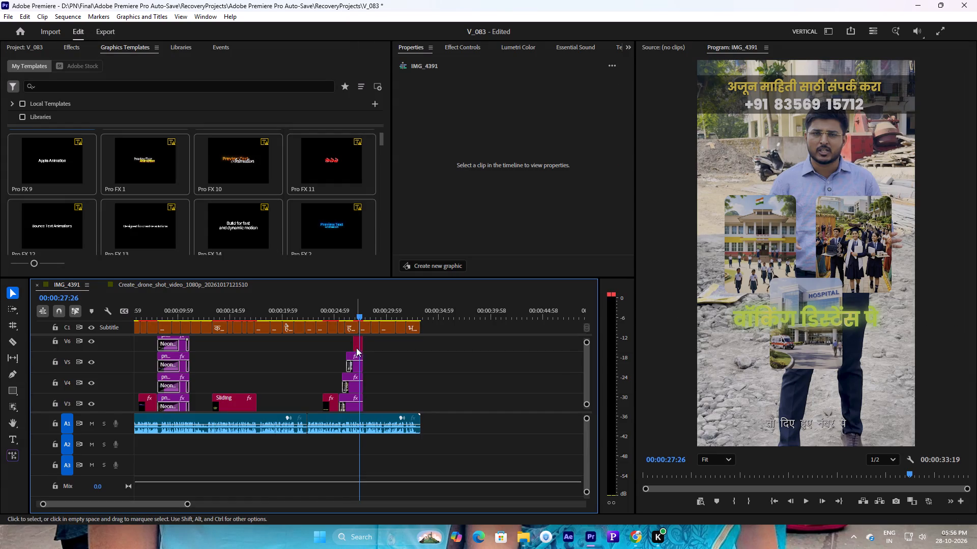
# Raise the walking-distance title to a Y position of 2176 and check it in the export preview.
pyautogui.click(356, 347)
pyautogui.click(360, 348)
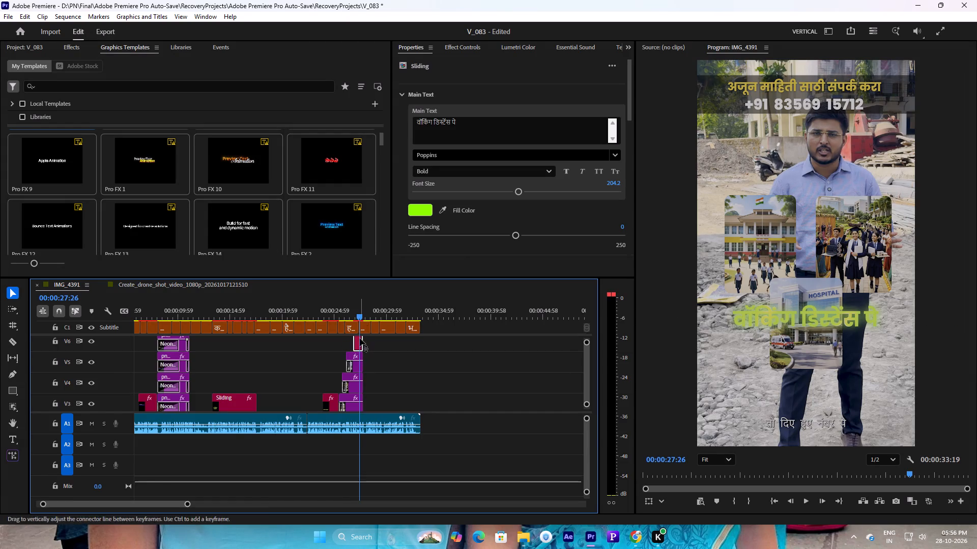
pyautogui.moveTo(628, 112); pyautogui.dragTo(619, 233)
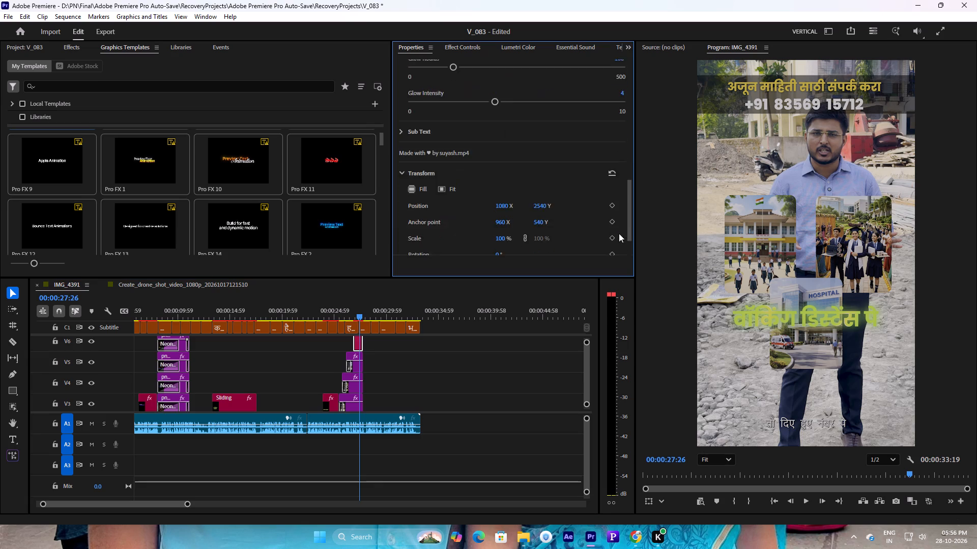
pyautogui.moveTo(619, 233); pyautogui.dragTo(616, 251)
pyautogui.moveTo(539, 161); pyautogui.dragTo(410, 201)
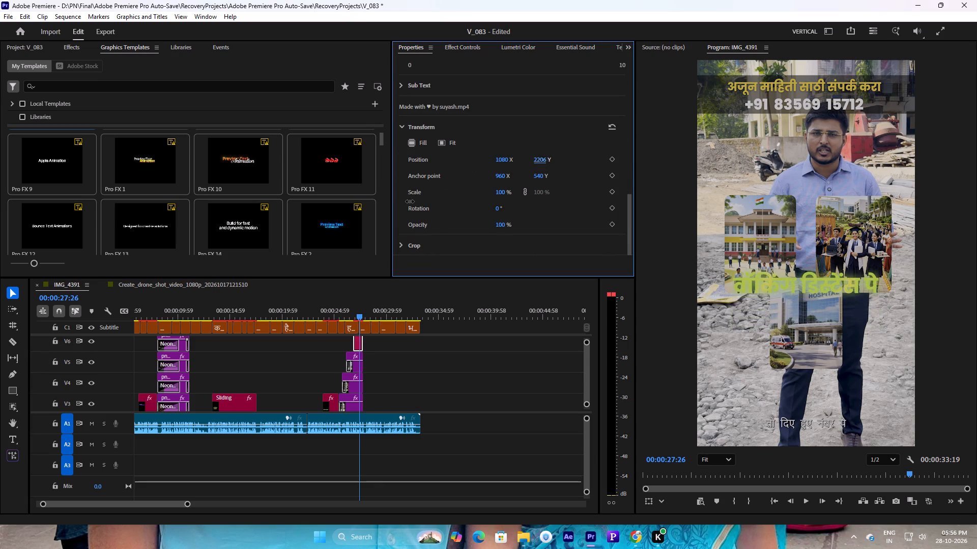
pyautogui.moveTo(410, 201); pyautogui.dragTo(398, 205)
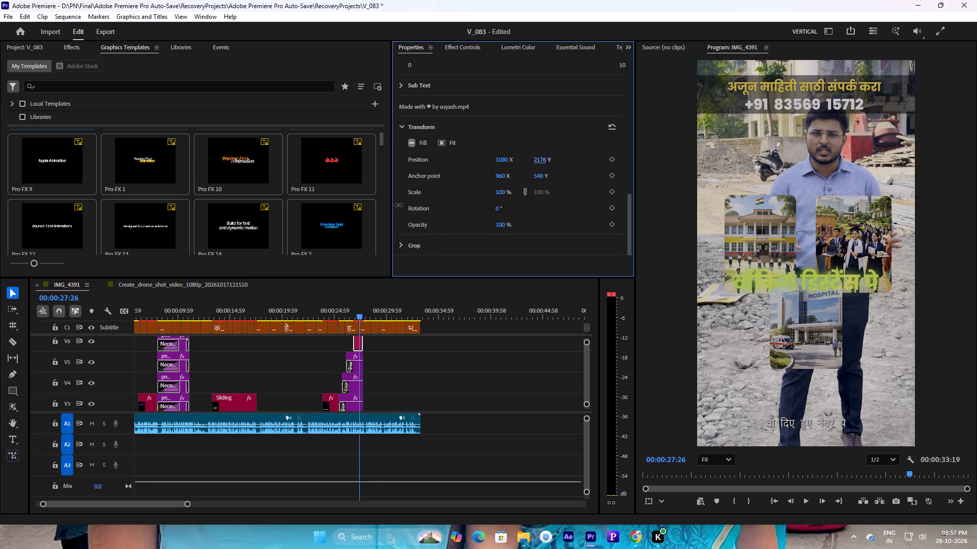
pyautogui.moveTo(398, 205); pyautogui.dragTo(399, 205)
pyautogui.click(97, 32)
pyautogui.press('space')
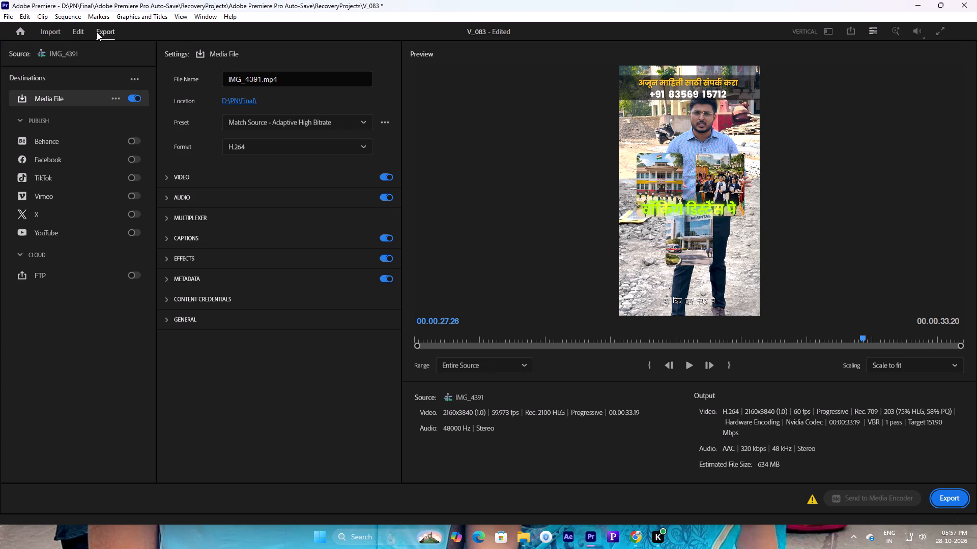
pyautogui.press('space')
pyautogui.click(82, 29)
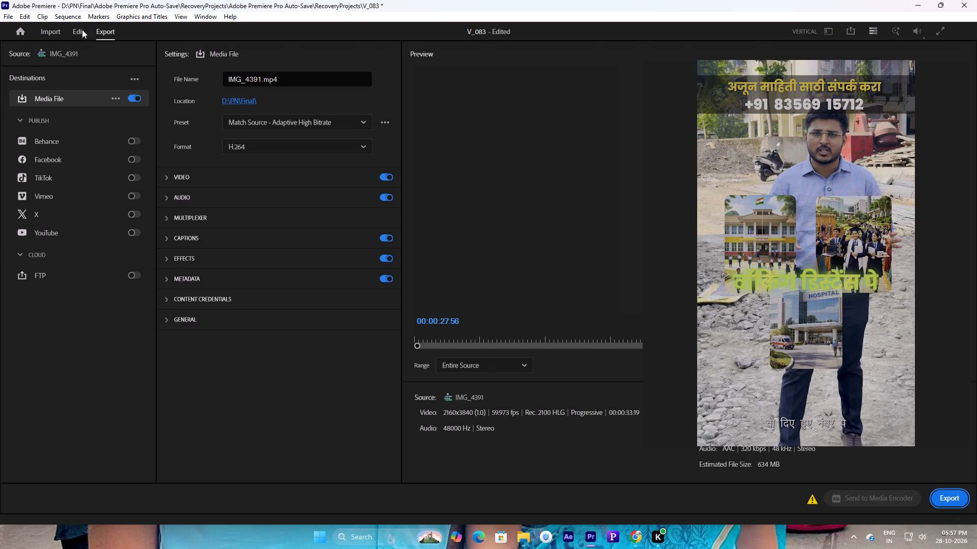
# Change the walking-distance title's fill colour to yellow FFE400 and check it in the export preview.
pyautogui.click(358, 346)
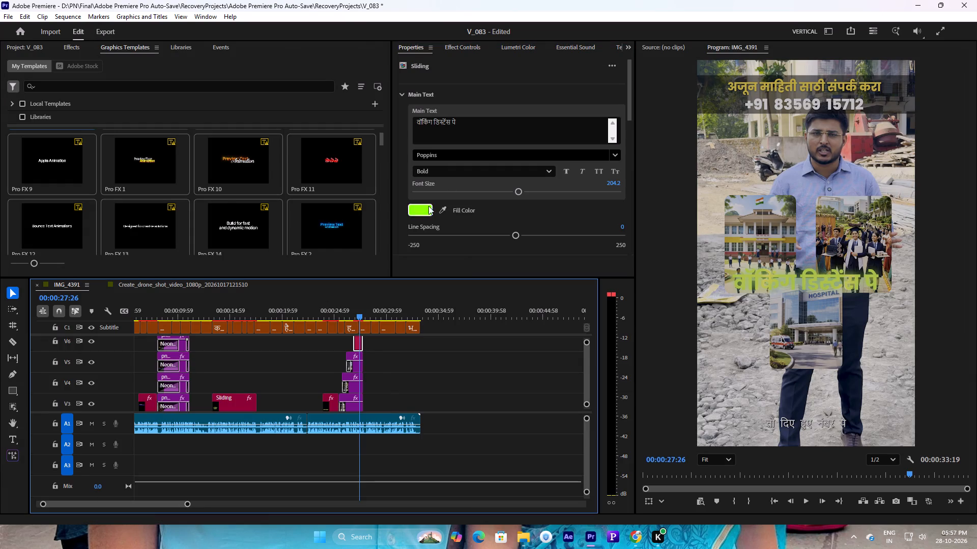
pyautogui.click(424, 217)
pyautogui.click(424, 211)
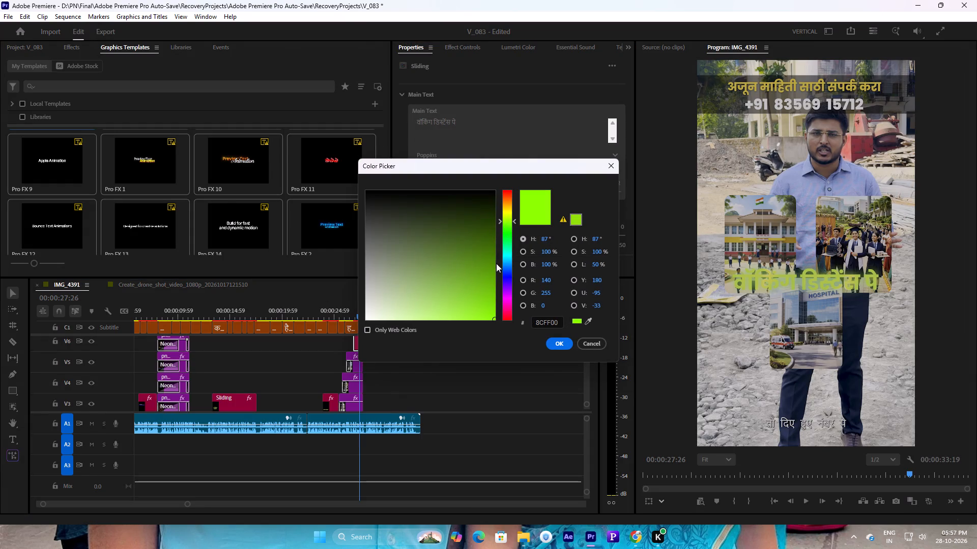
pyautogui.moveTo(505, 220); pyautogui.dragTo(507, 209)
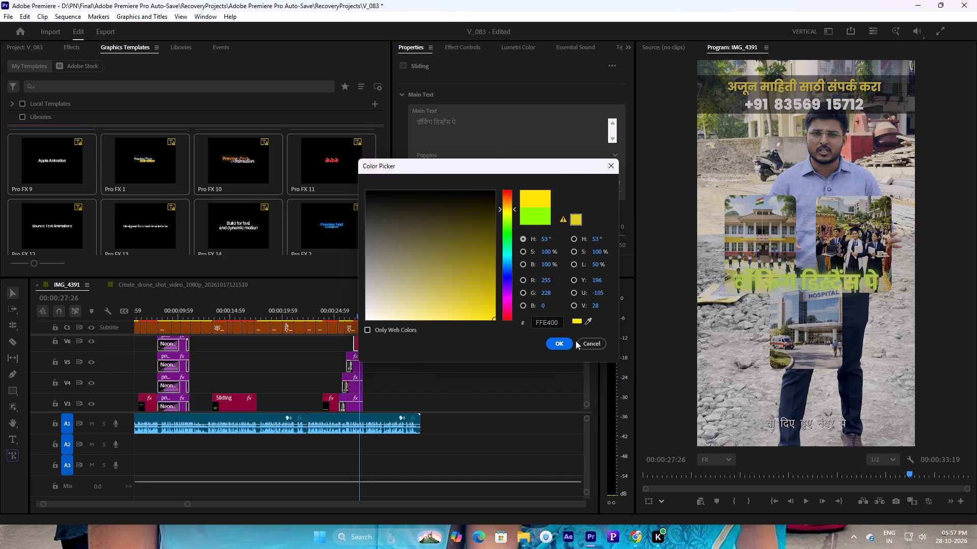
pyautogui.click(565, 343)
pyautogui.click(104, 31)
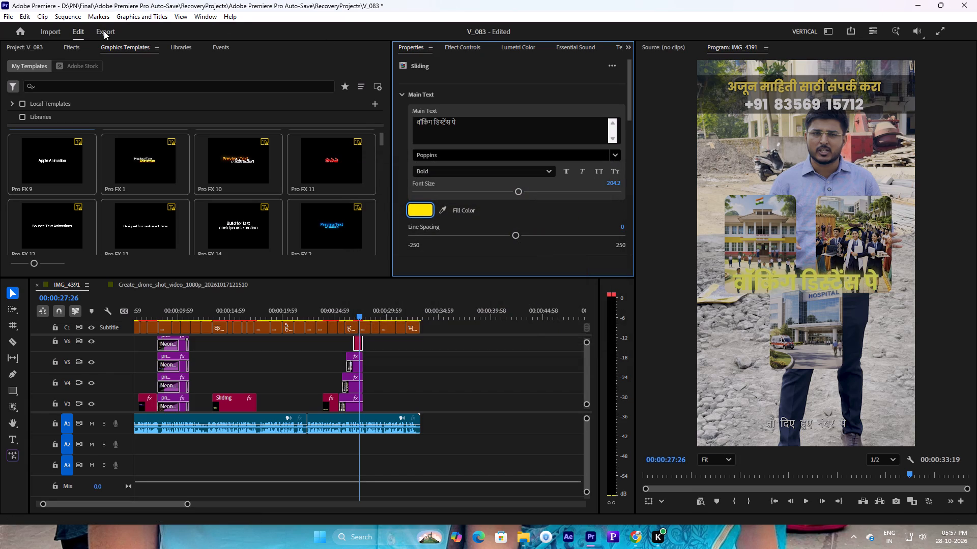
pyautogui.press('space')
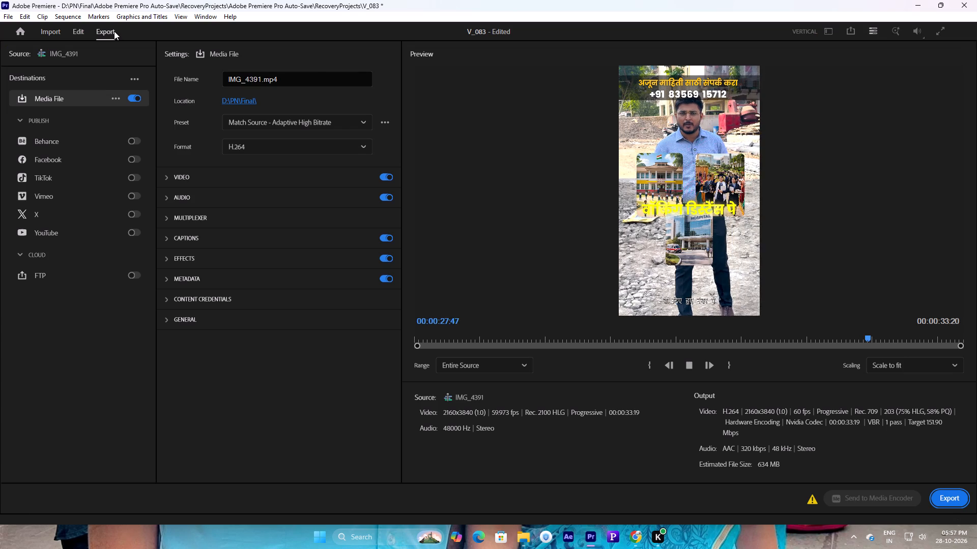
pyautogui.press('space')
pyautogui.click(76, 28)
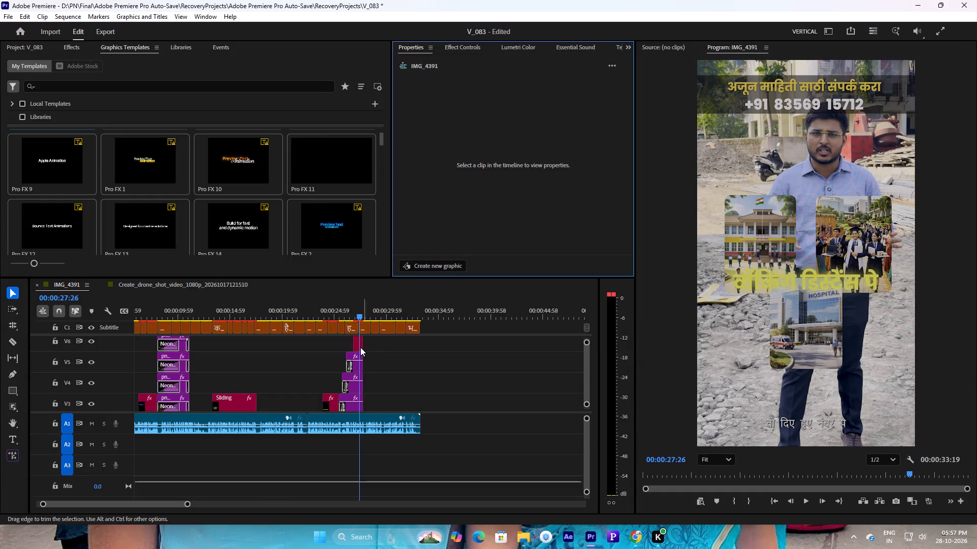
# Darken the walking-distance title's fill colour to a deep yellow of about B4A206.
pyautogui.click(356, 347)
pyautogui.click(358, 346)
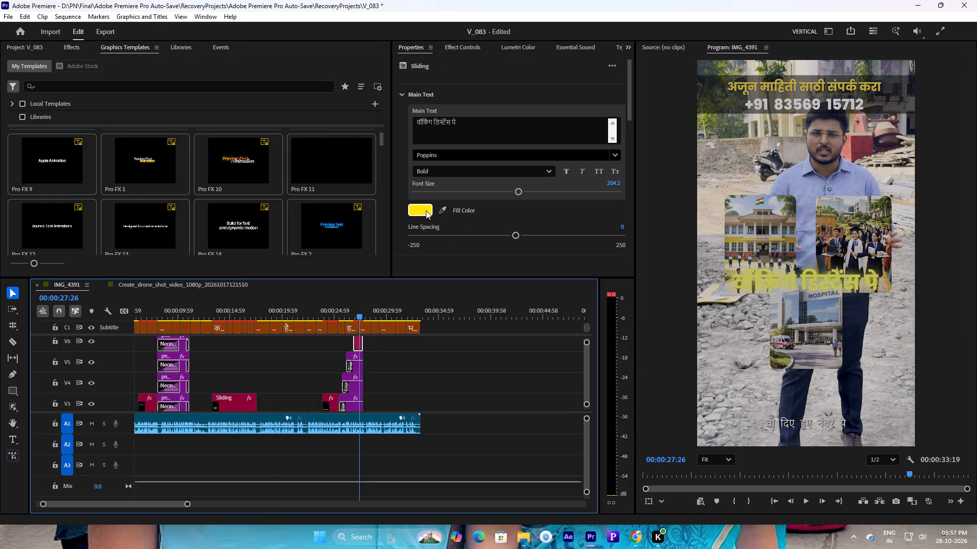
pyautogui.click(425, 210)
pyautogui.moveTo(489, 243); pyautogui.dragTo(489, 229)
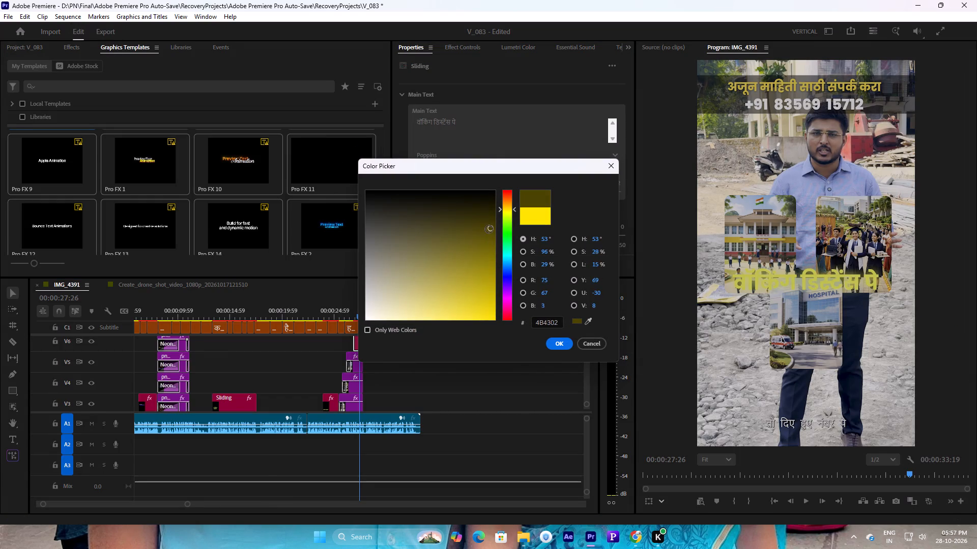
pyautogui.moveTo(489, 229); pyautogui.dragTo(491, 263)
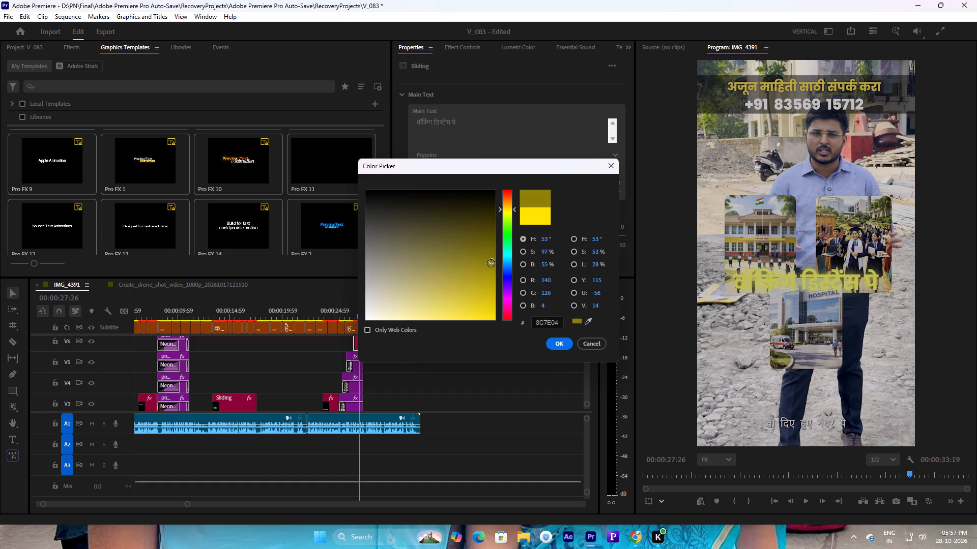
pyautogui.moveTo(491, 263); pyautogui.dragTo(494, 310)
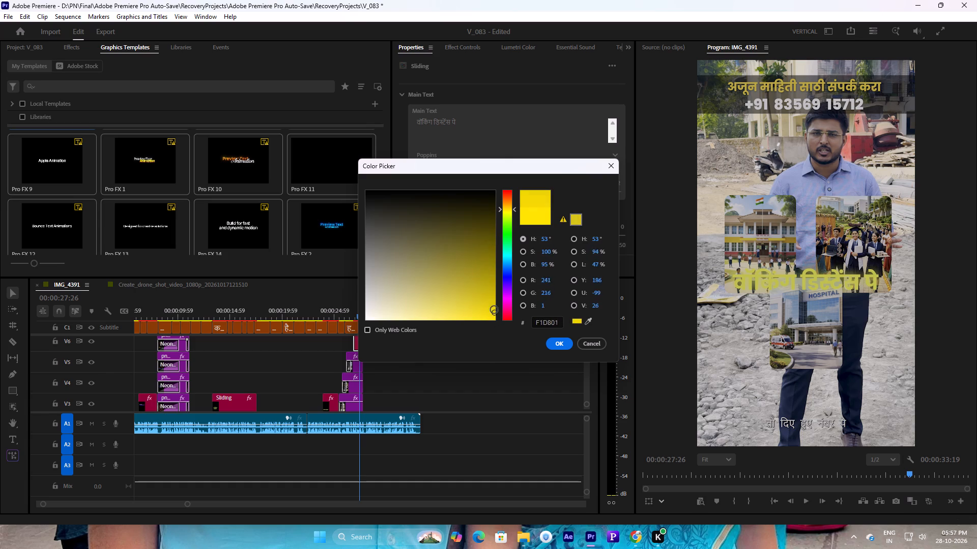
pyautogui.moveTo(494, 310); pyautogui.dragTo(491, 282)
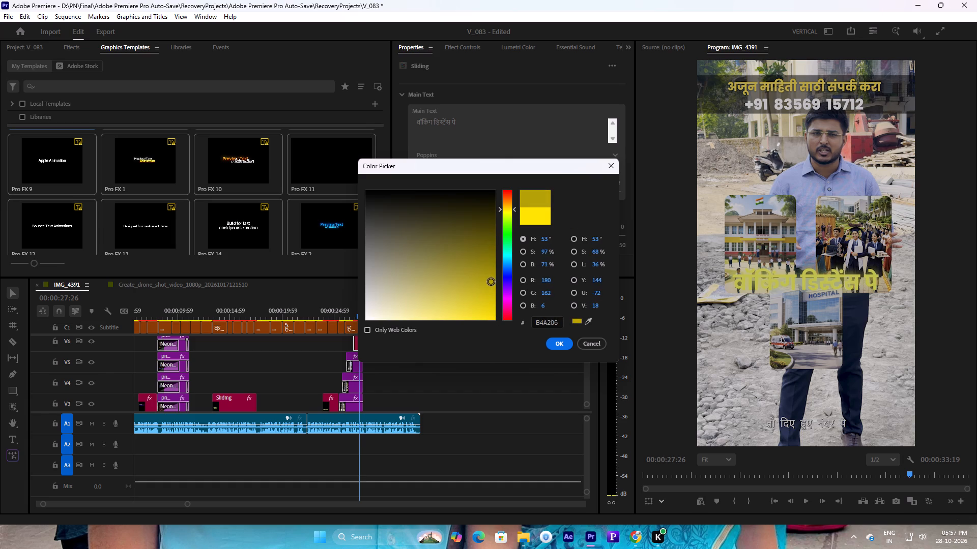
pyautogui.moveTo(491, 282); pyautogui.dragTo(491, 281)
pyautogui.click(567, 345)
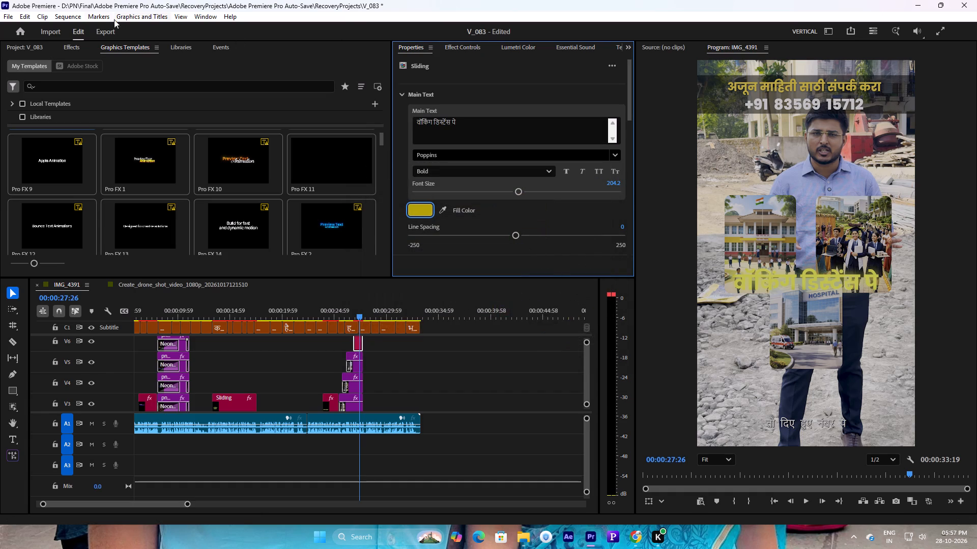
# Check the walking-distance title's darkened fill colour over the hospital images in the export preview.
pyautogui.click(103, 32)
pyautogui.press('space')
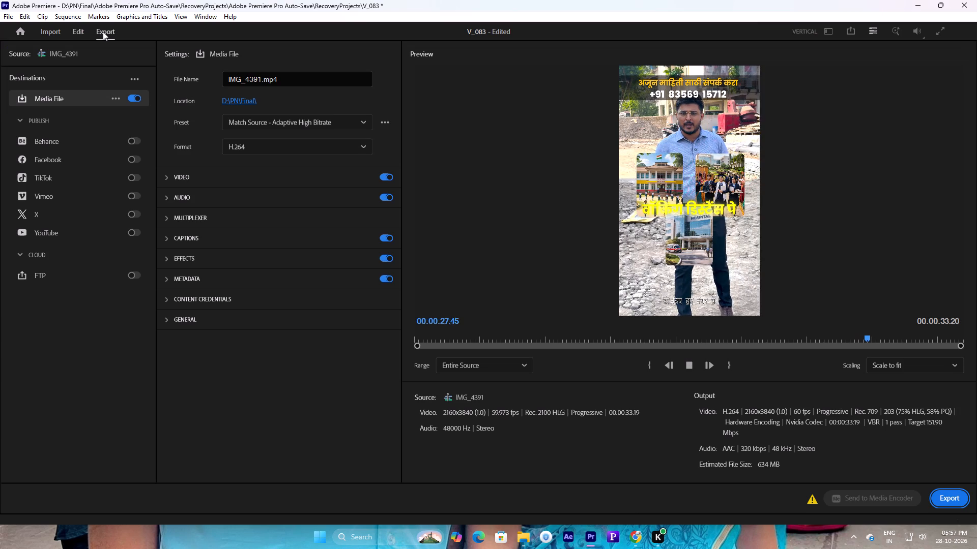
pyautogui.press('space')
pyautogui.moveTo(838, 337); pyautogui.dragTo(836, 338)
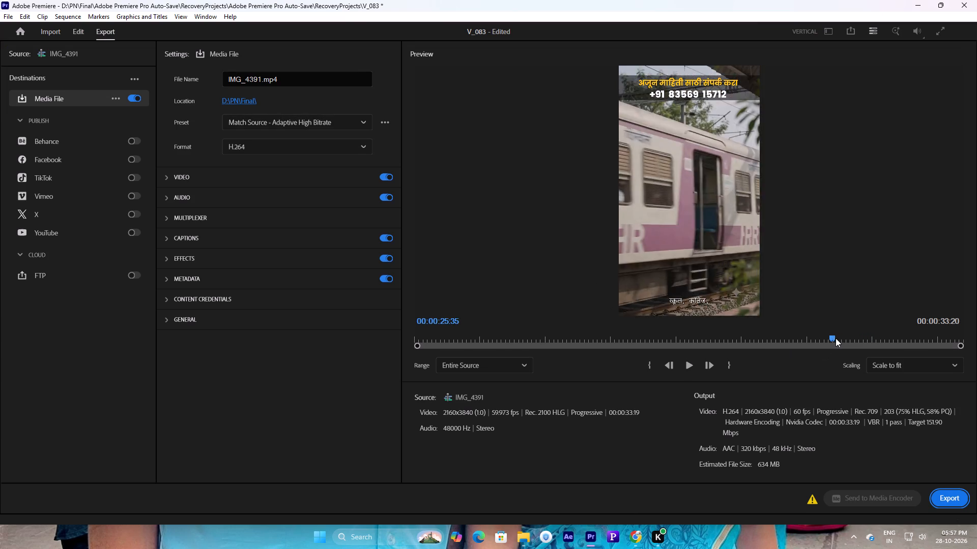
pyautogui.moveTo(836, 338); pyautogui.dragTo(865, 331)
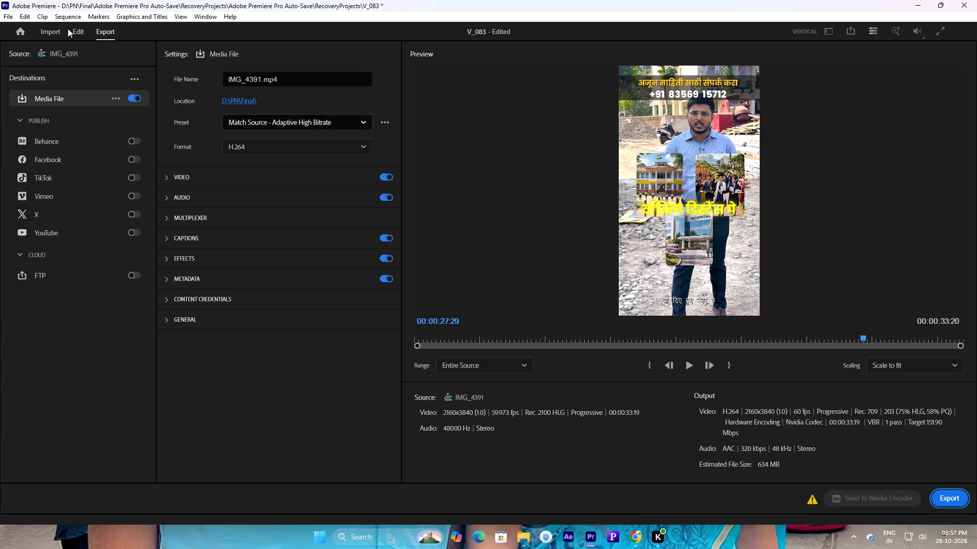
pyautogui.click(80, 36)
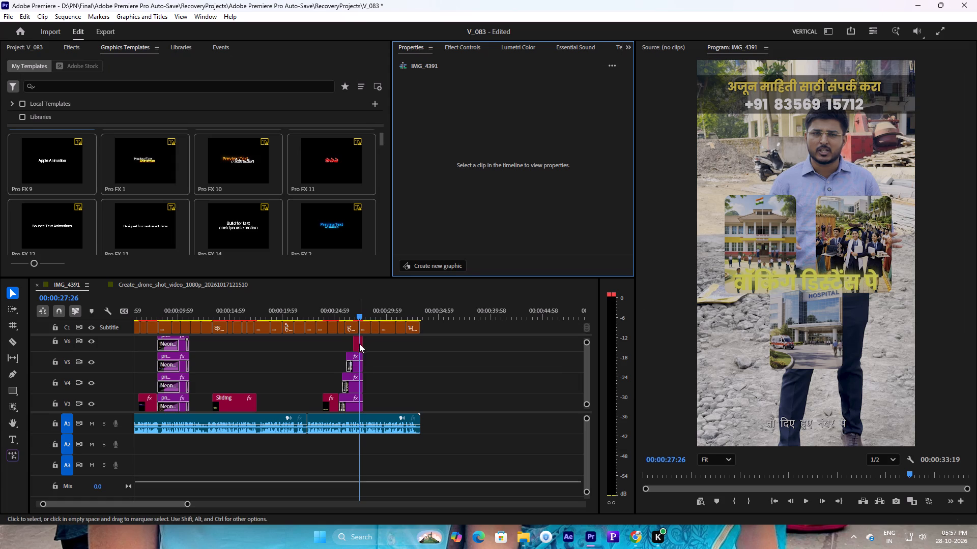
# Set the walking-distance title's line spacing to -9.
pyautogui.click(359, 343)
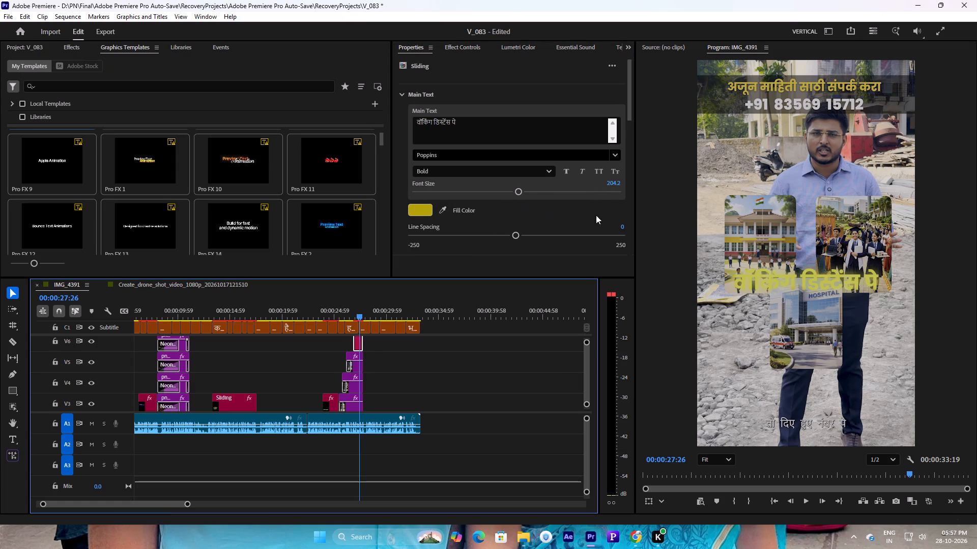
pyautogui.scroll(-6, 467, 222)
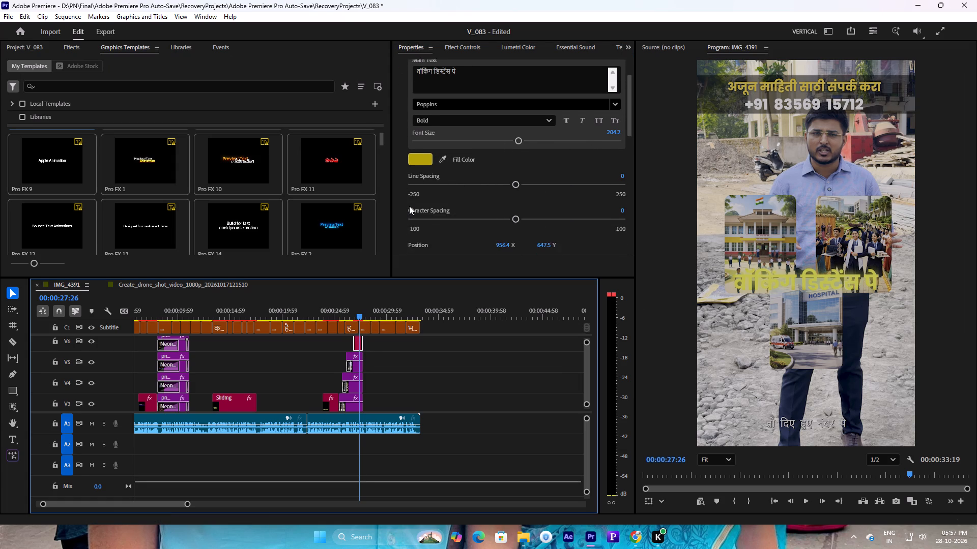
pyautogui.scroll(-2, 409, 206)
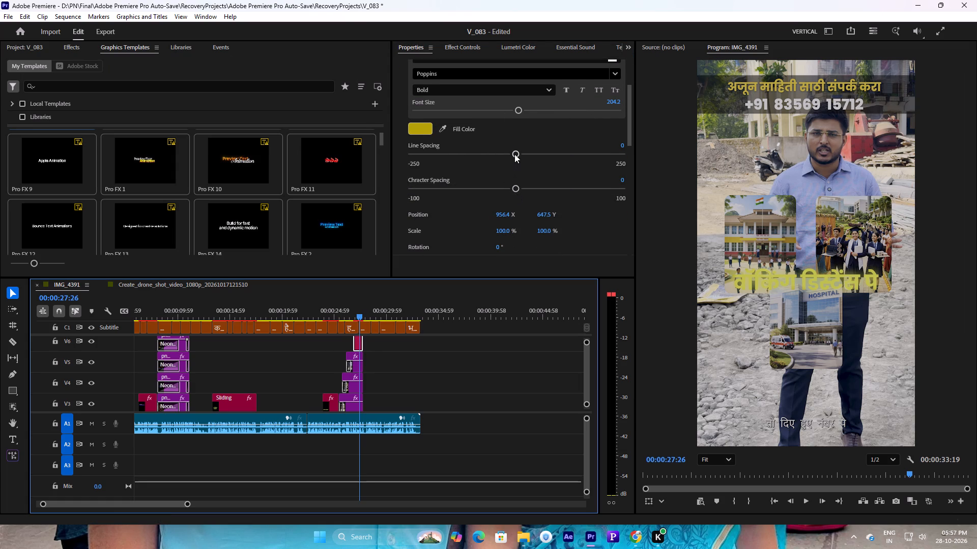
pyautogui.click(514, 154)
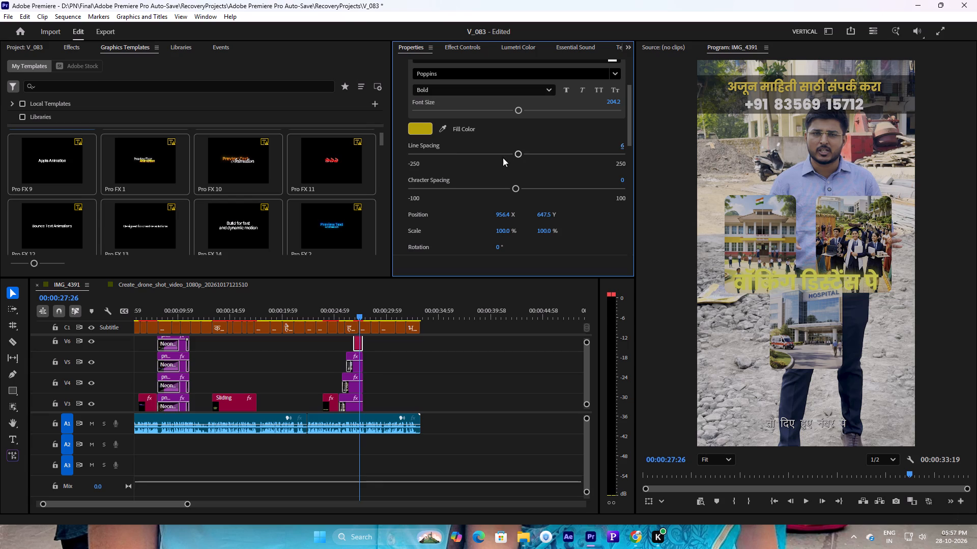
pyautogui.moveTo(516, 154); pyautogui.dragTo(510, 154)
# Raise the walking-distance title's Glow Threshold to 89 and check it in the export preview.
pyautogui.scroll(9, 478, 179)
pyautogui.scroll(-6, 477, 179)
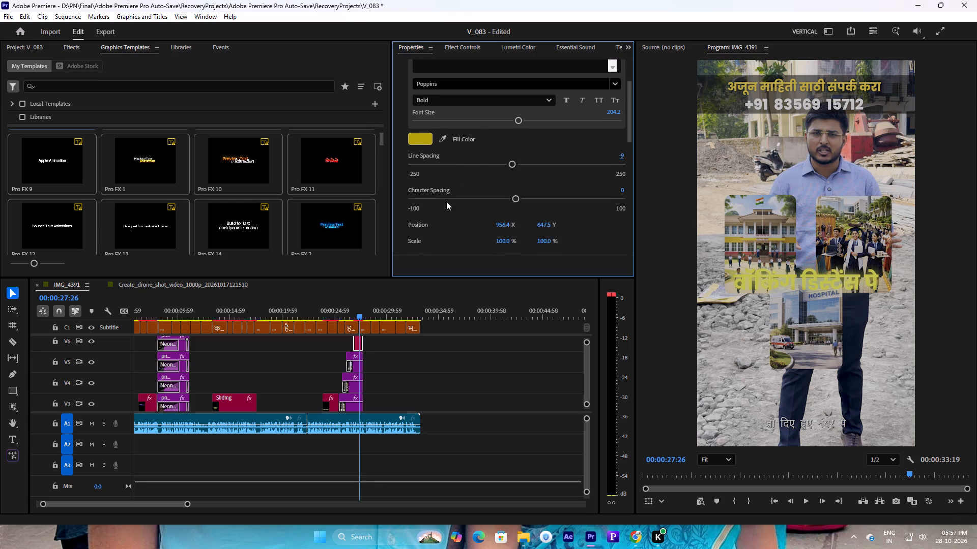
pyautogui.scroll(-14, 446, 201)
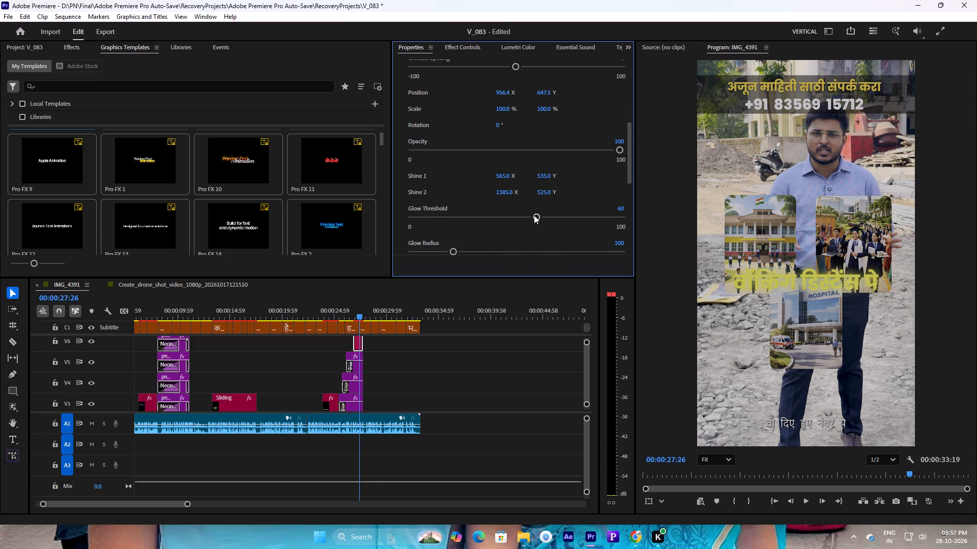
pyautogui.moveTo(538, 216); pyautogui.dragTo(537, 237)
pyautogui.moveTo(537, 237); pyautogui.dragTo(556, 246)
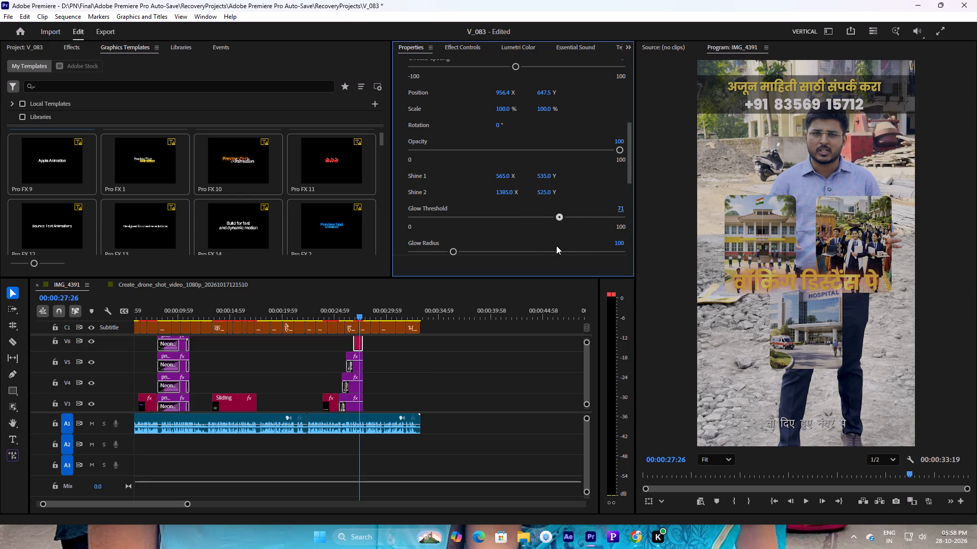
pyautogui.moveTo(556, 246); pyautogui.dragTo(599, 237)
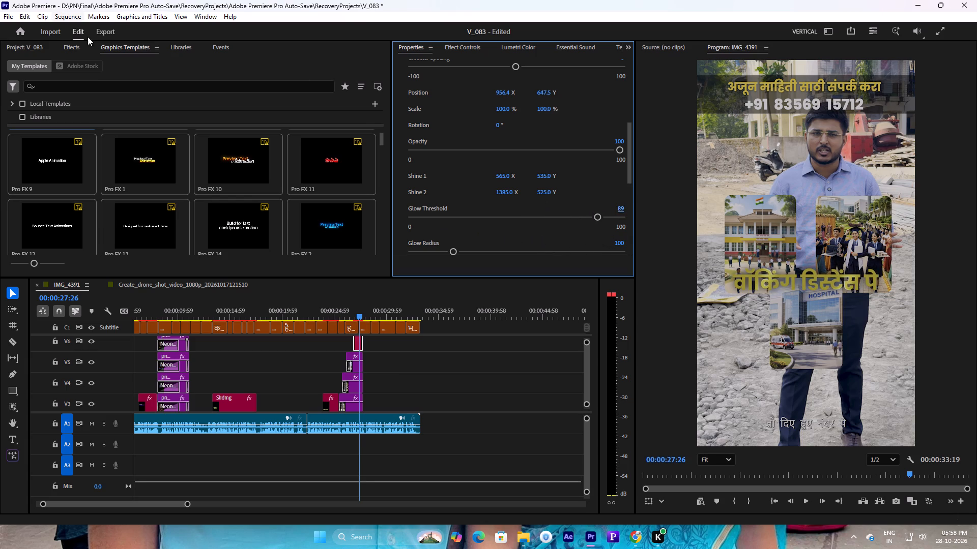
pyautogui.click(108, 27)
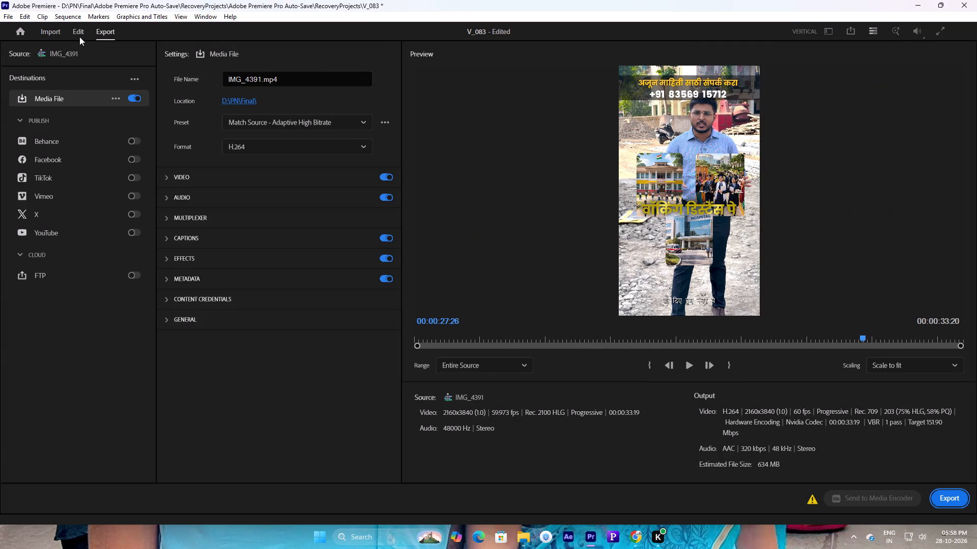
pyautogui.moveTo(859, 339); pyautogui.dragTo(839, 341)
pyautogui.press('space')
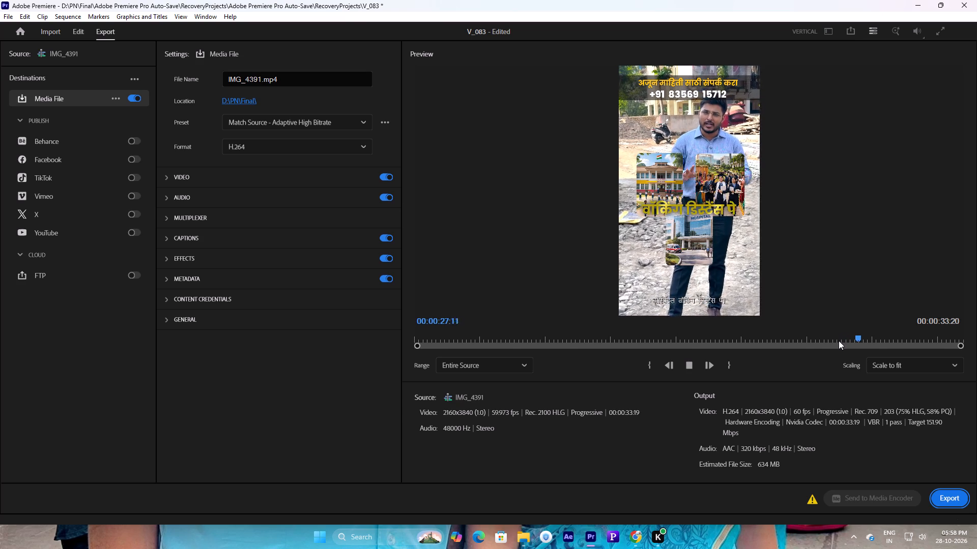
pyautogui.press('space')
pyautogui.click(75, 33)
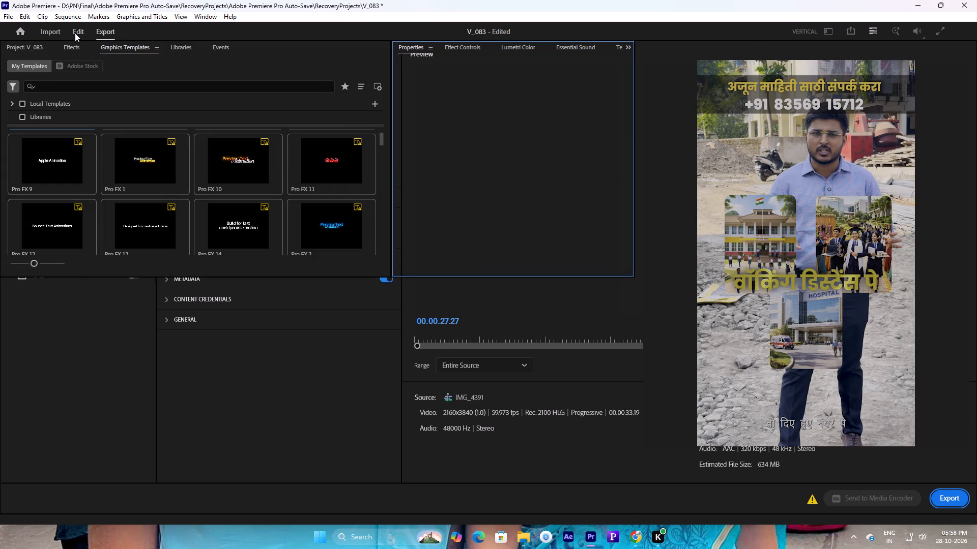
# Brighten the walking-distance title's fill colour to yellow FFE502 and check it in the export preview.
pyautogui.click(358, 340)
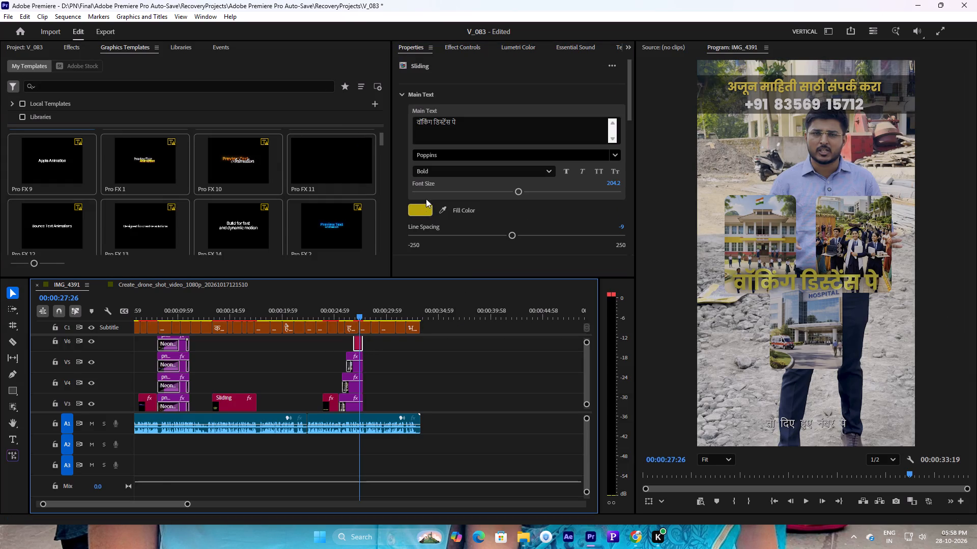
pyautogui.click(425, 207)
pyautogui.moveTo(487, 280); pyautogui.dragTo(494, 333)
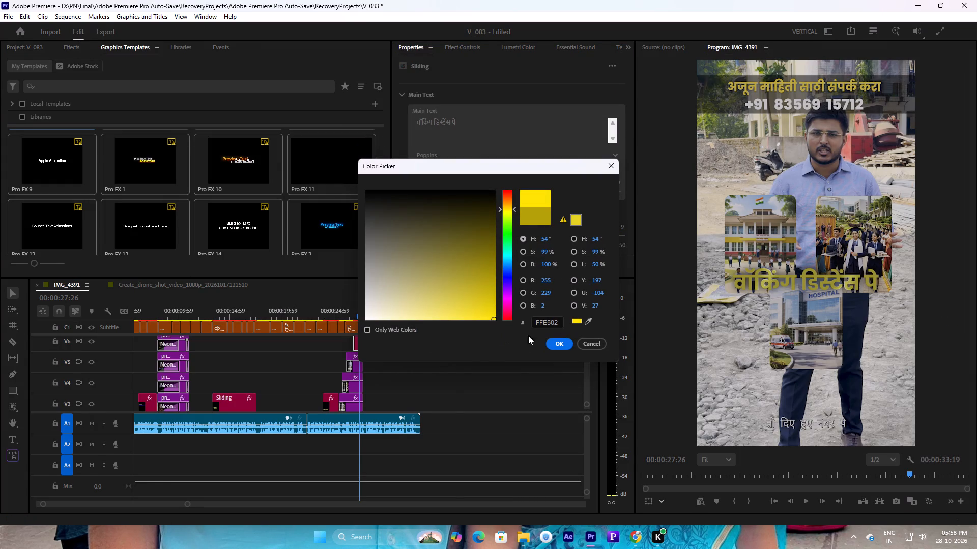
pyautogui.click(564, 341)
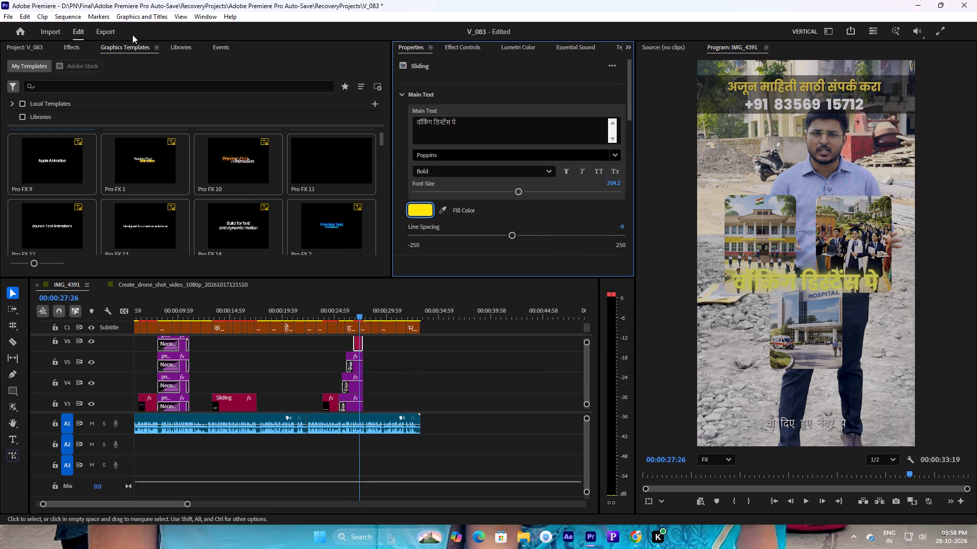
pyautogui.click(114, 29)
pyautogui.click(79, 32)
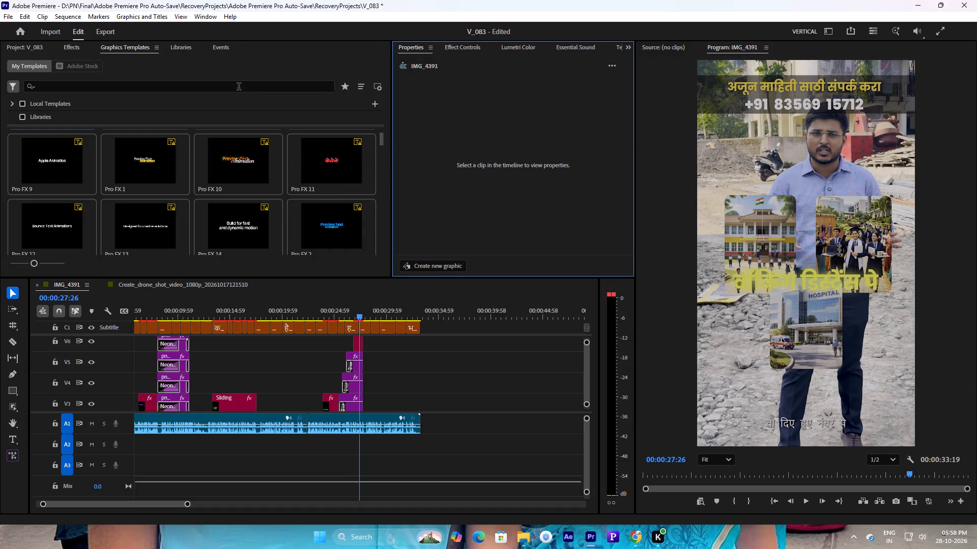
# Set the walking-distance title's fill colour to a muted yellow, D4BF0C.
pyautogui.click(354, 348)
pyautogui.click(358, 348)
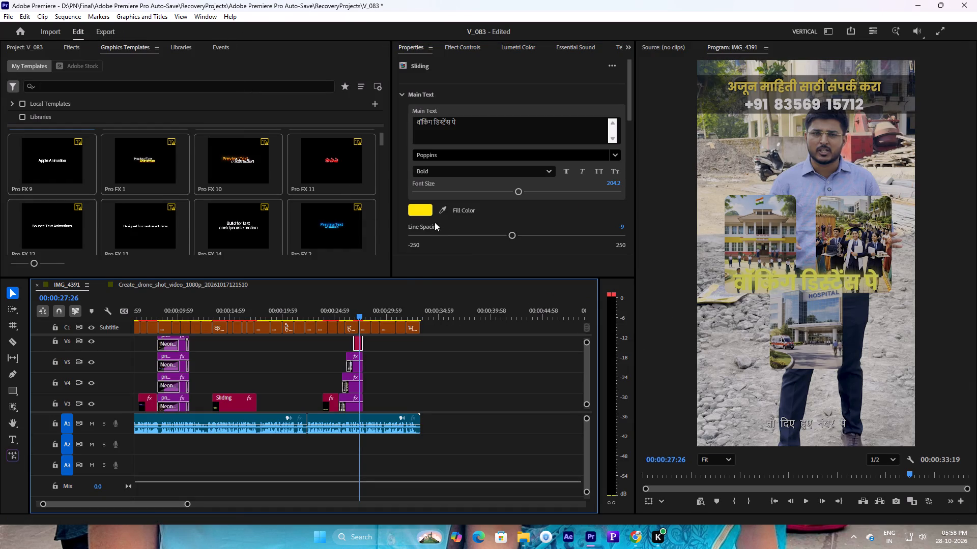
pyautogui.click(420, 210)
pyautogui.moveTo(492, 318); pyautogui.dragTo(492, 303)
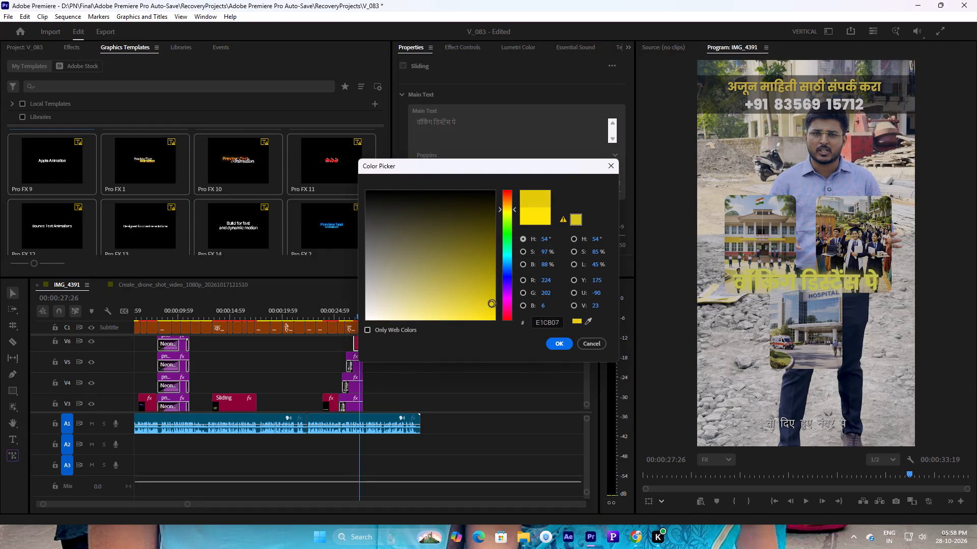
pyautogui.moveTo(492, 303); pyautogui.dragTo(487, 298)
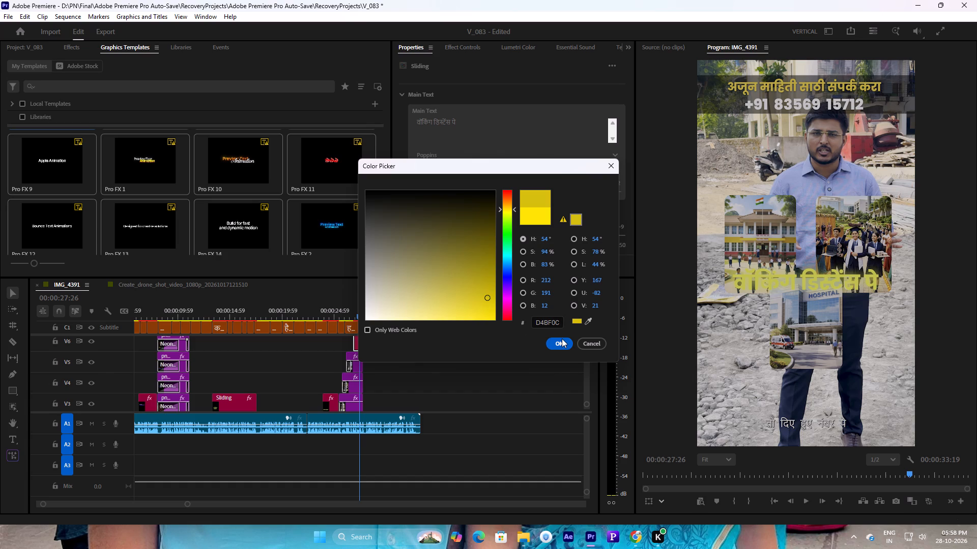
pyautogui.click(562, 339)
# Play the walking-distance title section in the export preview to check the colour and animation.
pyautogui.click(111, 36)
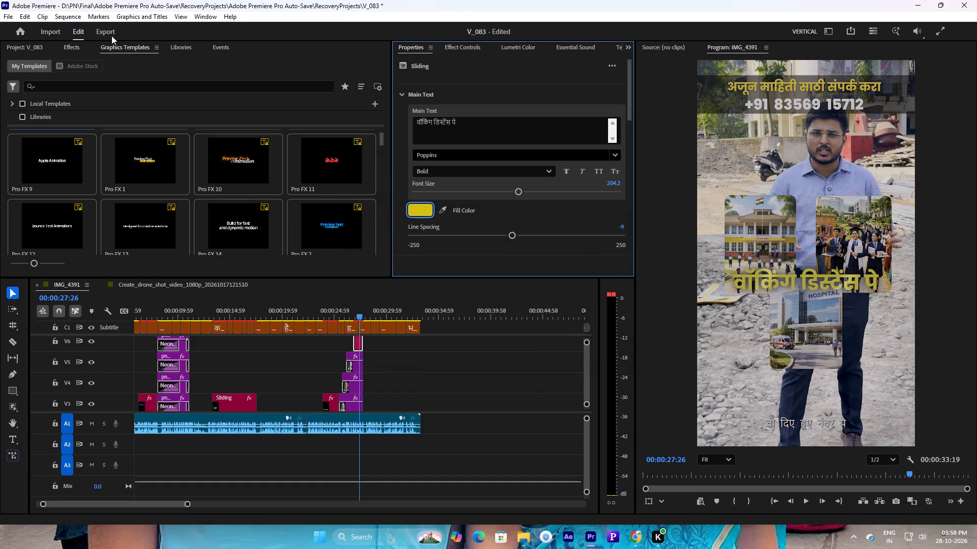
pyautogui.press('space')
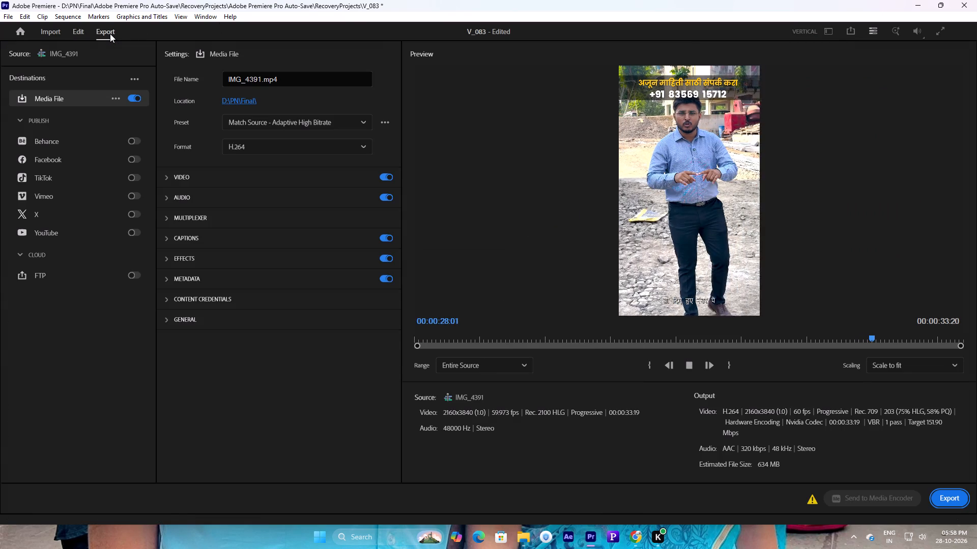
pyautogui.press('space')
pyautogui.click(826, 335)
pyautogui.press('space')
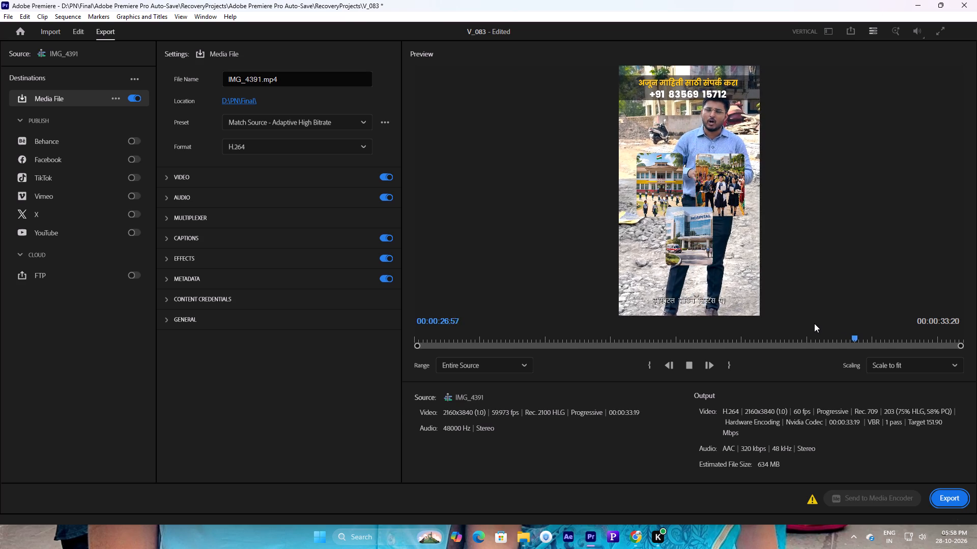
pyautogui.press('space')
pyautogui.press('space')
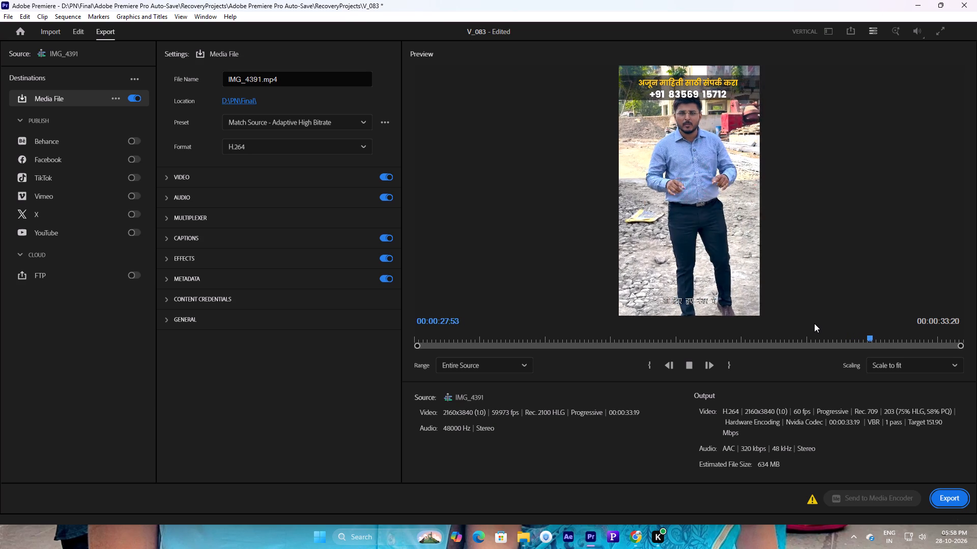
pyautogui.click(80, 28)
# Play the closing section of the sequence after the hospital images to review its footage, speech and subtitles.
pyautogui.press('space')
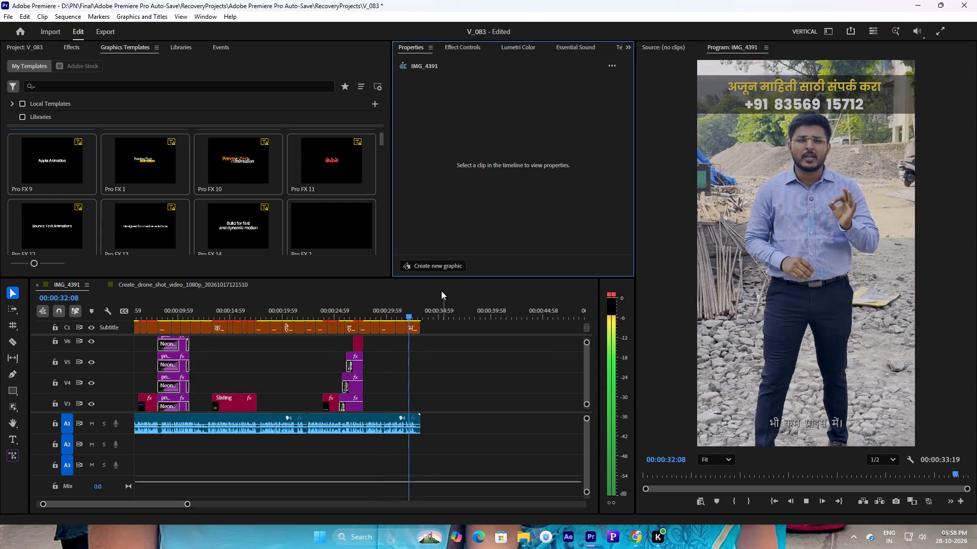
pyautogui.moveTo(397, 317); pyautogui.dragTo(392, 317)
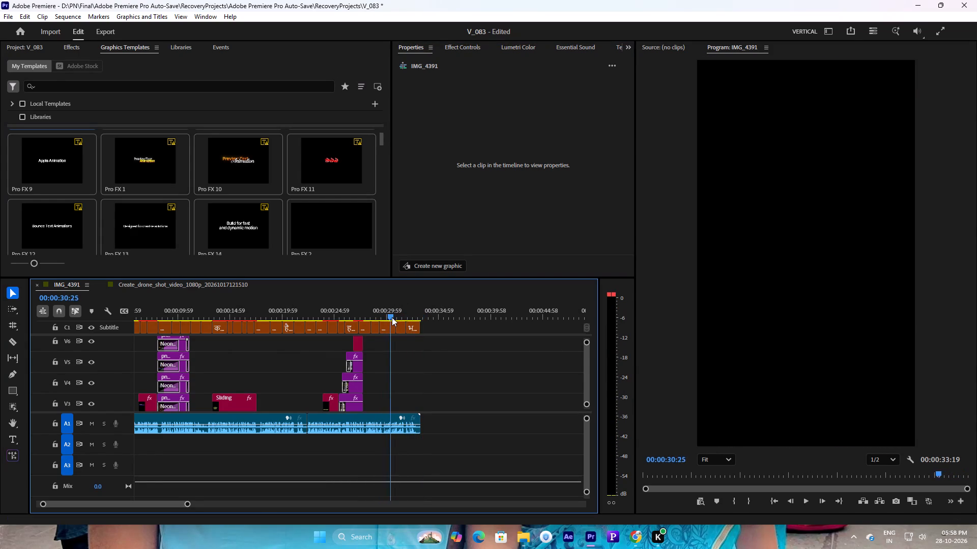
pyautogui.moveTo(392, 317); pyautogui.dragTo(383, 315)
pyautogui.press('space')
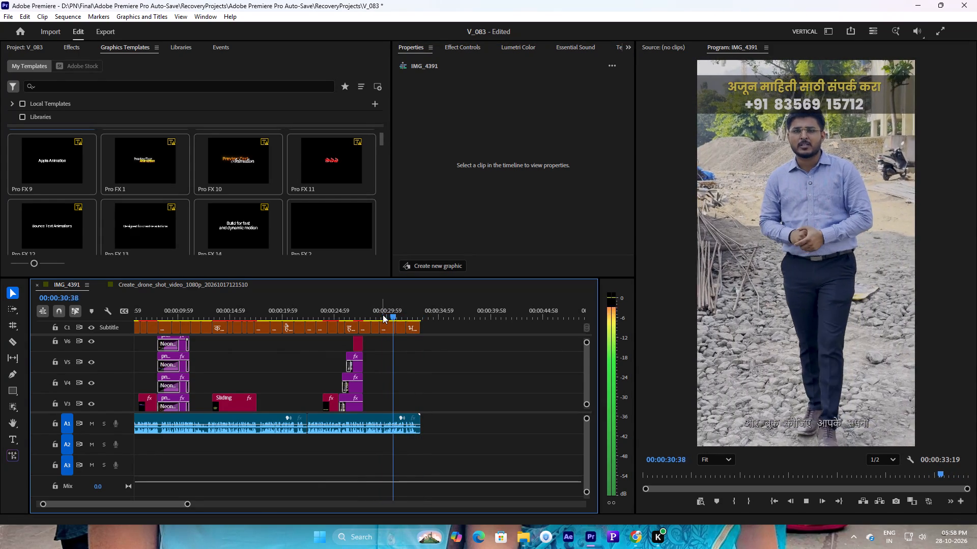
pyautogui.press('space')
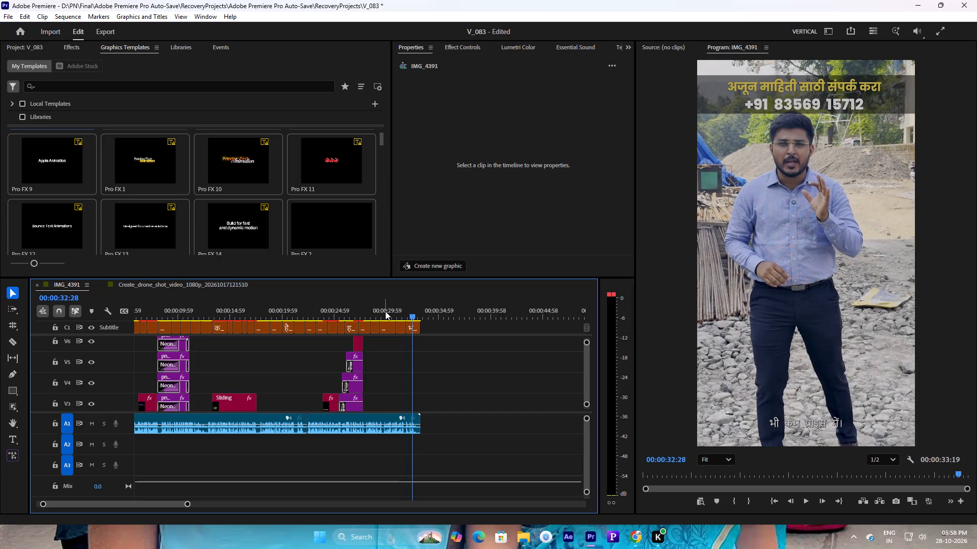
pyautogui.press('space')
pyautogui.moveTo(395, 313); pyautogui.dragTo(369, 308)
pyautogui.press('space')
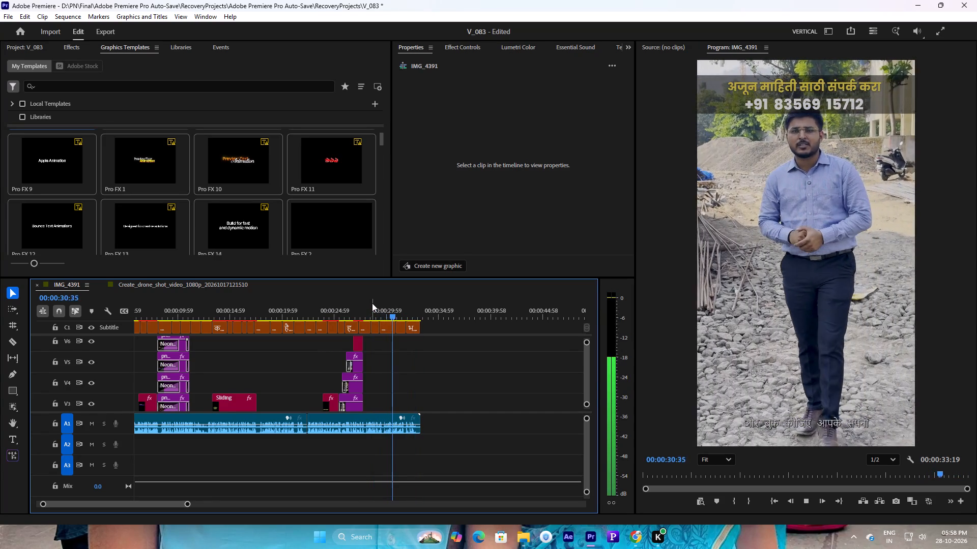
pyautogui.press('space')
pyautogui.click(372, 303)
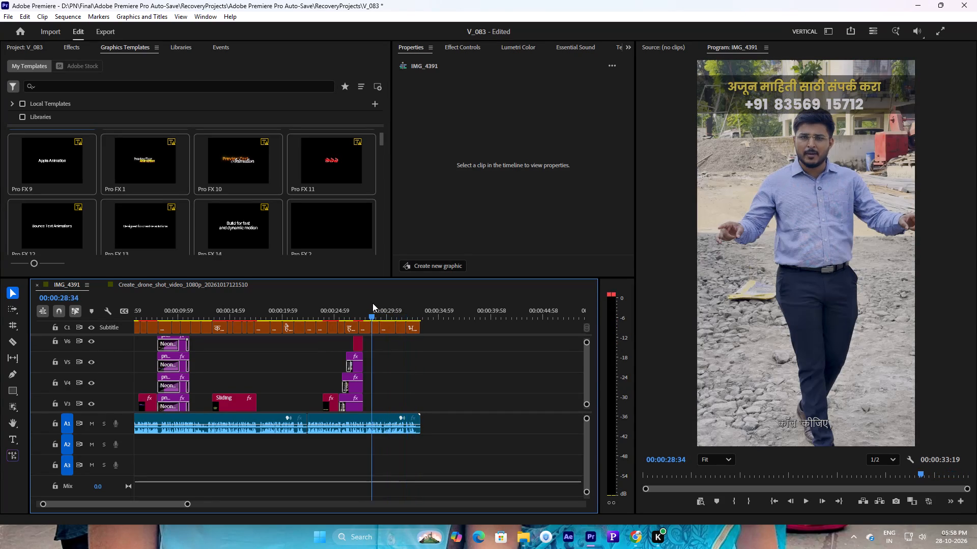
pyautogui.press('space')
pyautogui.press('space')
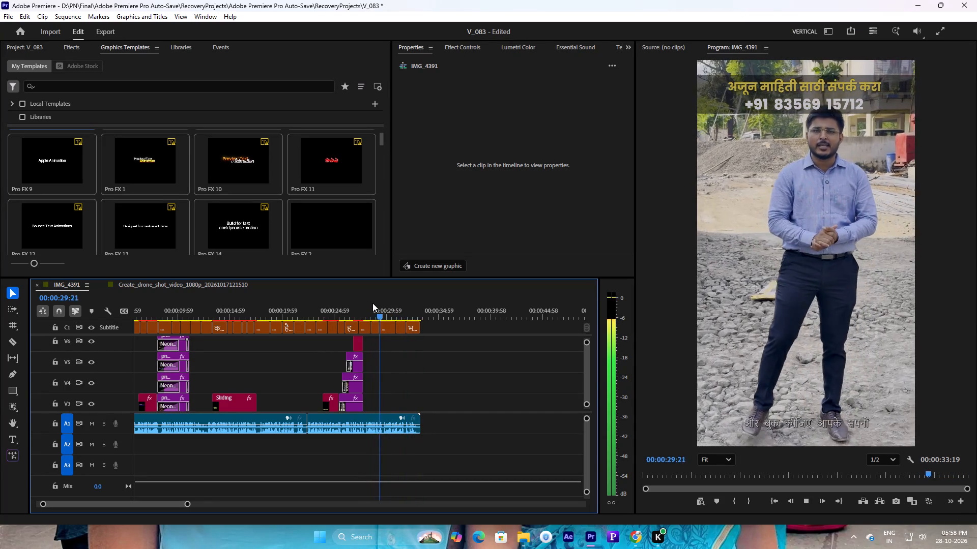
# Play the closing section a little further to about 00:00:30:32, where the booking subtitle is spoken.
pyautogui.press('space')
pyautogui.press('space')
pyautogui.press('space')
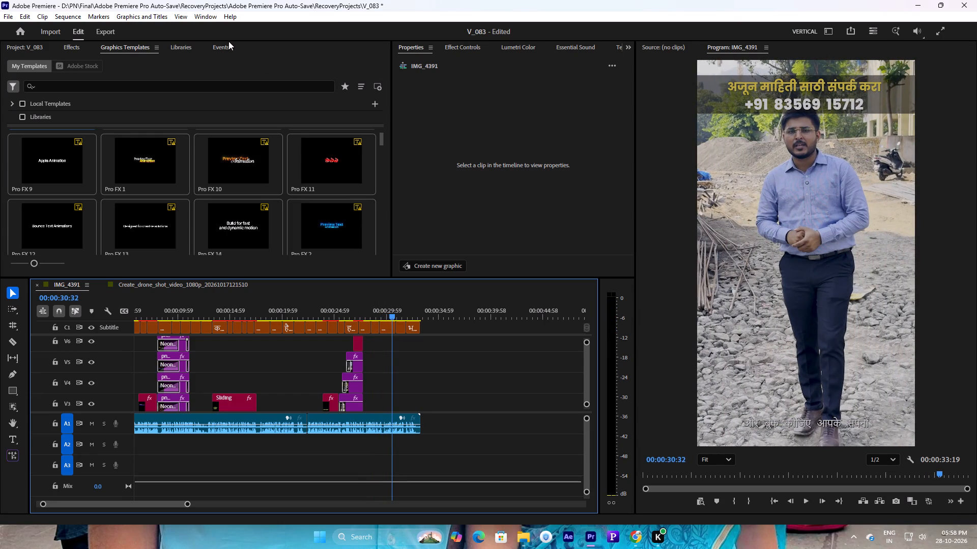
# Start a media import and browse the Editing material folder for a closing-section visual, selecting Dream Home Family Portrait as a candidate.
pyautogui.click(75, 48)
pyautogui.click(33, 50)
pyautogui.scroll(-8, 255, 178)
pyautogui.click(318, 59)
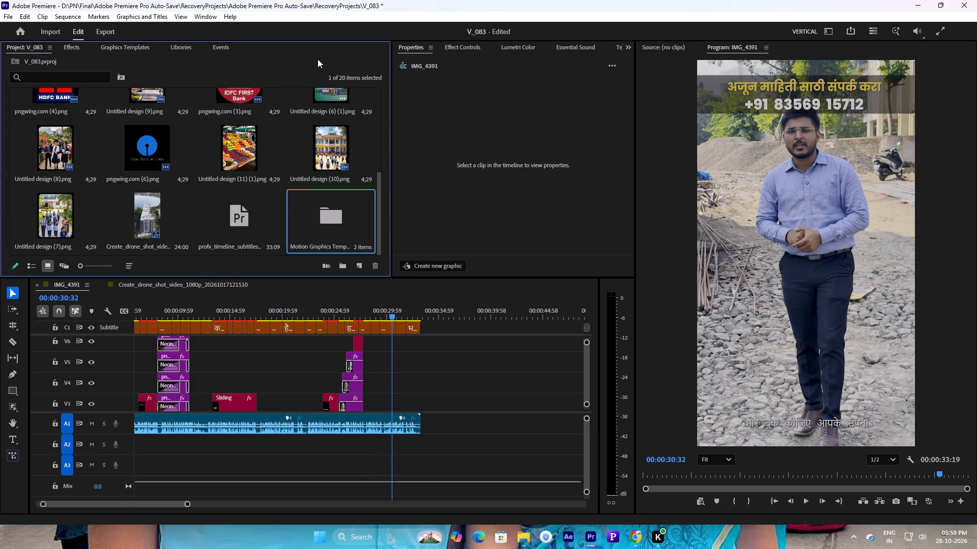
pyautogui.rightClick(318, 59)
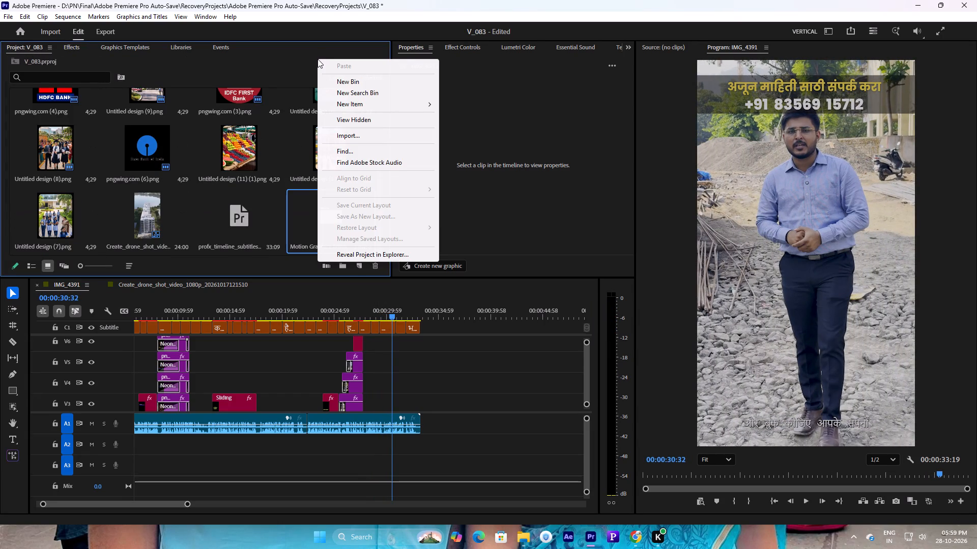
pyautogui.click(365, 134)
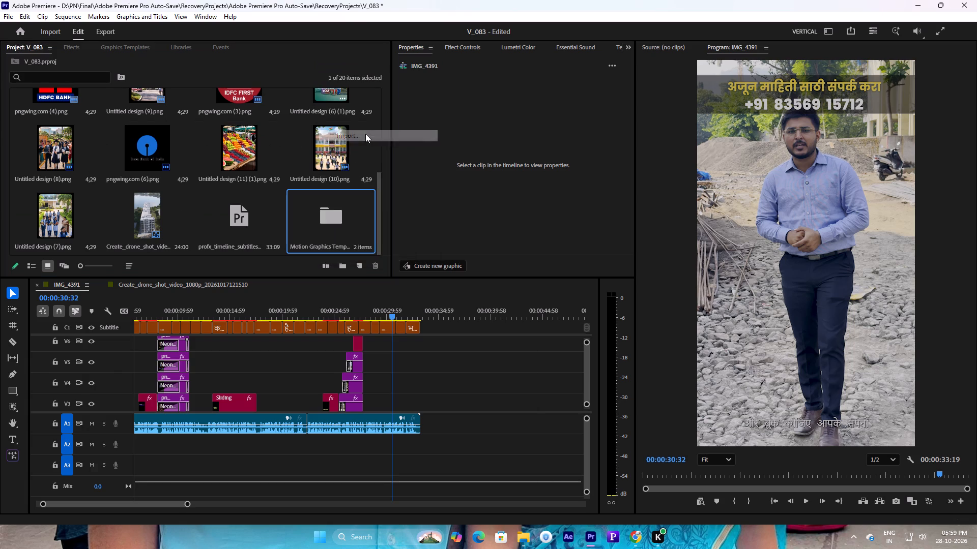
pyautogui.scroll(-2, 229, 250)
pyautogui.scroll(1, 366, 352)
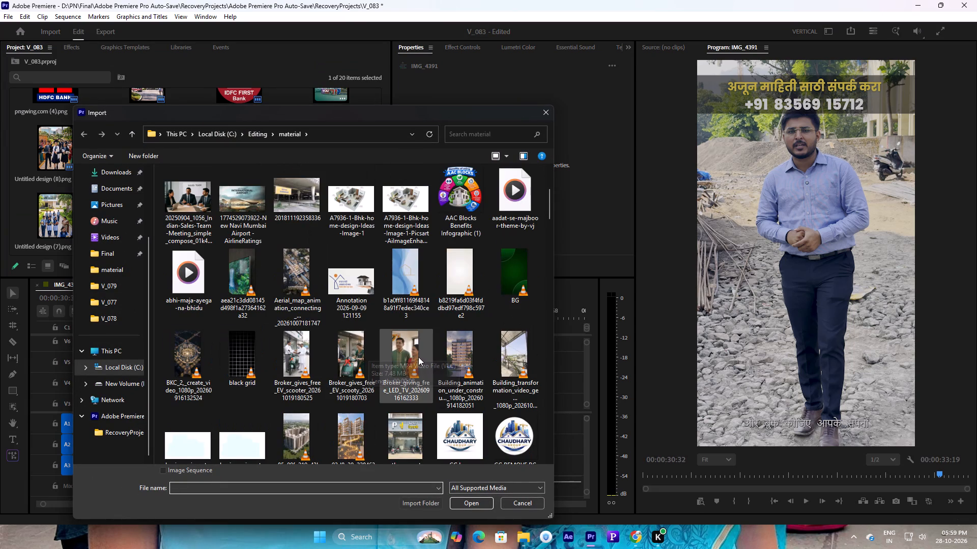
pyautogui.scroll(-3, 418, 349)
pyautogui.click(255, 135)
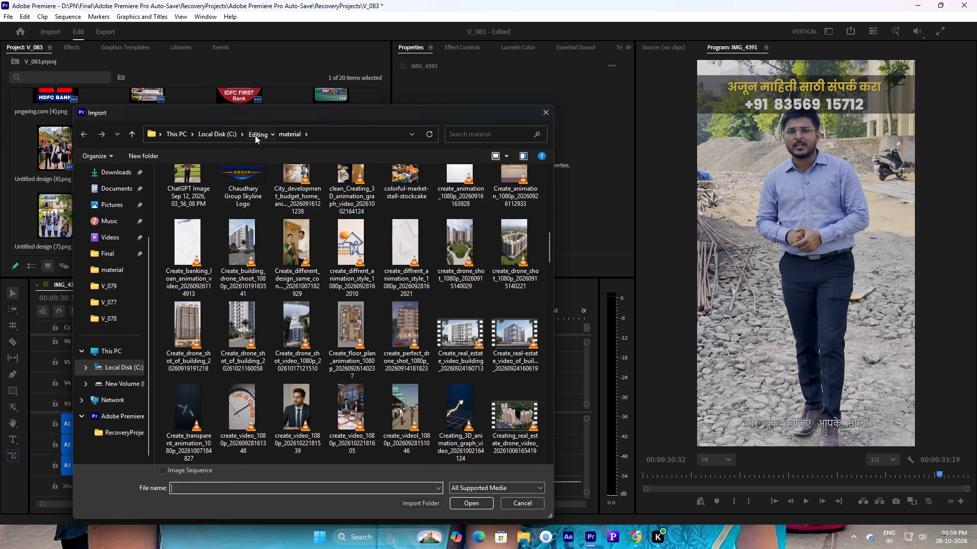
pyautogui.doubleClick(227, 248)
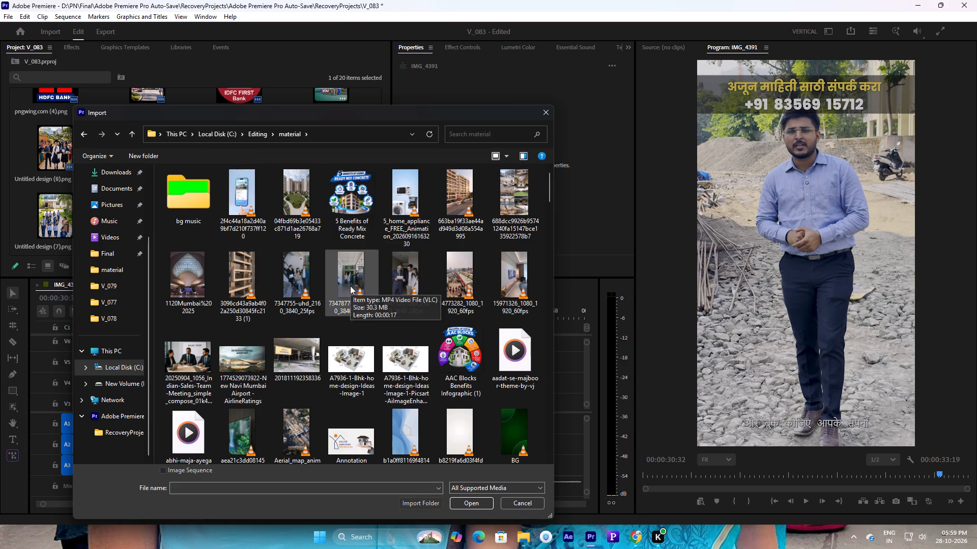
pyautogui.scroll(-2, 350, 286)
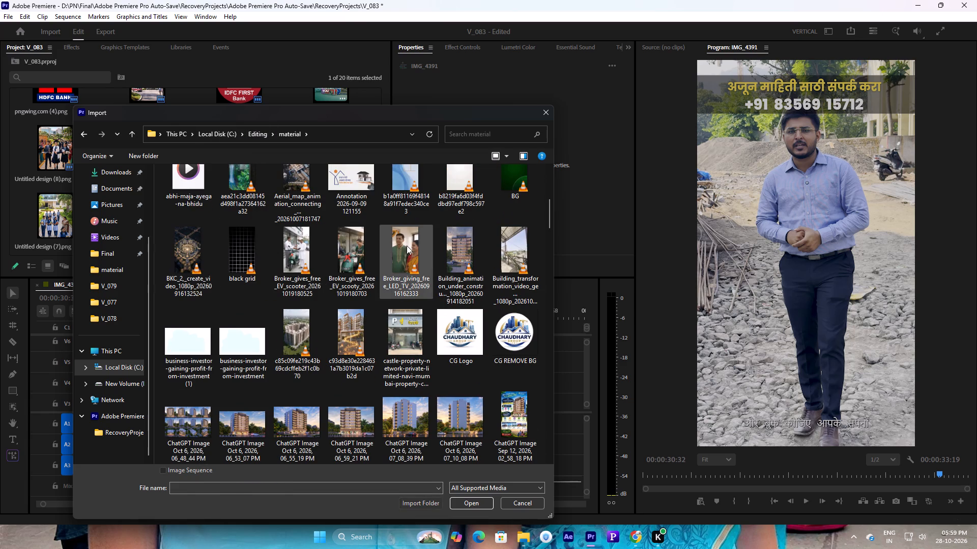
pyautogui.click(407, 246)
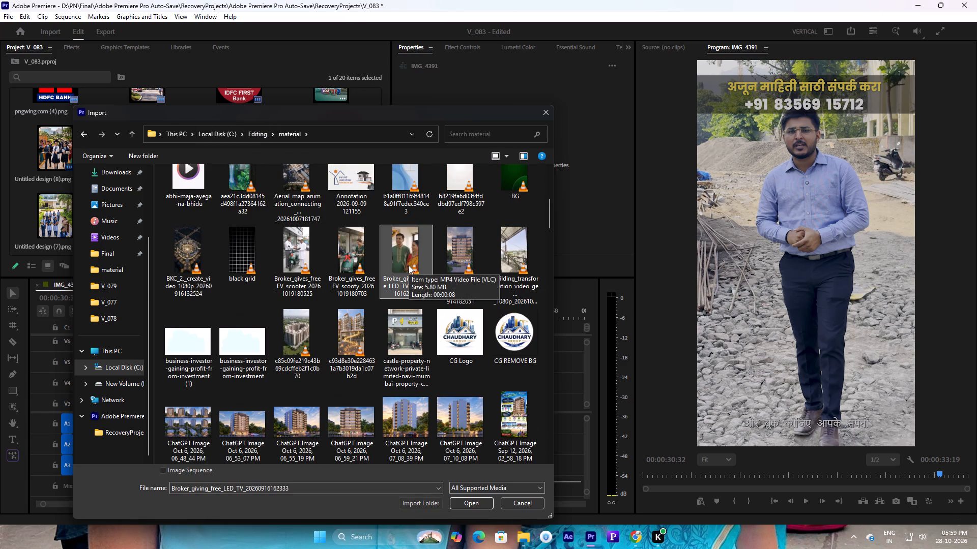
pyautogui.scroll(-2, 409, 265)
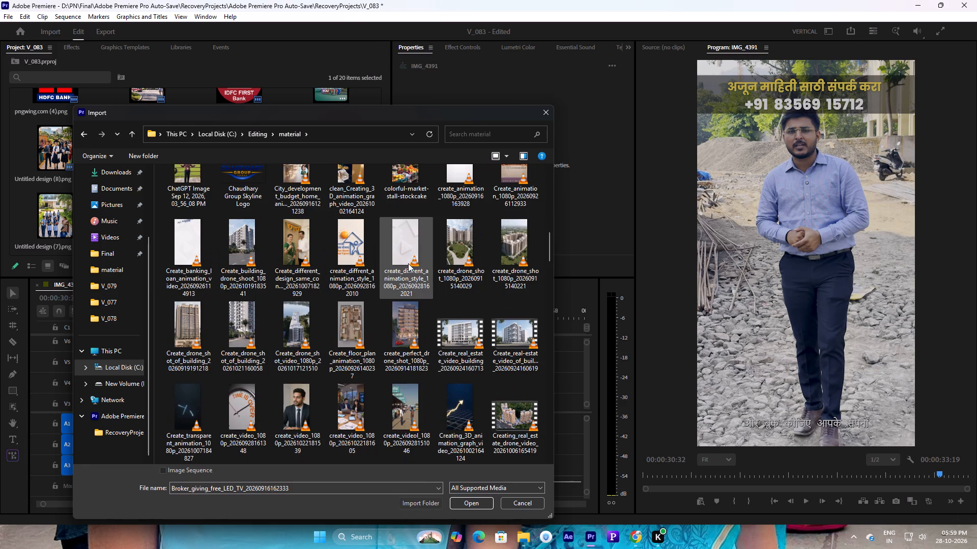
pyautogui.scroll(-1, 409, 260)
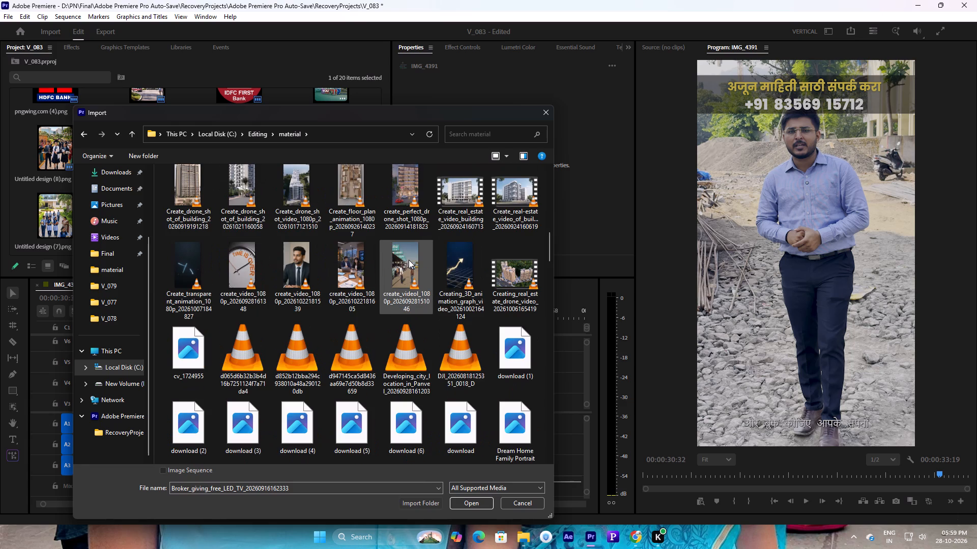
pyautogui.scroll(-1, 409, 260)
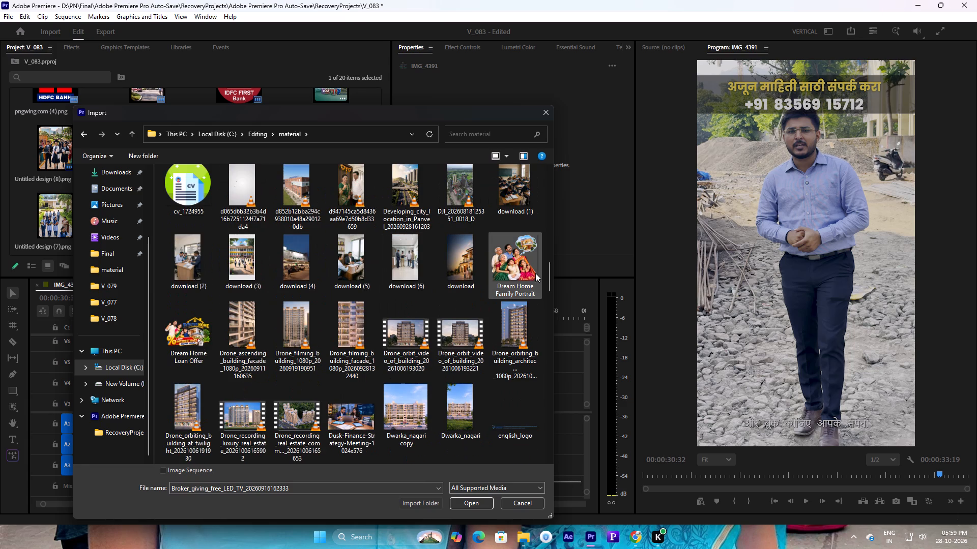
pyautogui.click(535, 273)
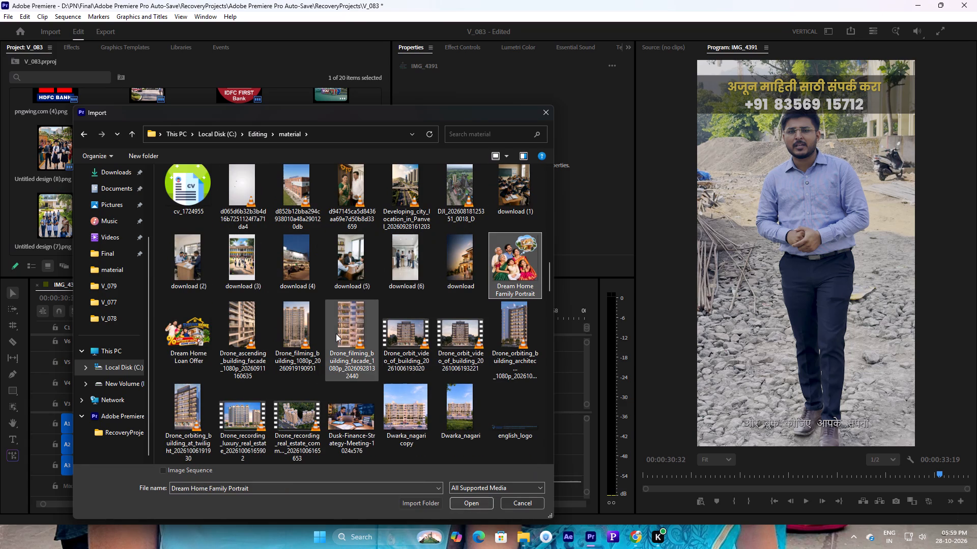
# Look through the whole material folder for other clips or images that suit the closing booking line.
pyautogui.scroll(-2, 336, 333)
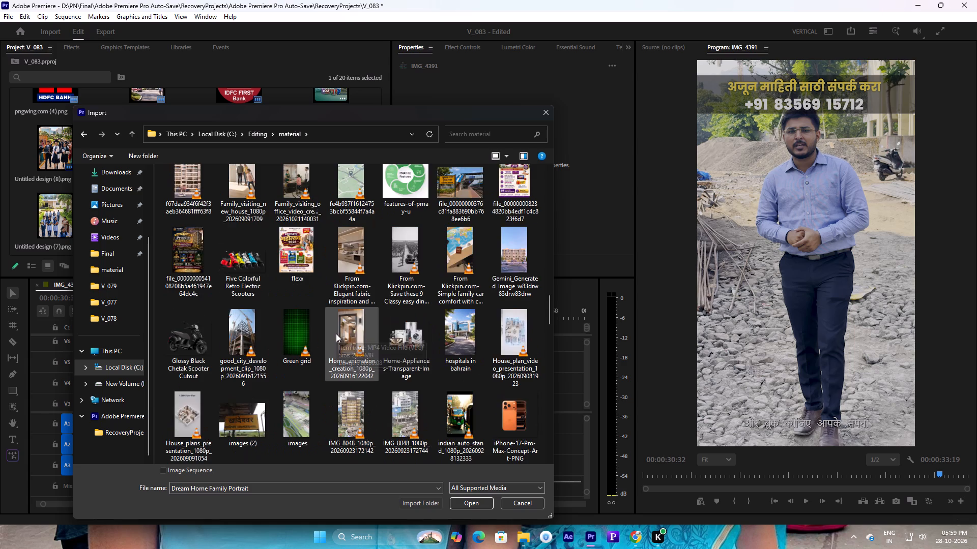
pyautogui.scroll(-4, 336, 333)
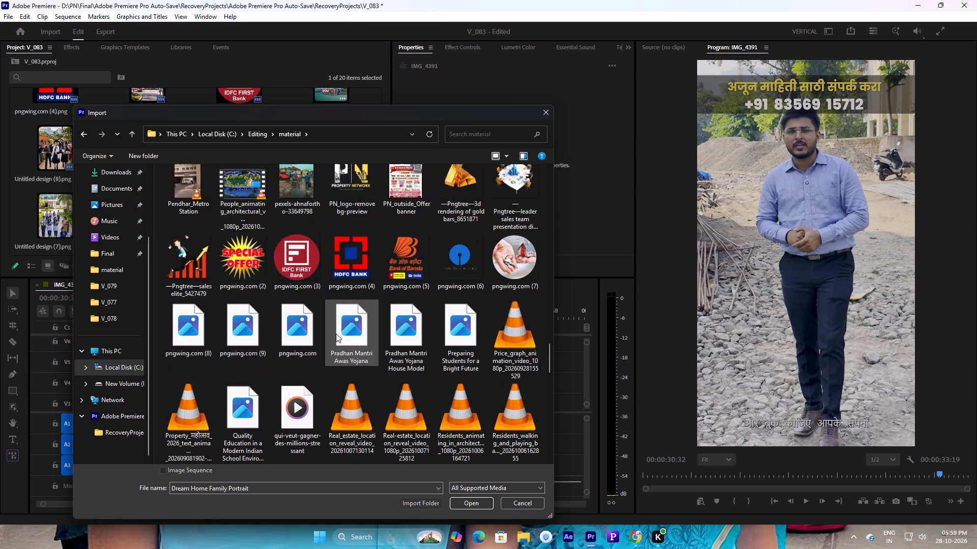
pyautogui.scroll(-4, 336, 333)
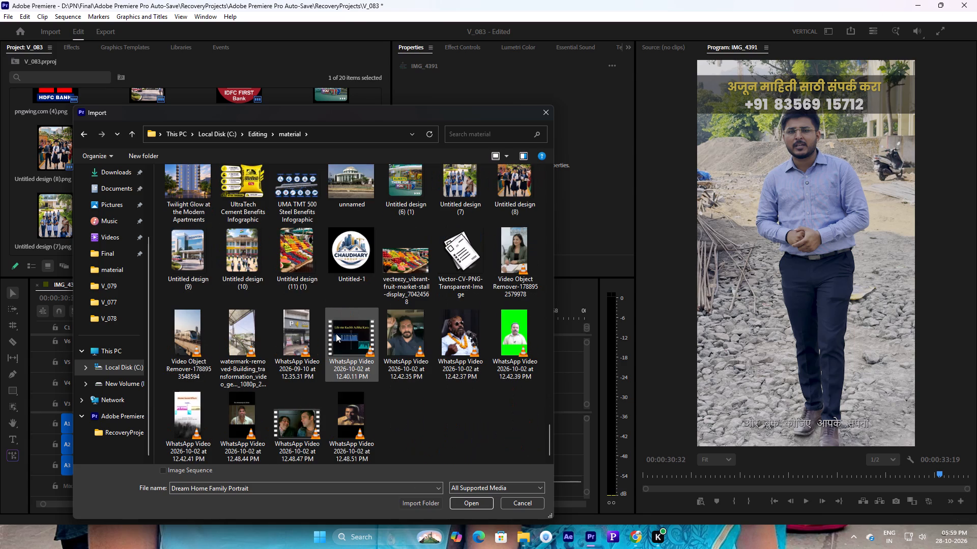
pyautogui.scroll(1, 336, 333)
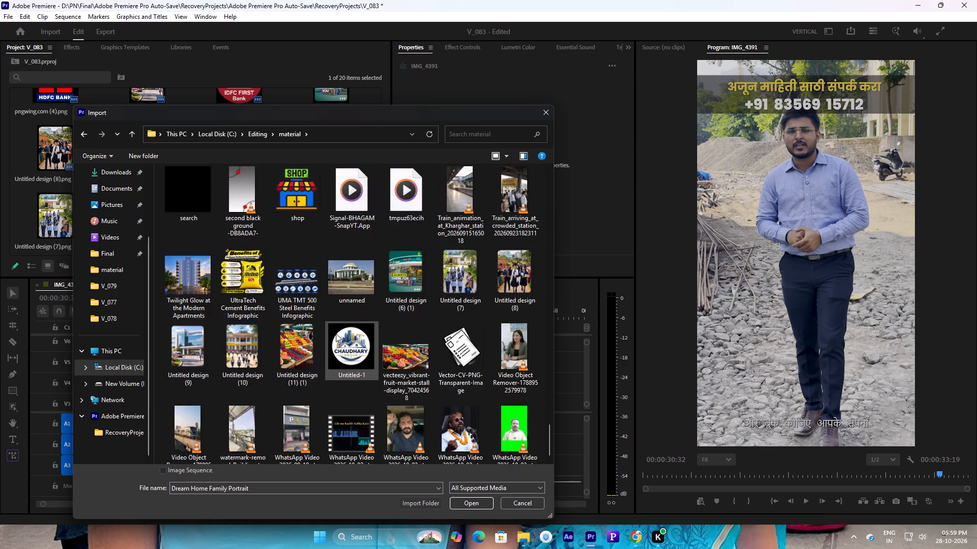
pyautogui.scroll(-2, 336, 333)
pyautogui.scroll(5, 336, 333)
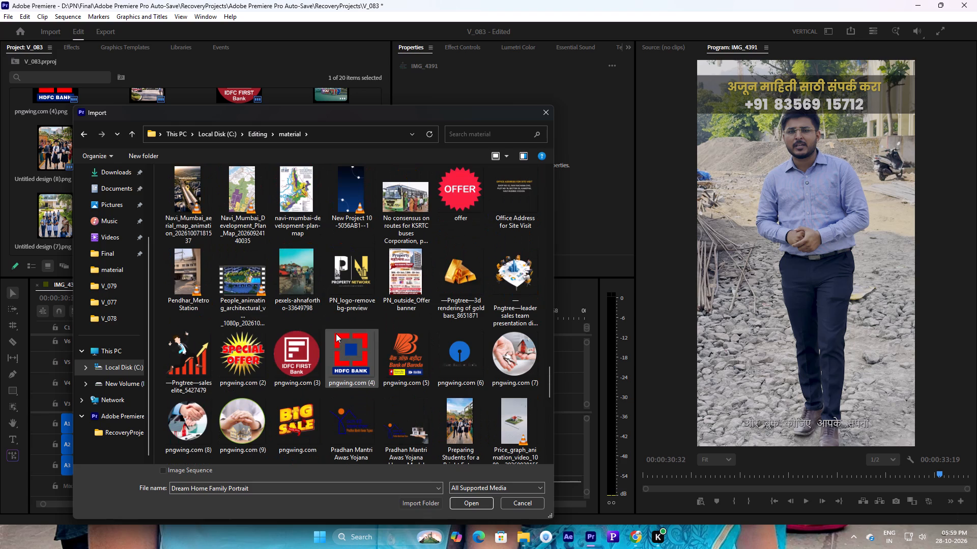
pyautogui.scroll(1, 336, 333)
pyautogui.scroll(-1, 336, 333)
pyautogui.scroll(1, 336, 333)
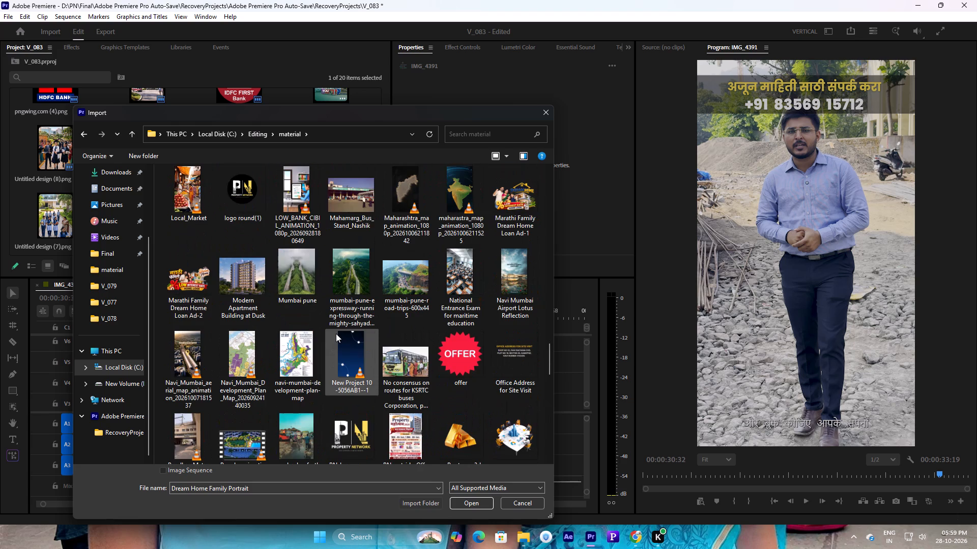
pyautogui.scroll(1, 336, 333)
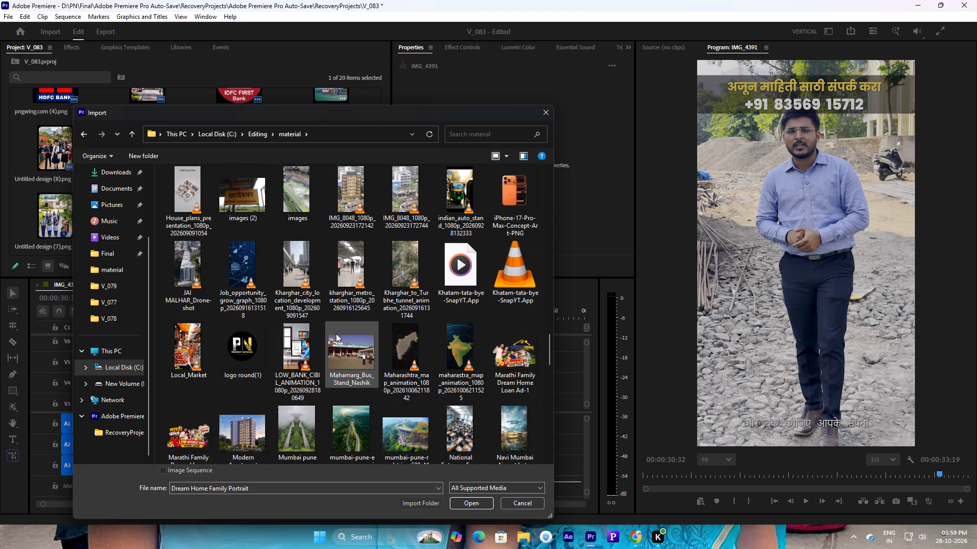
pyautogui.scroll(2, 336, 333)
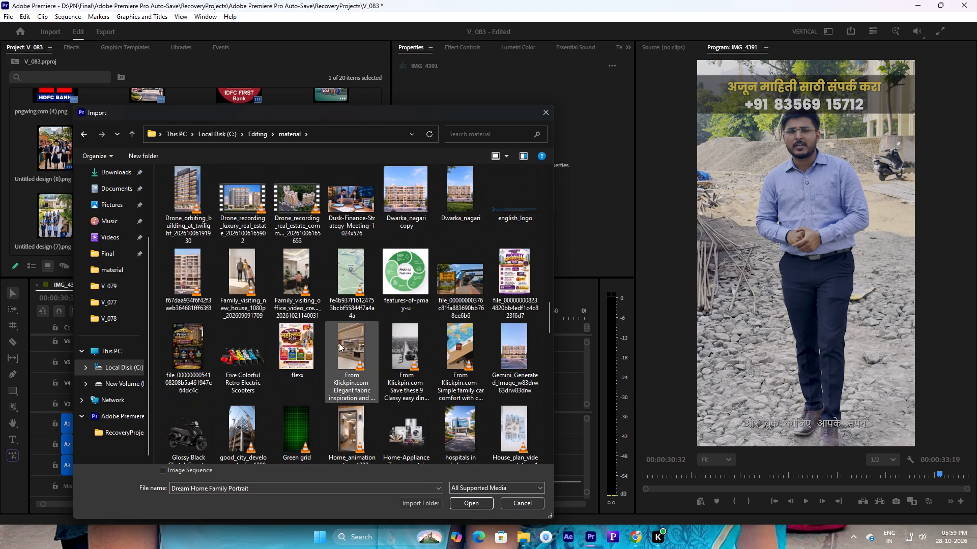
pyautogui.scroll(1, 338, 344)
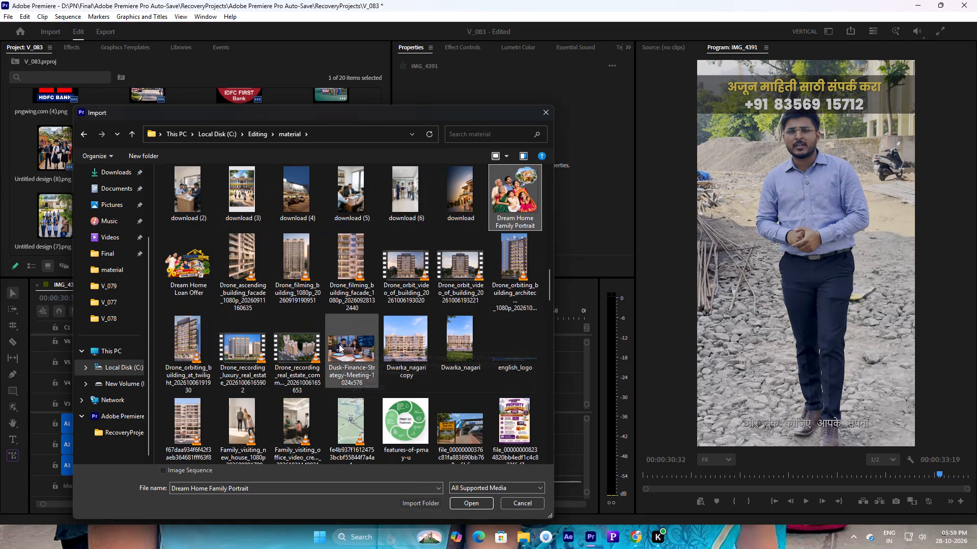
pyautogui.scroll(1, 339, 344)
pyautogui.scroll(-1, 339, 344)
pyautogui.scroll(2, 339, 344)
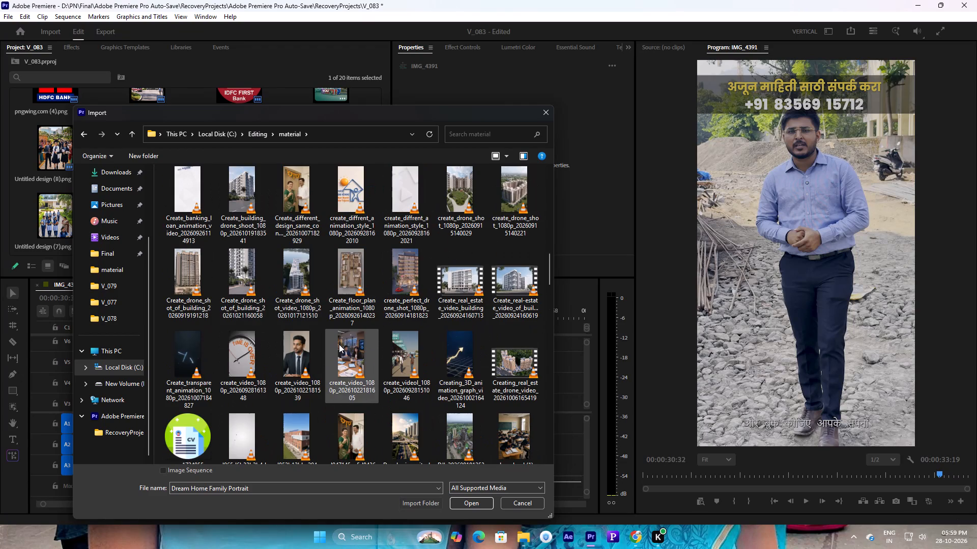
pyautogui.scroll(2, 339, 344)
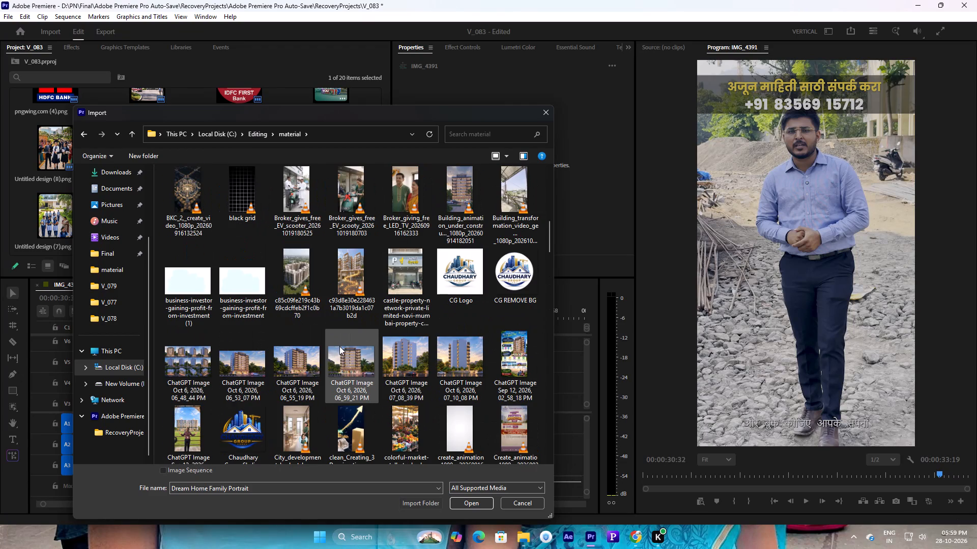
pyautogui.scroll(3, 339, 346)
pyautogui.scroll(-1, 339, 346)
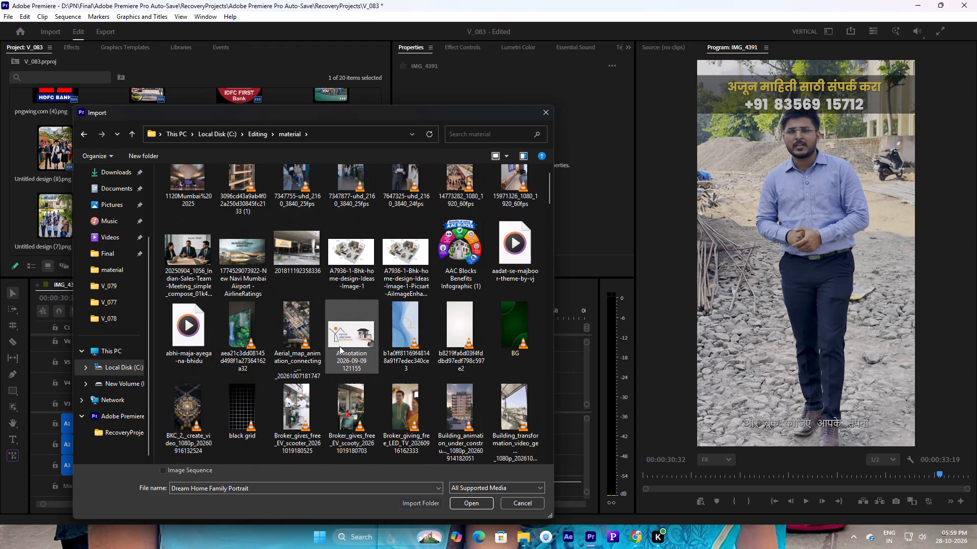
pyautogui.scroll(-1, 338, 348)
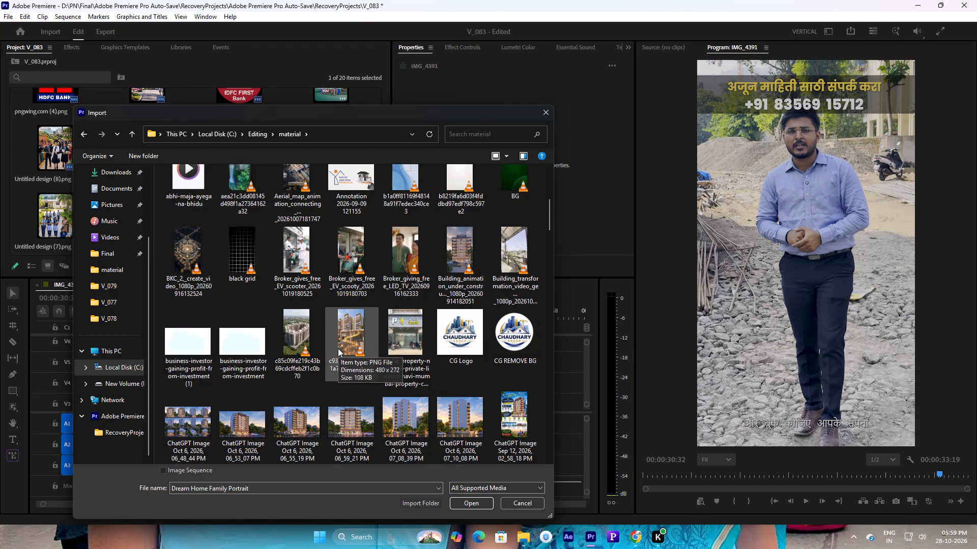
pyautogui.scroll(-2, 338, 348)
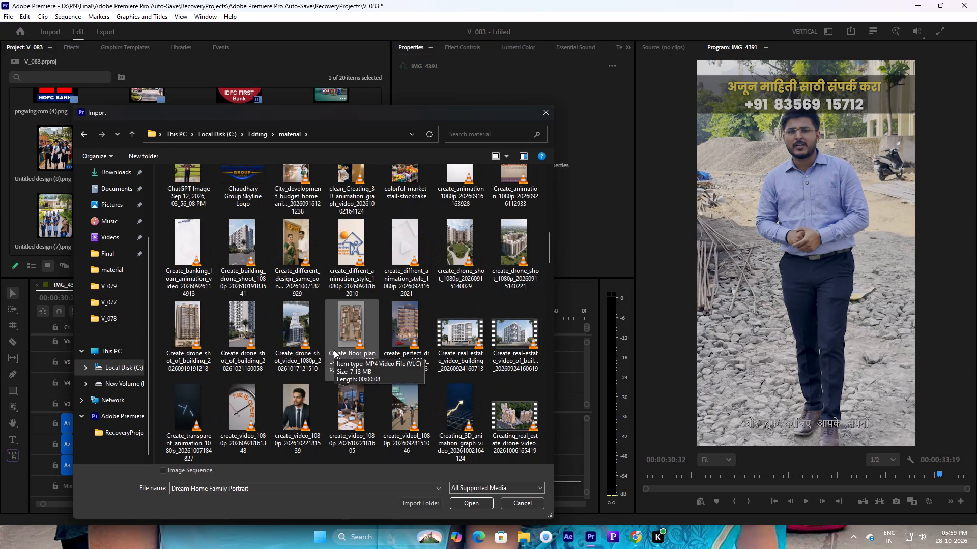
pyautogui.scroll(-1, 334, 350)
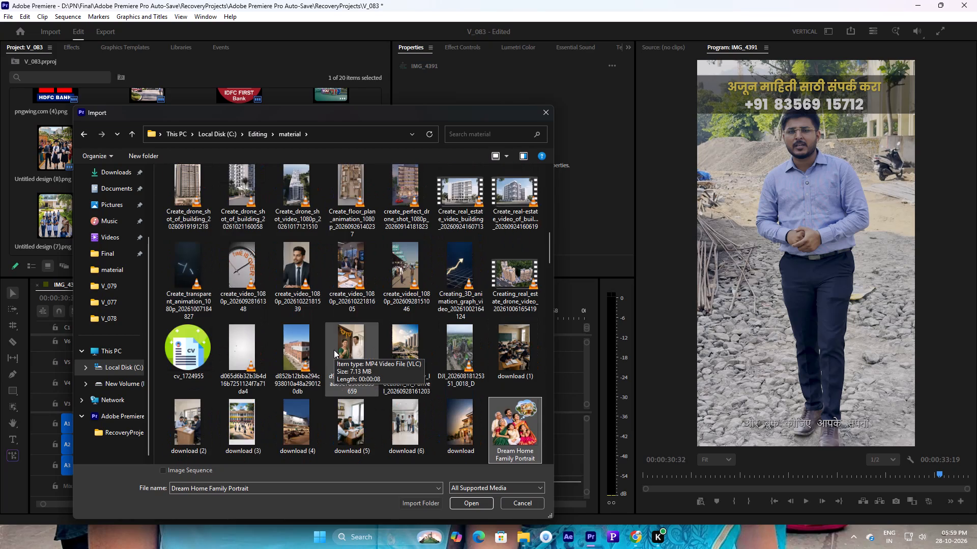
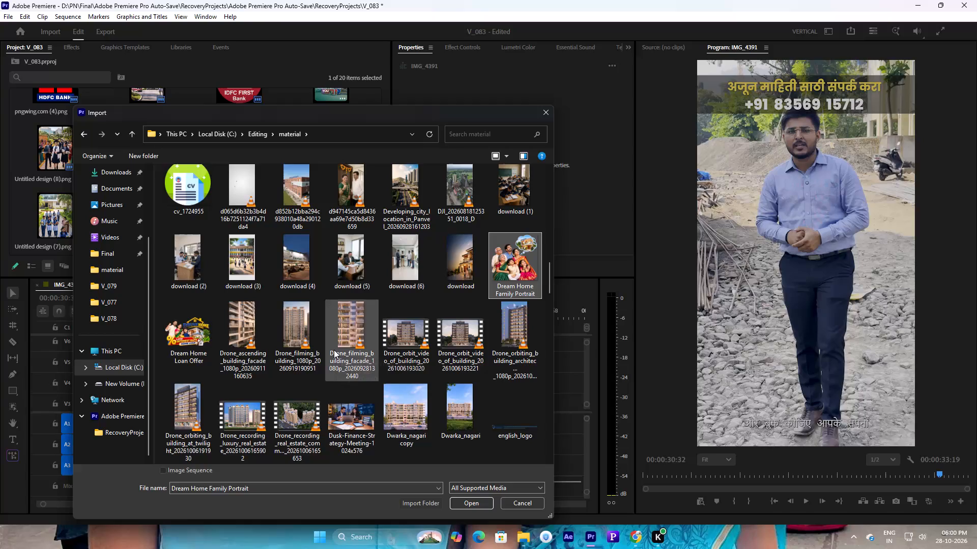
pyautogui.scroll(-1, 319, 307)
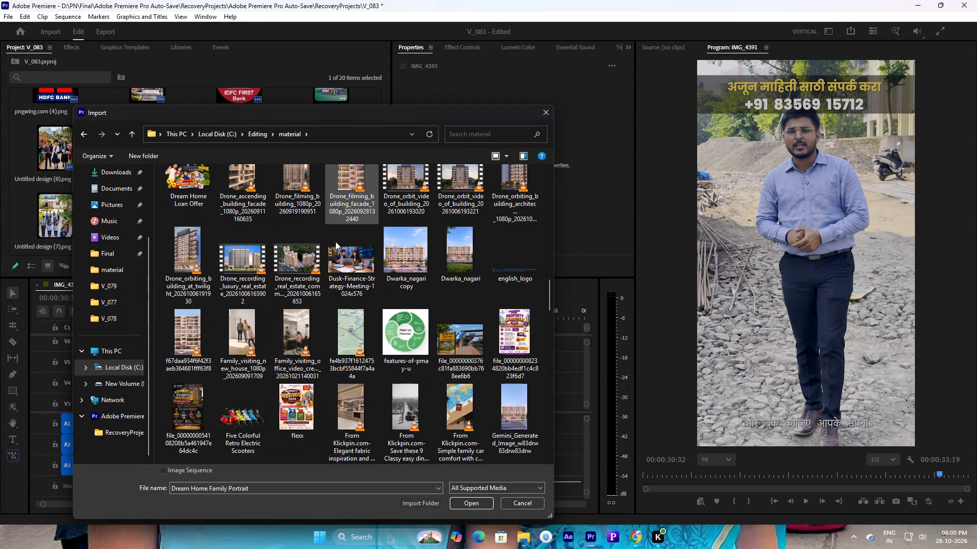
pyautogui.click(297, 348)
pyautogui.scroll(-1, 400, 346)
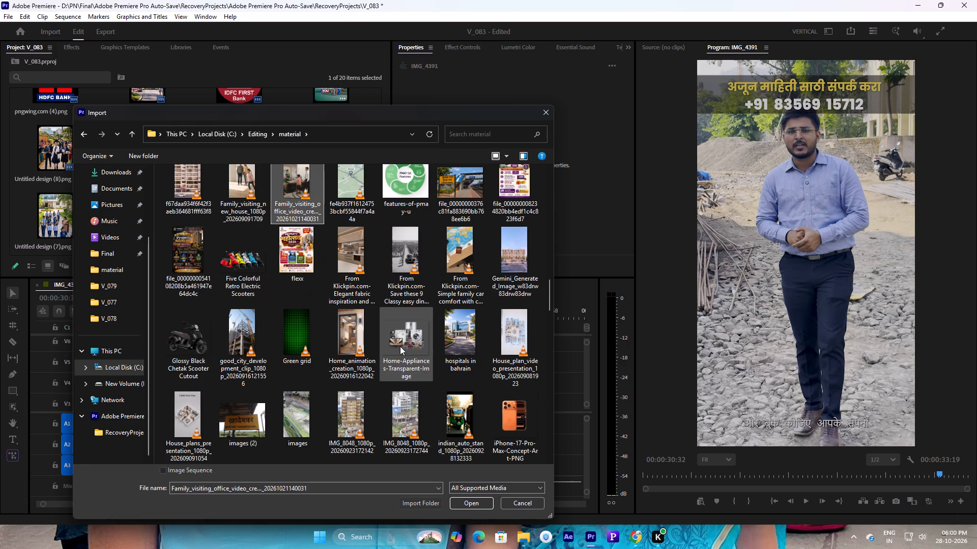
pyautogui.scroll(-1, 363, 393)
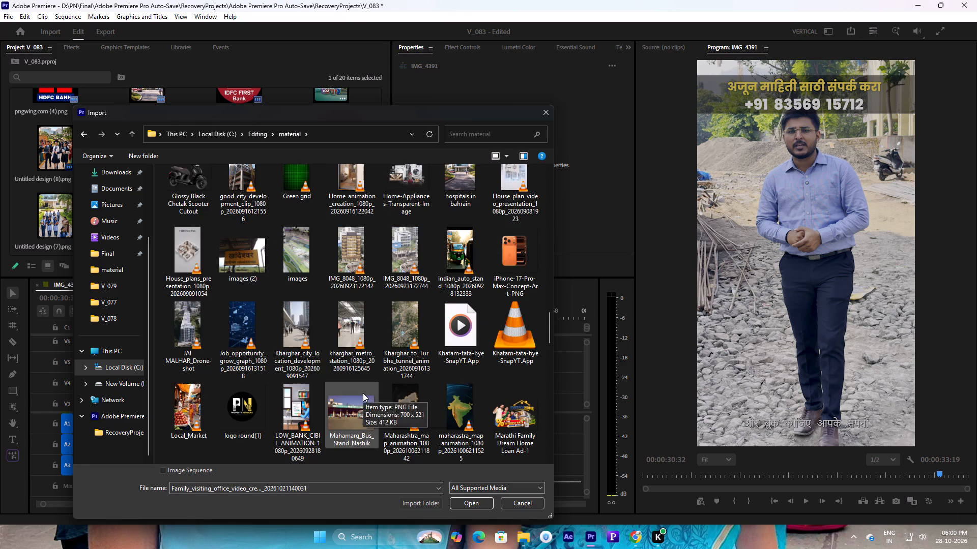
pyautogui.scroll(-1, 363, 393)
pyautogui.click(482, 509)
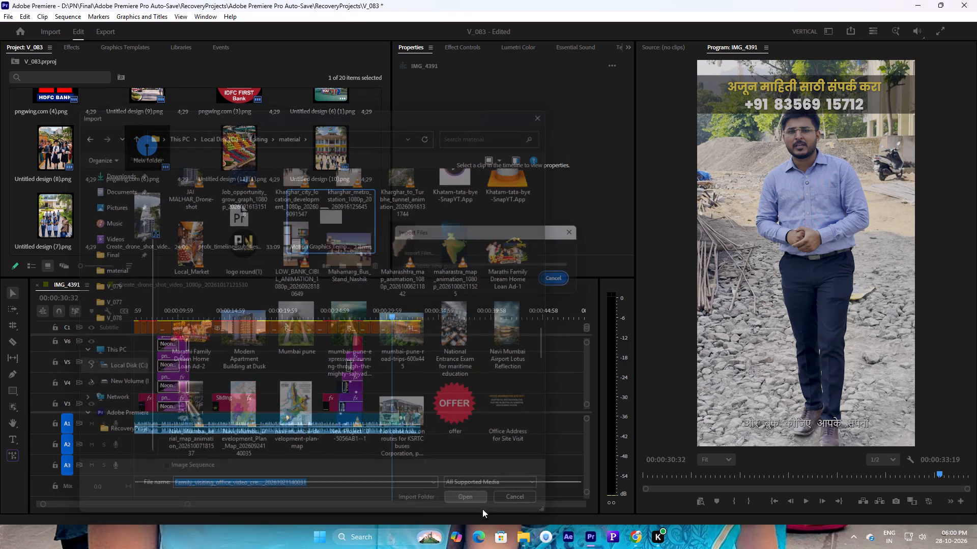
# Find the imported family office clip in the Motion Graphics Template Media bin and create a new sequence from it.
pyautogui.scroll(-3, 335, 236)
pyautogui.scroll(2, 334, 236)
pyautogui.scroll(-2, 252, 220)
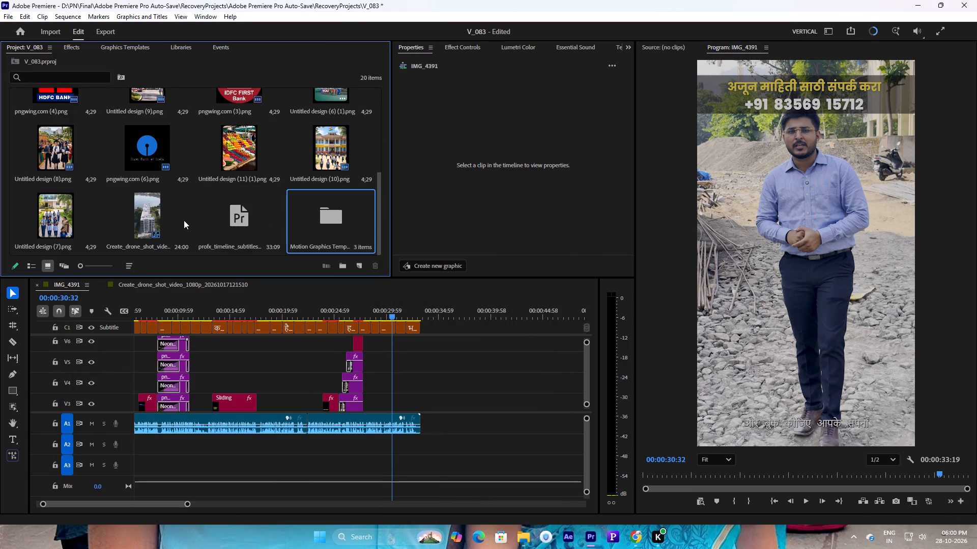
pyautogui.scroll(7, 183, 220)
pyautogui.scroll(-1, 153, 192)
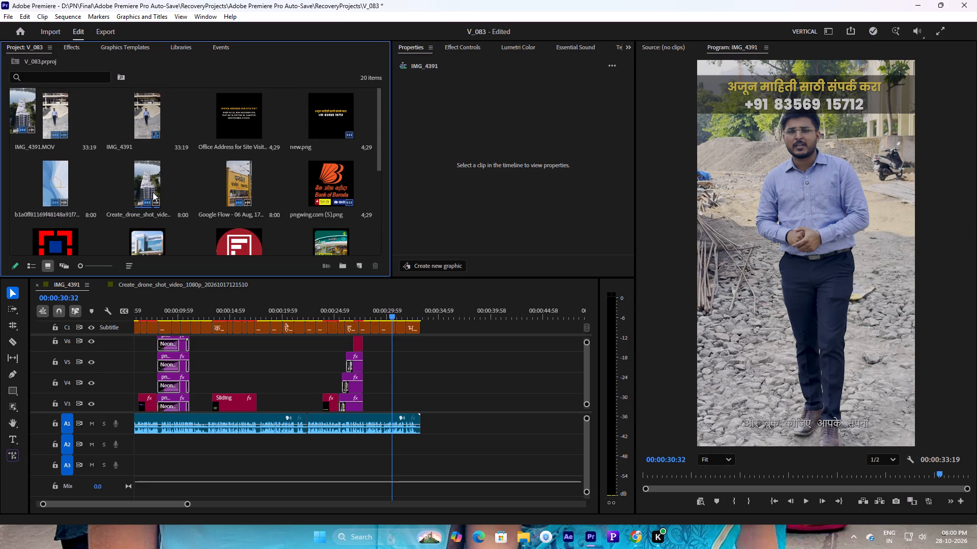
pyautogui.scroll(-2, 100, 194)
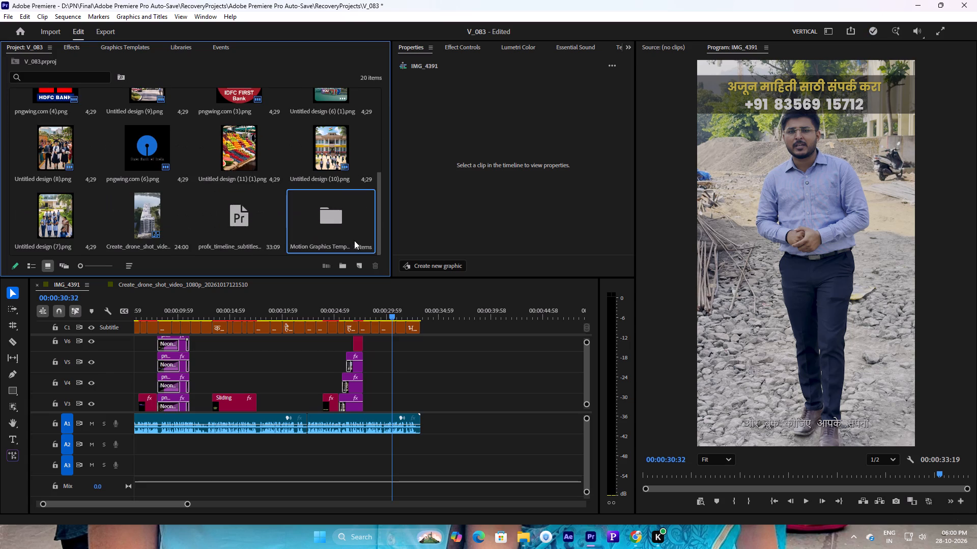
pyautogui.doubleClick(356, 240)
pyautogui.click(265, 124)
pyautogui.moveTo(268, 123); pyautogui.dragTo(18, 56)
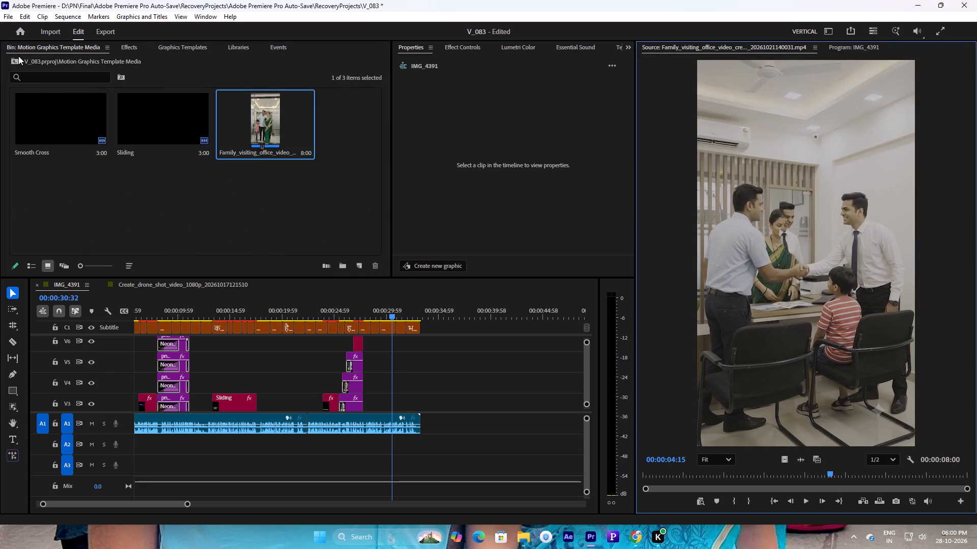
pyautogui.moveTo(18, 56); pyautogui.dragTo(13, 59)
pyautogui.rightClick(237, 121)
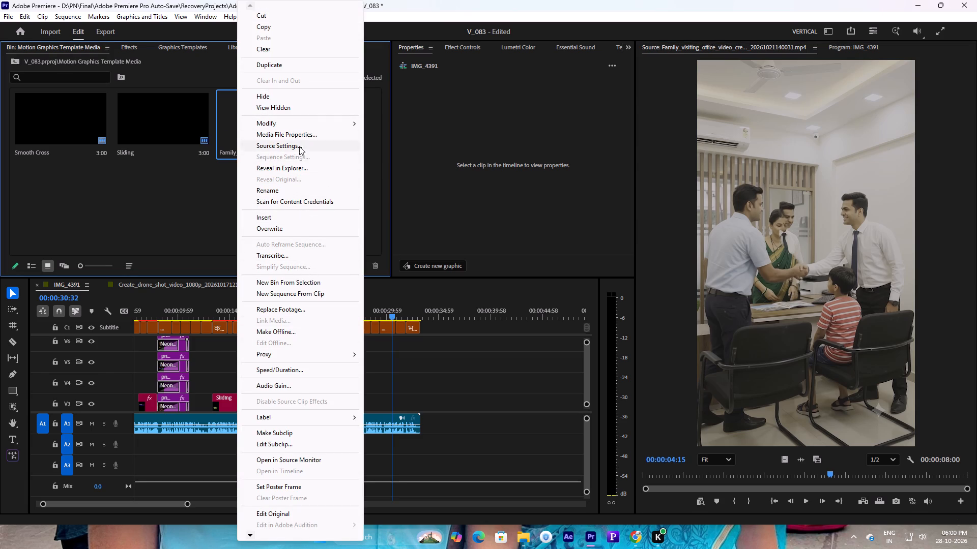
pyautogui.click(296, 291)
# Unlink the family office clip's audio from its video and delete the audio from the new sequence.
pyautogui.click(207, 421)
pyautogui.rightClick(232, 390)
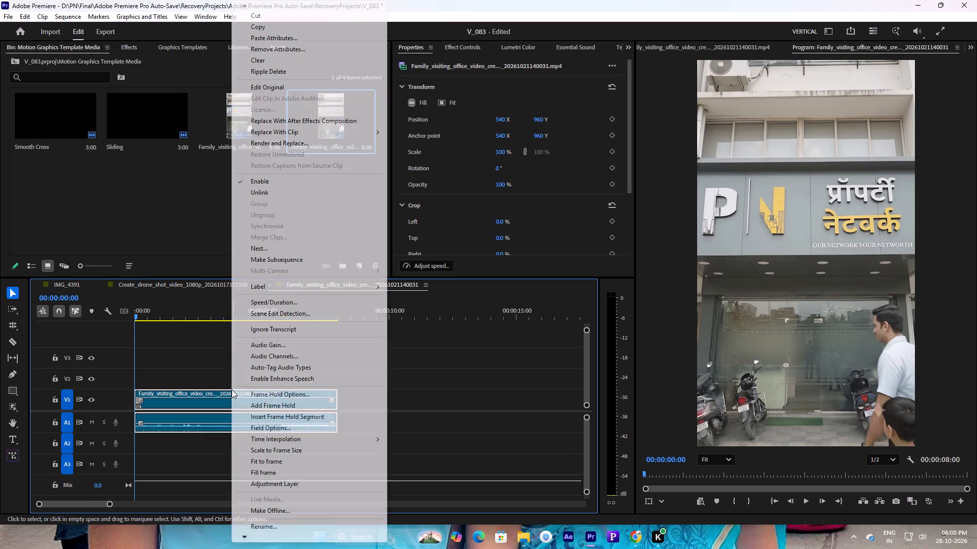
pyautogui.click(273, 197)
pyautogui.moveTo(362, 426); pyautogui.dragTo(263, 438)
pyautogui.press('Delete')
# Split the family office clip at 00:00:03:05, after the family walks through the door, and delete the remainder.
pyautogui.click(154, 313)
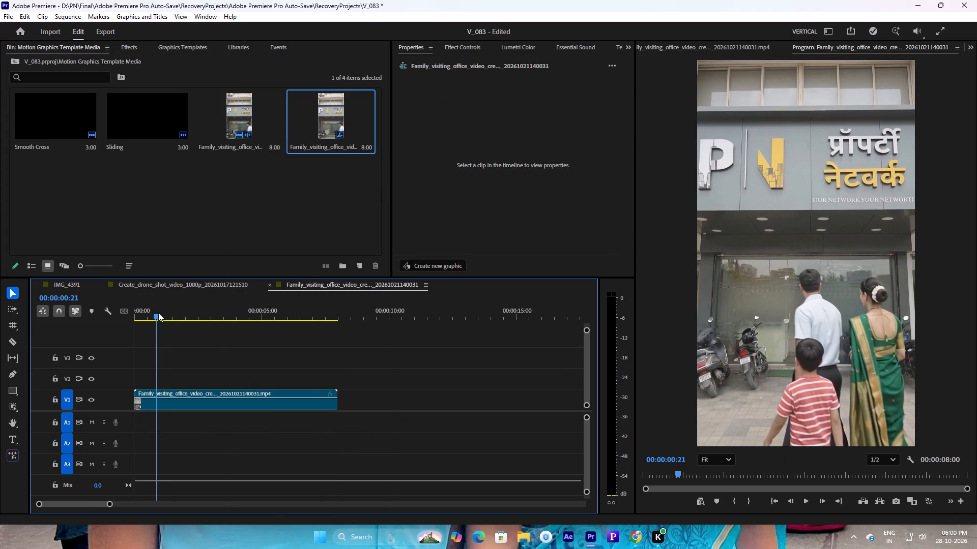
pyautogui.click(157, 409)
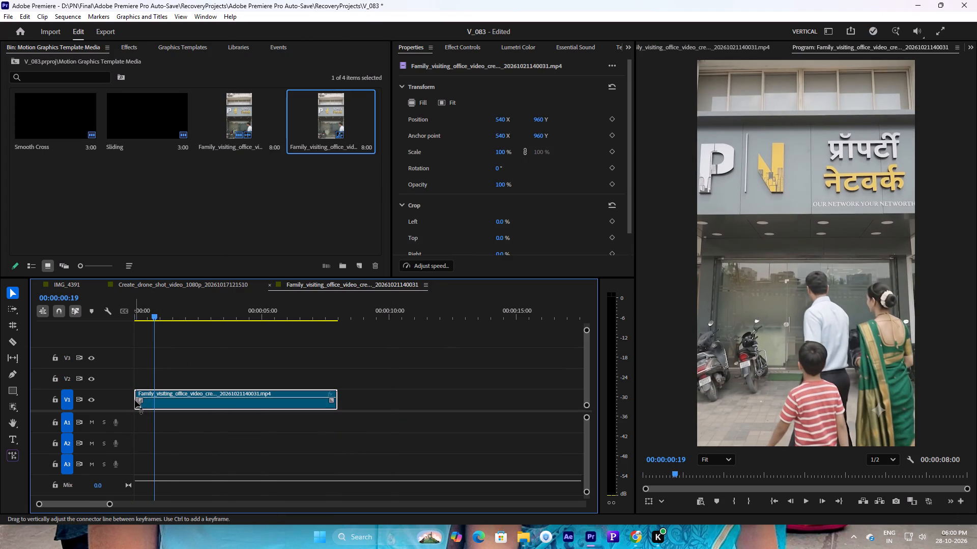
pyautogui.moveTo(141, 318); pyautogui.dragTo(157, 319)
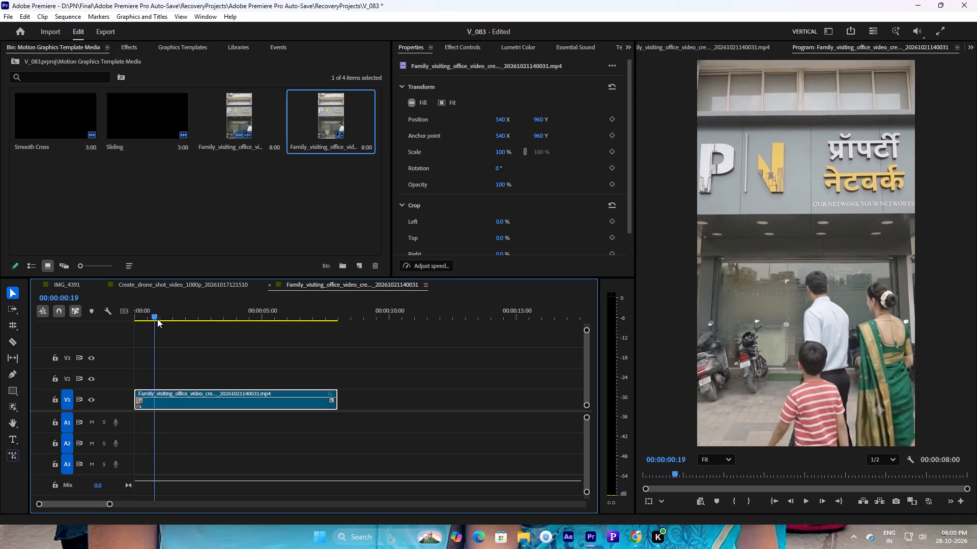
pyautogui.moveTo(157, 319); pyautogui.dragTo(194, 344)
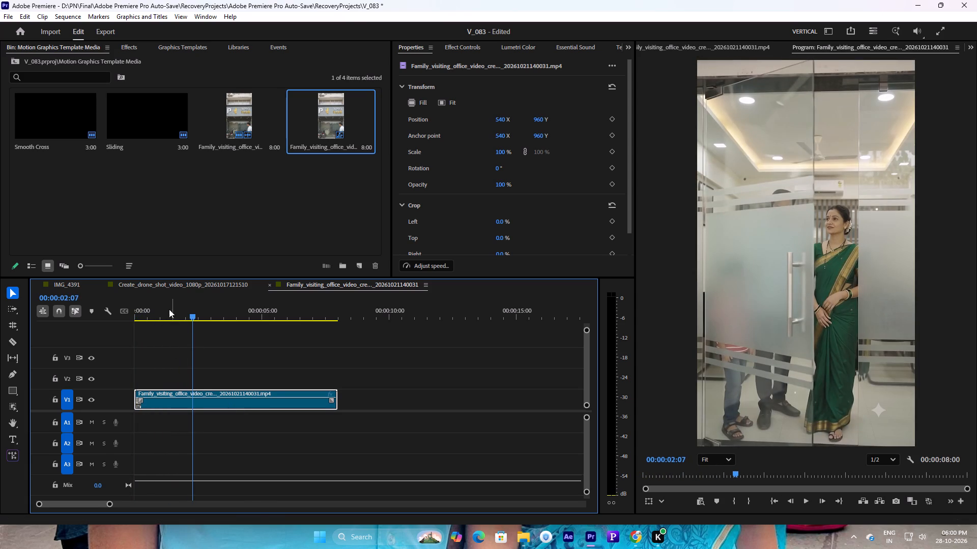
pyautogui.moveTo(193, 315); pyautogui.dragTo(217, 309)
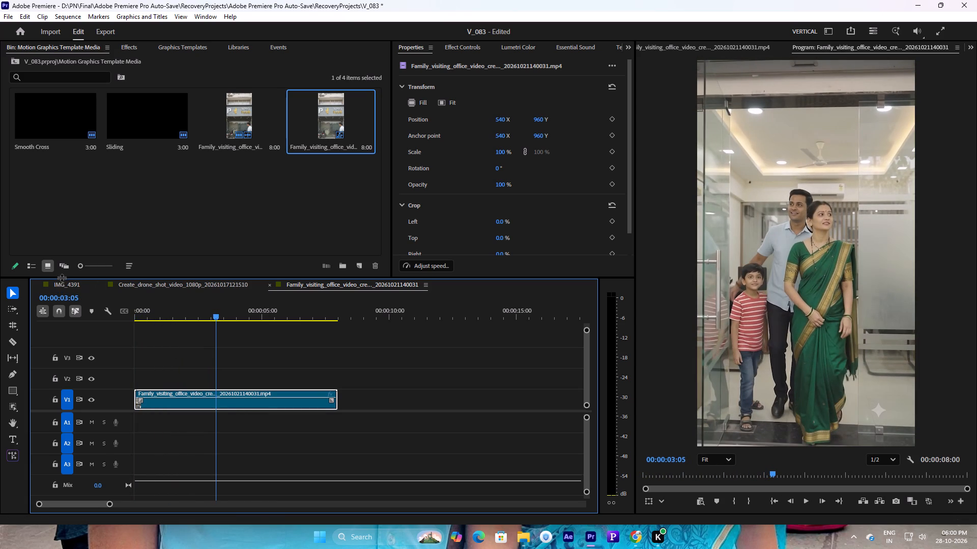
pyautogui.press('c')
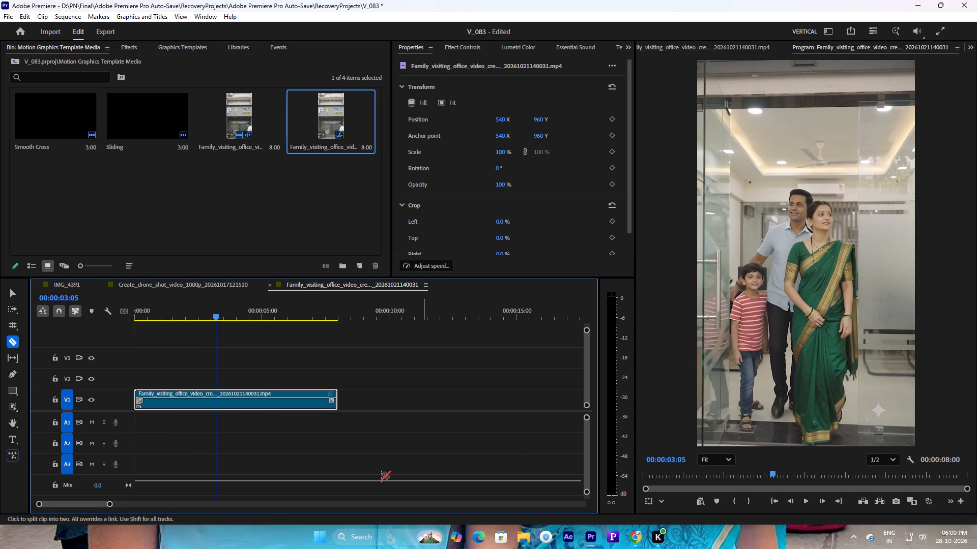
pyautogui.click(217, 396)
pyautogui.press('v')
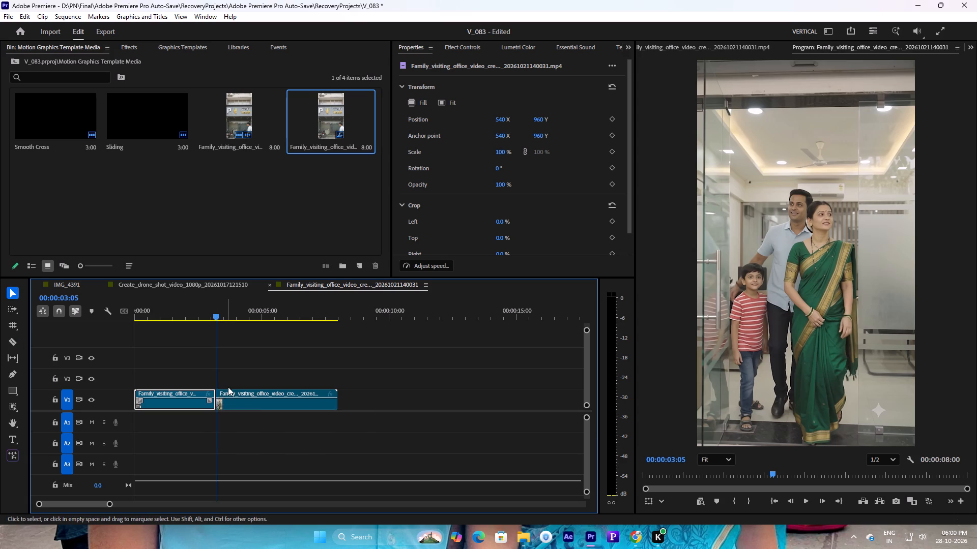
pyautogui.click(257, 408)
pyautogui.press('Delete')
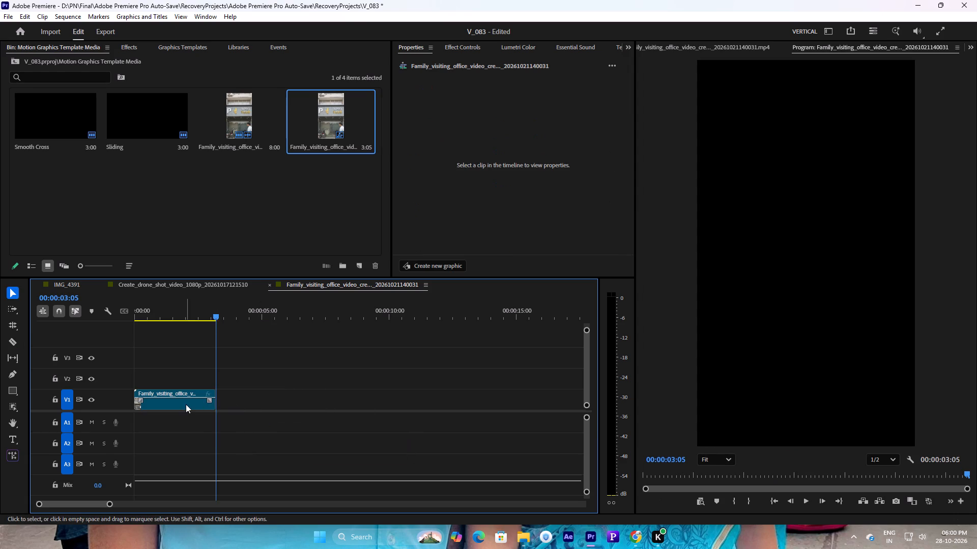
# Move the trimmed family office clip into the IMG_4391 sequence on V3 near the end, and play that section.
pyautogui.moveTo(186, 404); pyautogui.dragTo(77, 287)
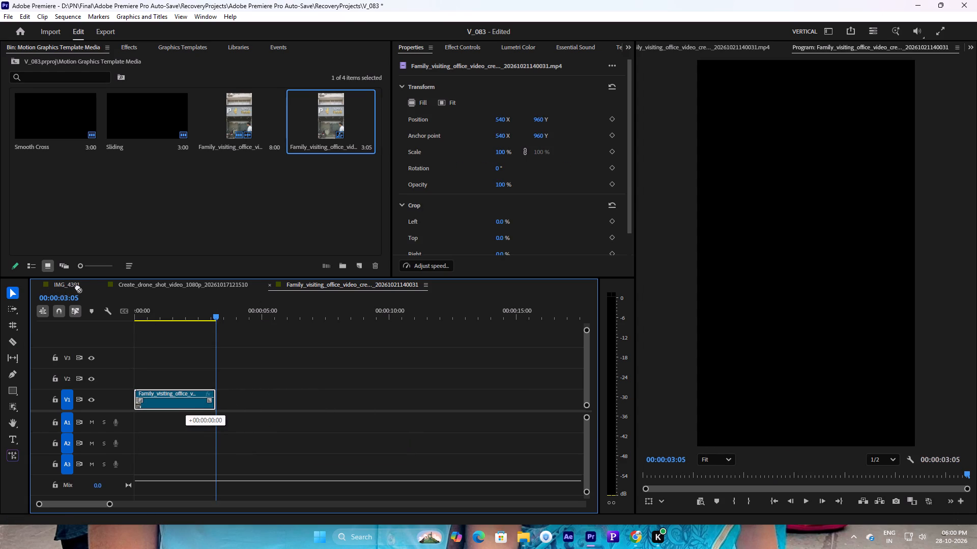
pyautogui.moveTo(77, 287); pyautogui.dragTo(404, 403)
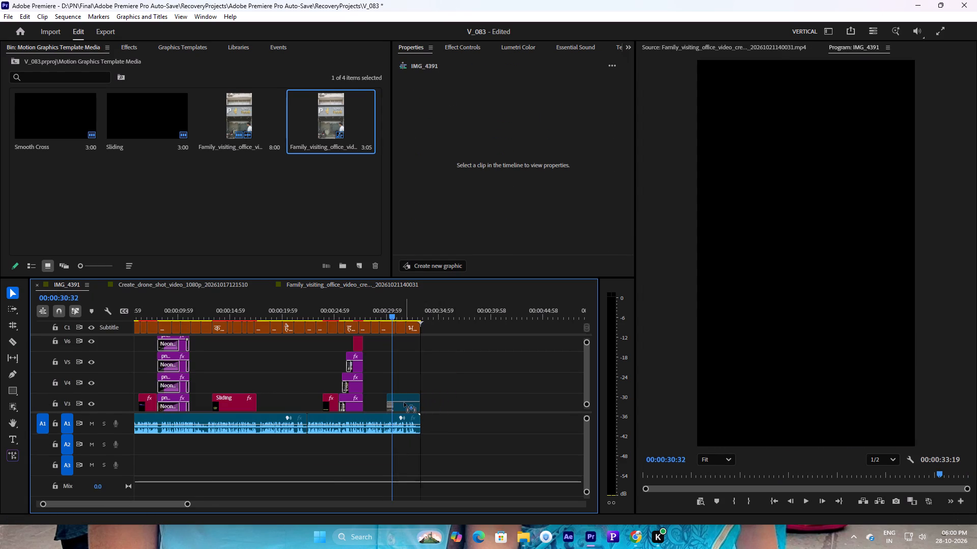
pyautogui.moveTo(404, 403); pyautogui.dragTo(399, 401)
pyautogui.click(370, 309)
pyautogui.press('space')
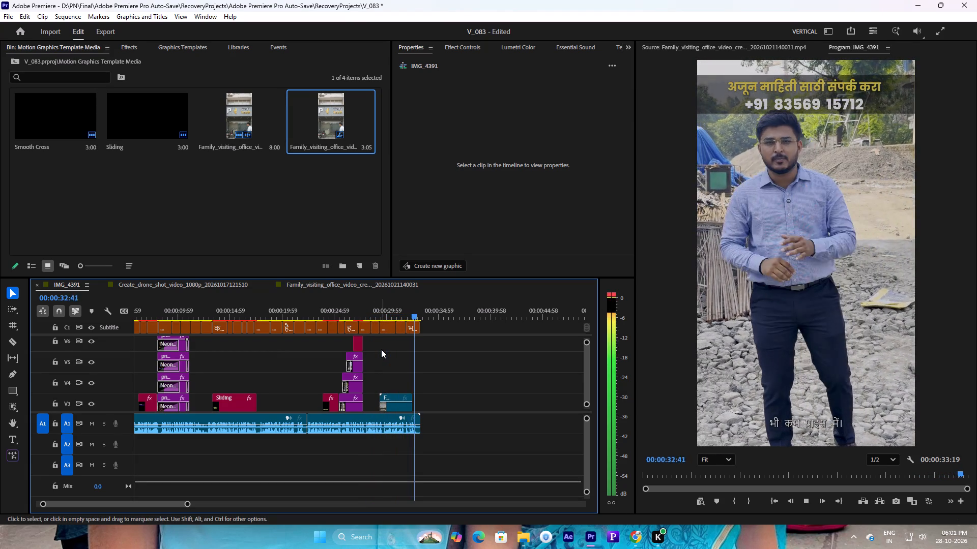
pyautogui.press('space')
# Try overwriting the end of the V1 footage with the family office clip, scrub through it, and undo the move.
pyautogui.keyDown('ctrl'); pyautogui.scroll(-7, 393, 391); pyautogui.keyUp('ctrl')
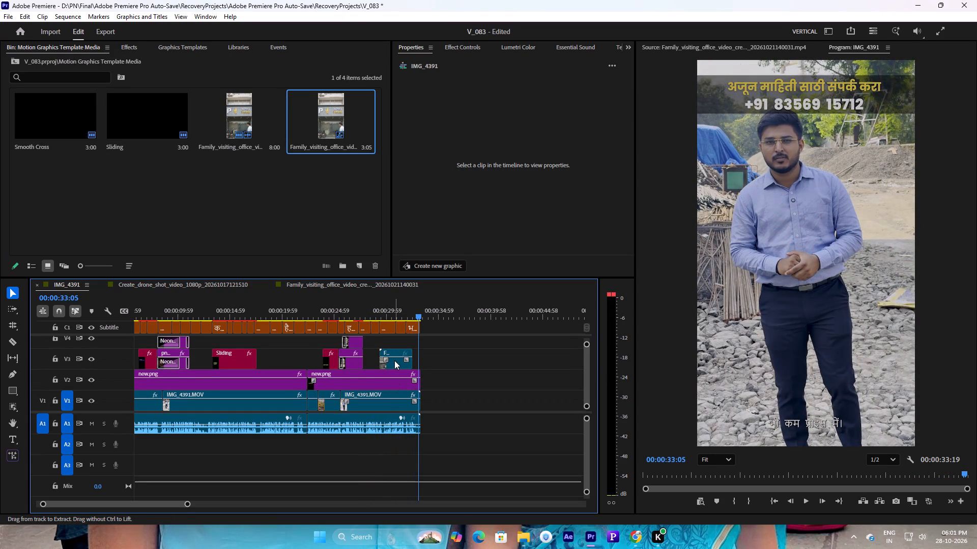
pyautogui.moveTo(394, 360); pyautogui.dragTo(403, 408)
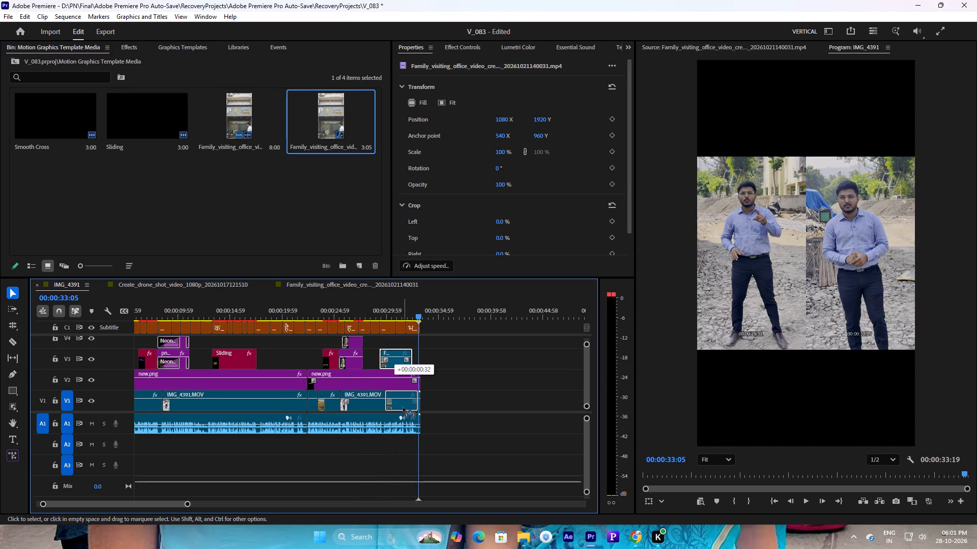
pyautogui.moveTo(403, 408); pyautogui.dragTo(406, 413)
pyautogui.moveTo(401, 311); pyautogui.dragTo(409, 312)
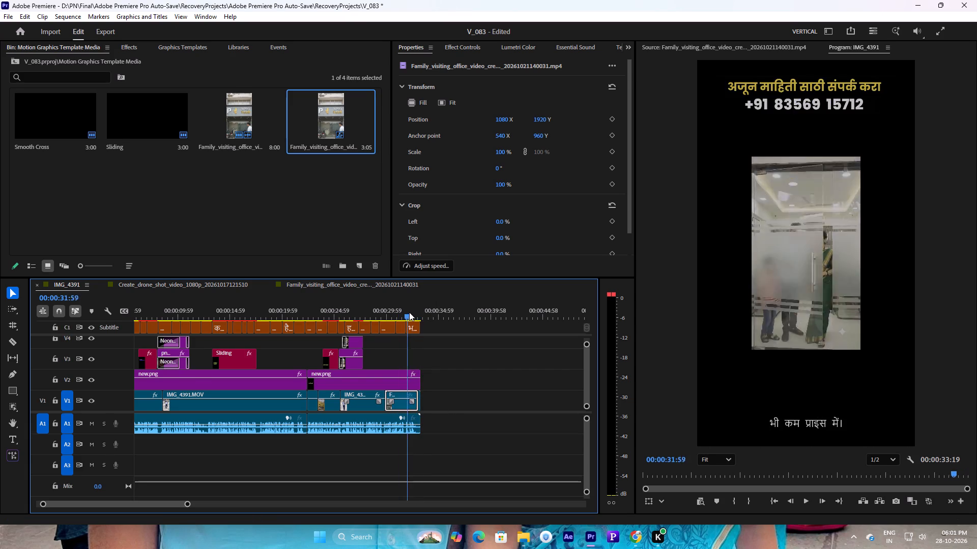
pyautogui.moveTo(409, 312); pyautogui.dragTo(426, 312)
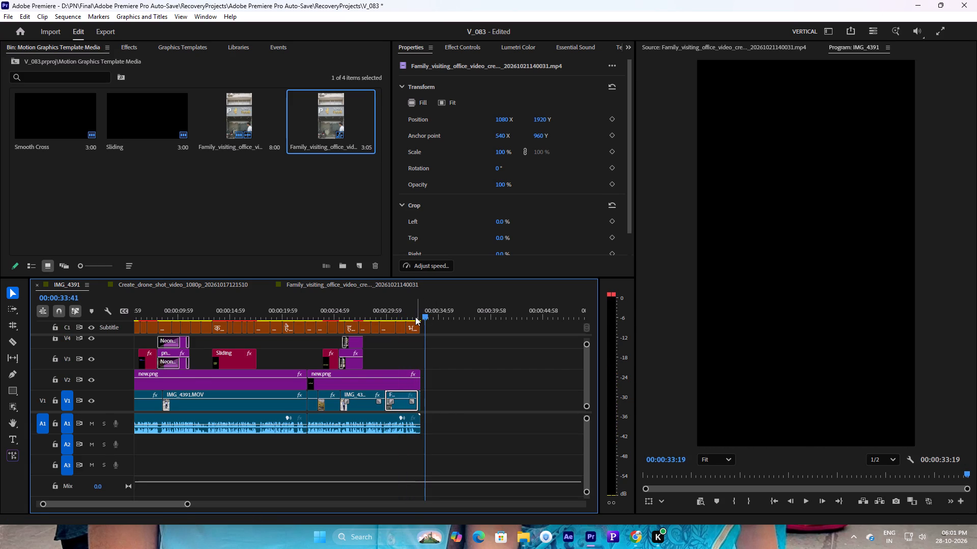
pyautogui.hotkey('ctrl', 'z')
# Move the family office clip from V3 onto V1 over the closing footage, aligning its end with the end of the audio.
pyautogui.click(406, 360)
pyautogui.click(399, 362)
pyautogui.moveTo(397, 359); pyautogui.dragTo(406, 398)
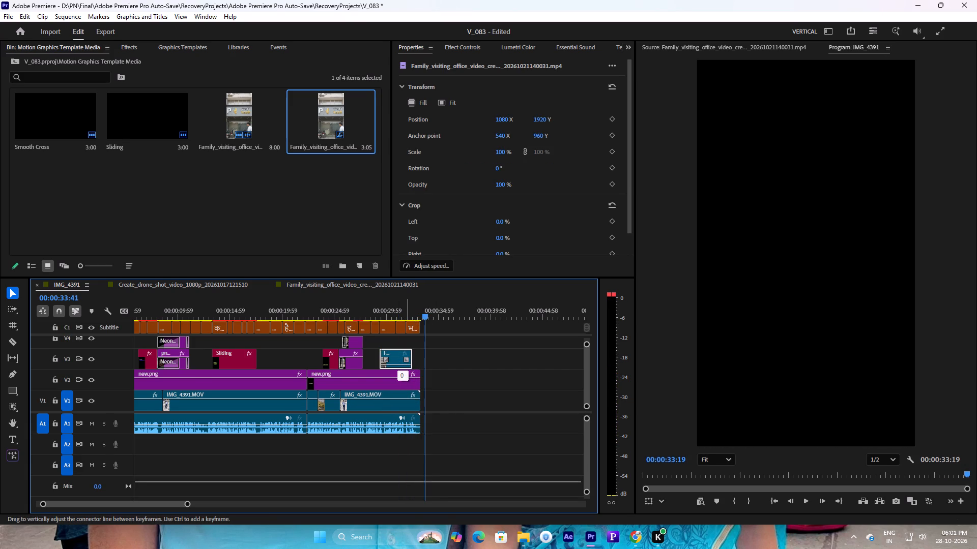
pyautogui.moveTo(406, 398); pyautogui.dragTo(397, 346)
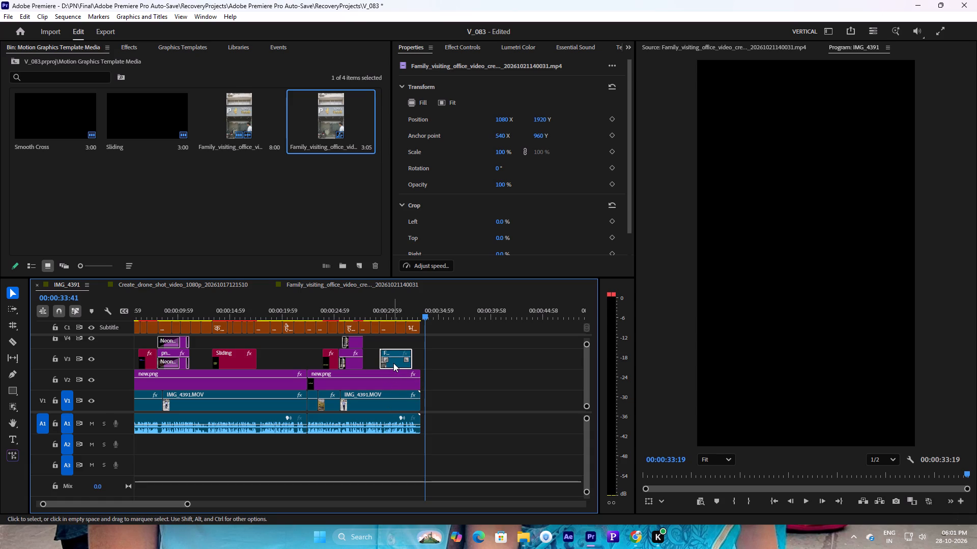
pyautogui.moveTo(393, 363); pyautogui.dragTo(401, 404)
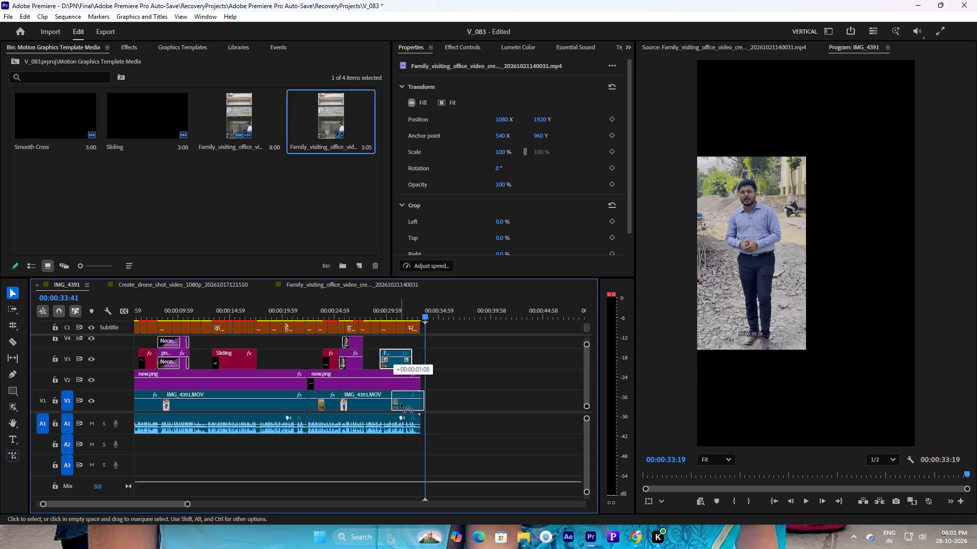
pyautogui.moveTo(401, 404); pyautogui.dragTo(403, 403)
pyautogui.moveTo(403, 403); pyautogui.dragTo(396, 377)
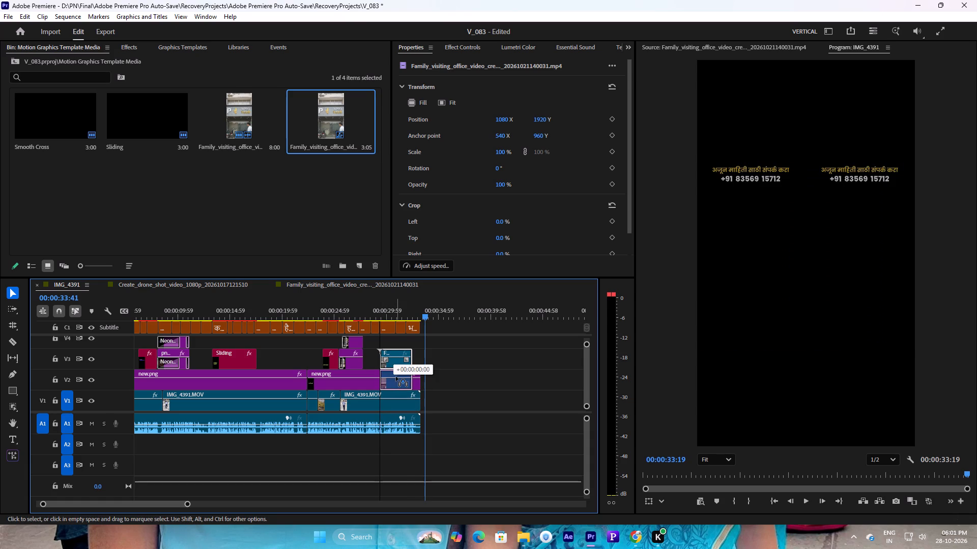
pyautogui.moveTo(396, 377); pyautogui.dragTo(442, 403)
pyautogui.moveTo(441, 404); pyautogui.dragTo(414, 401)
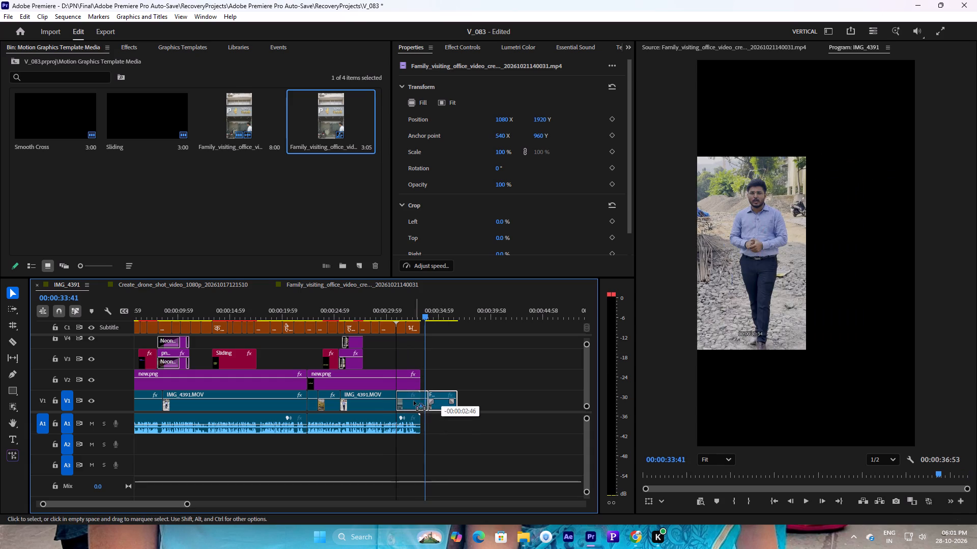
pyautogui.moveTo(414, 401); pyautogui.dragTo(405, 399)
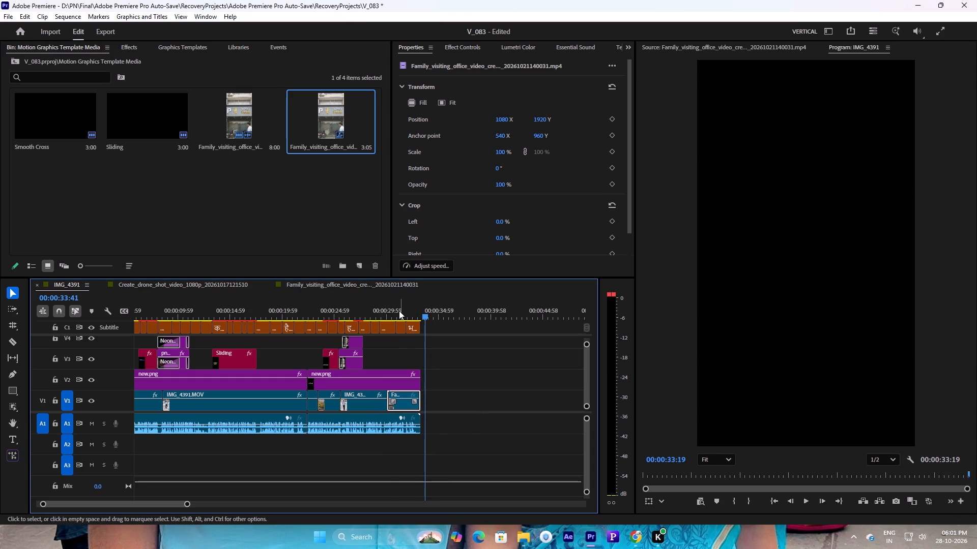
# Play back the closing section of the IMG_4391 sequence to review the cut to the family office clip.
pyautogui.click(388, 310)
pyautogui.press('space')
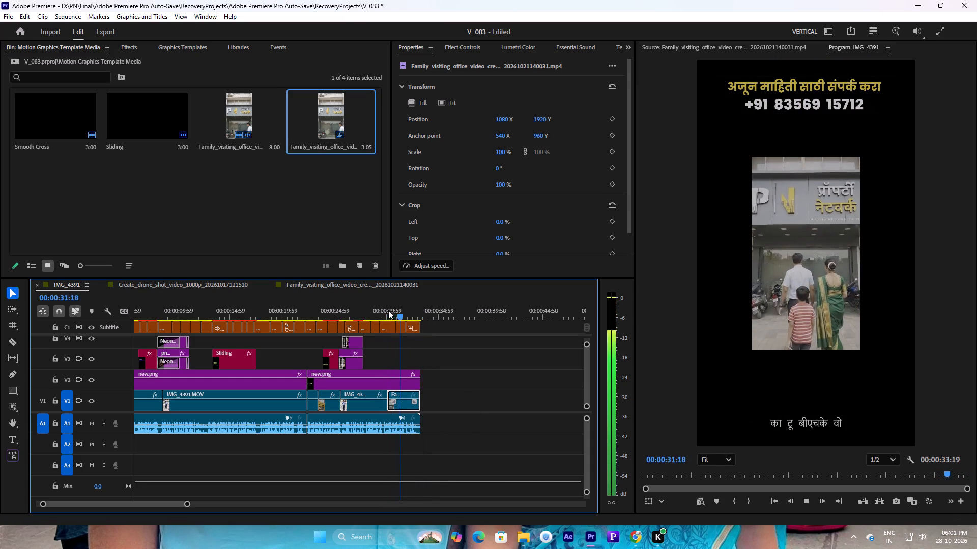
pyautogui.moveTo(388, 310); pyautogui.dragTo(380, 310)
pyautogui.press('space')
pyautogui.moveTo(380, 310); pyautogui.dragTo(364, 306)
pyautogui.press('space')
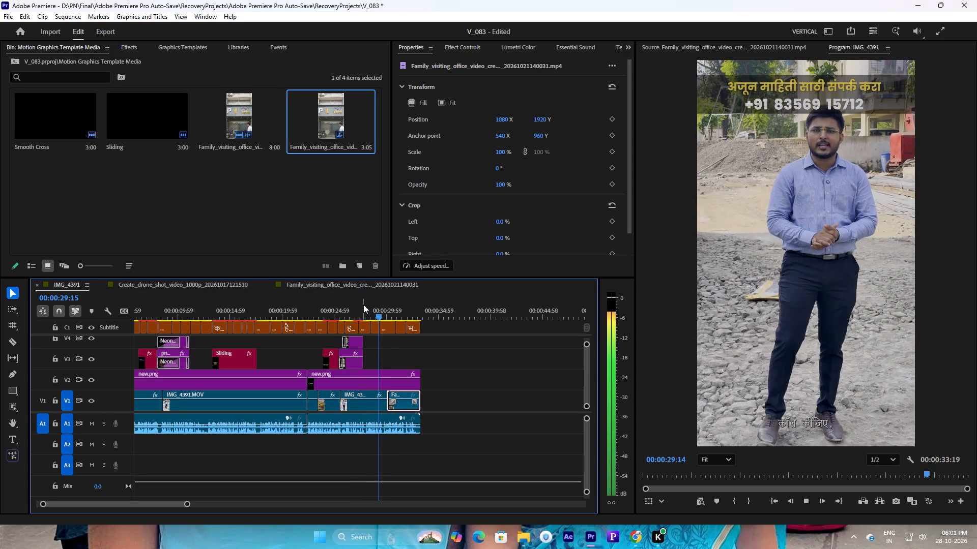
pyautogui.press('space')
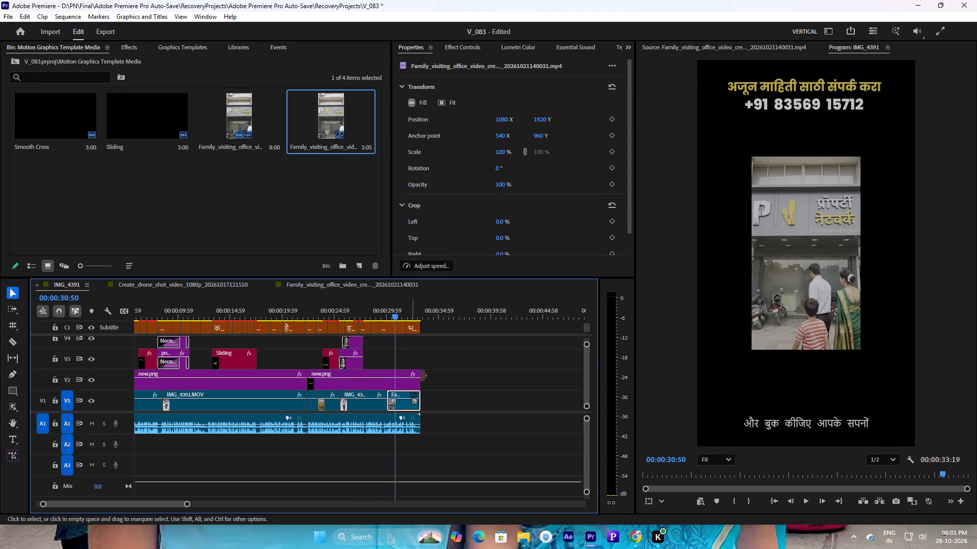
# Set the family office clip's scale to 200% so it fills the vertical frame, and play the cut into it.
pyautogui.click(501, 152)
pyautogui.click(504, 151)
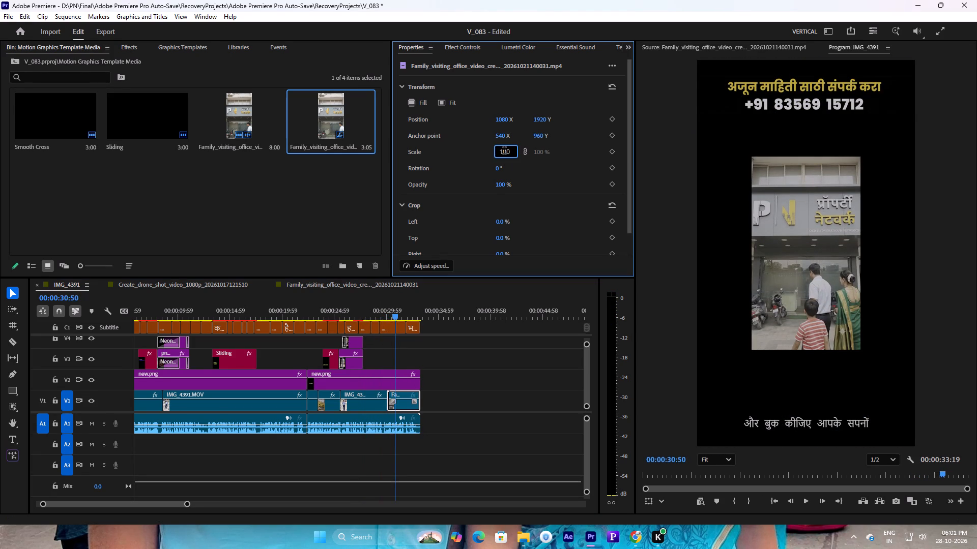
pyautogui.press('BackSpace')
pyautogui.press('2')
pyautogui.press('Return')
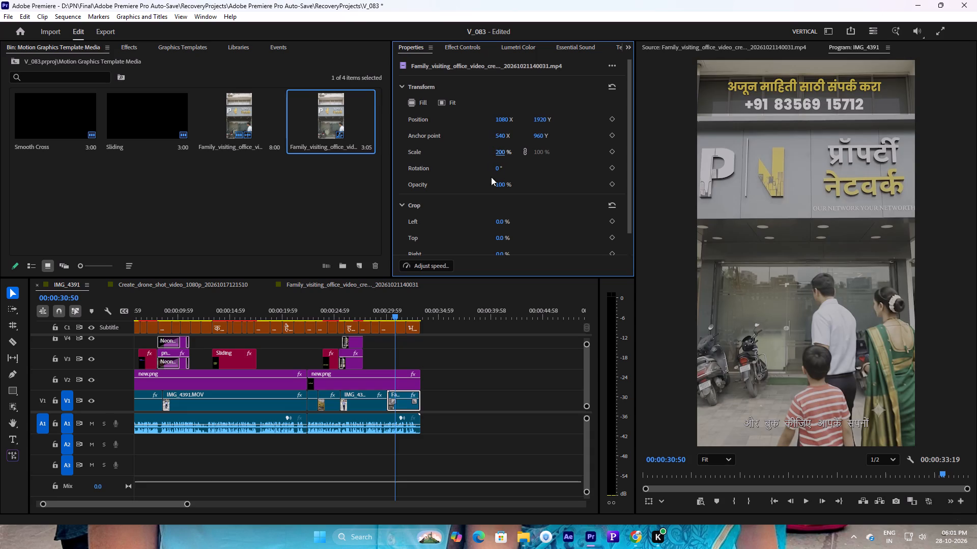
pyautogui.press('space')
pyautogui.moveTo(394, 312); pyautogui.dragTo(377, 313)
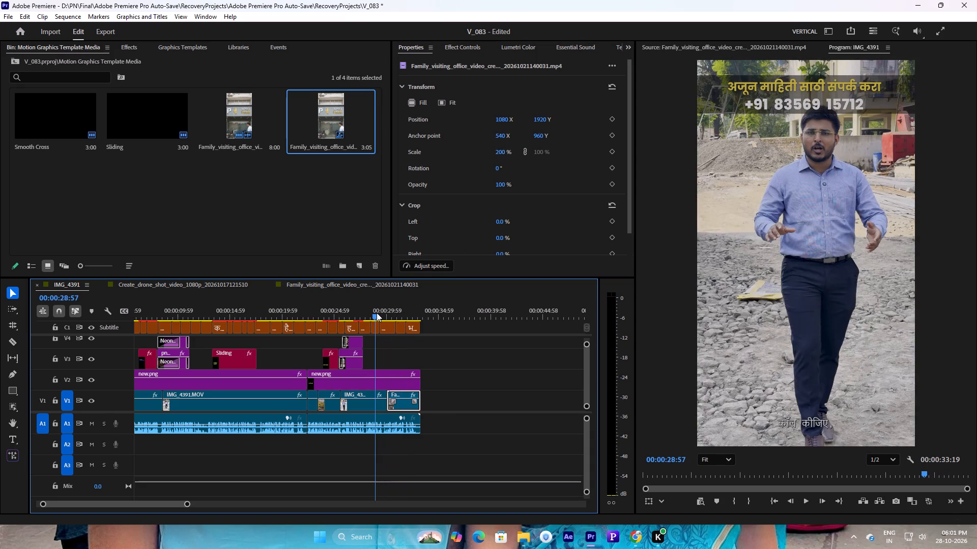
pyautogui.press('space')
pyautogui.press('space')
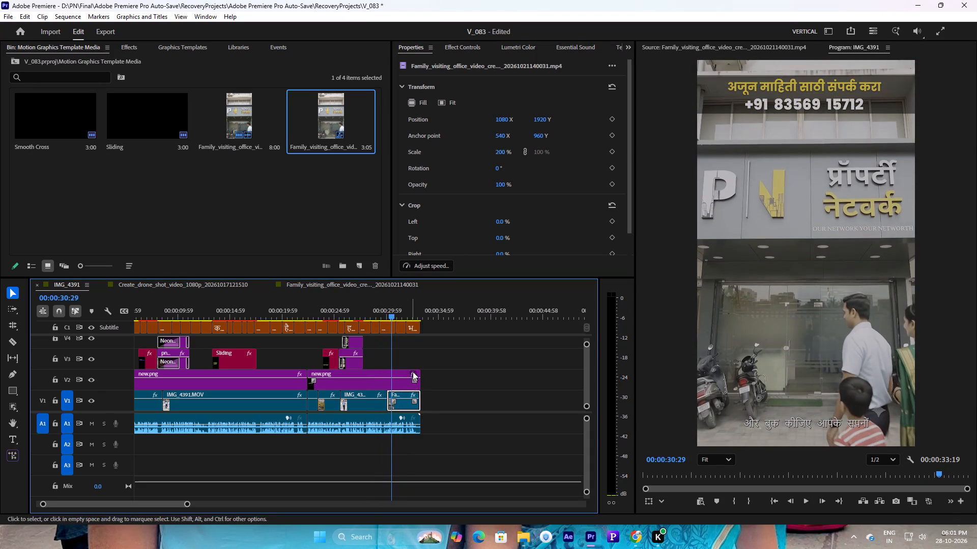
# Split the second new.png overlay on V2 at the point where the family office clip begins.
pyautogui.keyDown('ctrl'); pyautogui.scroll(3, 416, 369); pyautogui.keyUp('ctrl')
pyautogui.keyDown('ctrl'); pyautogui.scroll(-4, 416, 369); pyautogui.keyUp('ctrl')
pyautogui.click(397, 378)
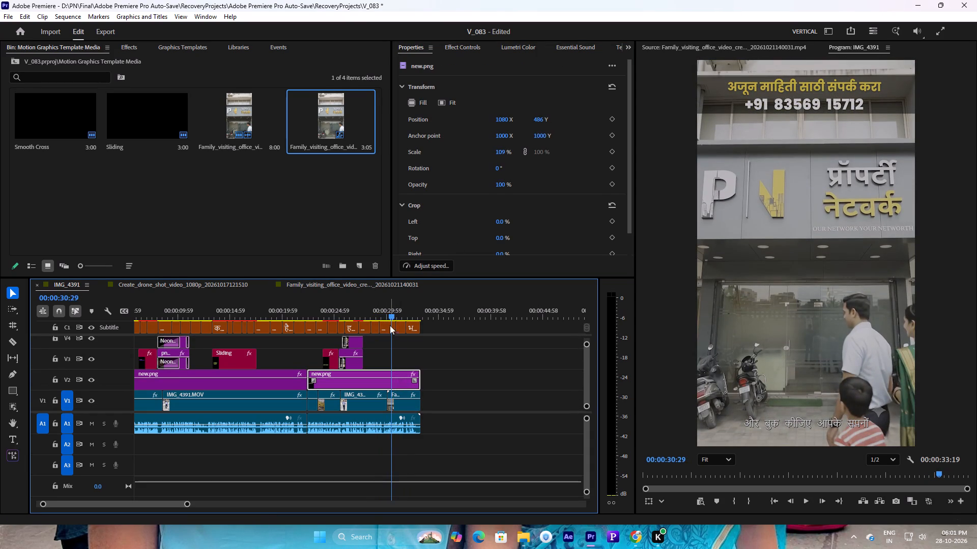
pyautogui.moveTo(390, 310); pyautogui.dragTo(372, 315)
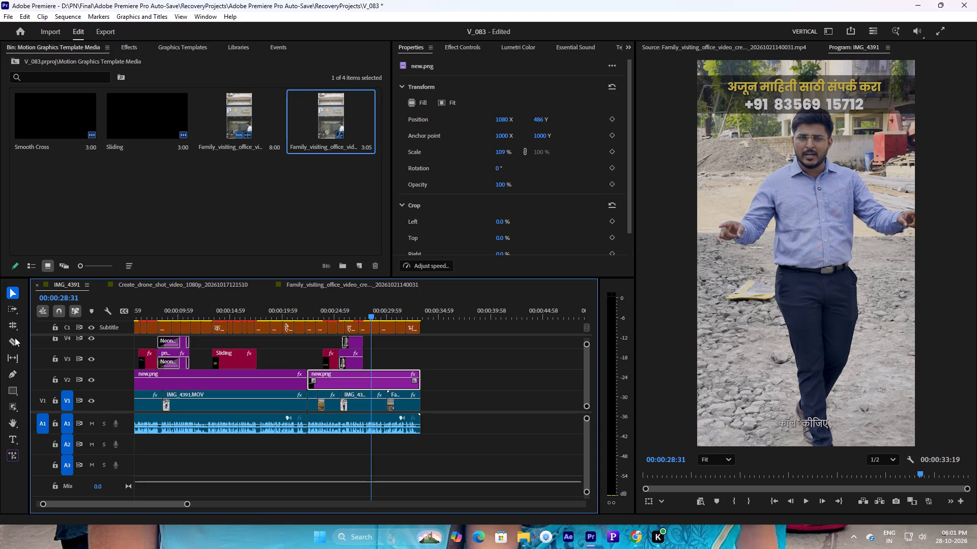
pyautogui.click(14, 339)
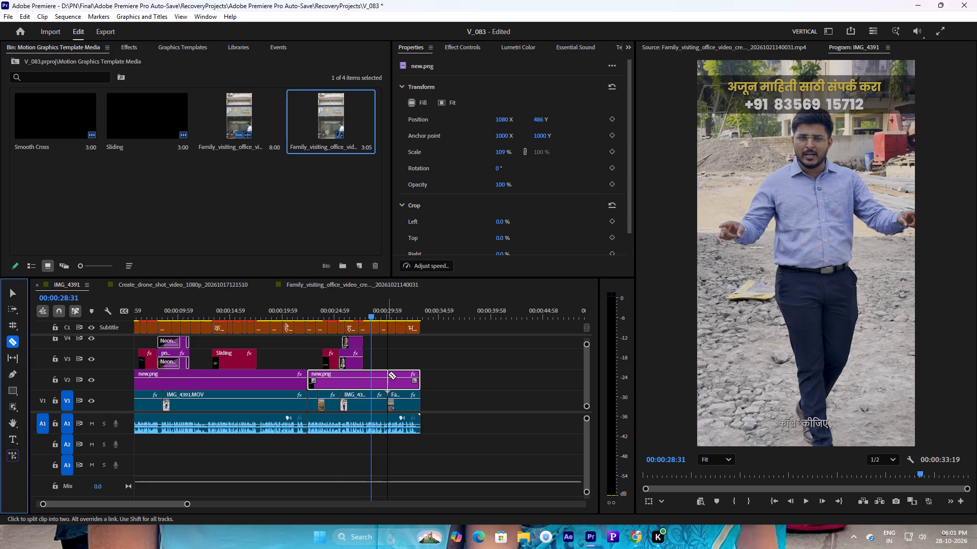
pyautogui.click(388, 374)
pyautogui.click(19, 289)
pyautogui.click(15, 290)
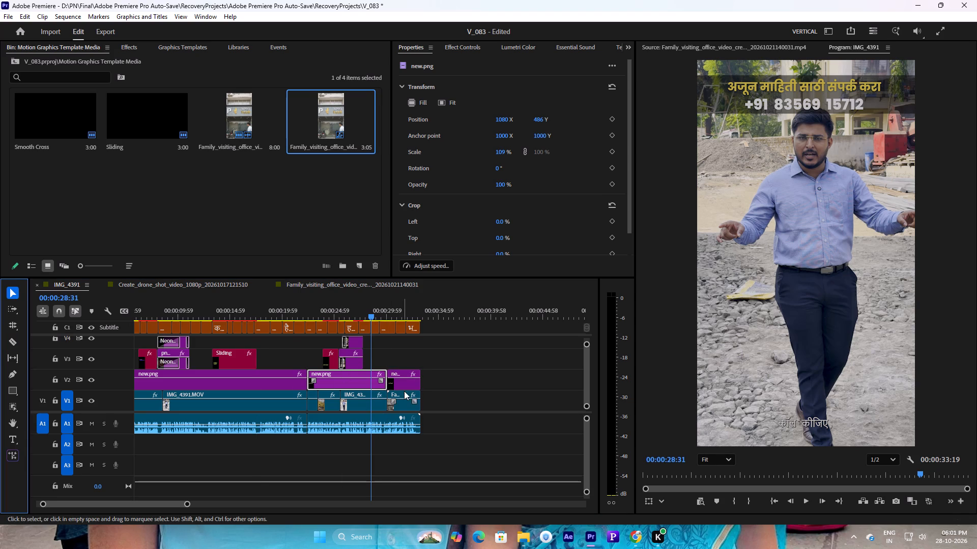
# Move the contact text lower over the family office clip by setting the last new.png segment's vertical position to 715.
pyautogui.click(406, 383)
pyautogui.moveTo(393, 311); pyautogui.dragTo(400, 310)
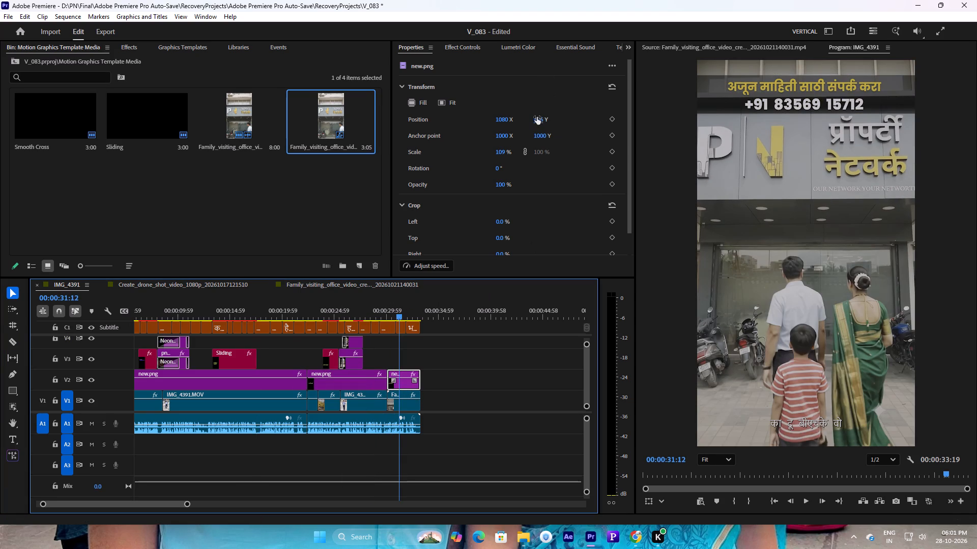
pyautogui.moveTo(538, 116); pyautogui.dragTo(660, 122)
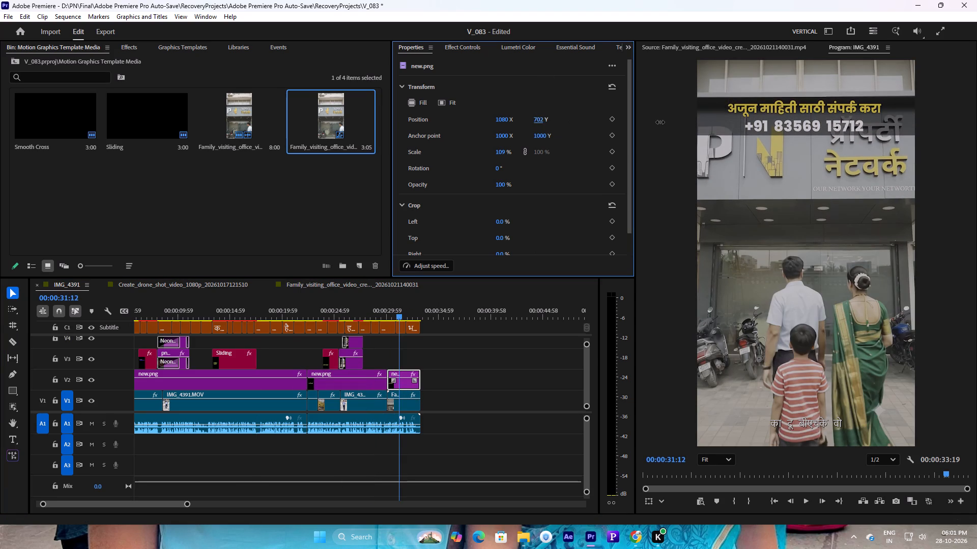
pyautogui.moveTo(660, 122); pyautogui.dragTo(650, 124)
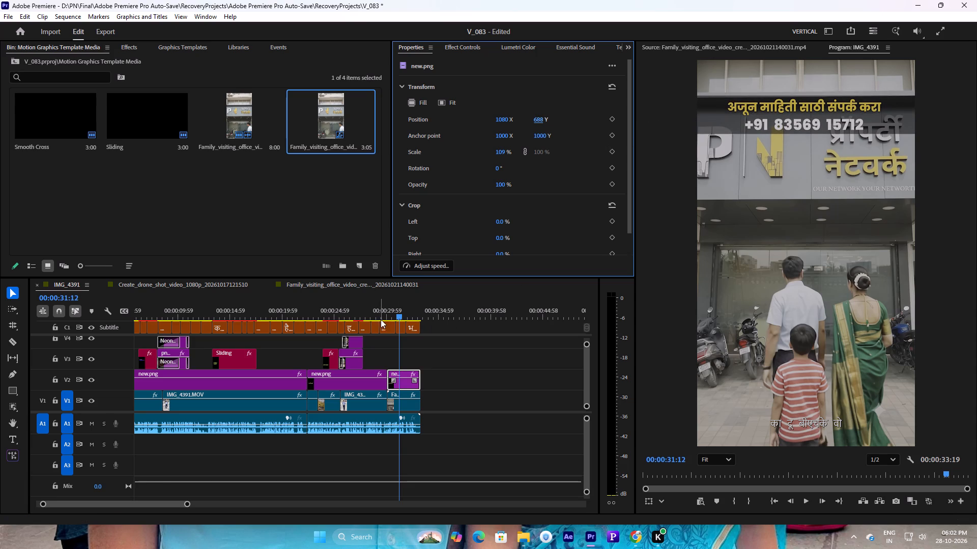
pyautogui.click(387, 315)
pyautogui.press('space')
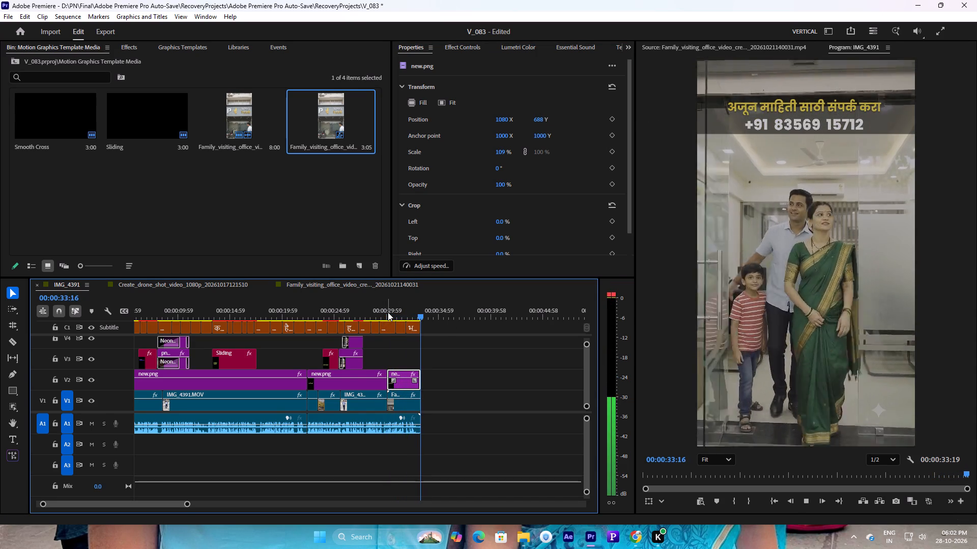
pyautogui.press('space')
pyautogui.moveTo(543, 116); pyautogui.dragTo(555, 113)
pyautogui.click(411, 310)
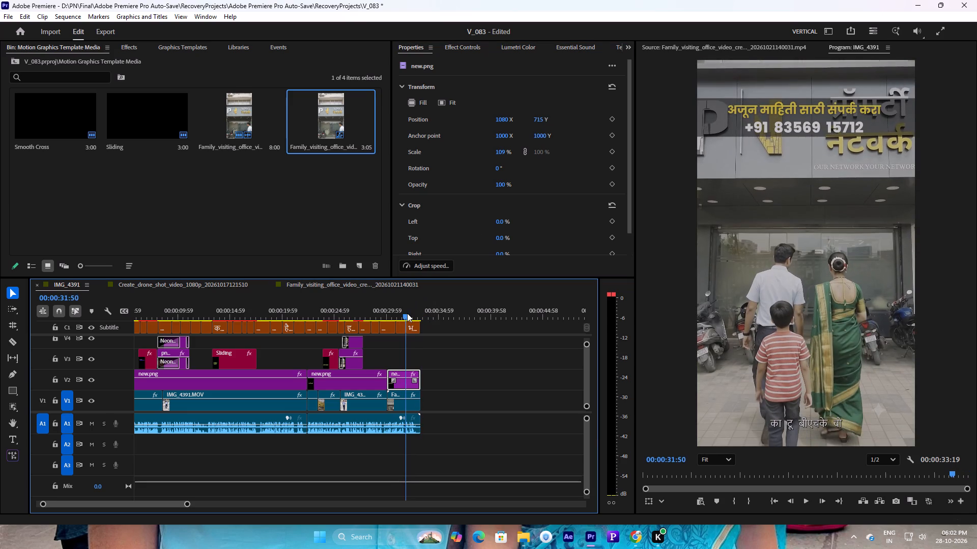
pyautogui.press('space')
# Scrub back through the IMG_4391 sequence to its start, checking the contact text's placement over the footage.
pyautogui.moveTo(376, 312); pyautogui.dragTo(320, 319)
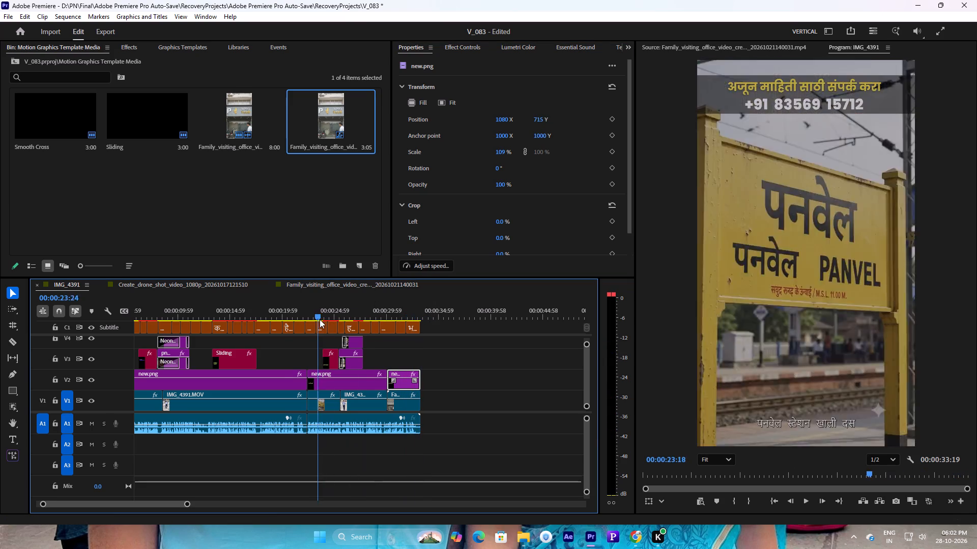
pyautogui.moveTo(320, 319); pyautogui.dragTo(155, 322)
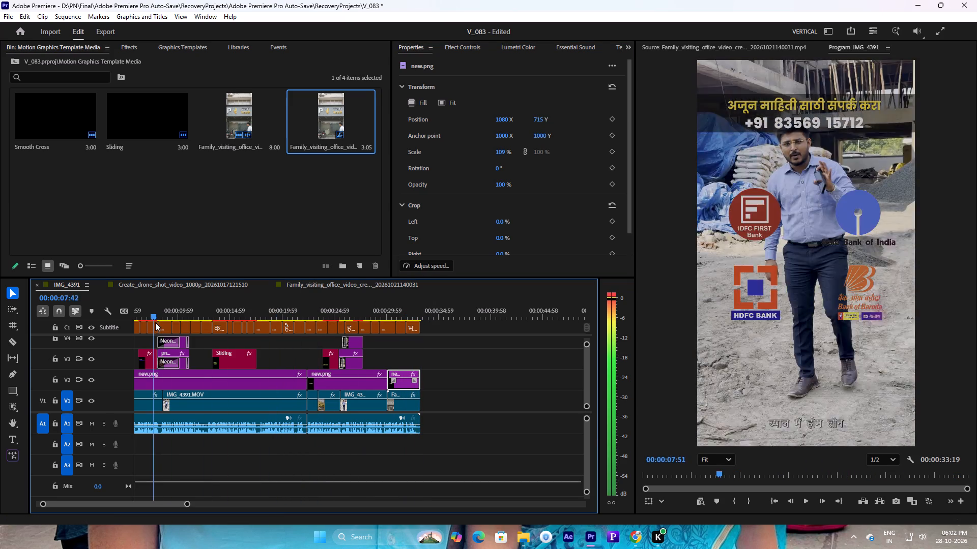
pyautogui.moveTo(155, 322); pyautogui.dragTo(265, 326)
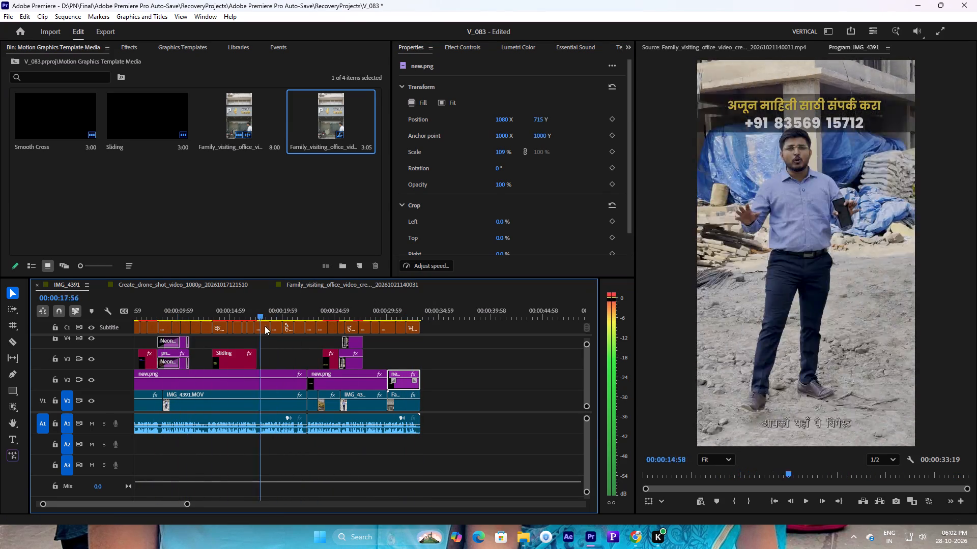
pyautogui.moveTo(265, 326); pyautogui.dragTo(72, 332)
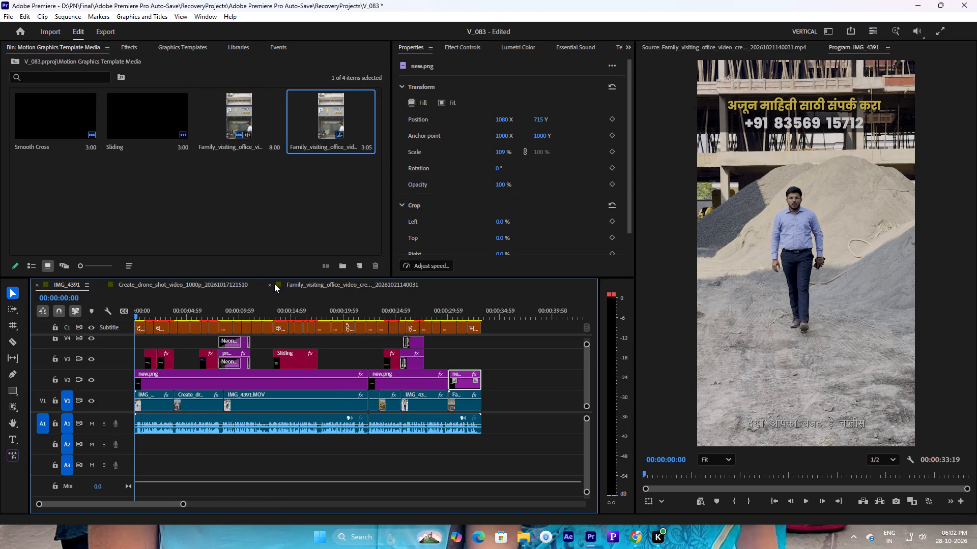
# Close the family office and drone shot sequences, leaving only IMG_4391 open in the timeline.
pyautogui.click(272, 285)
pyautogui.click(124, 285)
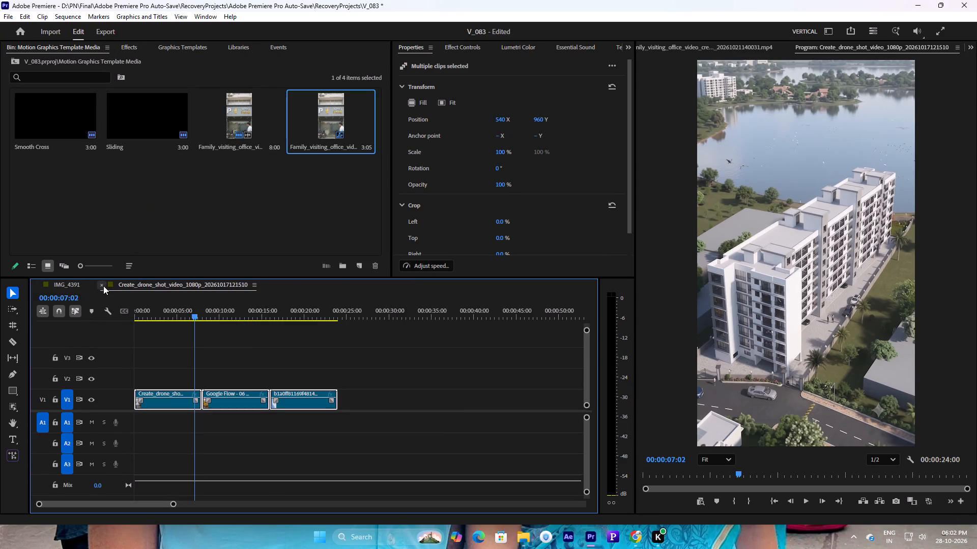
pyautogui.click(103, 286)
pyautogui.click(75, 283)
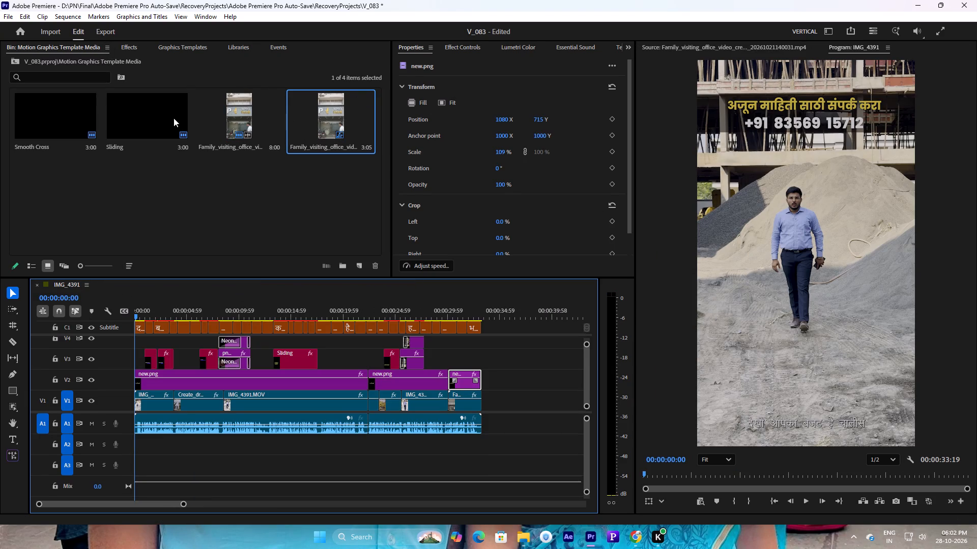
# Go back to the top level of the V_083 project bin and look through its items.
pyautogui.click(16, 61)
pyautogui.scroll(3, 208, 163)
pyautogui.scroll(-7, 213, 162)
pyautogui.scroll(3, 213, 162)
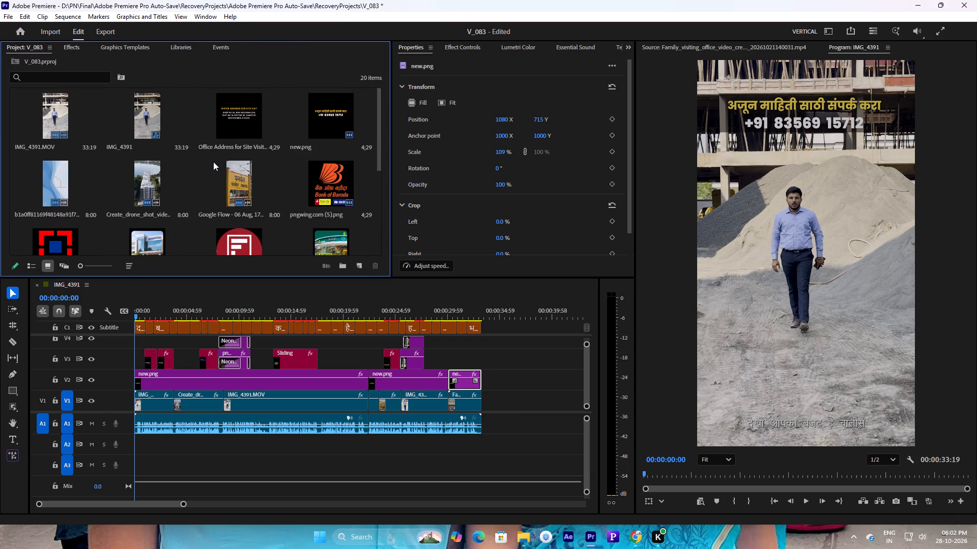
# Import the 30 + Higher Quality Cinematic sound effects, Lucky Sound Effect and Money Sound Effect files from the Editing > Sound Effect folder.
pyautogui.doubleClick(237, 58)
pyautogui.doubleClick(236, 75)
pyautogui.rightClick(236, 75)
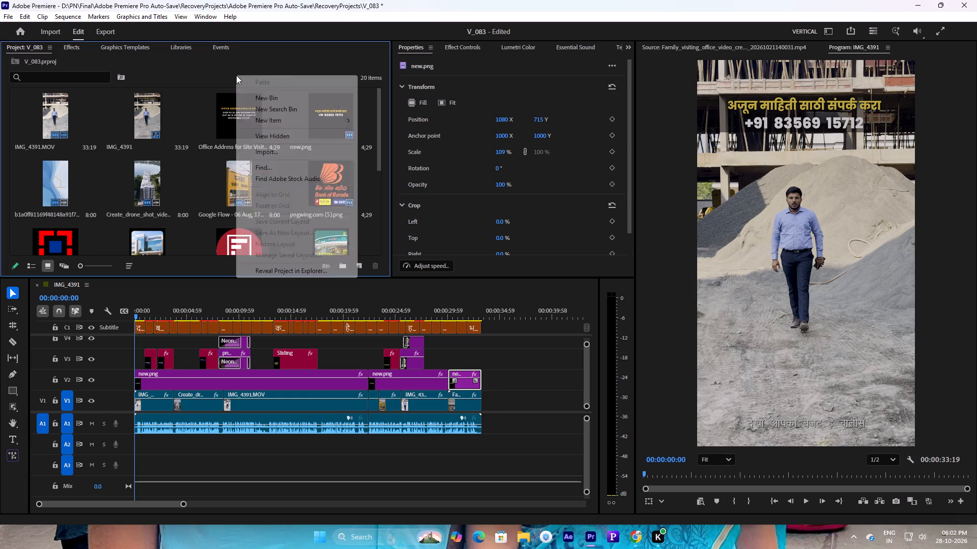
pyautogui.click(298, 150)
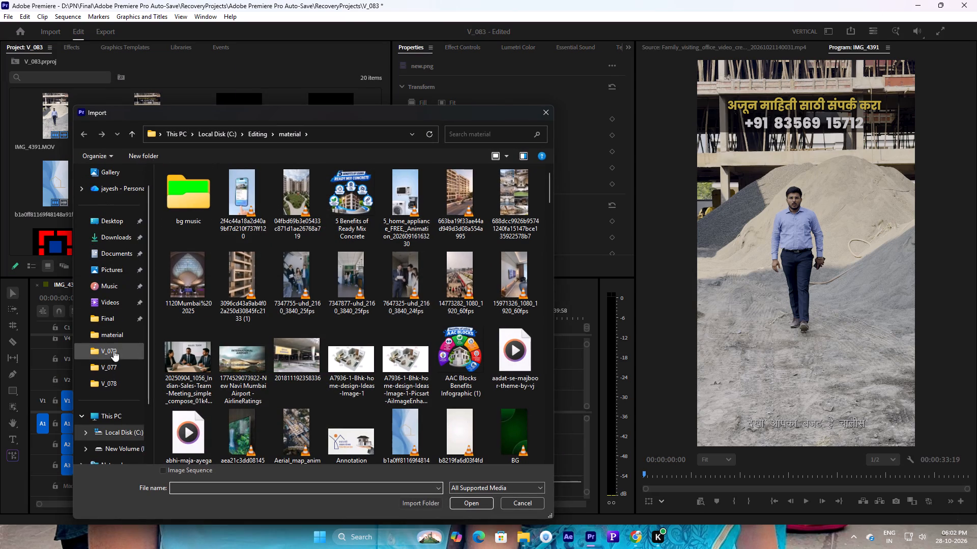
pyautogui.click(109, 335)
pyautogui.click(254, 136)
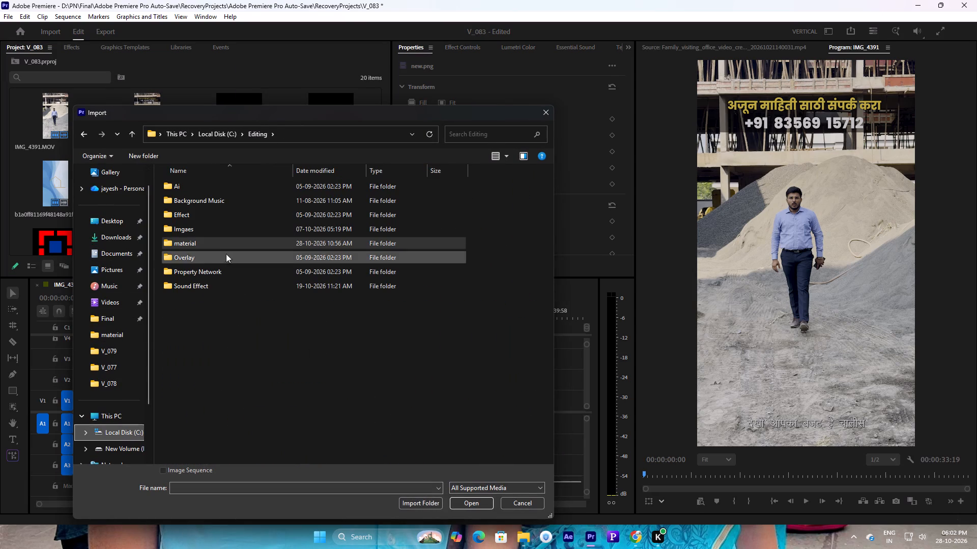
pyautogui.click(207, 284)
pyautogui.doubleClick(211, 284)
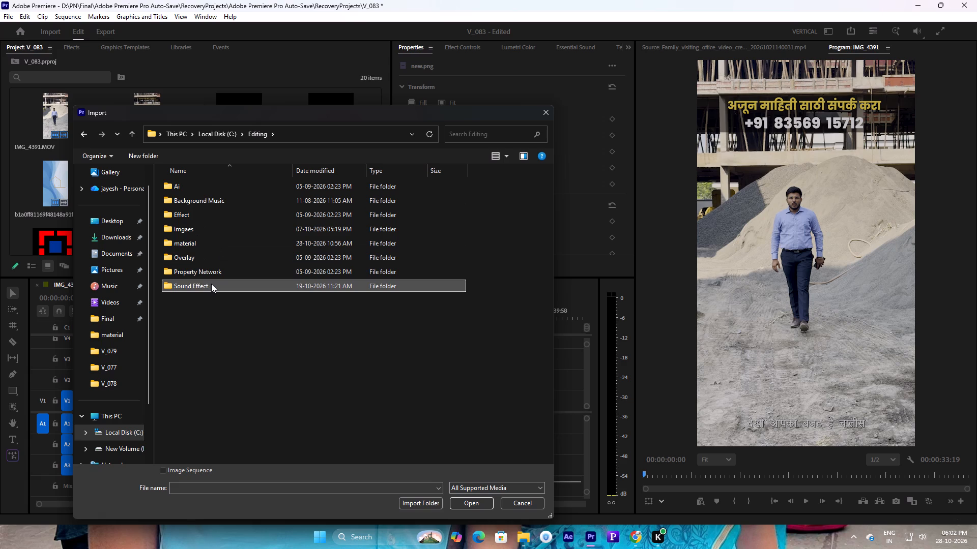
pyautogui.click(238, 273)
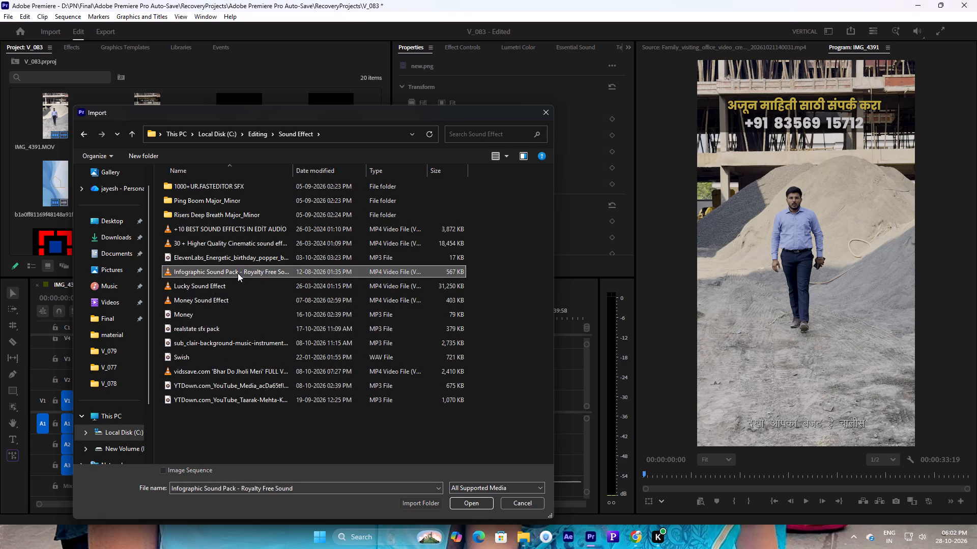
pyautogui.click(232, 240)
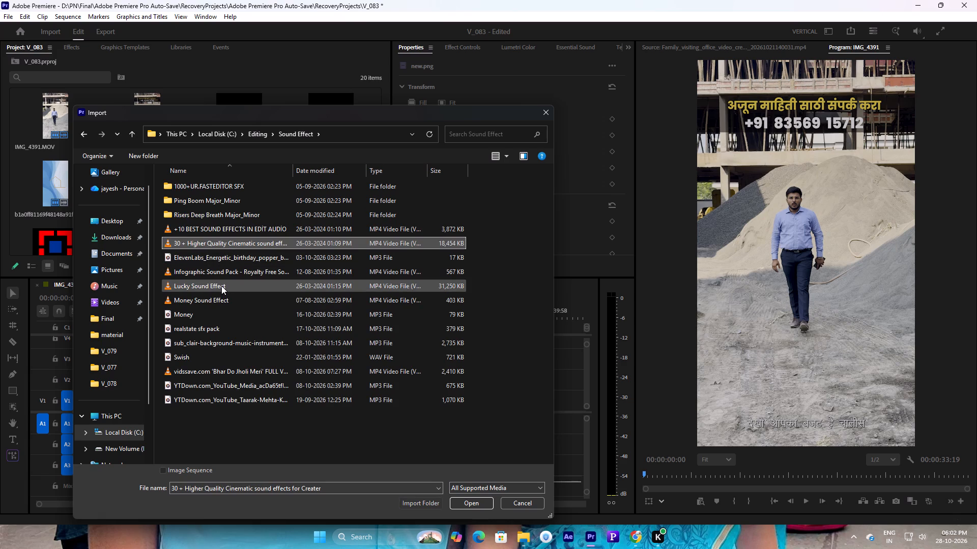
pyautogui.keyDown('ctrl'); pyautogui.click(221, 286); pyautogui.keyUp('ctrl')
pyautogui.keyDown('ctrl'); pyautogui.click(215, 301); pyautogui.keyUp('ctrl')
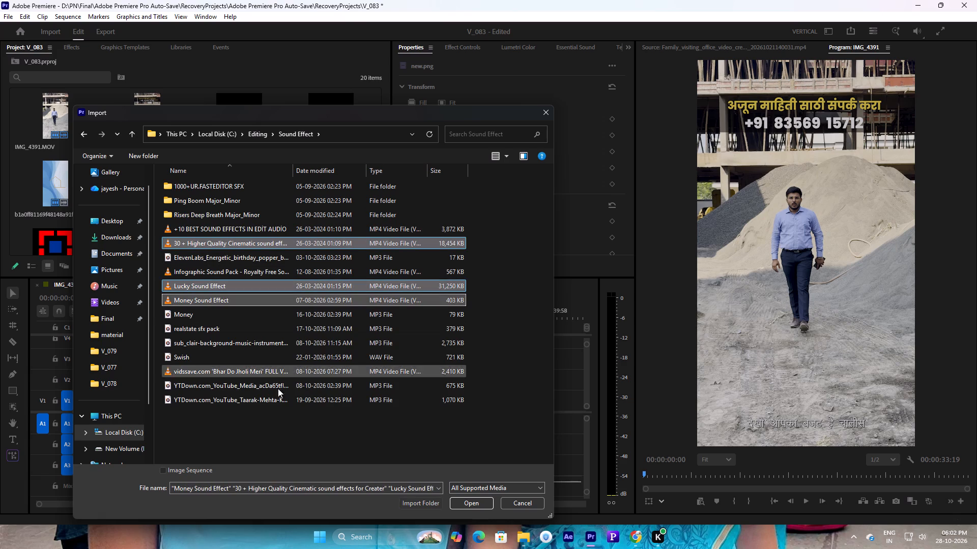
pyautogui.click(466, 500)
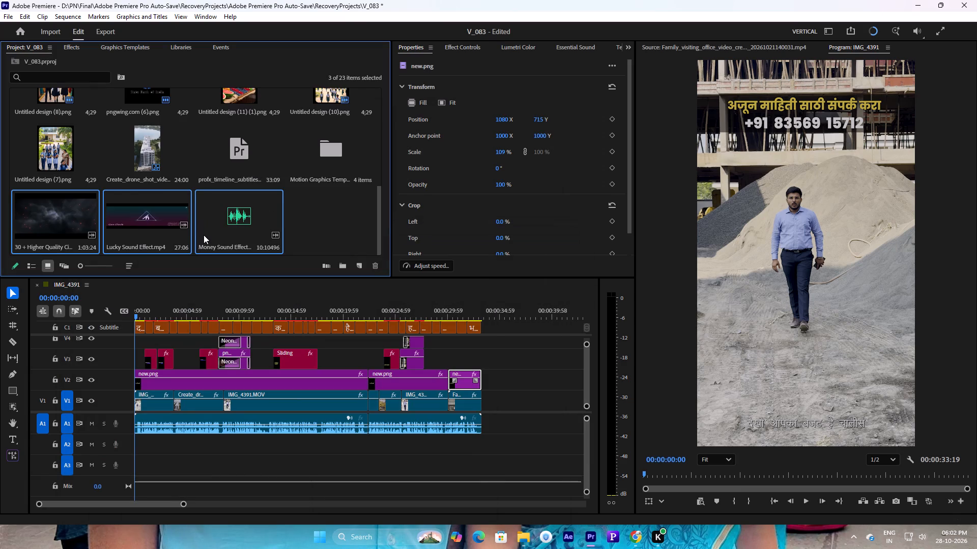
# Import realstate sfx pack.mp3 from the Sound Effect folder into the project.
pyautogui.scroll(-2, 204, 236)
pyautogui.press('space')
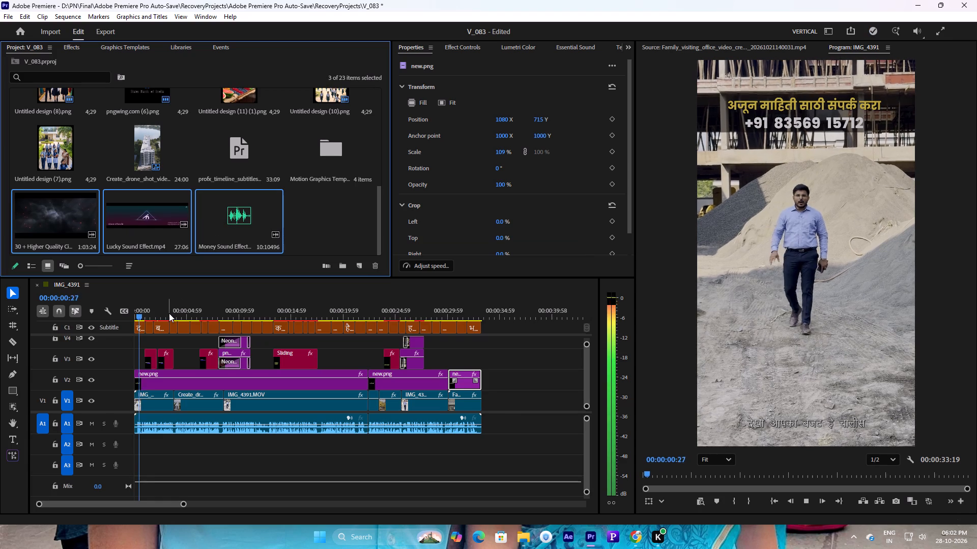
pyautogui.press('space')
pyautogui.doubleClick(371, 216)
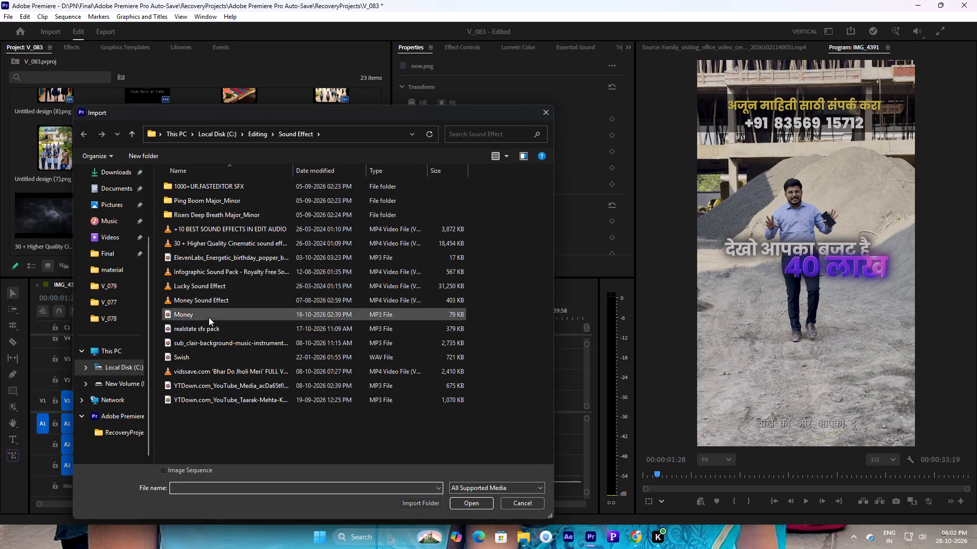
pyautogui.click(209, 327)
pyautogui.click(465, 504)
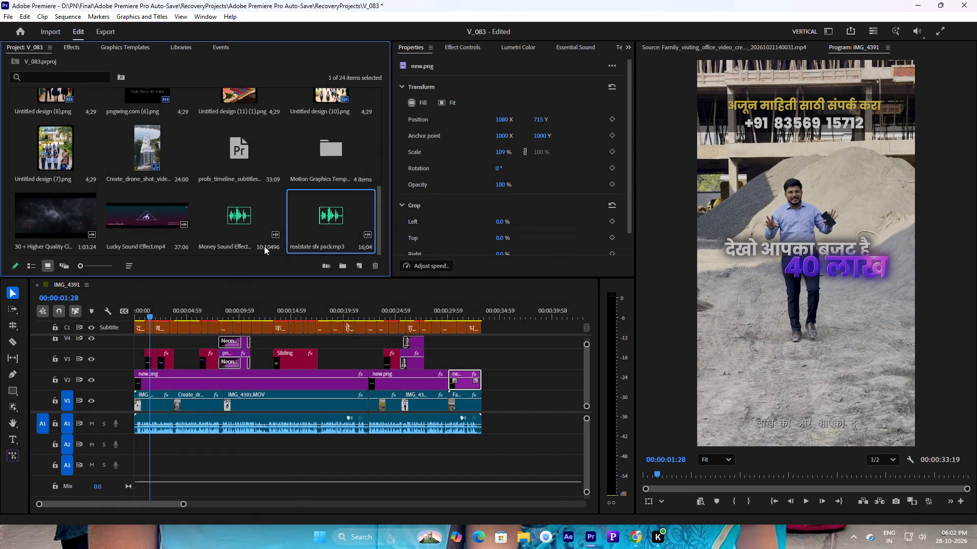
# Play the opening of the sequence and place realstate sfx pack.mp3 on A2 at the sequence start.
pyautogui.moveTo(150, 311); pyautogui.dragTo(130, 314)
pyautogui.press('space')
pyautogui.press('space')
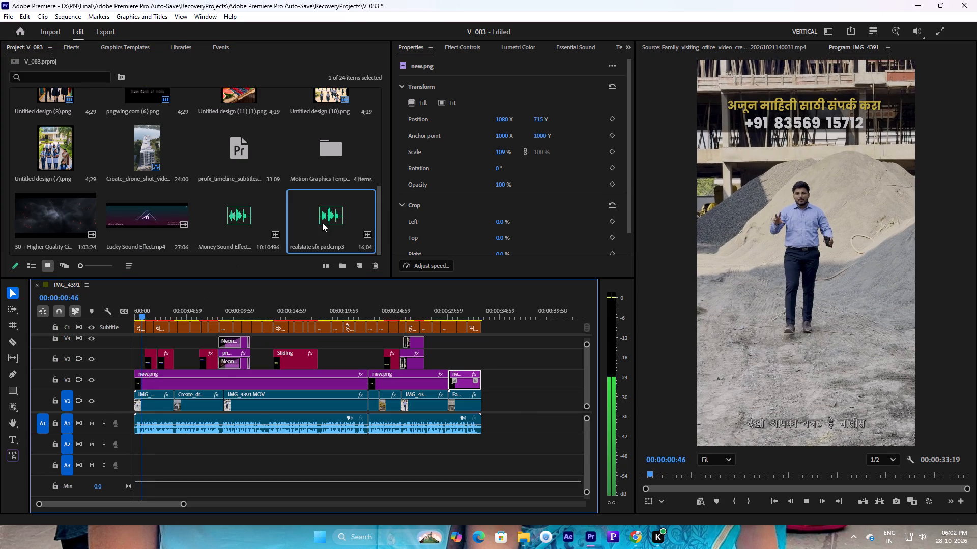
pyautogui.moveTo(327, 224); pyautogui.dragTo(131, 447)
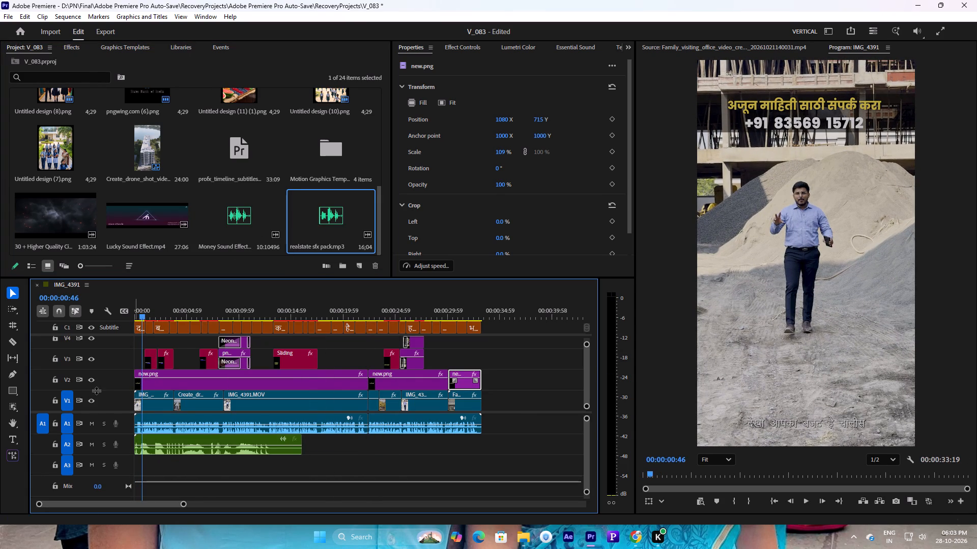
# Mute audio track A1 and return the playhead to the start of the sequence.
pyautogui.click(91, 428)
pyautogui.moveTo(144, 316); pyautogui.dragTo(105, 311)
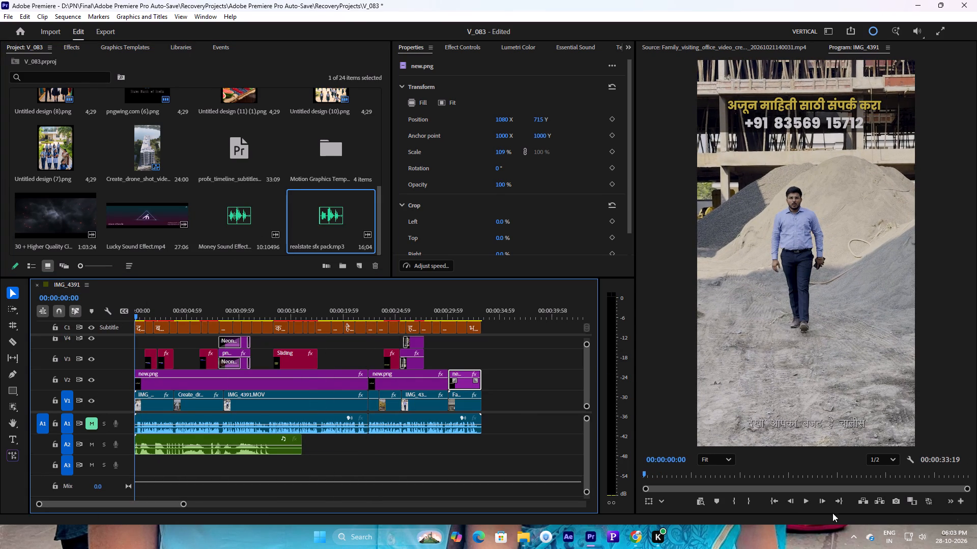
# Raise the Windows system volume.
pyautogui.click(920, 543)
pyautogui.moveTo(905, 472); pyautogui.dragTo(918, 471)
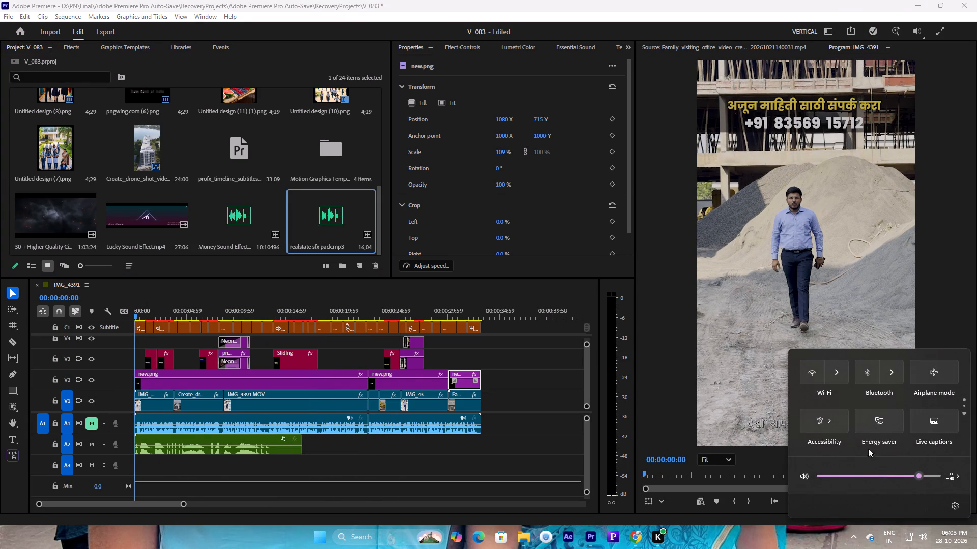
# Play the sequence opening and cut realstate sfx pack.mp3 on A2 at 00:00:00:28, after its first sound.
pyautogui.moveTo(154, 317); pyautogui.dragTo(124, 307)
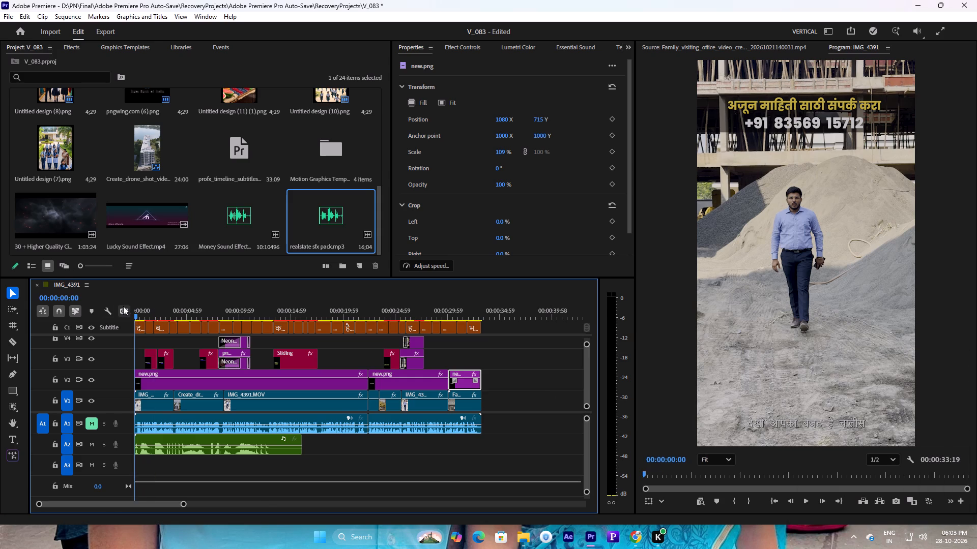
pyautogui.press('space')
pyautogui.press('space')
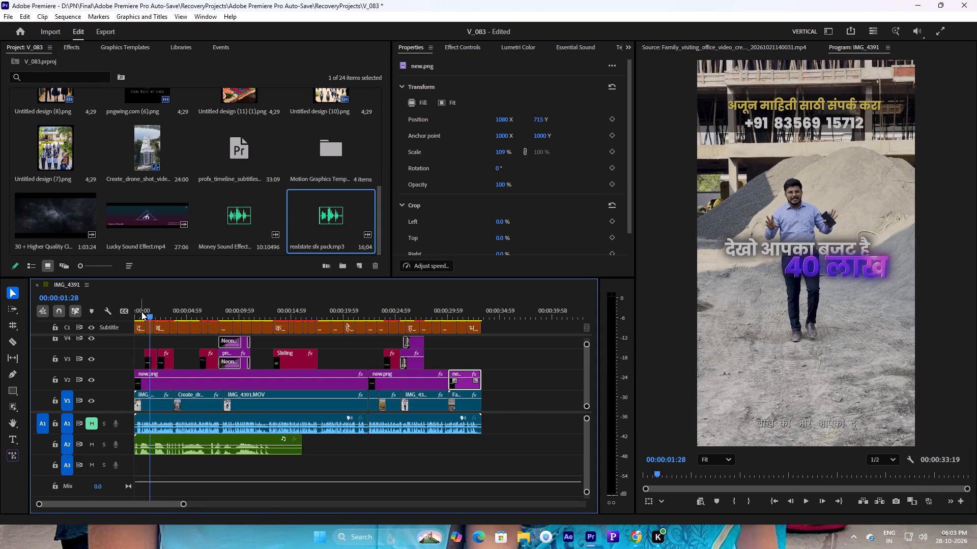
pyautogui.moveTo(141, 312); pyautogui.dragTo(133, 310)
pyautogui.press('space')
pyautogui.press('space')
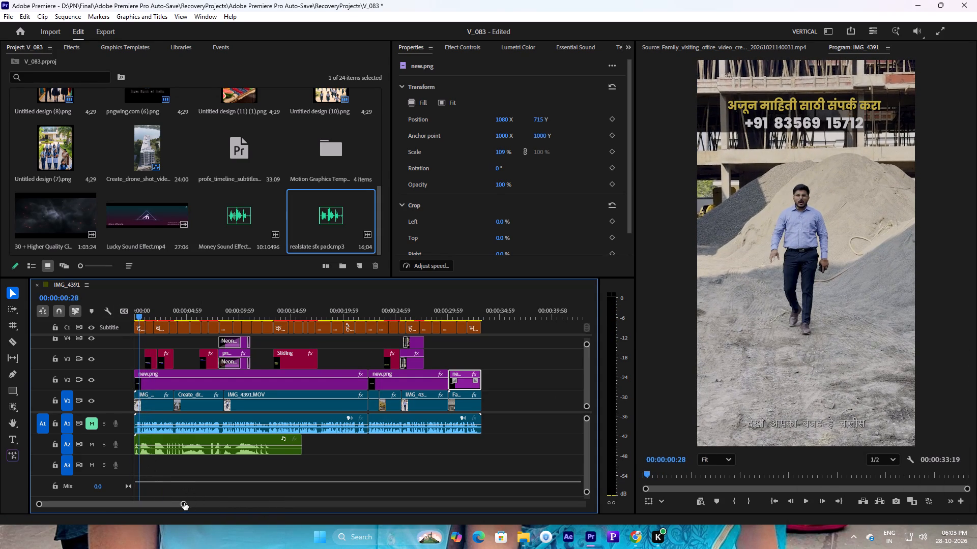
pyautogui.moveTo(183, 503); pyautogui.dragTo(121, 503)
pyautogui.click(10, 338)
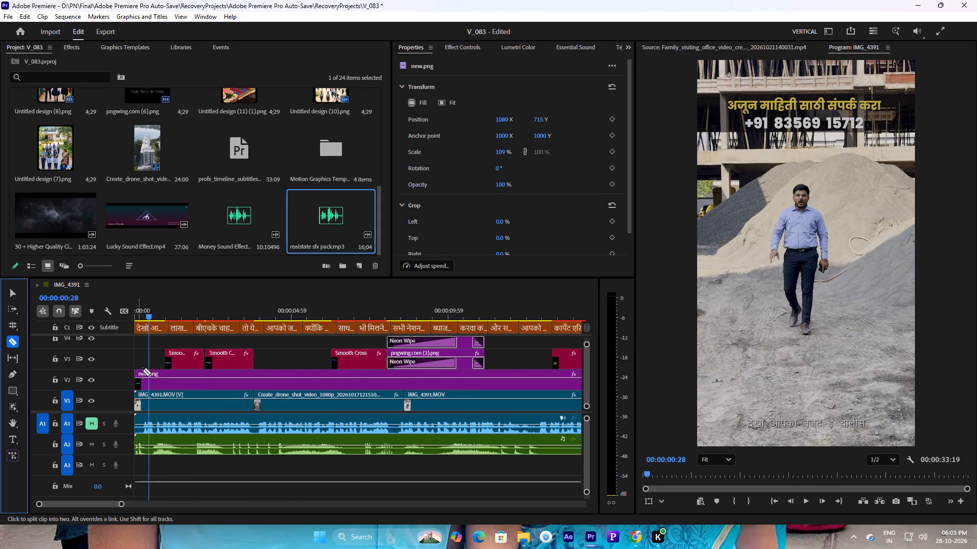
pyautogui.click(148, 441)
# Play on, cut the A2 sound-effect clip at about 2 s and 3 s, and delete the section between 00:00:00:28 and about 2 s.
pyautogui.press('space')
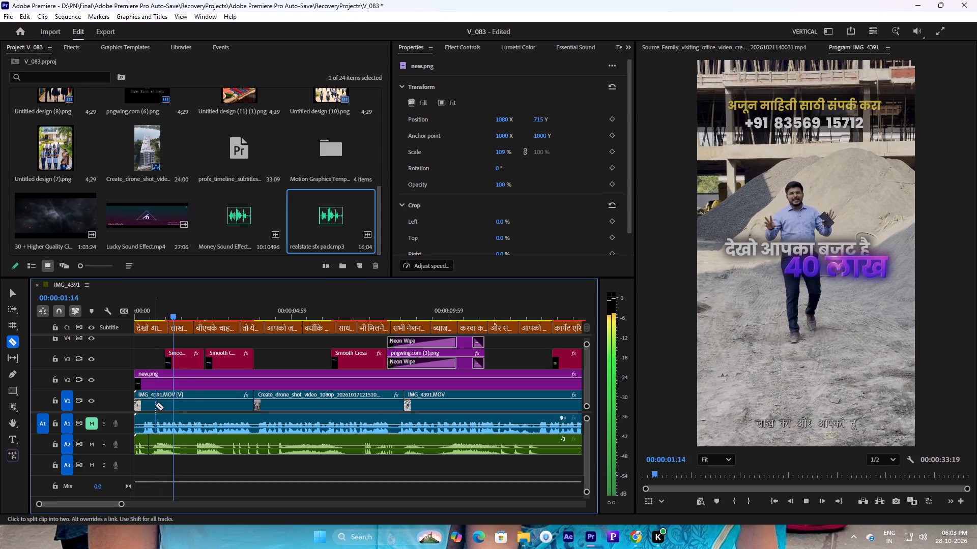
pyautogui.press('space')
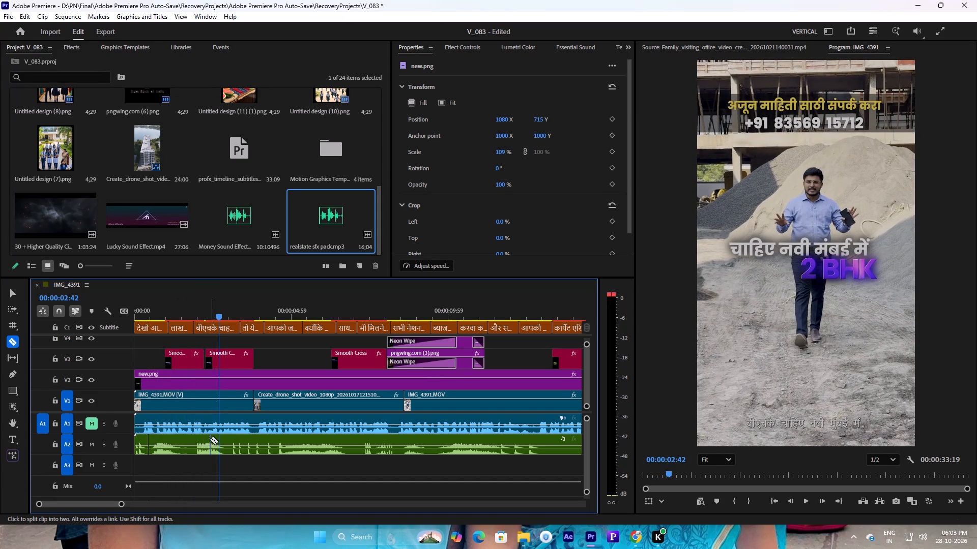
pyautogui.press('space')
pyautogui.press('space')
pyautogui.click(226, 442)
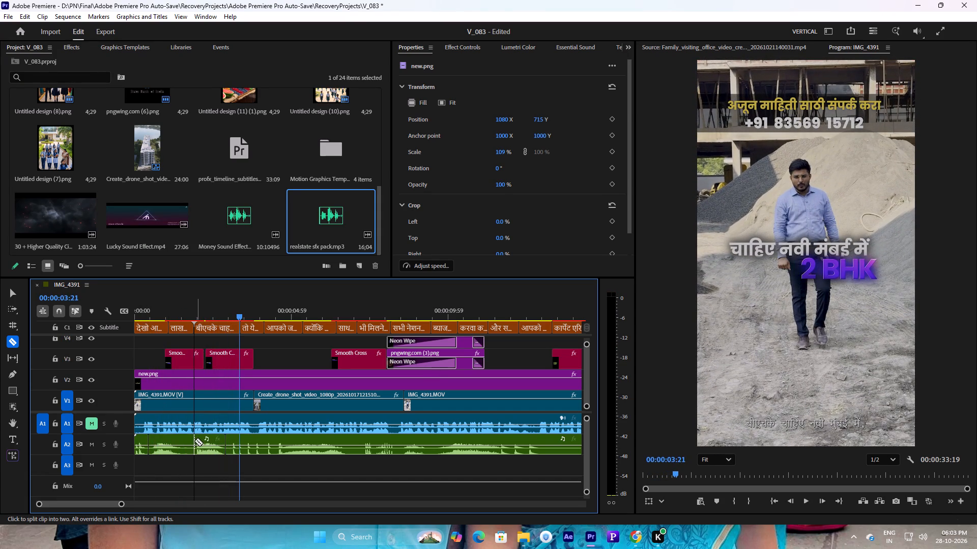
pyautogui.click(194, 441)
pyautogui.press('v')
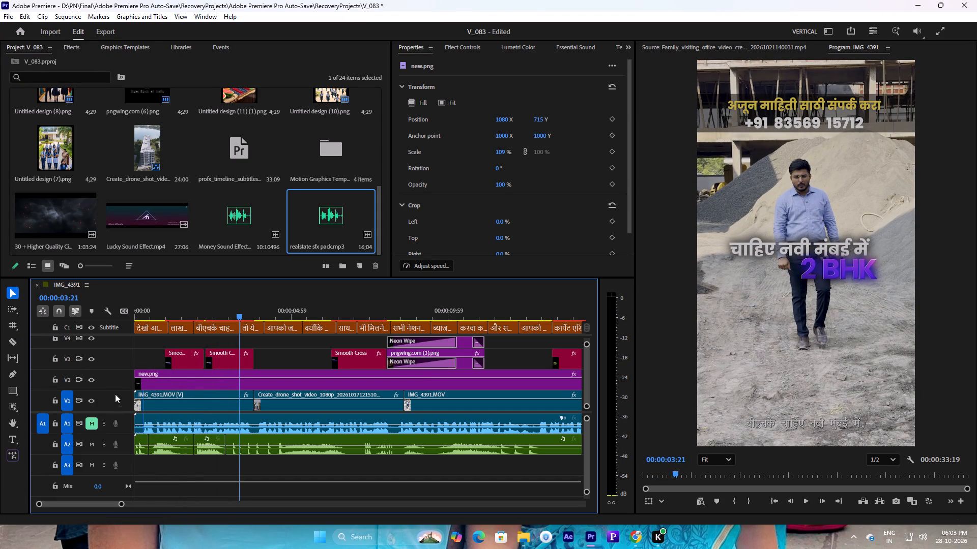
pyautogui.click(182, 450)
pyautogui.press('Delete')
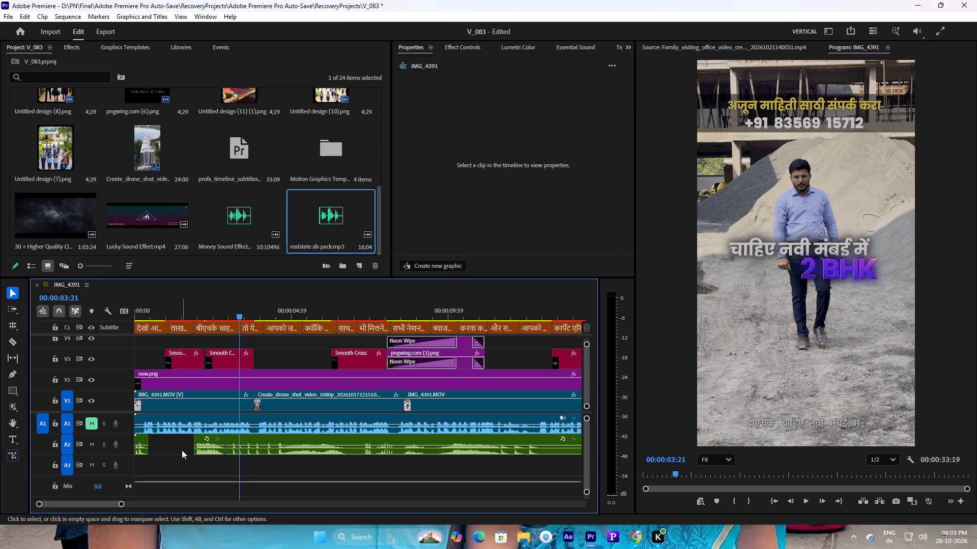
# Audition the A2 effects, cut at 00:00:07:15 and just after that sound, and delete the section from about 3 s to 00:00:07:15.
pyautogui.write('c')
pyautogui.press('space')
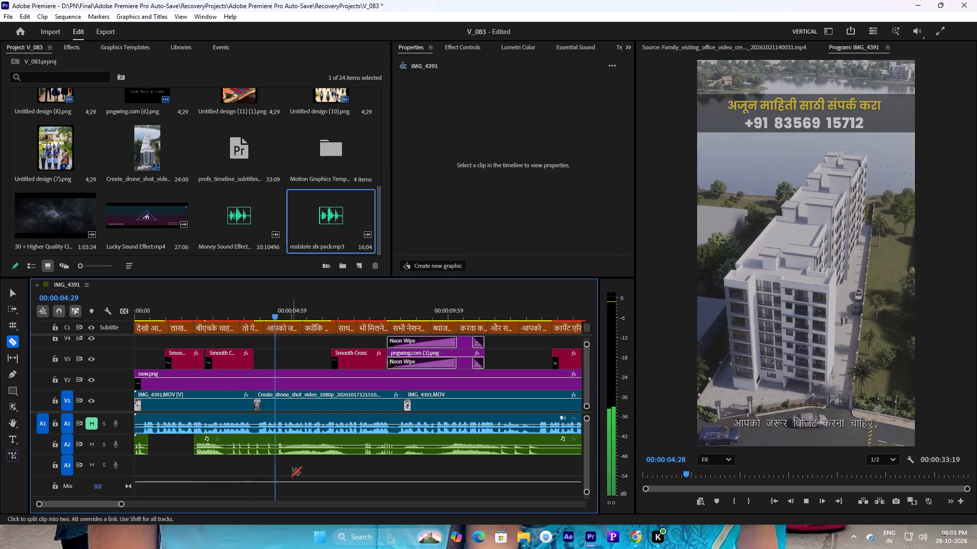
pyautogui.press('space')
pyautogui.press('space')
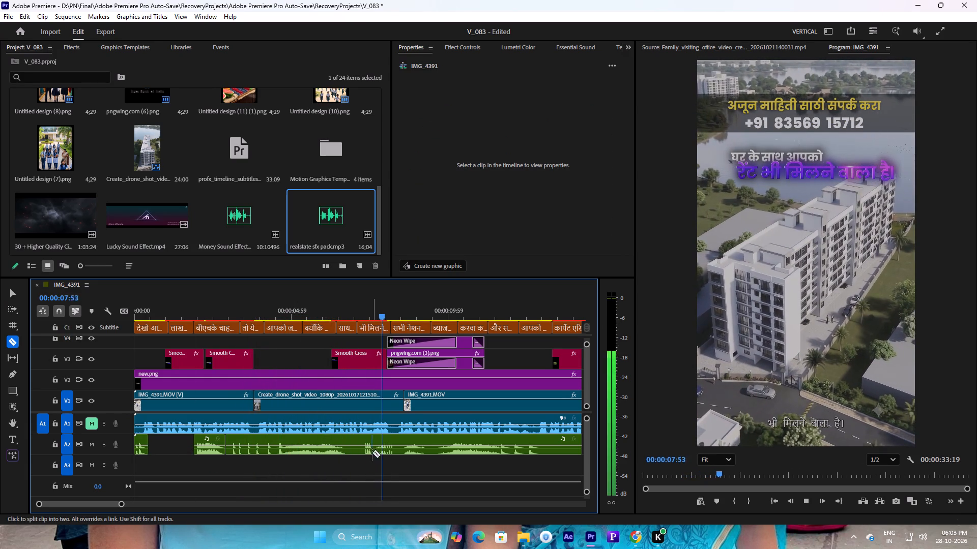
pyautogui.press('space')
pyautogui.press('space')
pyautogui.press('space')
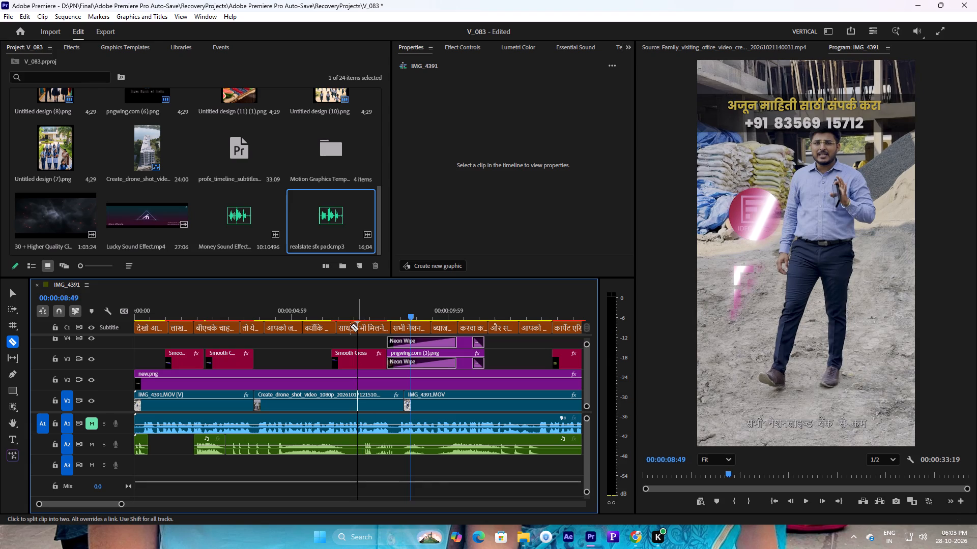
pyautogui.moveTo(369, 312); pyautogui.dragTo(362, 313)
pyautogui.press('space')
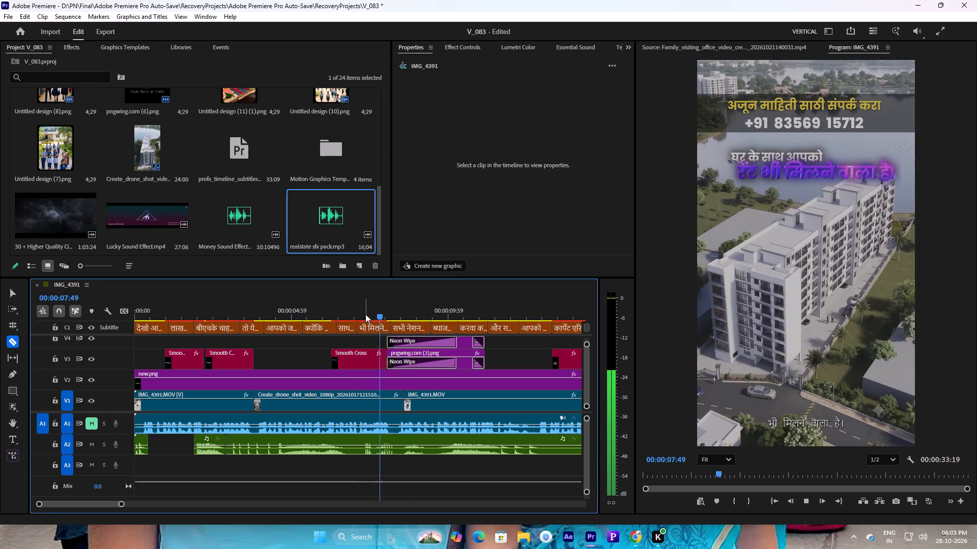
pyautogui.click(365, 314)
pyautogui.click(361, 445)
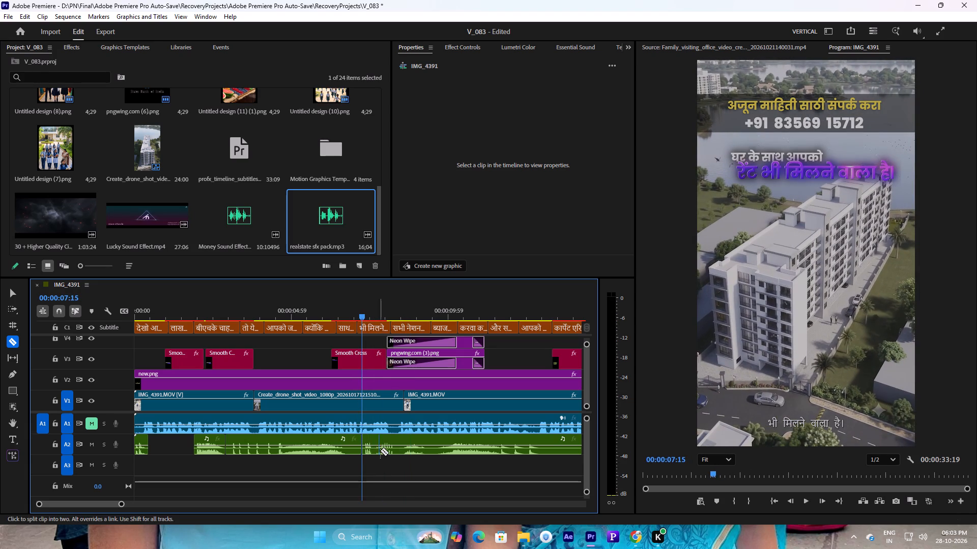
pyautogui.click(375, 449)
pyautogui.press('v')
pyautogui.click(286, 443)
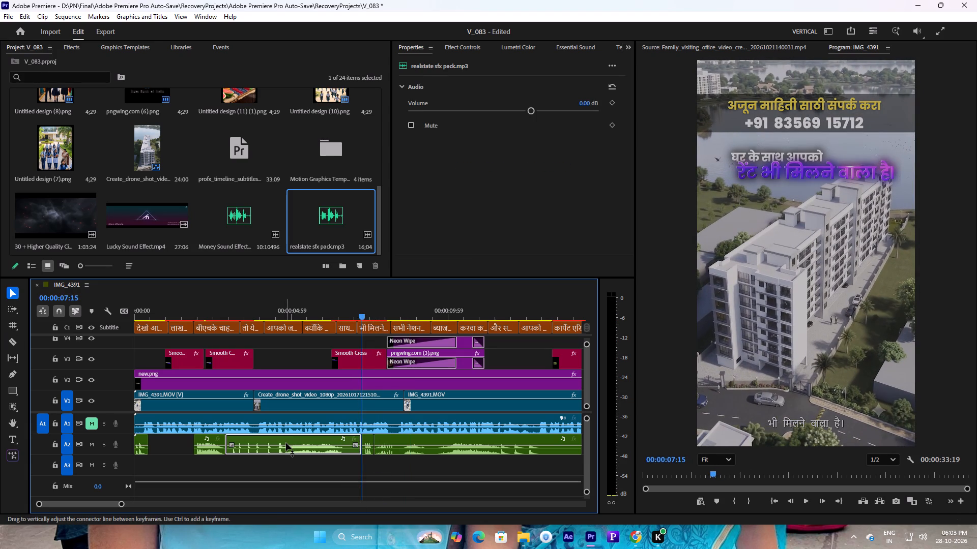
pyautogui.press('Delete')
# Audition the remaining A2 effects and delete the last piece of realstate sfx pack.mp3, after the short sound starting at 00:00:07:15.
pyautogui.press('space')
pyautogui.press('space')
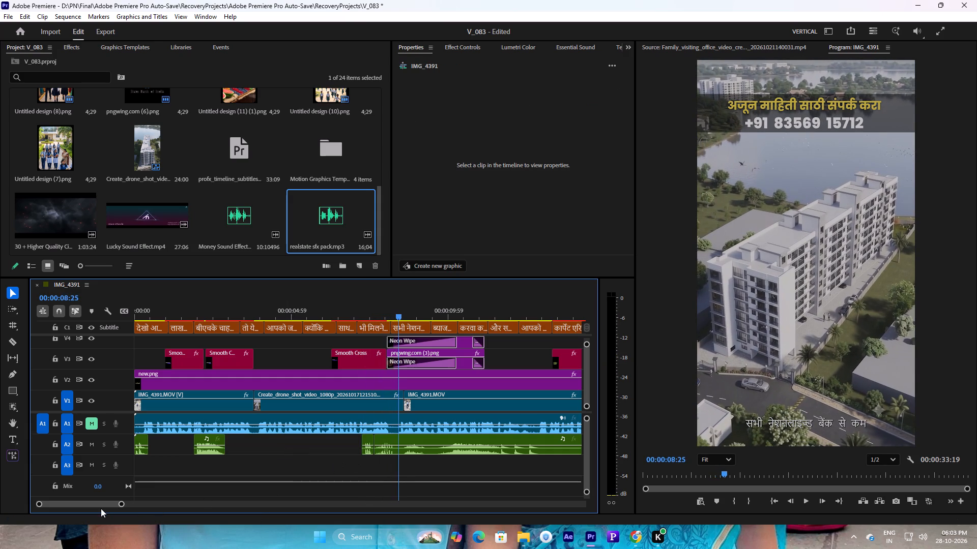
pyautogui.click(97, 505)
pyautogui.press('space')
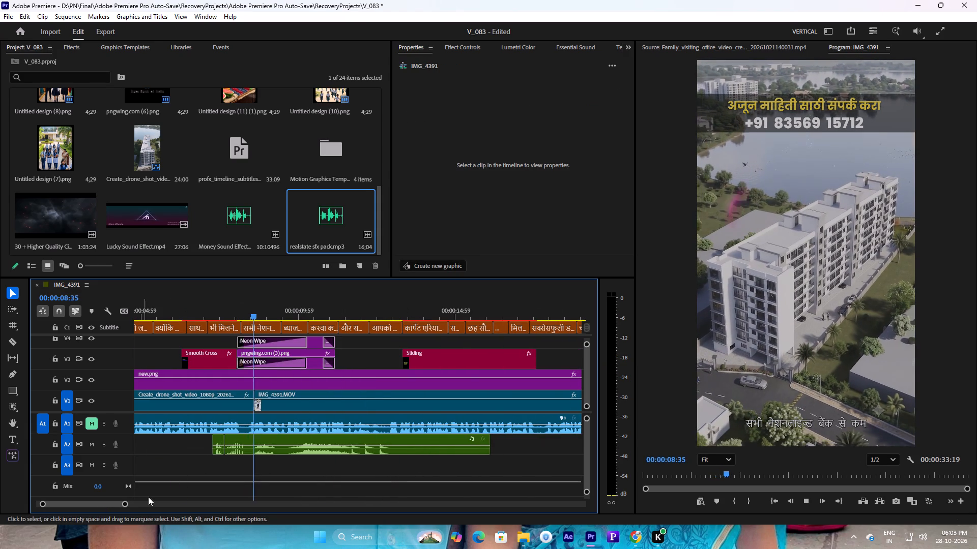
pyautogui.press('c')
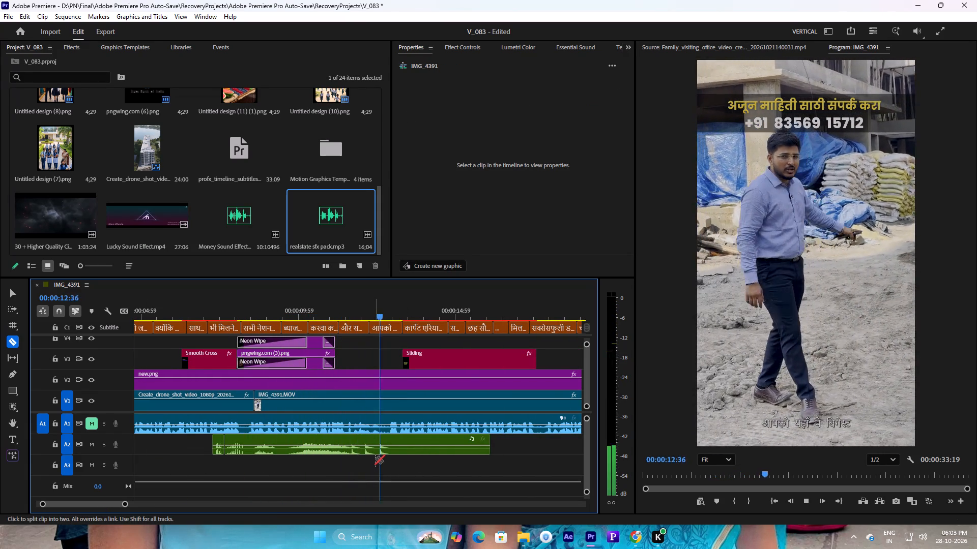
pyautogui.press('space')
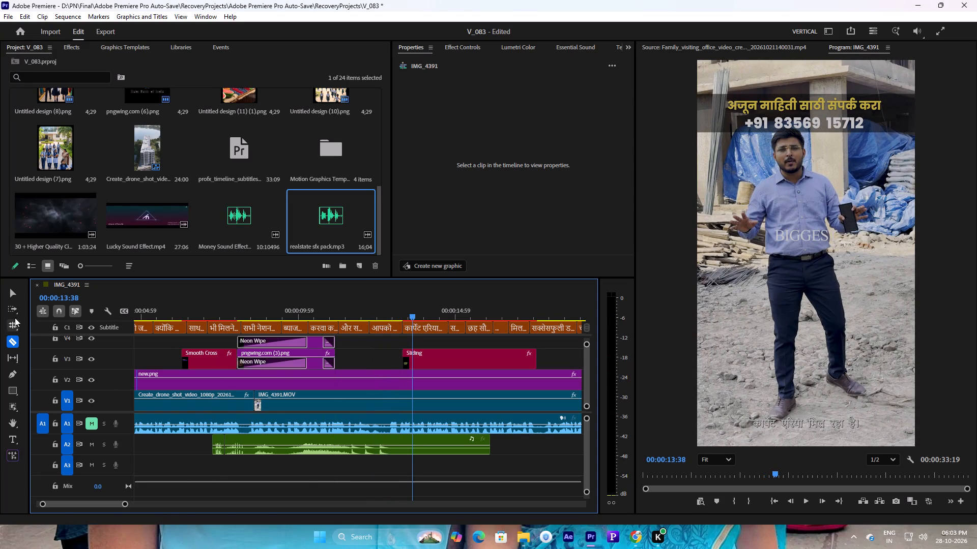
pyautogui.press('v')
pyautogui.click(314, 442)
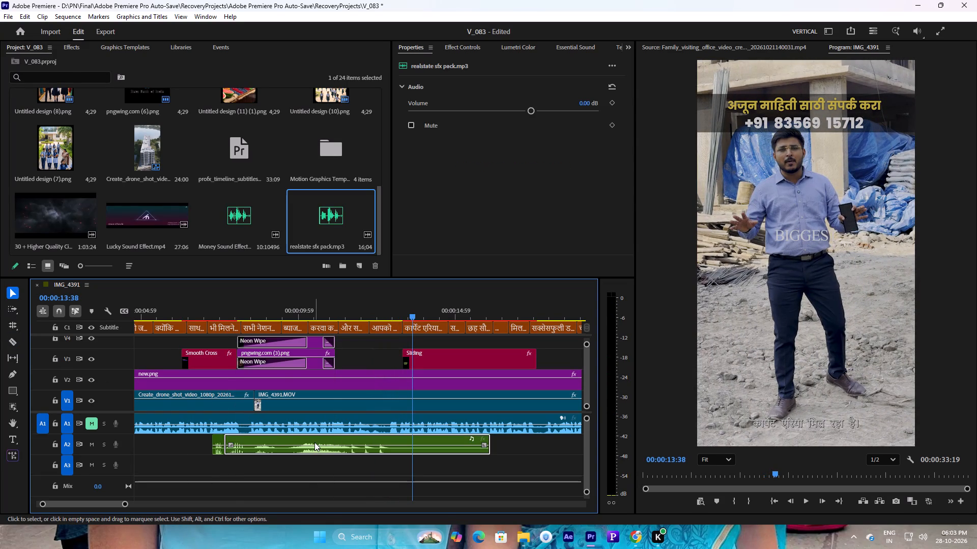
pyautogui.press('Delete')
# Place Money Sound Effect.mp4 on A2 under the bank logos, trim its start to 00:00:09:03, and play it.
pyautogui.click(241, 220)
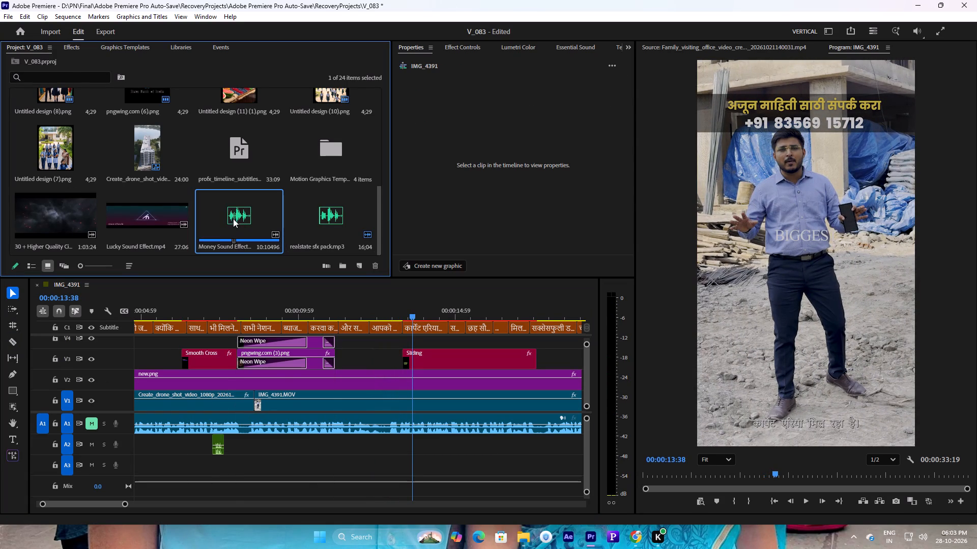
pyautogui.moveTo(235, 213); pyautogui.dragTo(266, 445)
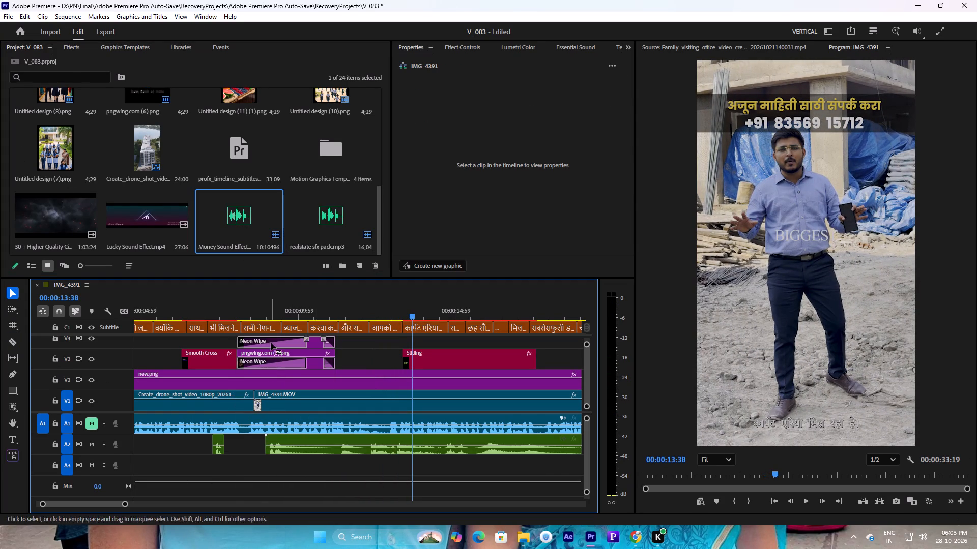
pyautogui.click(266, 314)
pyautogui.press('space')
pyautogui.click(266, 314)
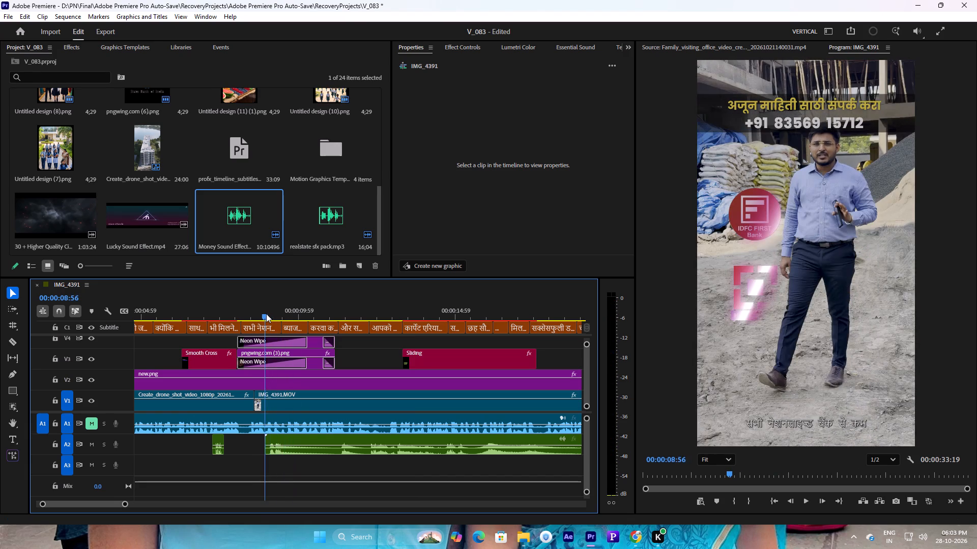
pyautogui.press('space')
pyautogui.press('space')
pyautogui.click(272, 310)
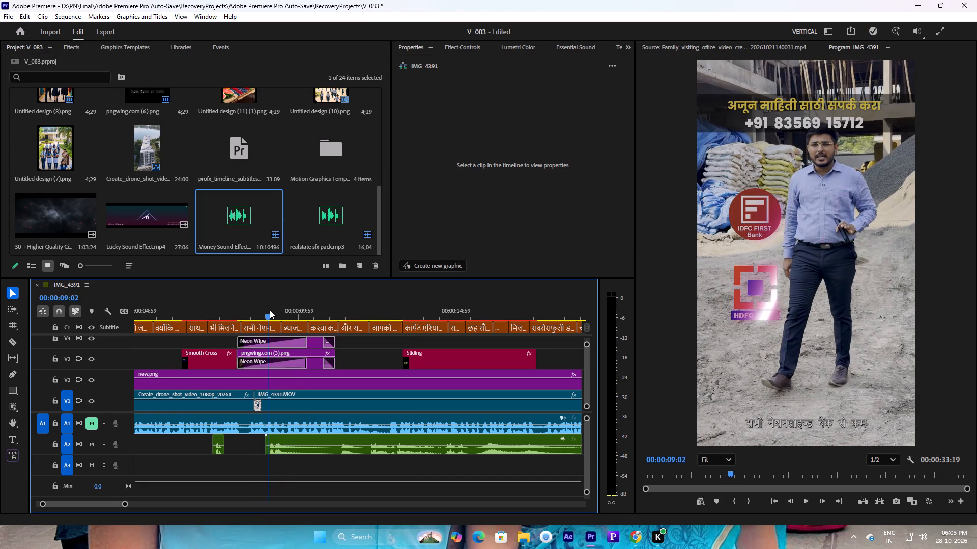
pyautogui.click(274, 443)
pyautogui.click(281, 442)
pyautogui.click(264, 446)
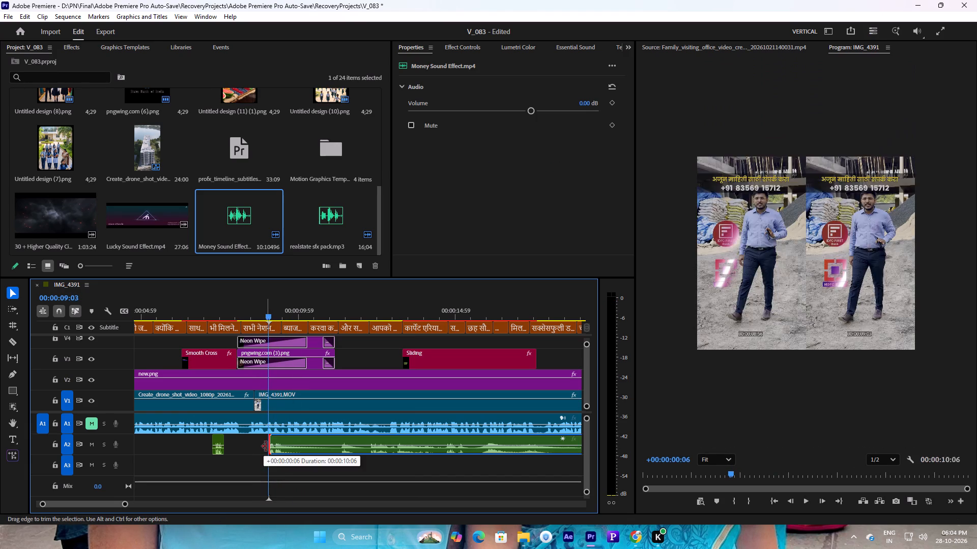
pyautogui.press('space')
pyautogui.press('space')
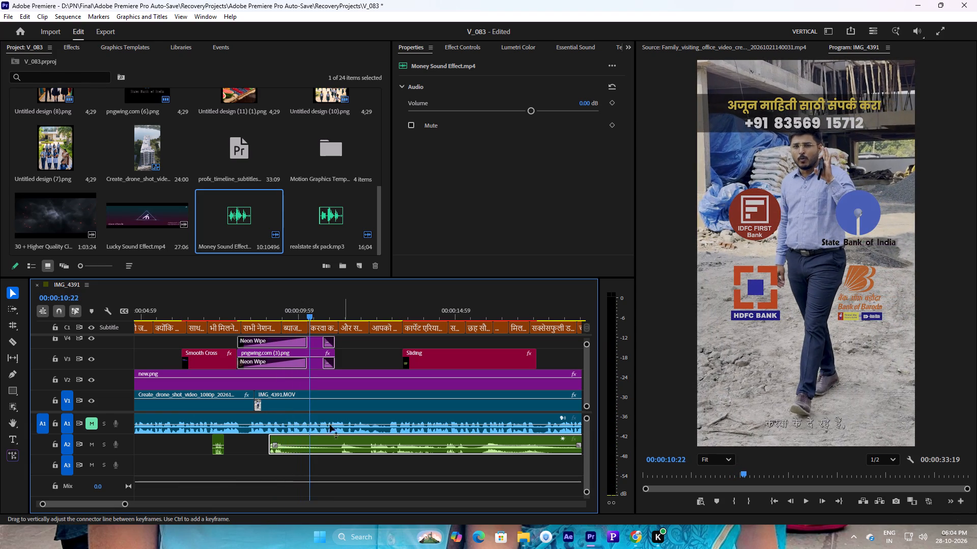
# Cut the Money Sound Effect.mp4 clip on A2 at 00:00:10:22, audition the rest, and delete the portion after the cut.
pyautogui.click(13, 342)
pyautogui.click(312, 445)
pyautogui.press('space')
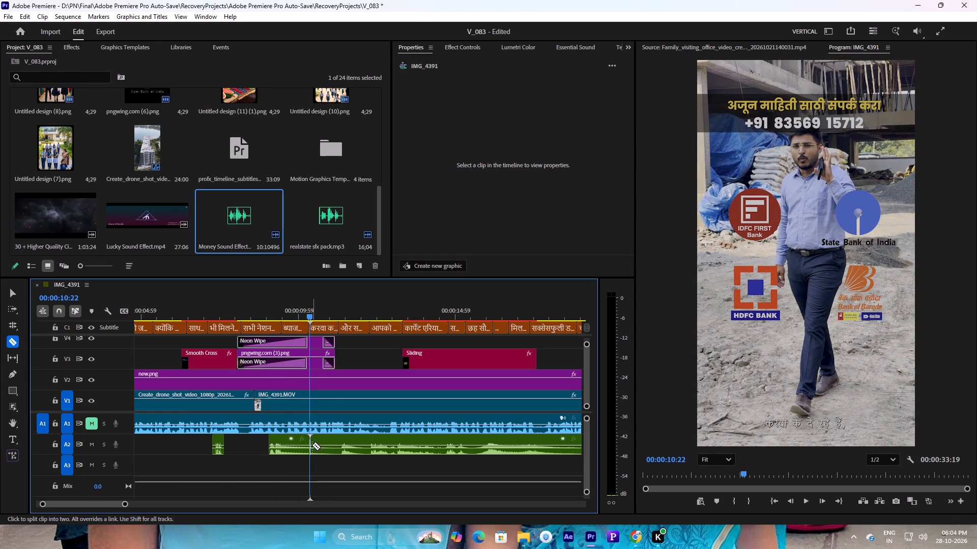
pyautogui.press('space')
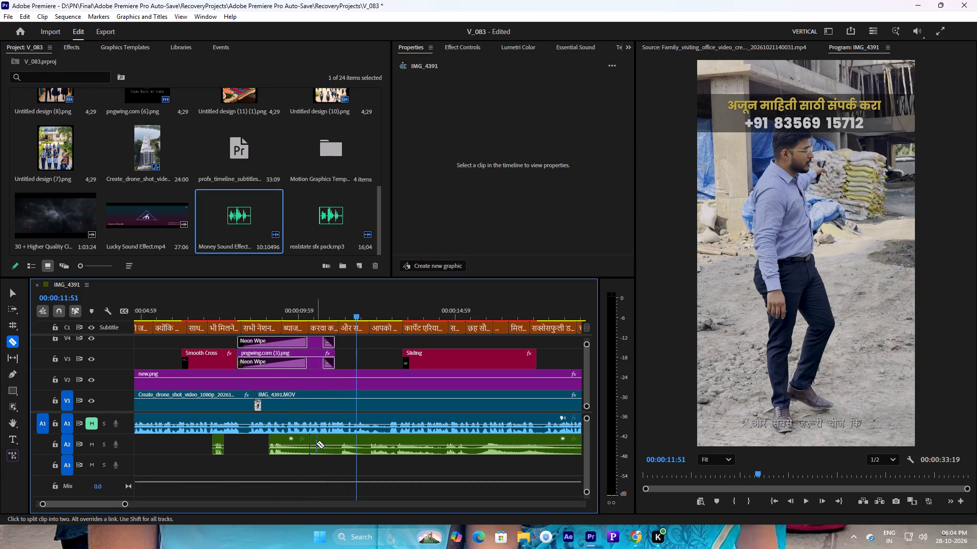
pyautogui.press('v')
pyautogui.click(378, 449)
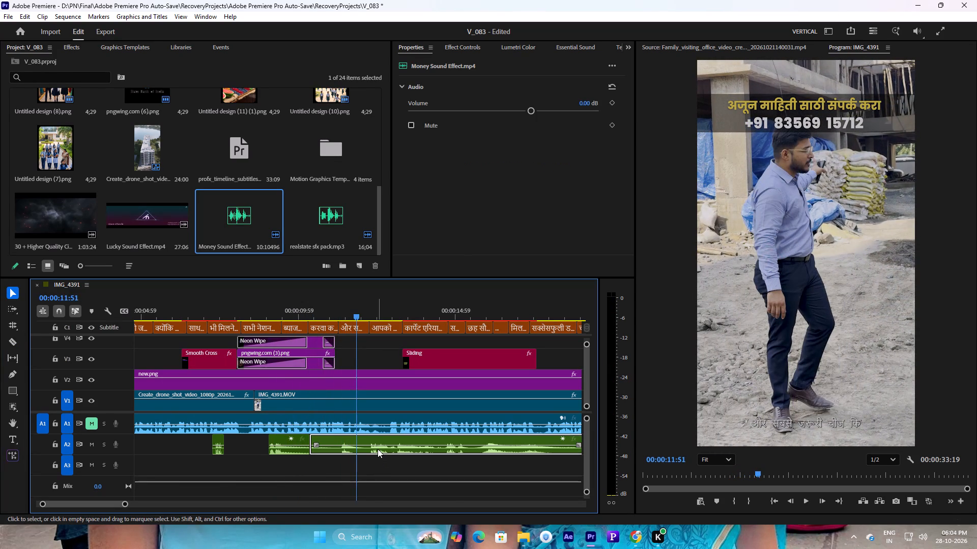
pyautogui.press('Delete')
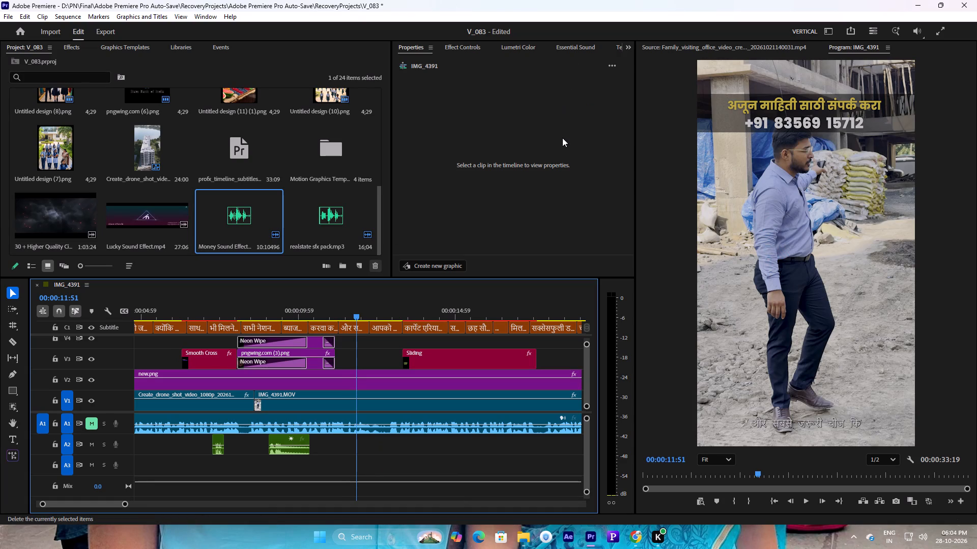
# Place the audio of Lucky Sound Effect.mp4 on A2 directly after the Money Sound Effect clip and audition it.
pyautogui.scroll(1, 562, 138)
pyautogui.moveTo(138, 218); pyautogui.dragTo(142, 233)
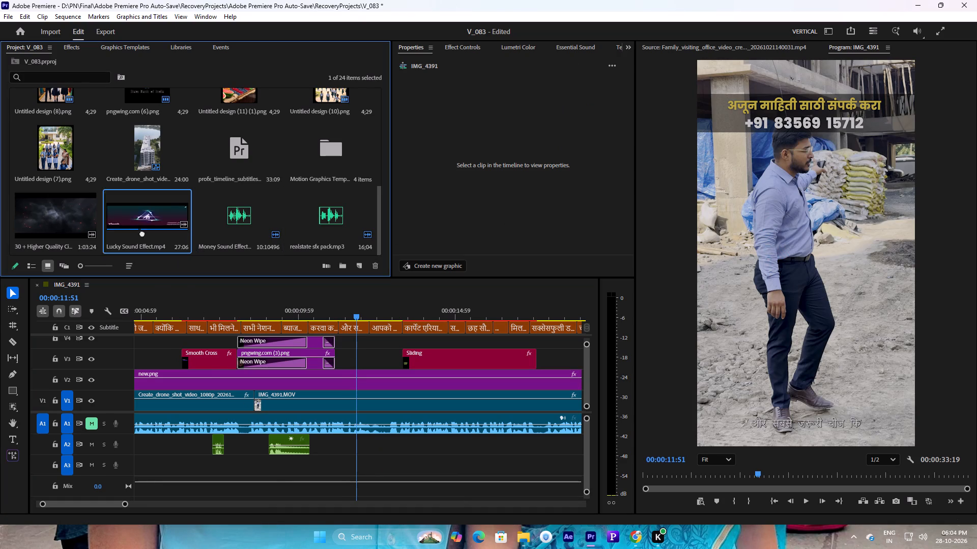
pyautogui.moveTo(142, 233); pyautogui.dragTo(315, 447)
pyautogui.moveTo(332, 315); pyautogui.dragTo(312, 307)
pyautogui.press('space')
pyautogui.press('space')
pyautogui.press('space')
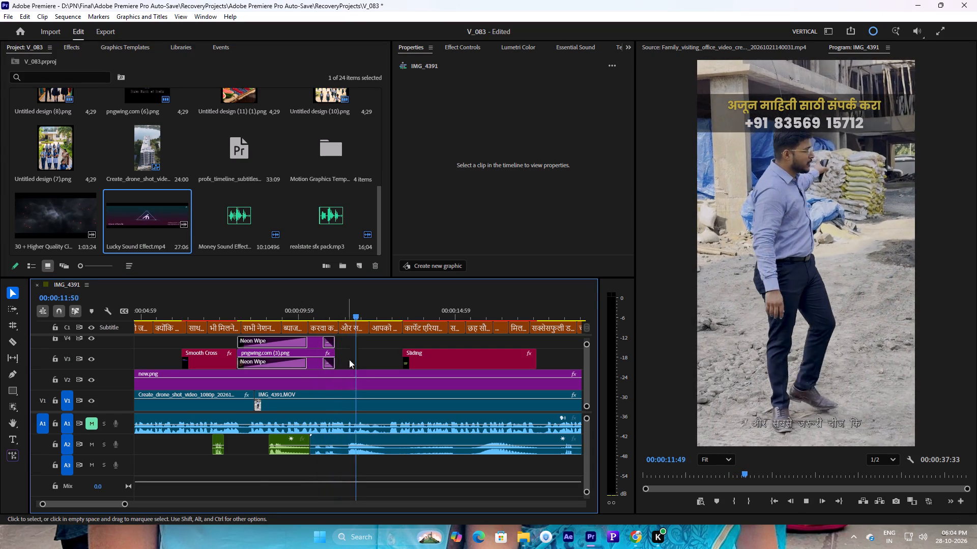
pyautogui.press('space')
pyautogui.moveTo(76, 504); pyautogui.dragTo(80, 503)
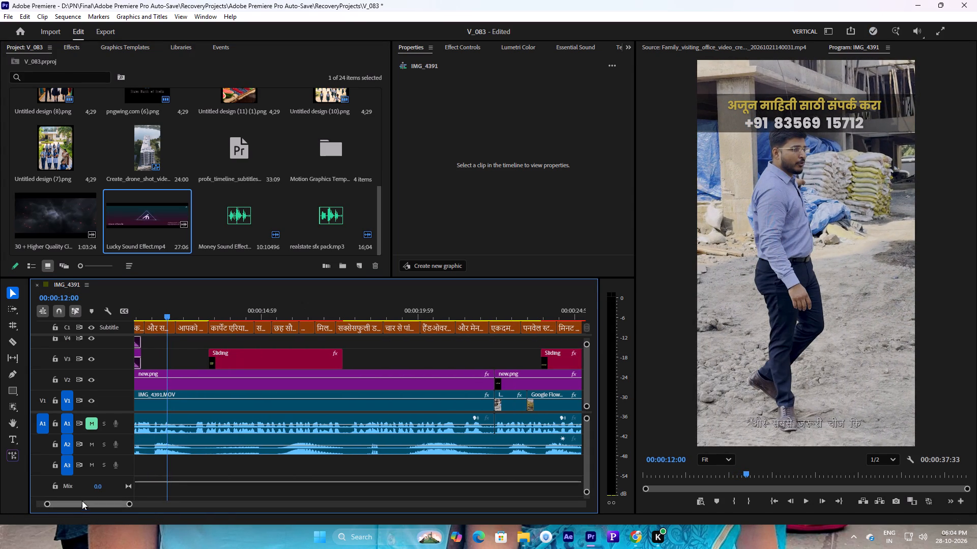
# Audition Lucky Sound Effect.mp4 on A2 from about 00:00:14 and cut it at about 00:00:22:46 and at 00:00:23:49.
pyautogui.moveTo(218, 317); pyautogui.dragTo(235, 316)
pyautogui.press('space')
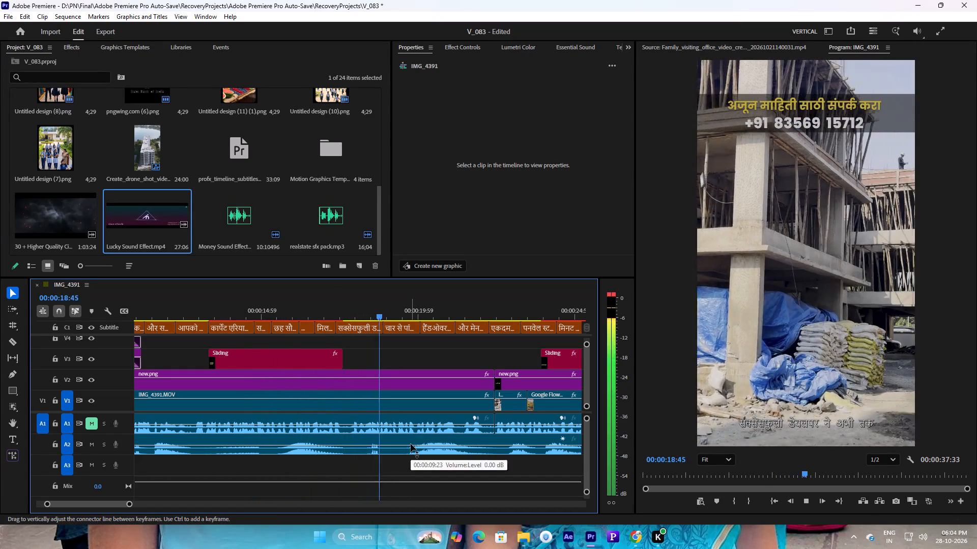
pyautogui.press('space')
pyautogui.click(111, 502)
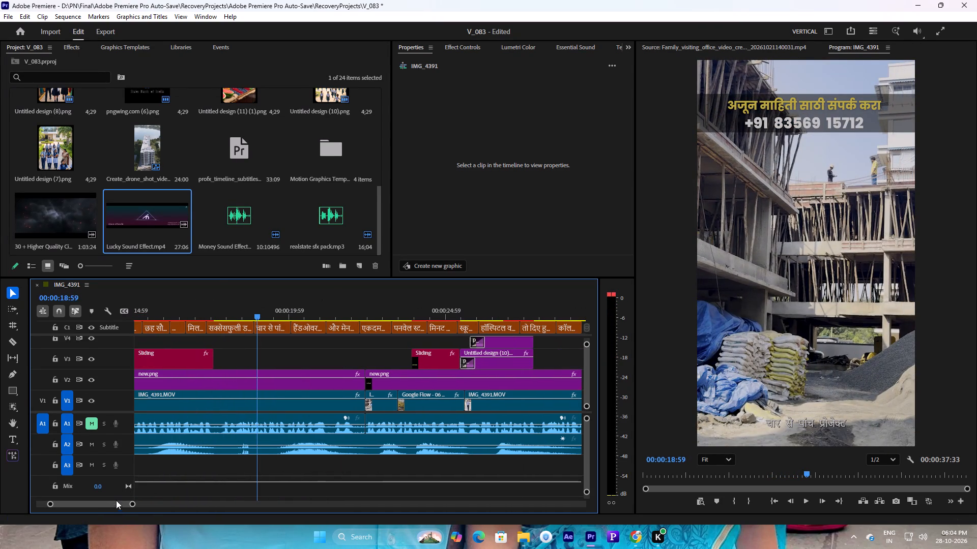
pyautogui.press('c')
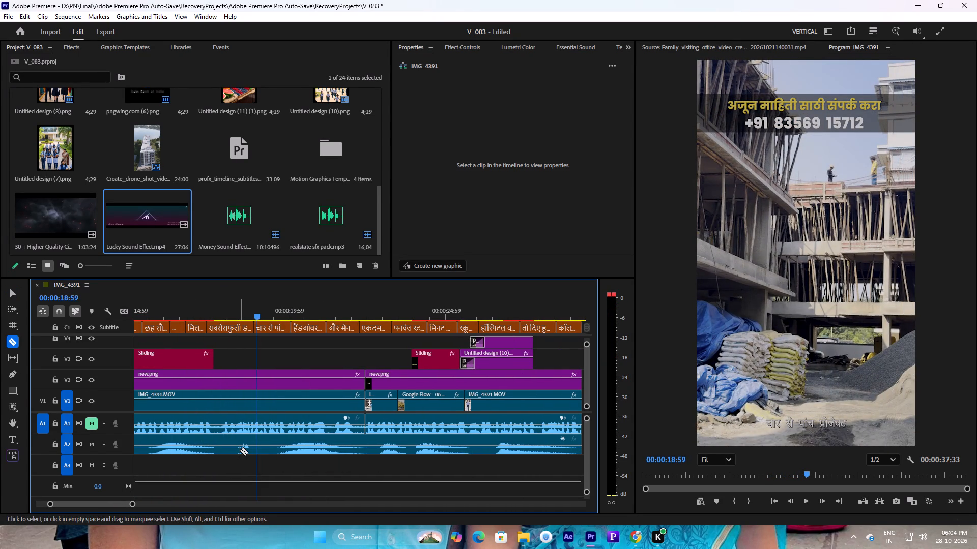
pyautogui.press('space')
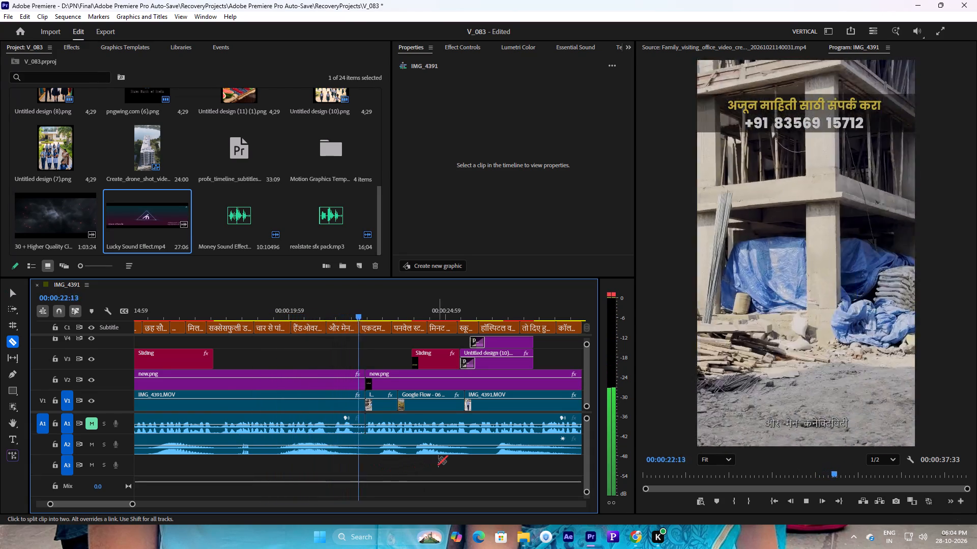
pyautogui.press('space')
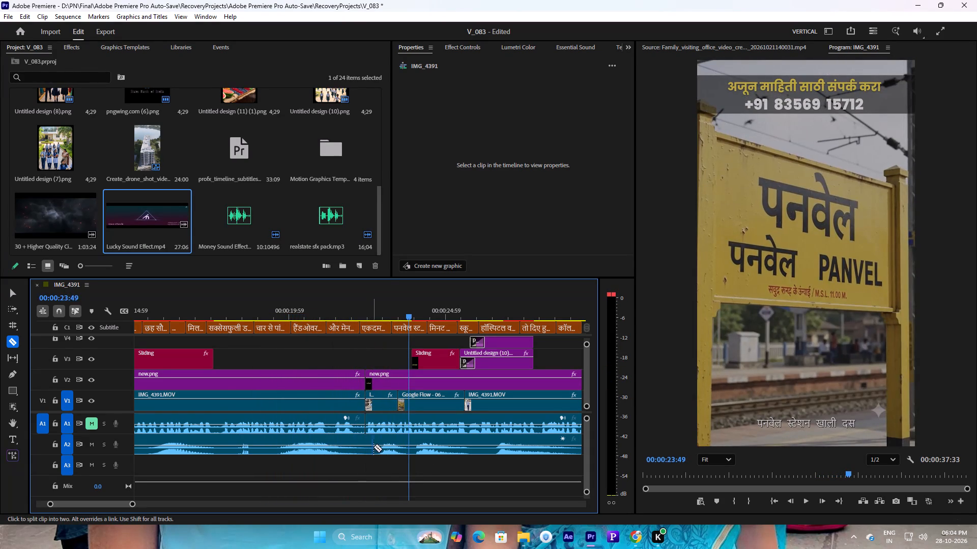
pyautogui.click(376, 447)
pyautogui.click(408, 445)
# Play further through the Lucky Sound Effect clip and cut it on A2 at 00:00:24:02 and about 00:00:25:10.
pyautogui.press('space')
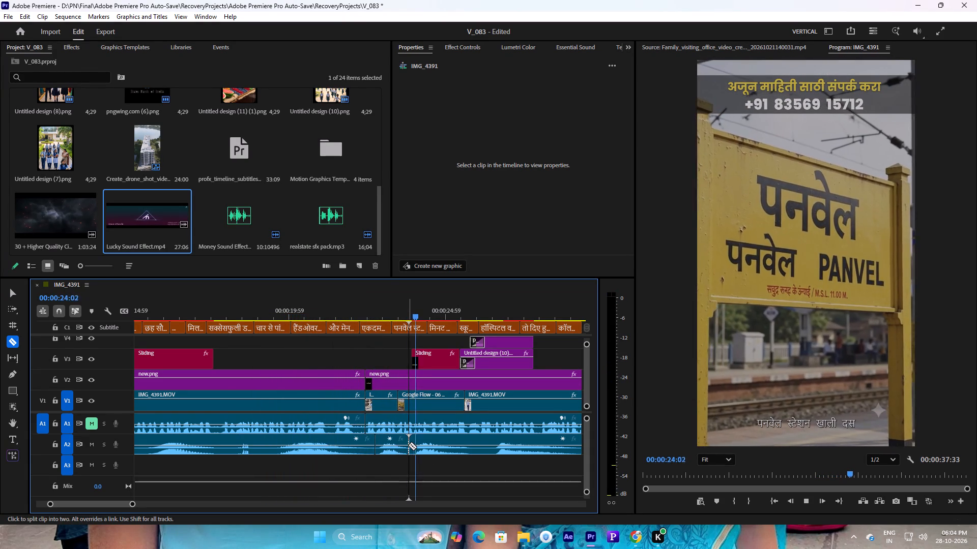
pyautogui.press('space')
pyautogui.click(415, 444)
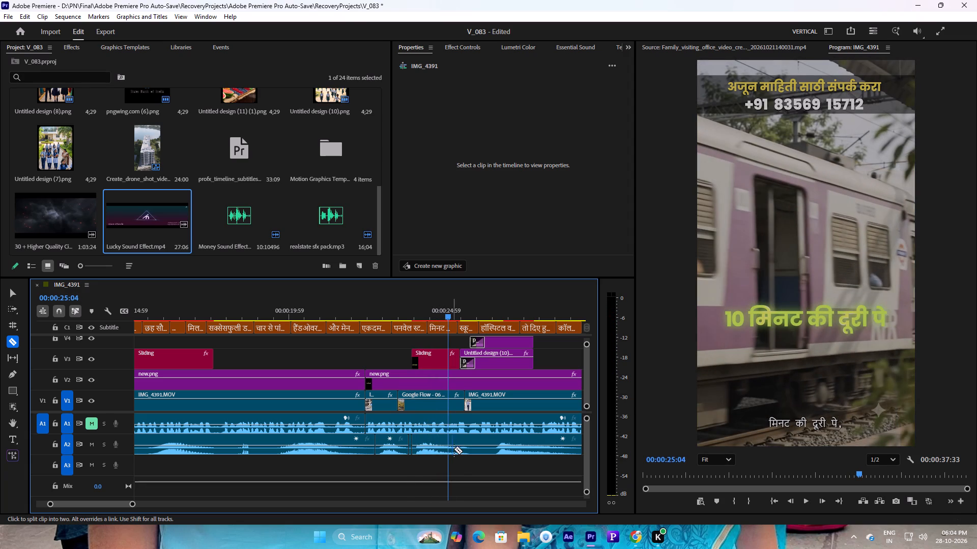
pyautogui.press('space')
pyautogui.press('space')
pyautogui.click(451, 447)
pyautogui.press('space')
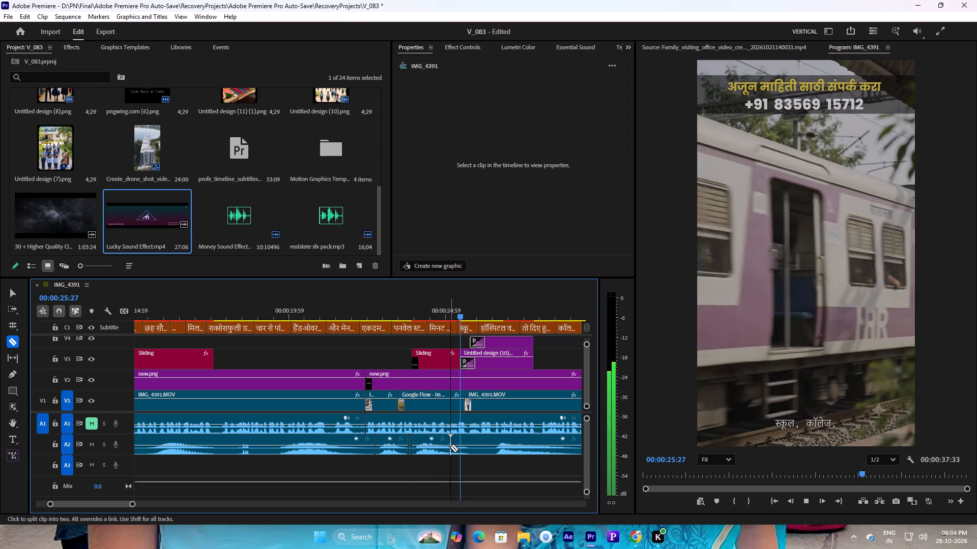
pyautogui.press('space')
# Delete the short Lucky Sound Effect piece between 00:00:23:49 and 00:00:24:02 and the long portion before about 00:00:22:46 on A2.
pyautogui.press('v')
pyautogui.click(411, 450)
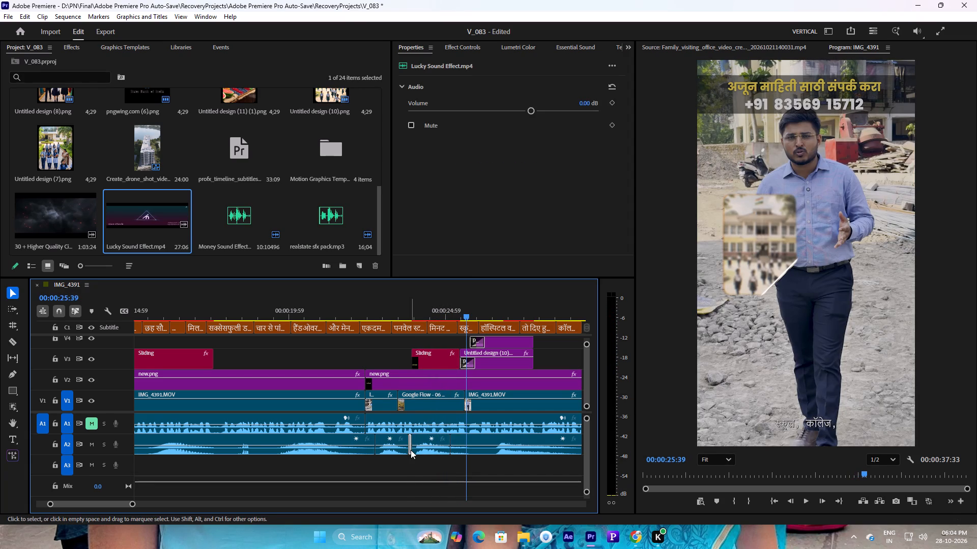
pyautogui.press('Delete')
pyautogui.click(352, 445)
pyautogui.press('Delete')
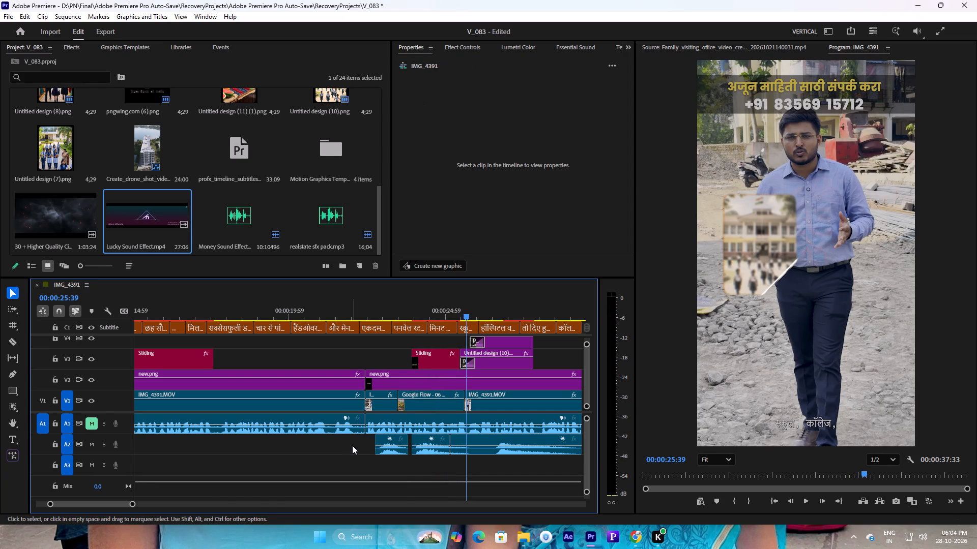
# Audition the remaining Lucky Sound Effect pieces on A2 from about 00:00:22:37 to past the end of the video.
pyautogui.click(371, 309)
pyautogui.press('space')
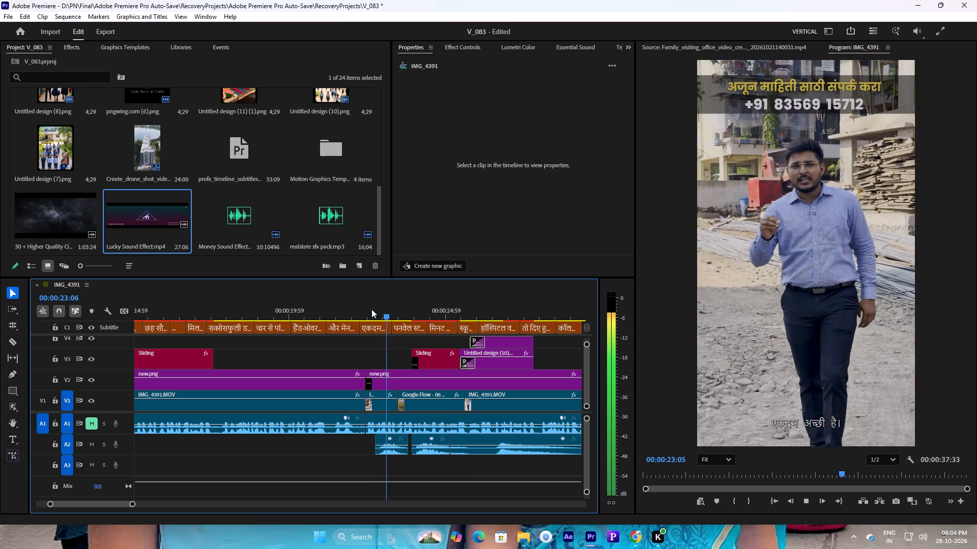
pyautogui.click(121, 502)
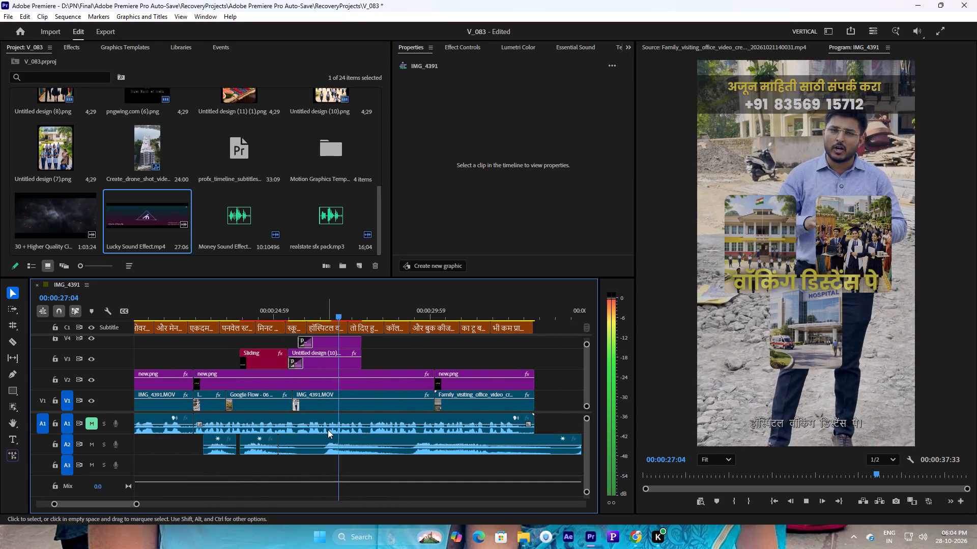
pyautogui.click(115, 506)
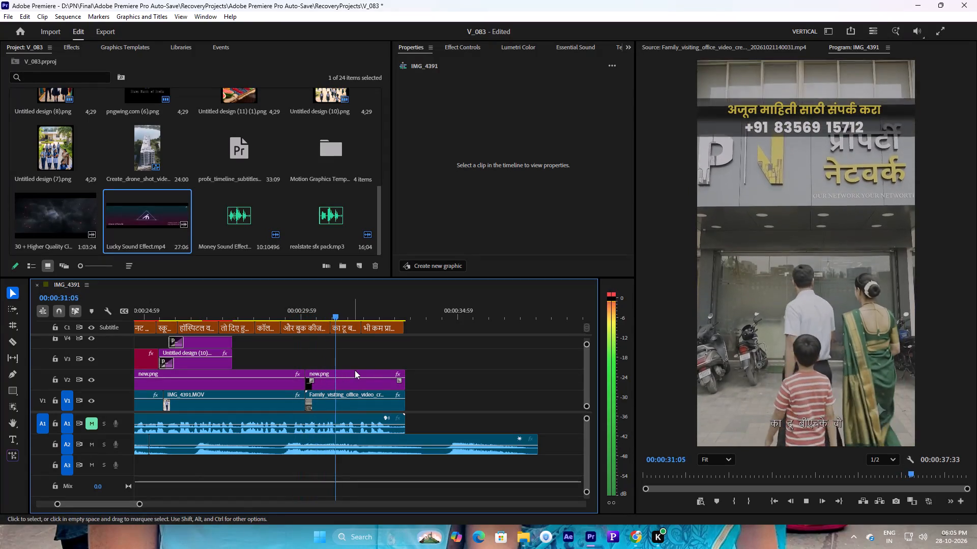
pyautogui.moveTo(413, 317); pyautogui.dragTo(442, 319)
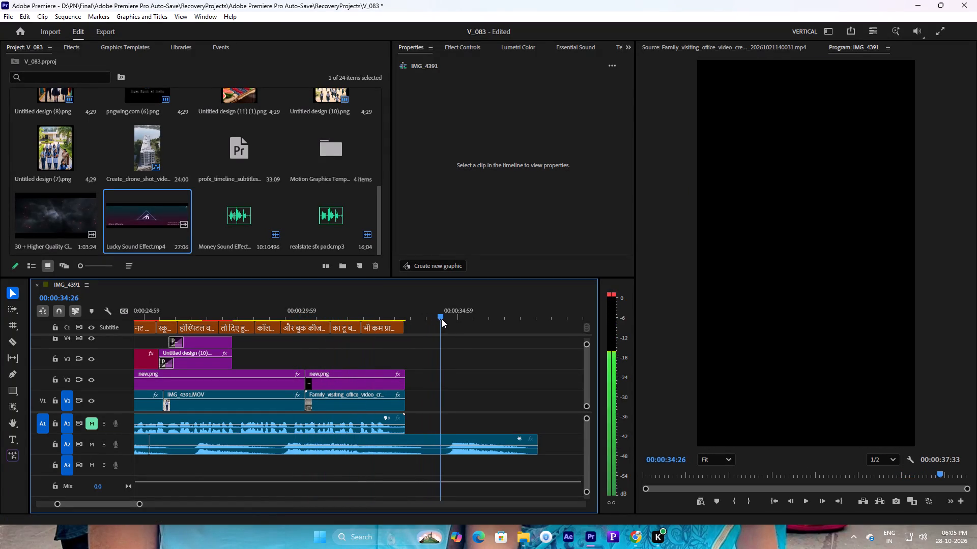
pyautogui.press('space')
pyautogui.press('space')
pyautogui.moveTo(442, 319); pyautogui.dragTo(416, 316)
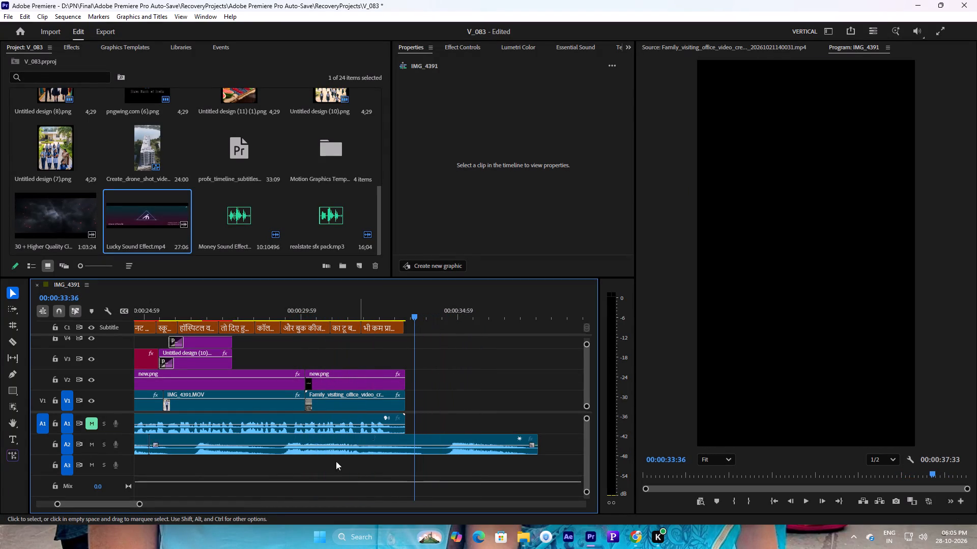
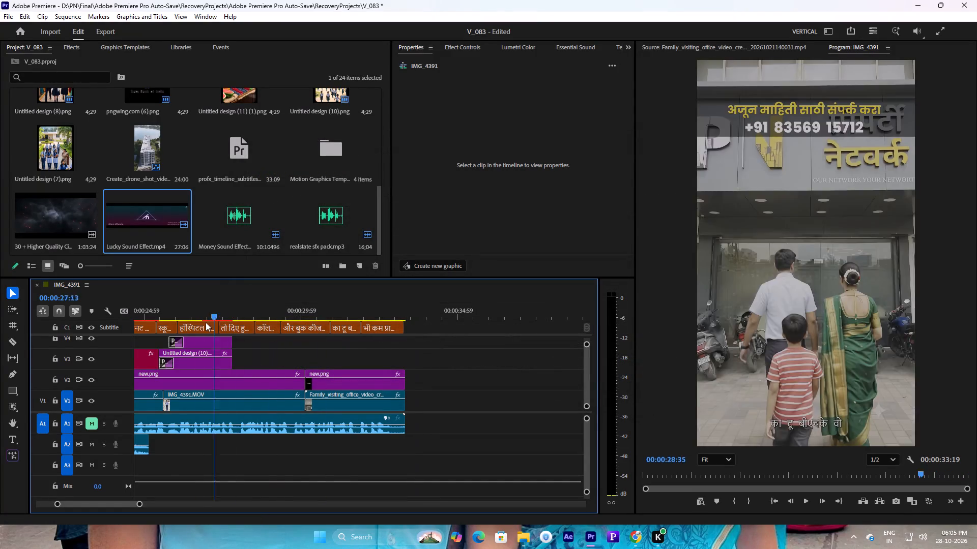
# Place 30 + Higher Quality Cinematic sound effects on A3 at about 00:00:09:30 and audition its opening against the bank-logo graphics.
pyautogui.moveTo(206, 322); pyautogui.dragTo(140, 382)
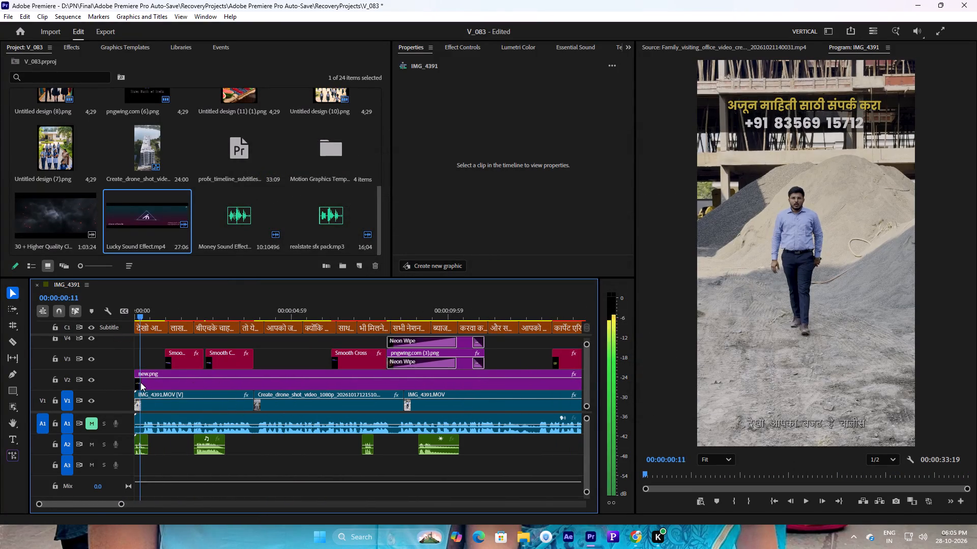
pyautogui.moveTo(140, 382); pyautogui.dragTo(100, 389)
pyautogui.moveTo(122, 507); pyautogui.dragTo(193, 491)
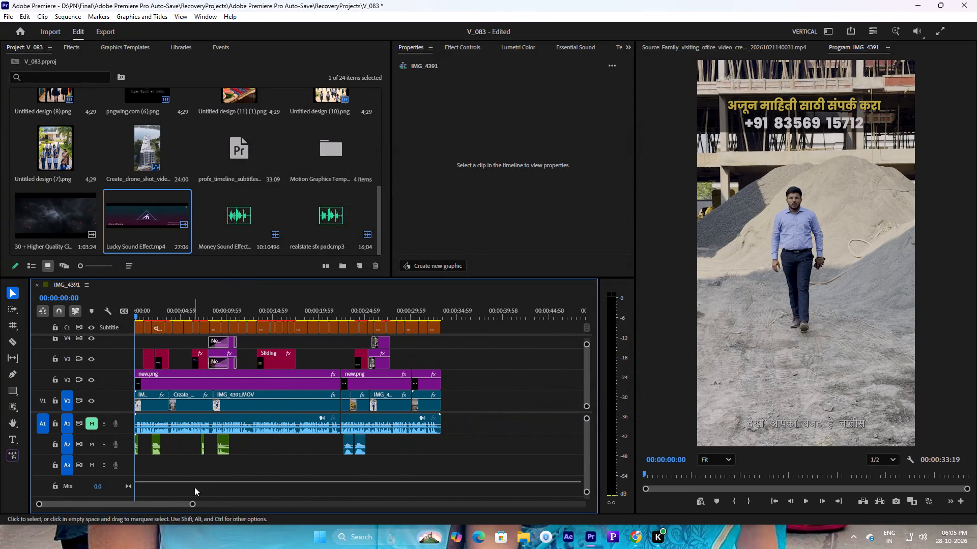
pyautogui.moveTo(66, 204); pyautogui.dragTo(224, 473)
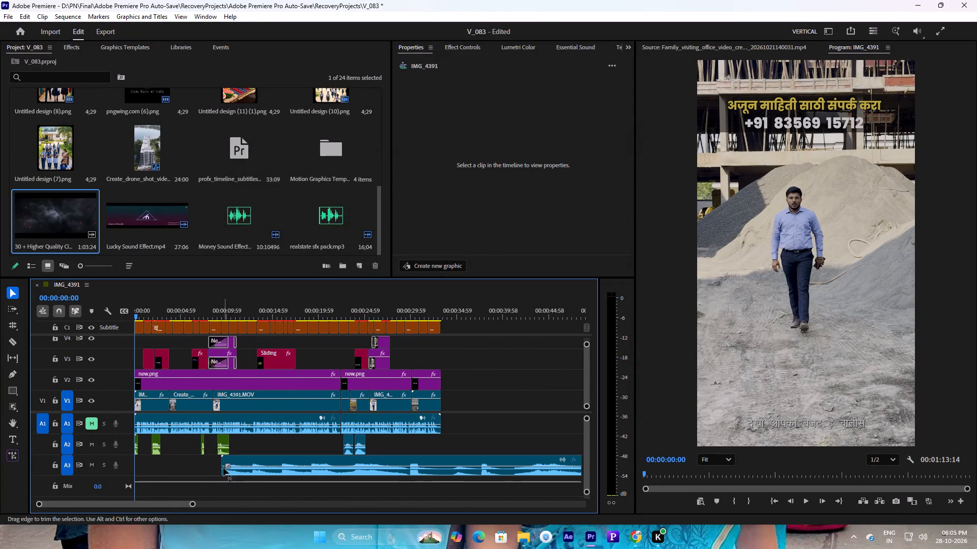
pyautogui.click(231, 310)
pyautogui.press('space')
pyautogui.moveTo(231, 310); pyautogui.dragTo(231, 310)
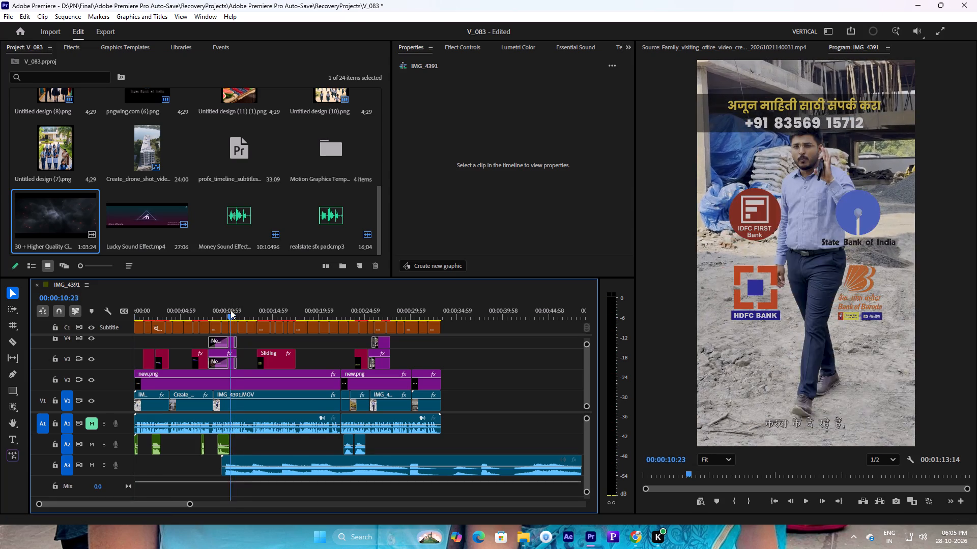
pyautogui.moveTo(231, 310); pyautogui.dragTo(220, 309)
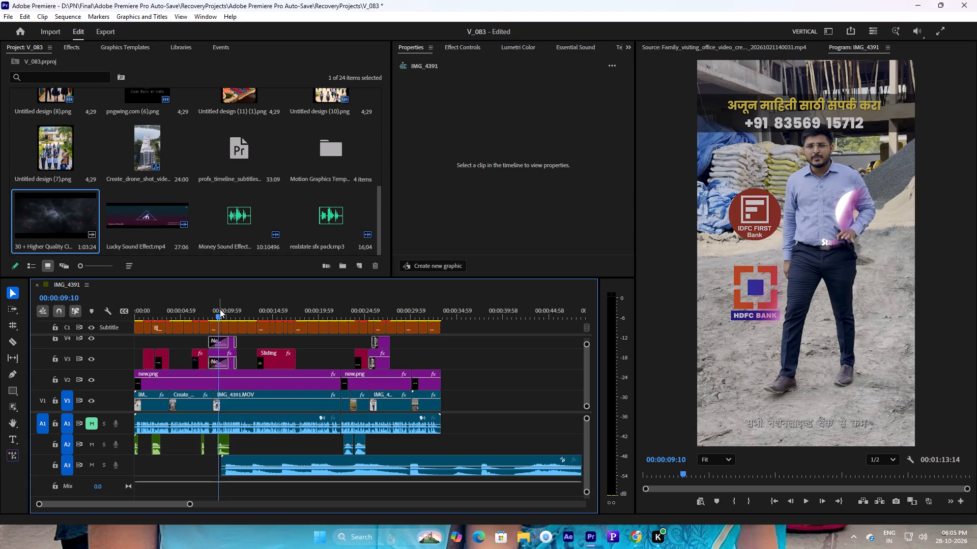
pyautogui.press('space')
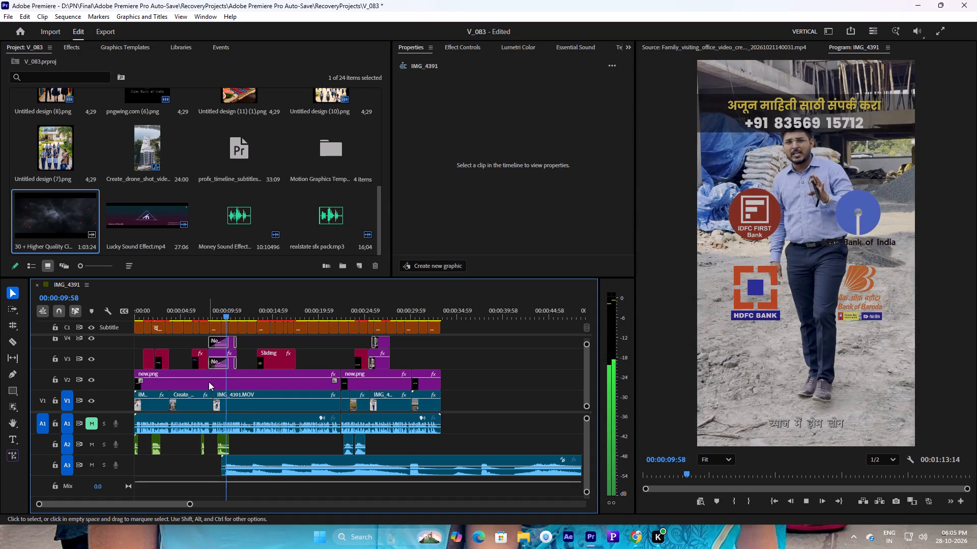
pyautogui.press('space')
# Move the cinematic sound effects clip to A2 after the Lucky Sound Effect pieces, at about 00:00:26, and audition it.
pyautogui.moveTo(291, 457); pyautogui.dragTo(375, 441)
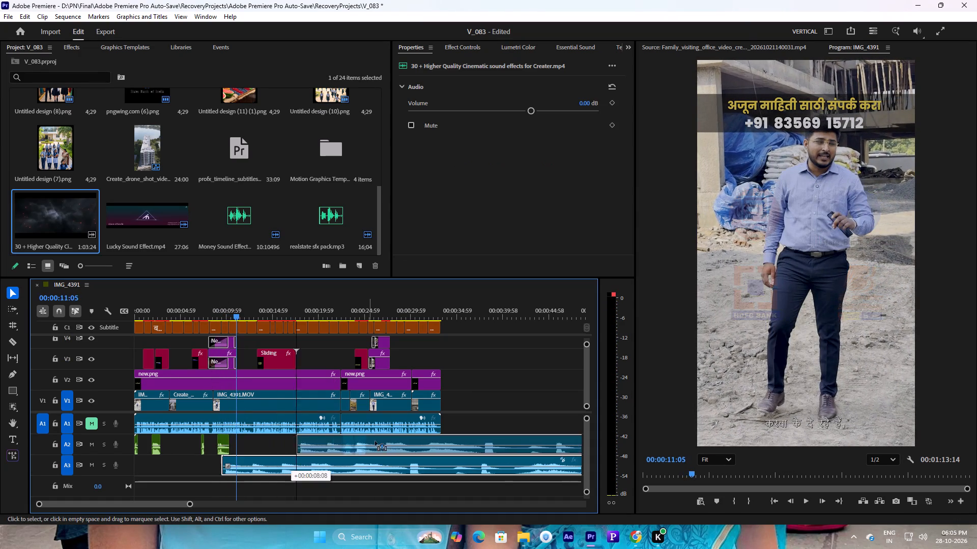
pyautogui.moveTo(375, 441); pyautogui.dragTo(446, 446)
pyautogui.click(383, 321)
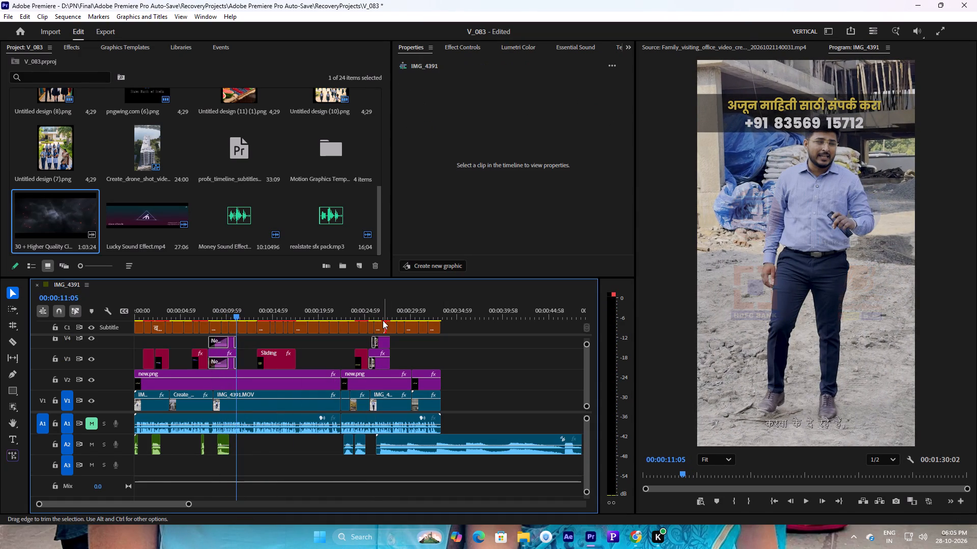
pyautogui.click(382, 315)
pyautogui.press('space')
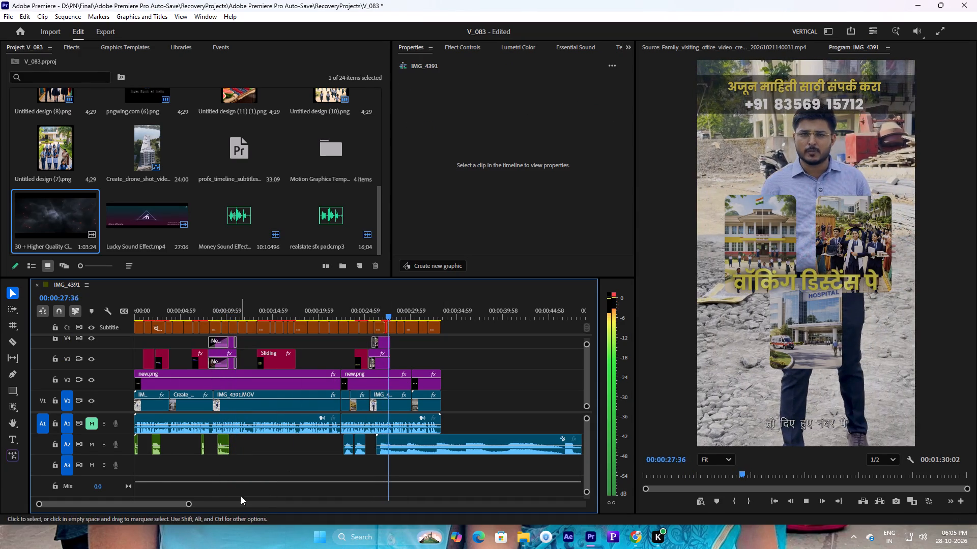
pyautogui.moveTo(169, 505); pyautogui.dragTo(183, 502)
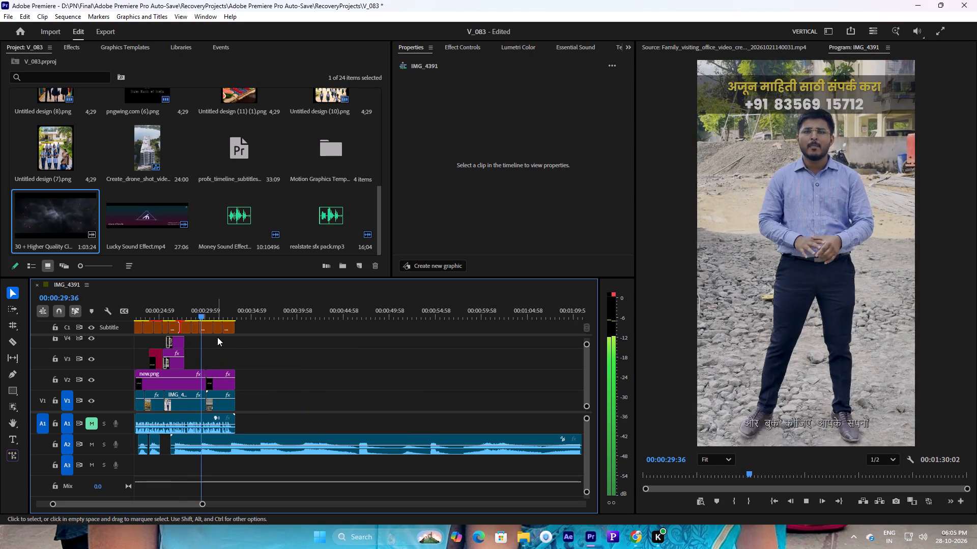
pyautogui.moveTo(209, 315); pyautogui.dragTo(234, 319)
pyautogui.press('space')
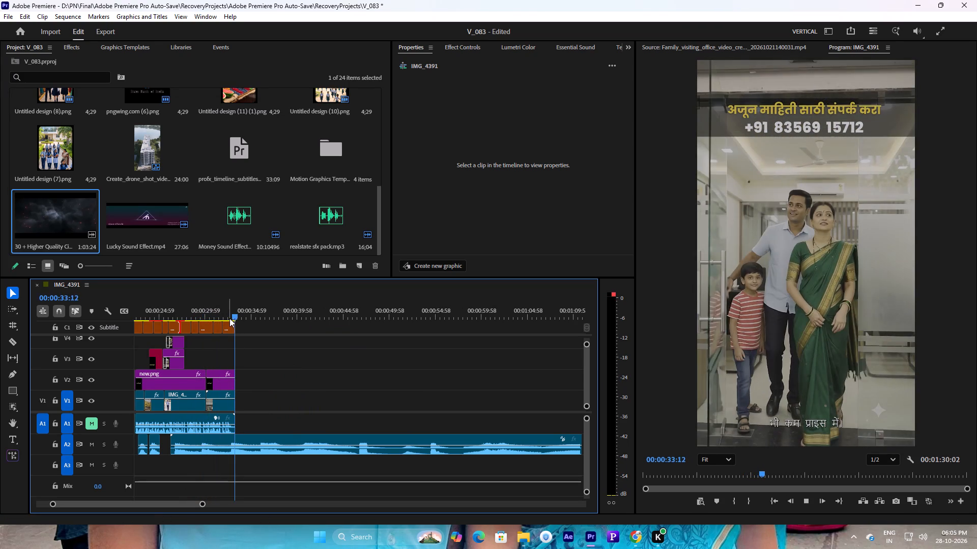
# Sample the cinematic sound effects clip on A2 at successive points from about 00:00:34 to 00:01:00.
pyautogui.moveTo(244, 315); pyautogui.dragTo(258, 317)
pyautogui.press('space')
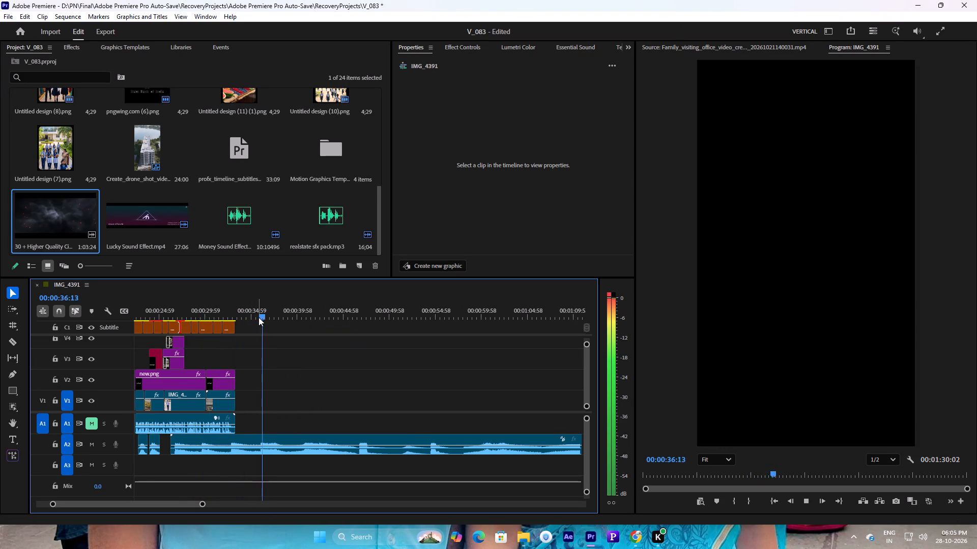
pyautogui.moveTo(265, 317); pyautogui.dragTo(304, 324)
pyautogui.press('space')
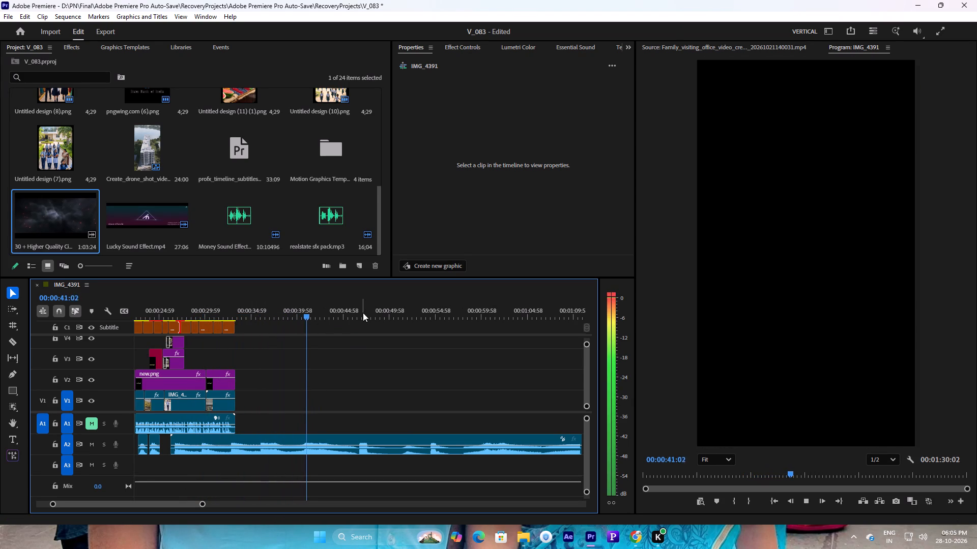
pyautogui.moveTo(315, 317); pyautogui.dragTo(357, 324)
pyautogui.press('space')
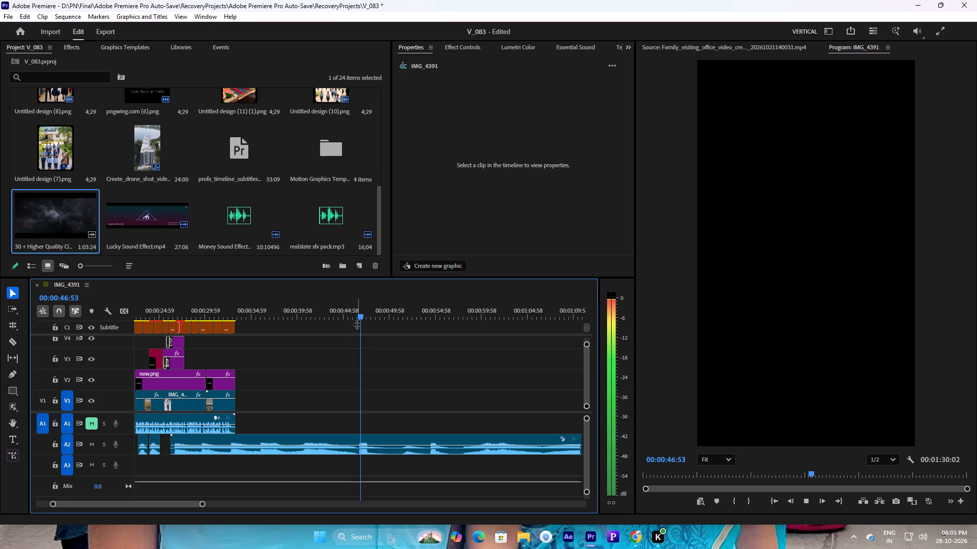
pyautogui.moveTo(366, 316); pyautogui.dragTo(398, 341)
pyautogui.press('space')
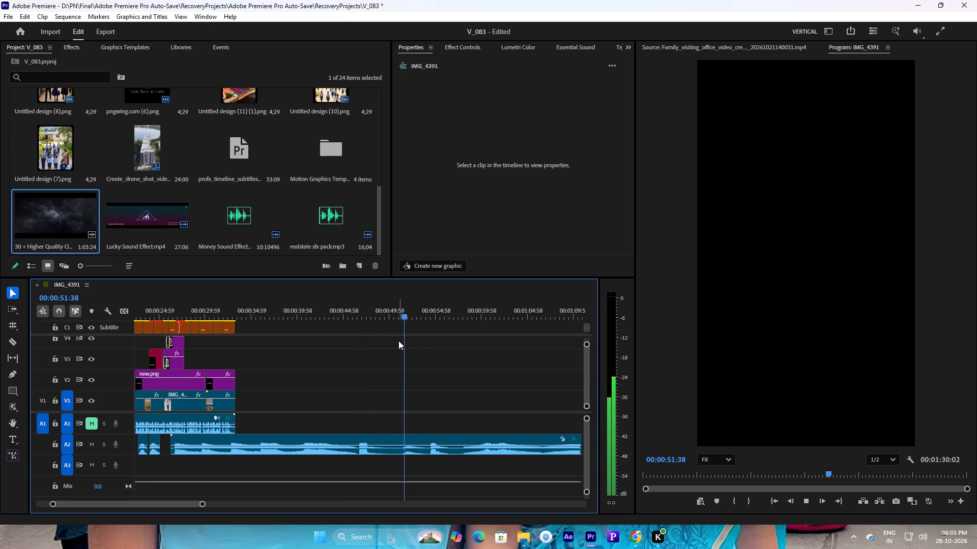
pyautogui.moveTo(412, 318); pyautogui.dragTo(430, 320)
pyautogui.press('space')
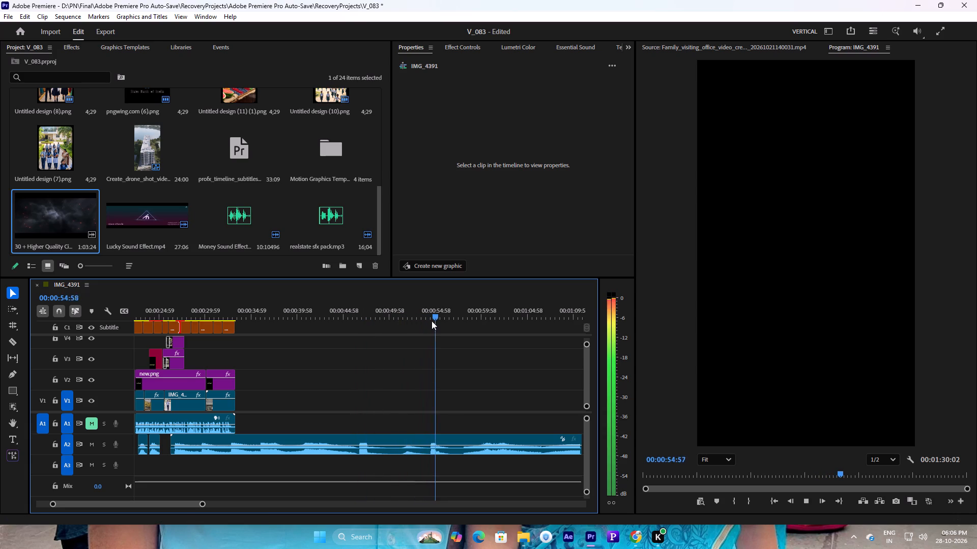
pyautogui.moveTo(440, 316); pyautogui.dragTo(481, 328)
pyautogui.press('space')
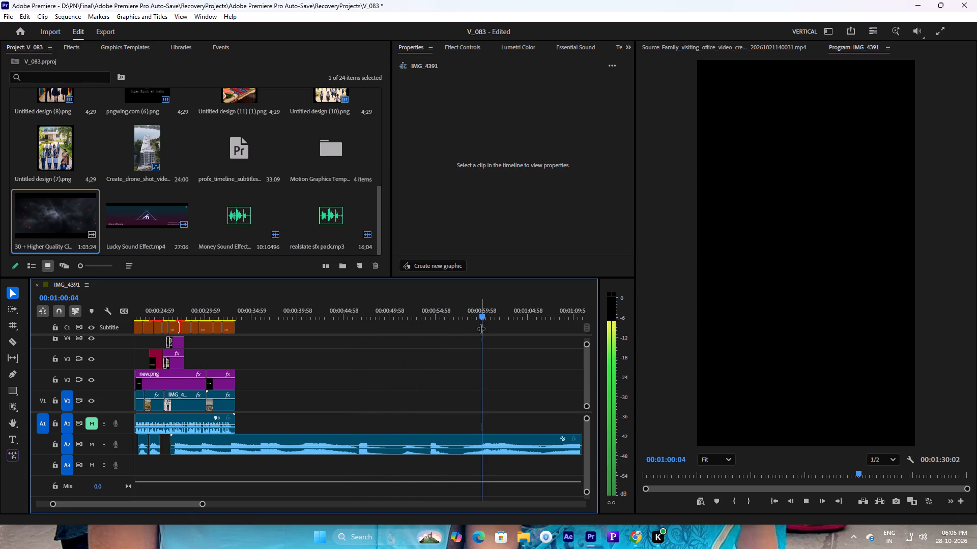
pyautogui.press('space')
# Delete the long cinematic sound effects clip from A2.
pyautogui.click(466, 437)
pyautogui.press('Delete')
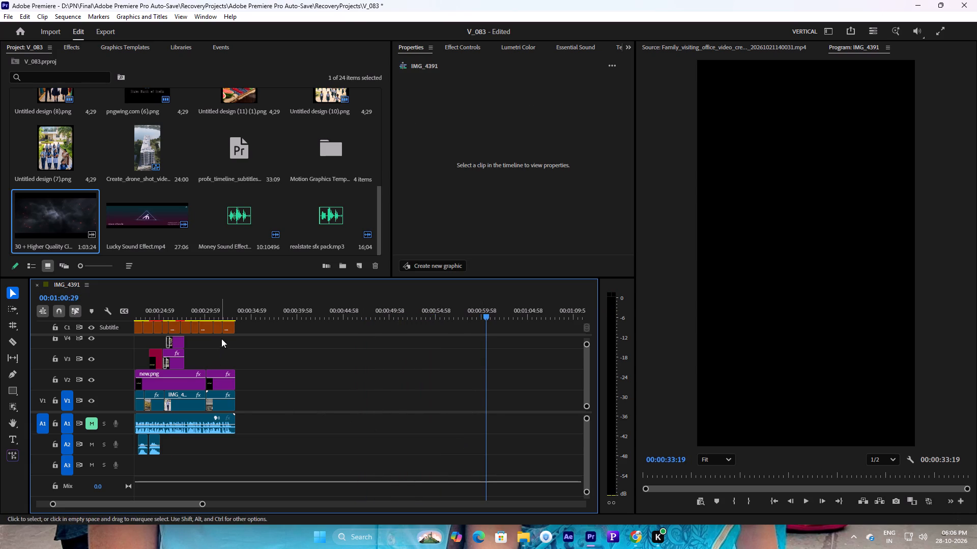
# Review the opening seconds with the 40 लाख and 2 BHK titles and the bank-logo section for sound-effect timing.
pyautogui.moveTo(220, 314); pyautogui.dragTo(70, 297)
pyautogui.press('space')
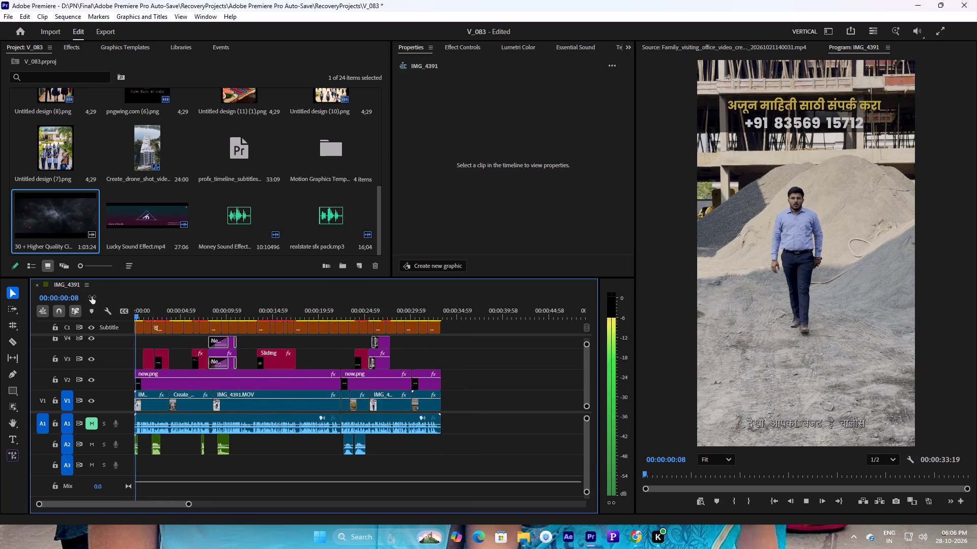
pyautogui.press('space')
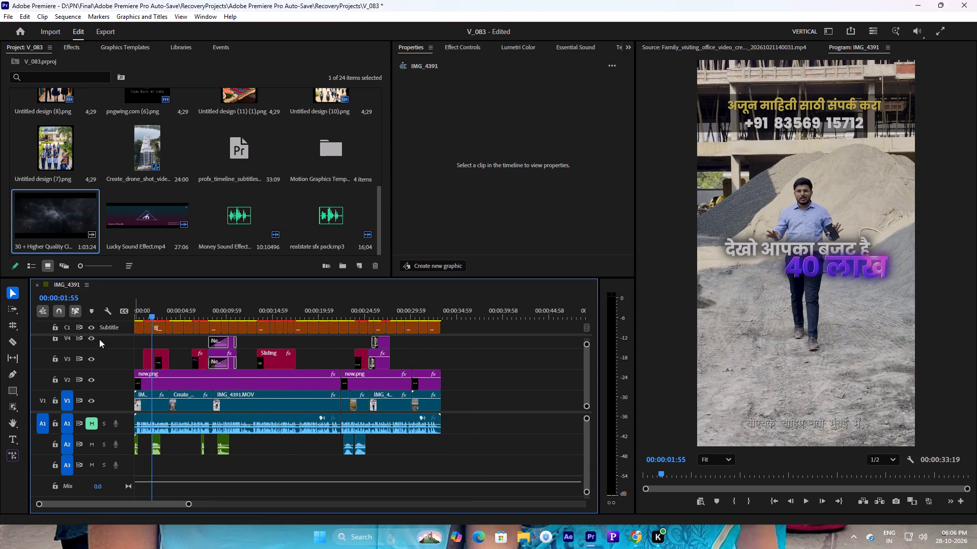
pyautogui.moveTo(144, 316); pyautogui.dragTo(126, 314)
pyautogui.press('space')
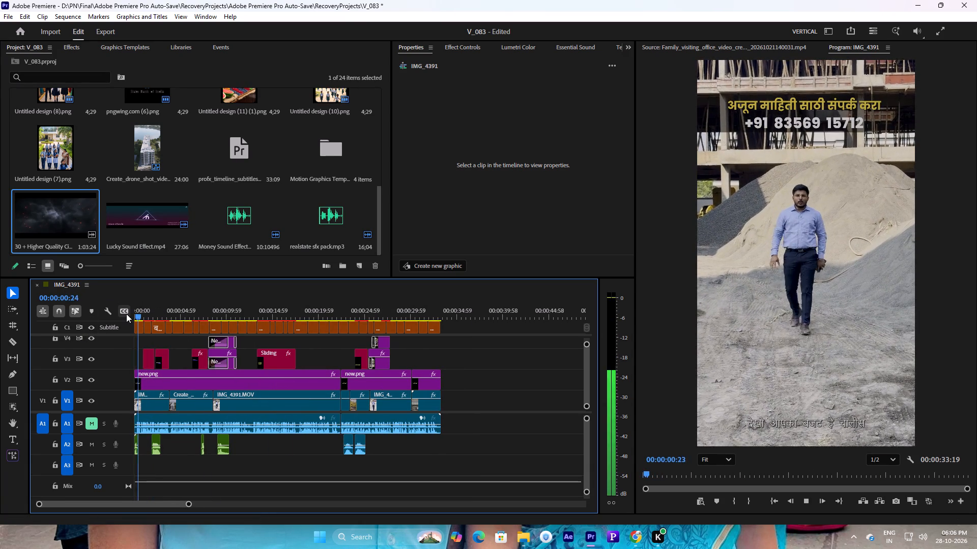
pyautogui.press('space')
pyautogui.click(147, 317)
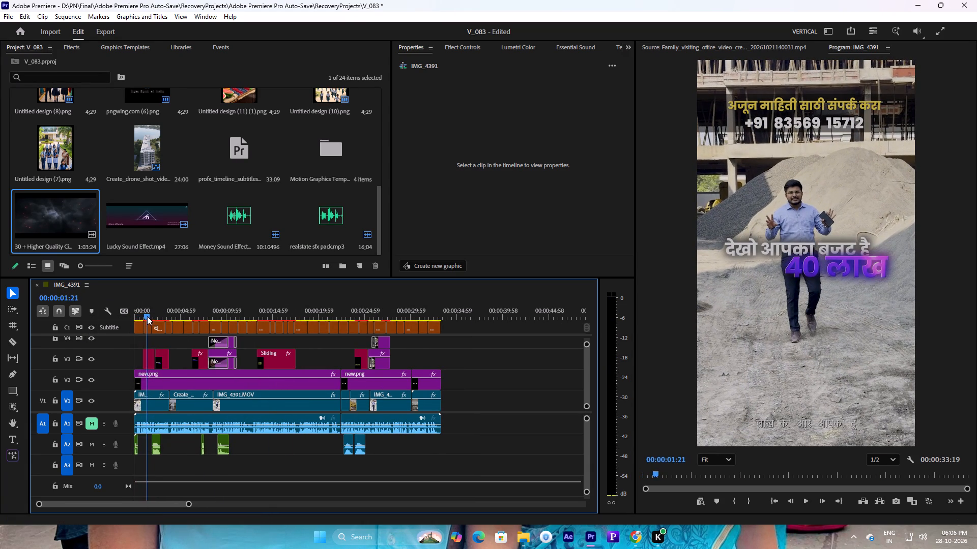
pyautogui.click(220, 311)
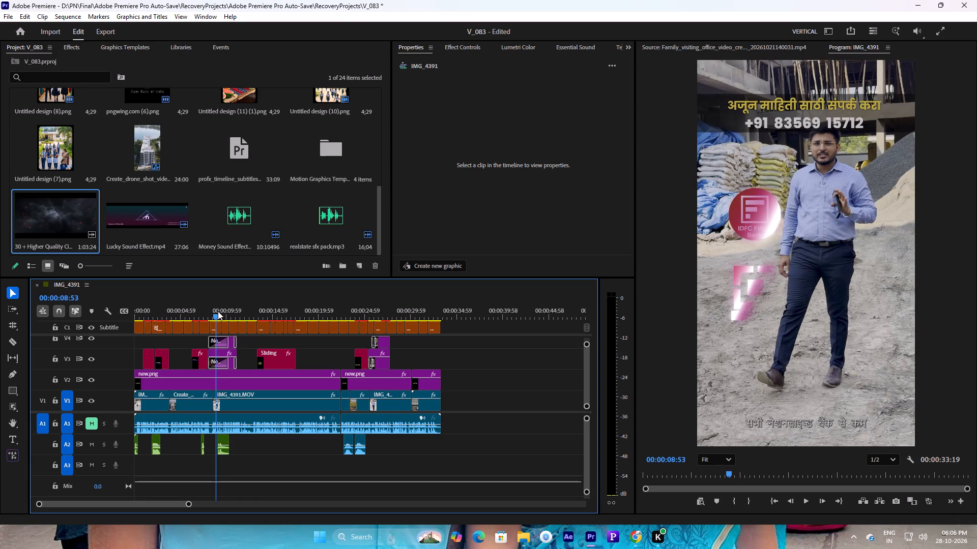
pyautogui.press('space')
pyautogui.moveTo(218, 311); pyautogui.dragTo(154, 298)
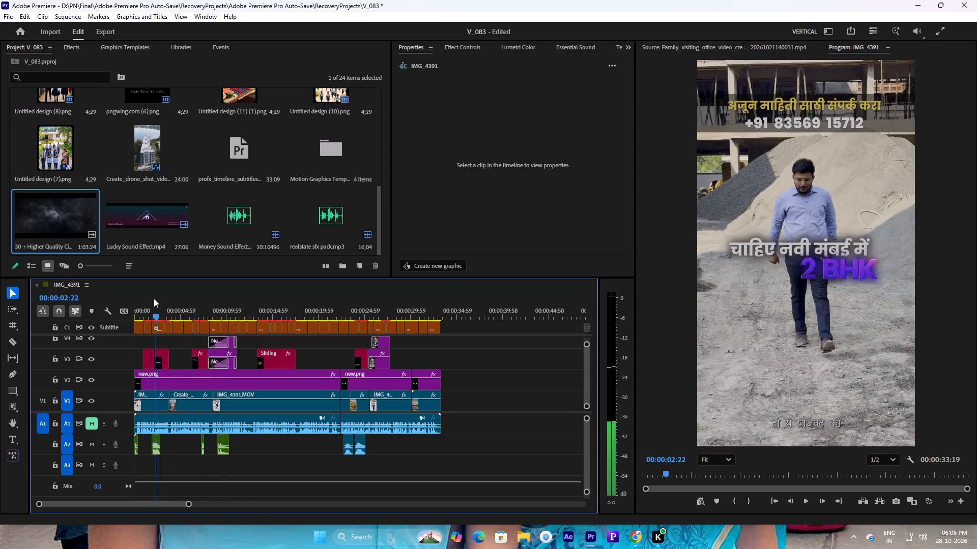
pyautogui.moveTo(154, 298); pyautogui.dragTo(139, 298)
pyautogui.press('space')
pyautogui.press('space')
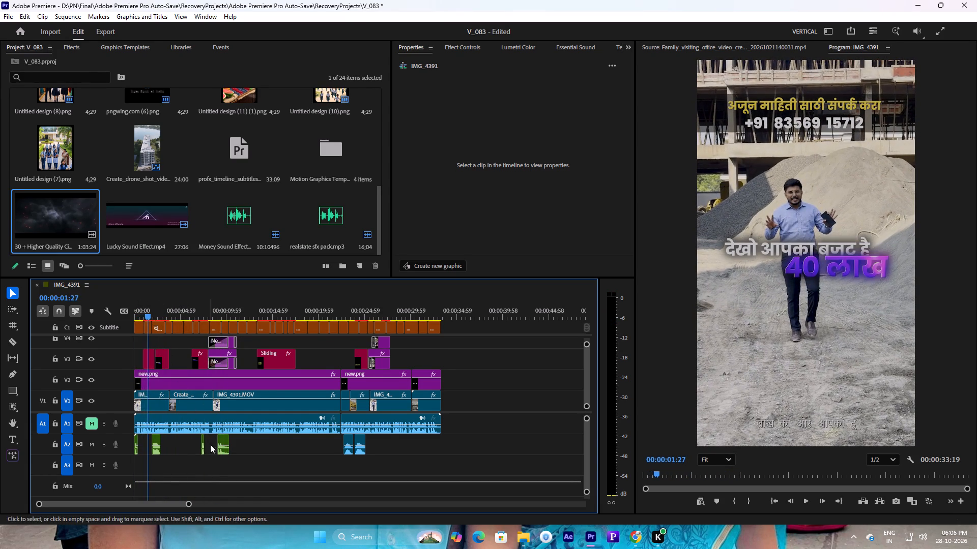
# Move the Money Sound Effect.mp4 piece from under the bank logos on A2 to A3 at about 00:00:01:27 and audition it.
pyautogui.click(226, 444)
pyautogui.moveTo(223, 440); pyautogui.dragTo(154, 470)
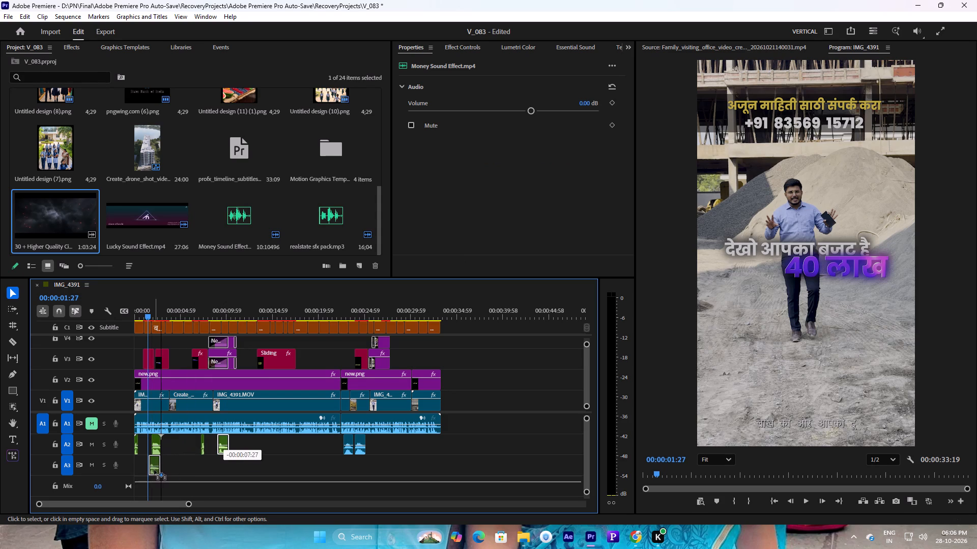
pyautogui.moveTo(154, 470); pyautogui.dragTo(154, 470)
pyautogui.press('space')
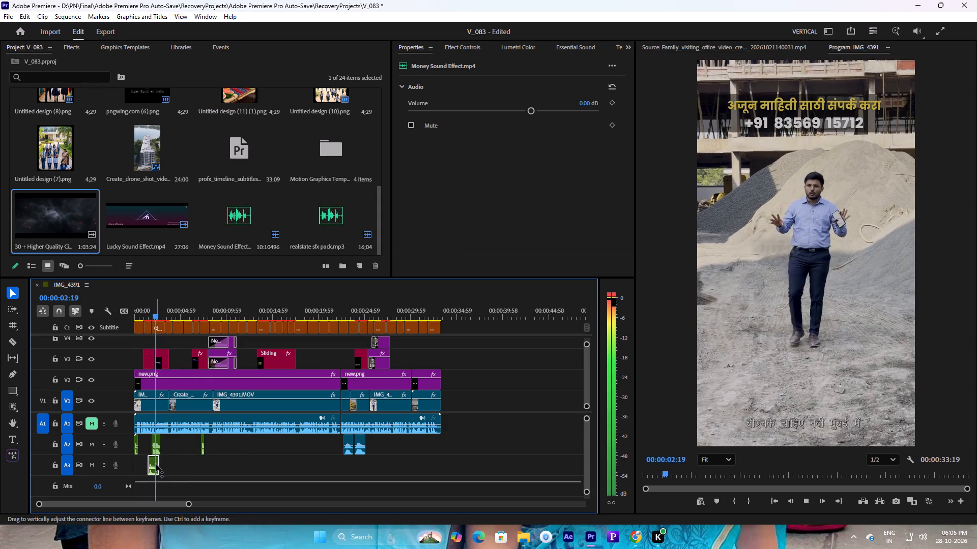
pyautogui.press('space')
# Move the realstate sfx pack.mp3 piece under the 2 BHK title on A2 to about 00:00:14:15 for the CP AREA text and audition it.
pyautogui.click(154, 440)
pyautogui.moveTo(156, 440); pyautogui.dragTo(156, 440)
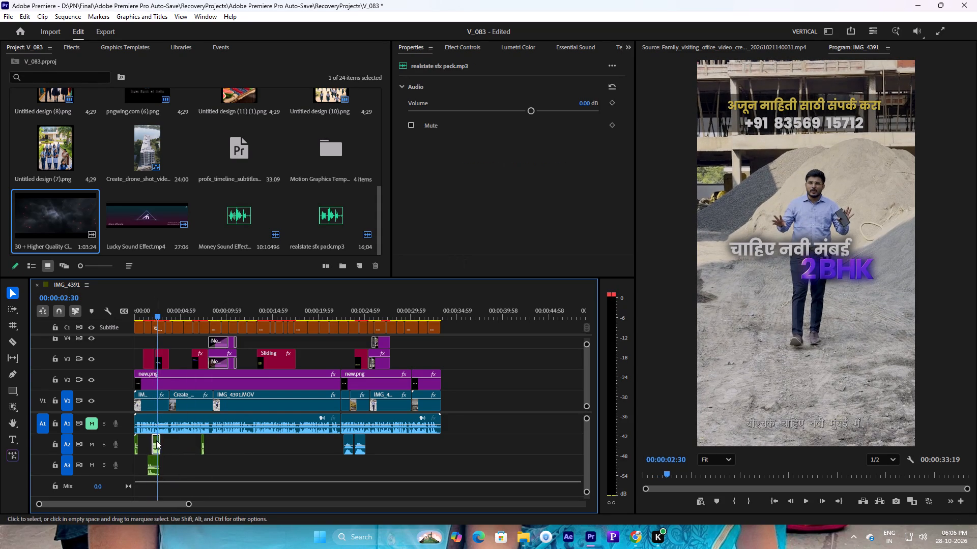
pyautogui.moveTo(156, 440); pyautogui.dragTo(194, 435)
pyautogui.moveTo(194, 435); pyautogui.dragTo(264, 441)
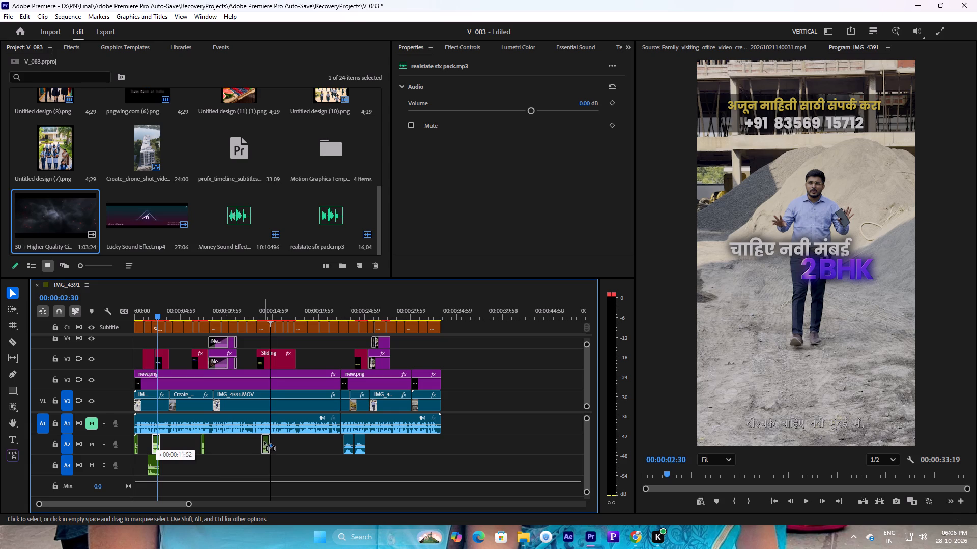
pyautogui.moveTo(264, 441); pyautogui.dragTo(262, 442)
pyautogui.click(253, 307)
pyautogui.press('space')
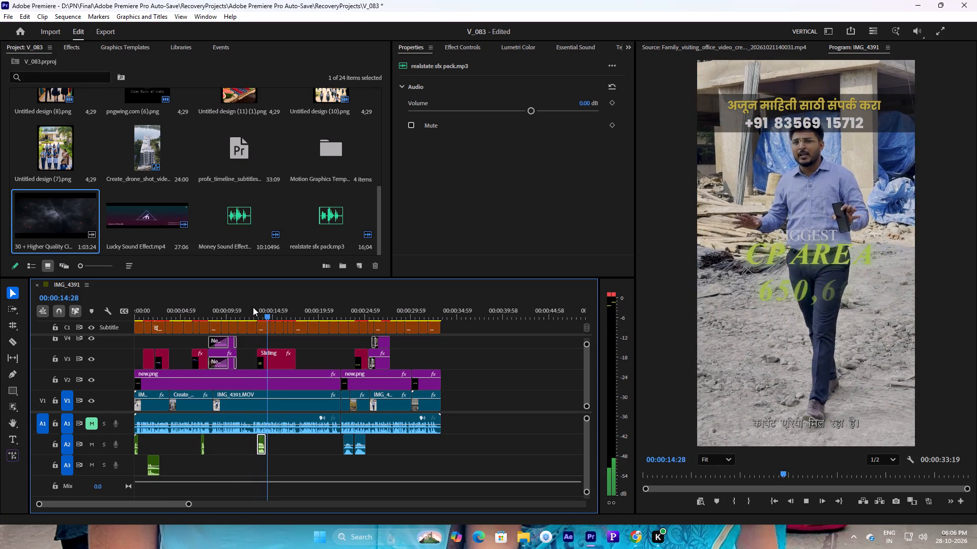
pyautogui.click(265, 313)
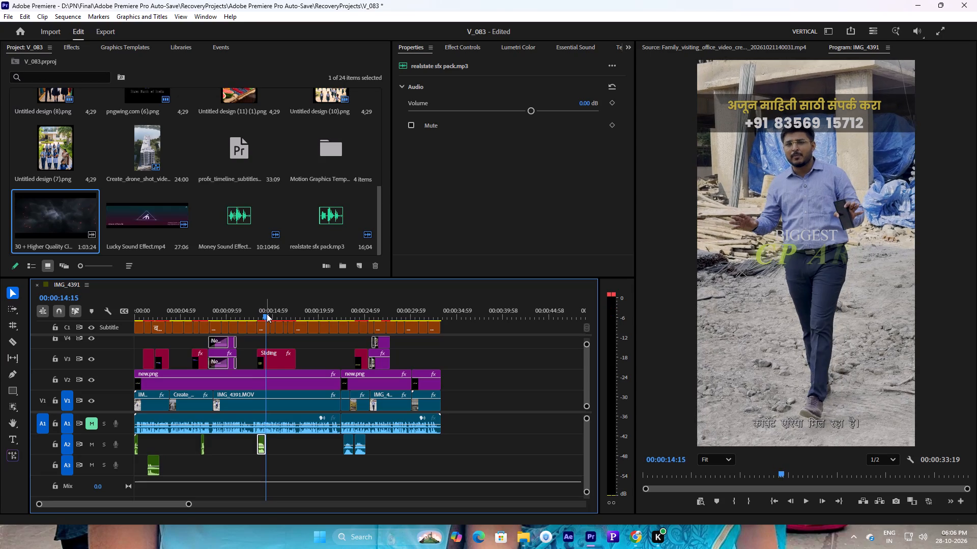
pyautogui.moveTo(262, 441); pyautogui.dragTo(270, 441)
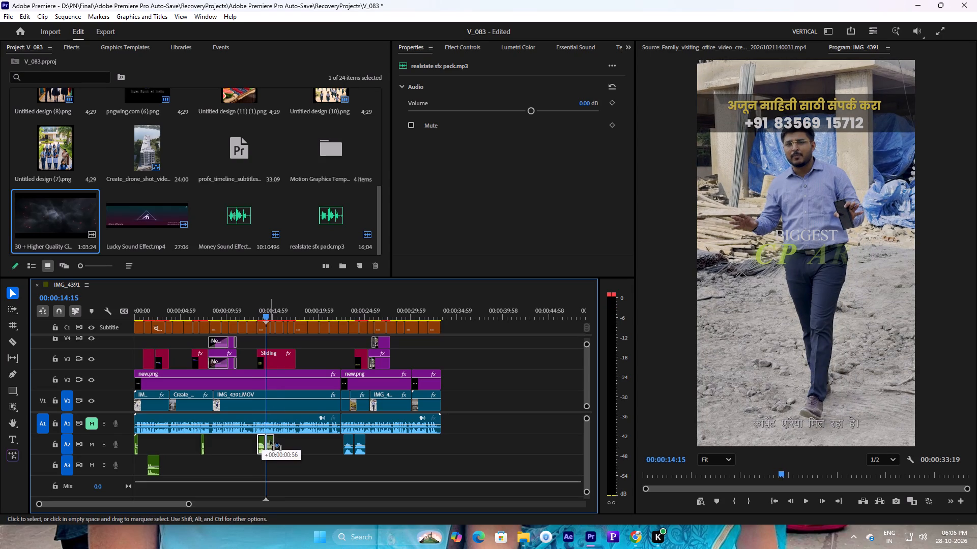
pyautogui.moveTo(270, 441); pyautogui.dragTo(271, 441)
pyautogui.click(257, 307)
pyautogui.press('space')
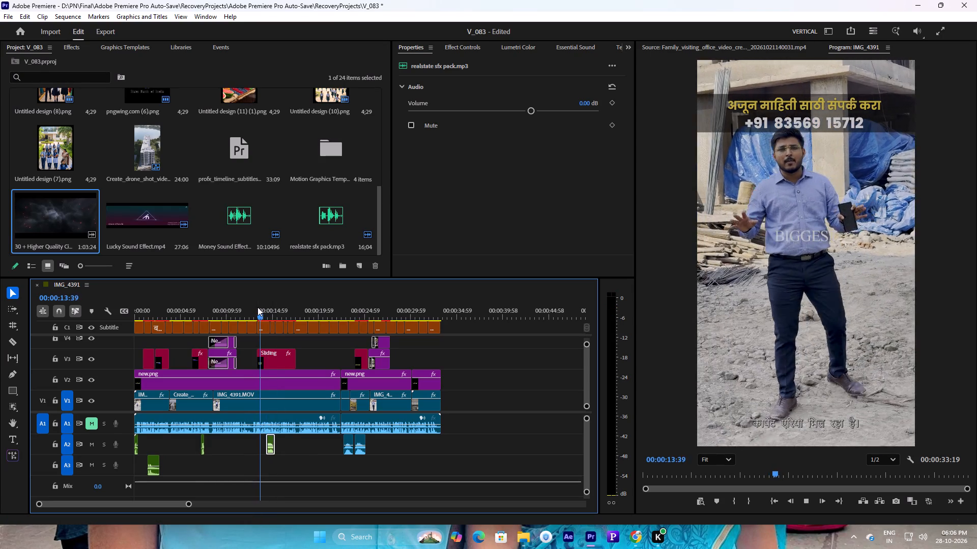
pyautogui.press('space')
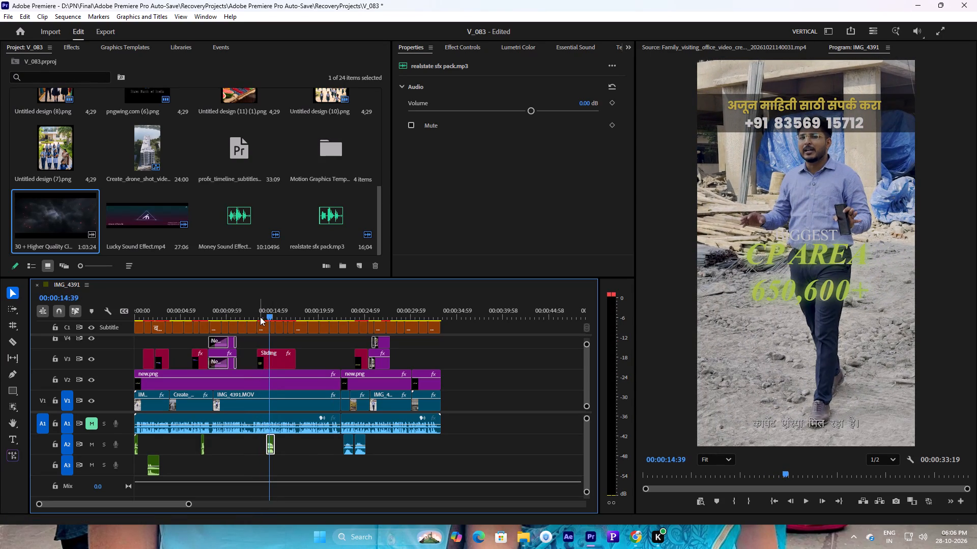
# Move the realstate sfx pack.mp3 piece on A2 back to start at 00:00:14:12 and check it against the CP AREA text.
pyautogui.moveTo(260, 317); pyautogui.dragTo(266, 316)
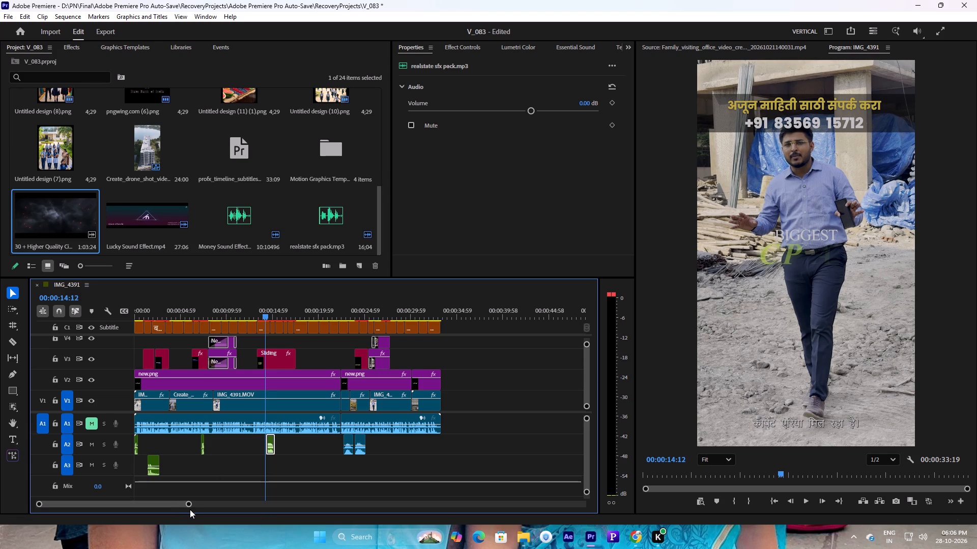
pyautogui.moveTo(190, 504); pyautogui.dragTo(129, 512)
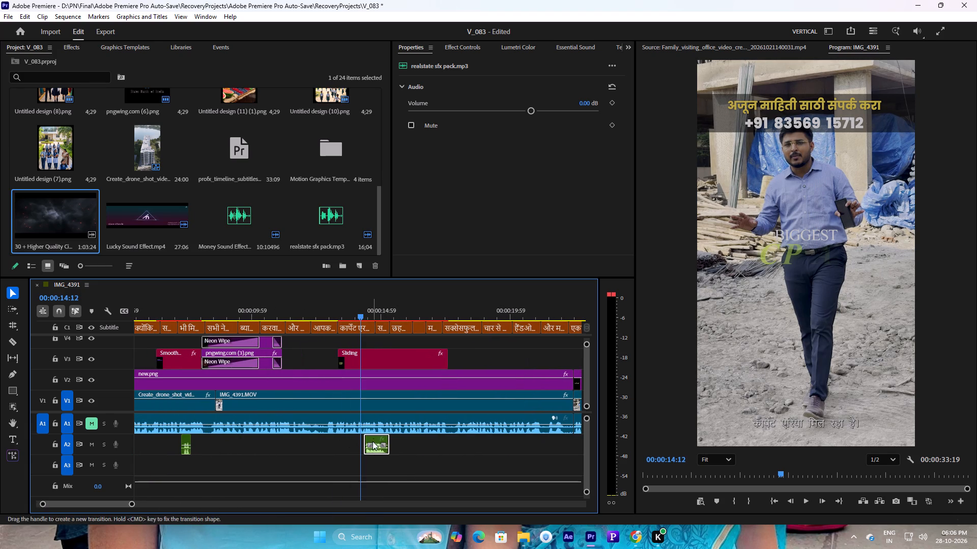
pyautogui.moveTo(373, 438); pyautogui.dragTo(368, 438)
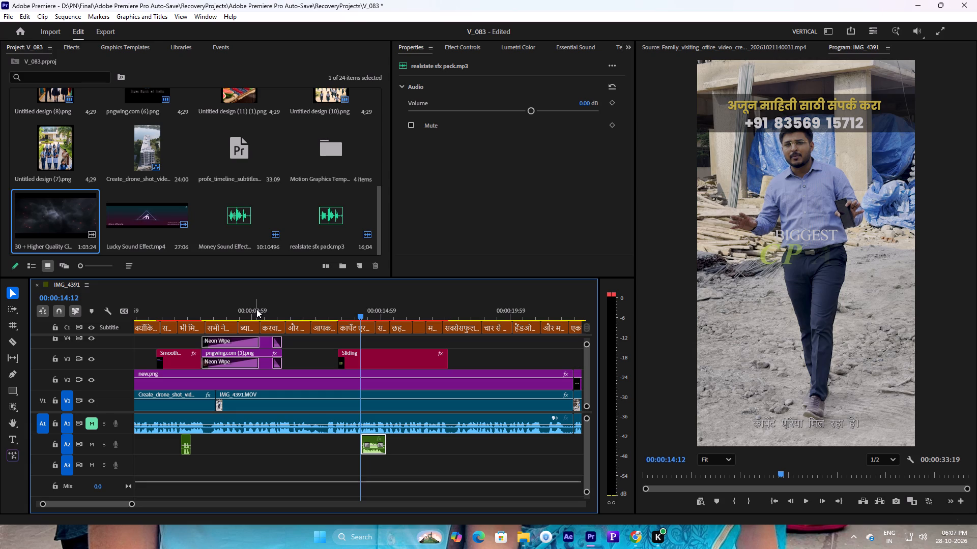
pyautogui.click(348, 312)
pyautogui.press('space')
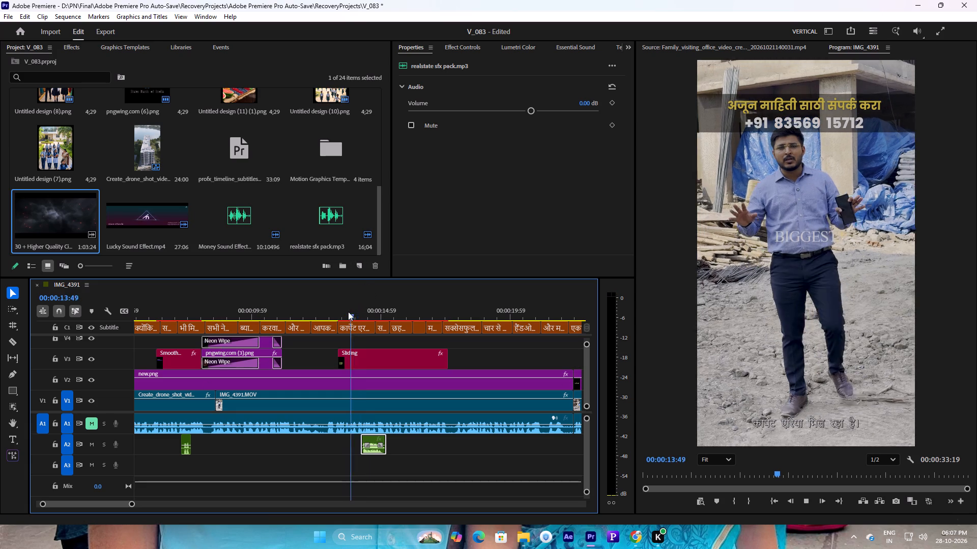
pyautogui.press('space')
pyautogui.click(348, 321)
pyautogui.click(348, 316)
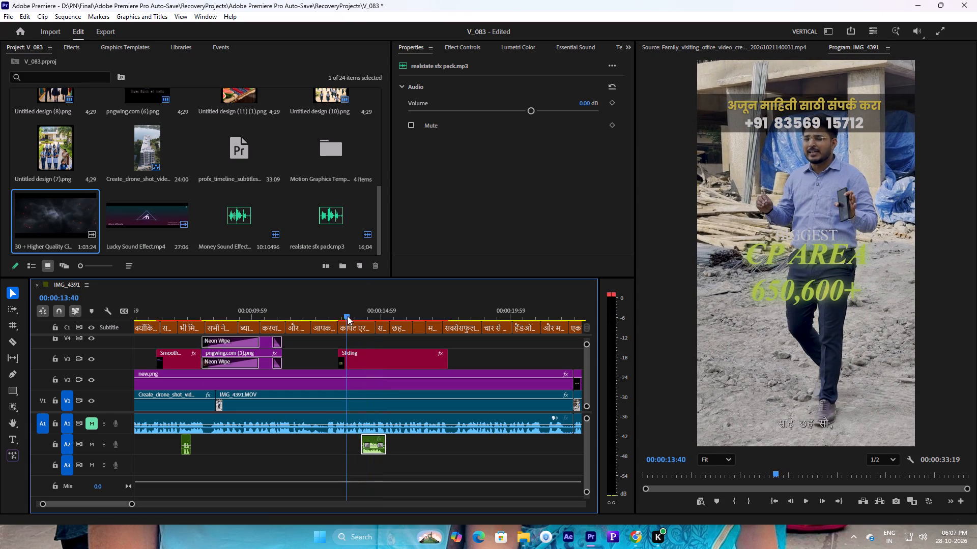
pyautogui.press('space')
# Shift the realstate sfx pack.mp3 piece on A2 to start at 00:00:14:03 and audition it with the CP AREA text.
pyautogui.moveTo(348, 316); pyautogui.dragTo(360, 316)
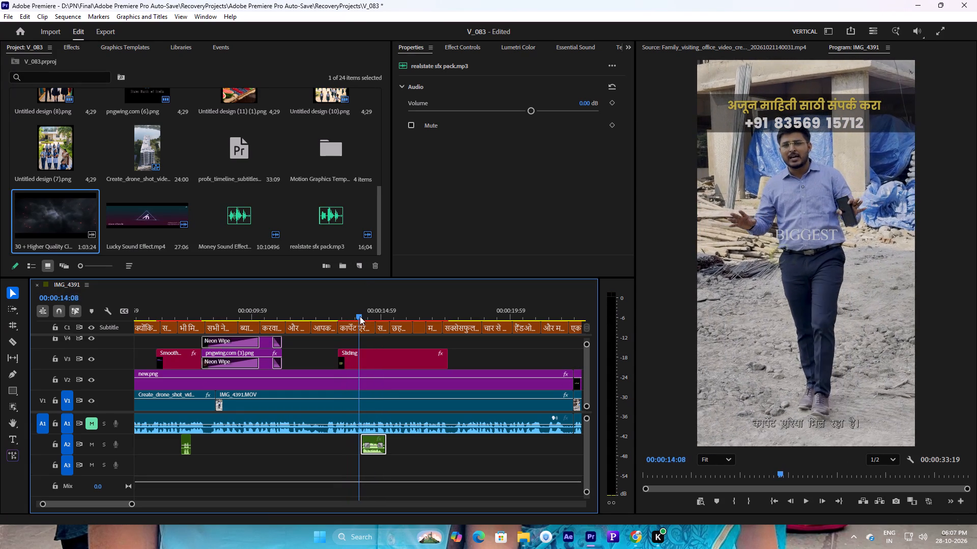
pyautogui.moveTo(360, 316); pyautogui.dragTo(358, 317)
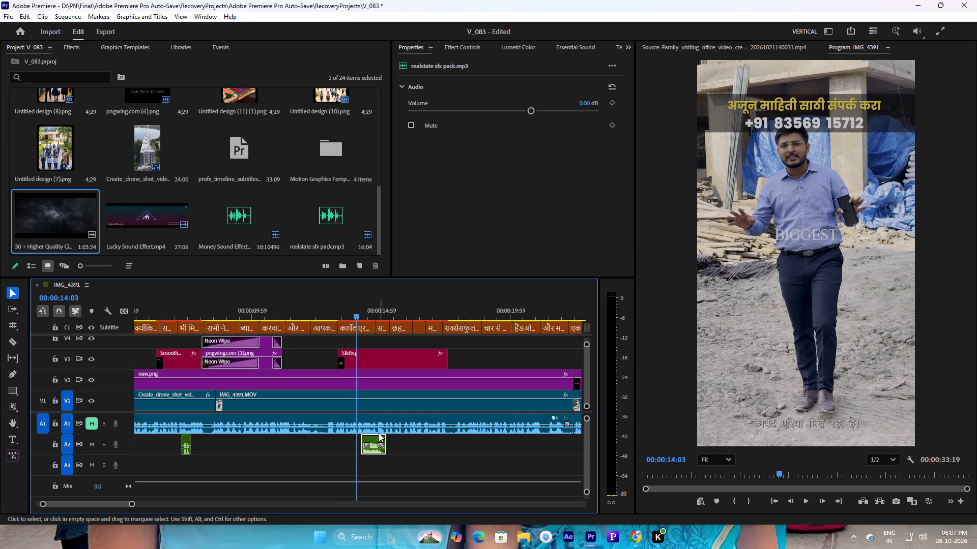
pyautogui.click(370, 436)
pyautogui.press('space')
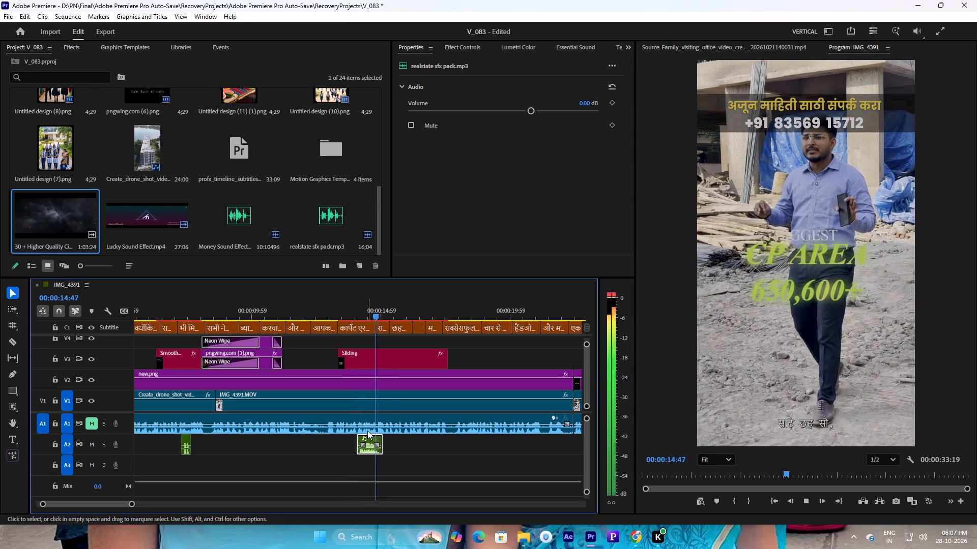
pyautogui.moveTo(132, 503); pyautogui.dragTo(180, 497)
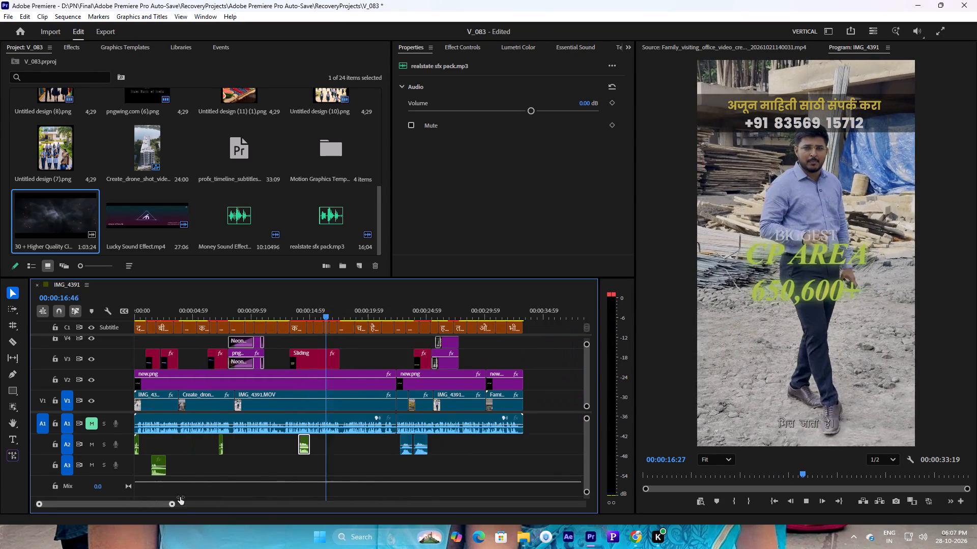
pyautogui.moveTo(180, 497); pyautogui.dragTo(181, 497)
pyautogui.press('space')
# Copy the fill colour code D4BF0C from the वॉकिंग डिस्टेंस पे title on V6 at about 00:00:26:56, leaving that title's colour unchanged.
pyautogui.moveTo(400, 313); pyautogui.dragTo(406, 314)
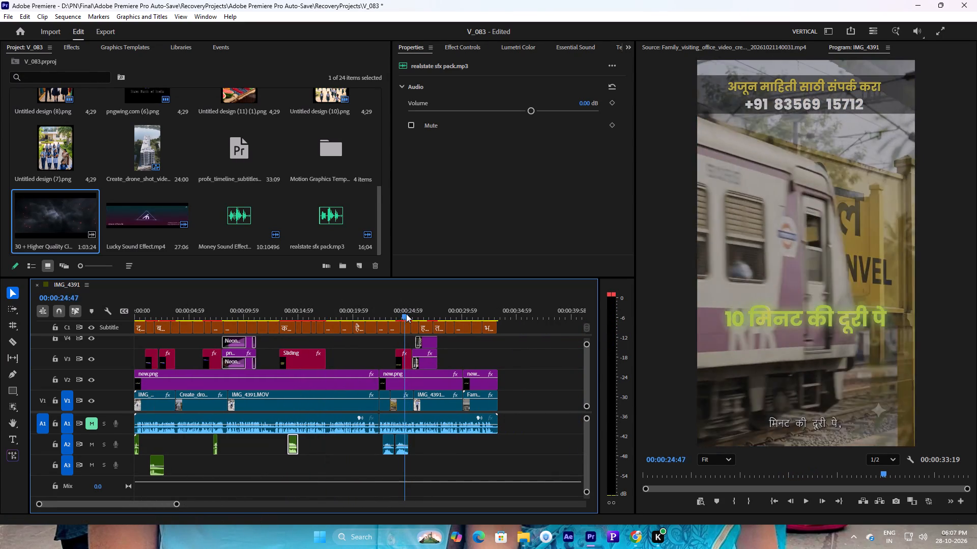
pyautogui.moveTo(406, 314); pyautogui.dragTo(436, 314)
pyautogui.press('space')
pyautogui.press('space')
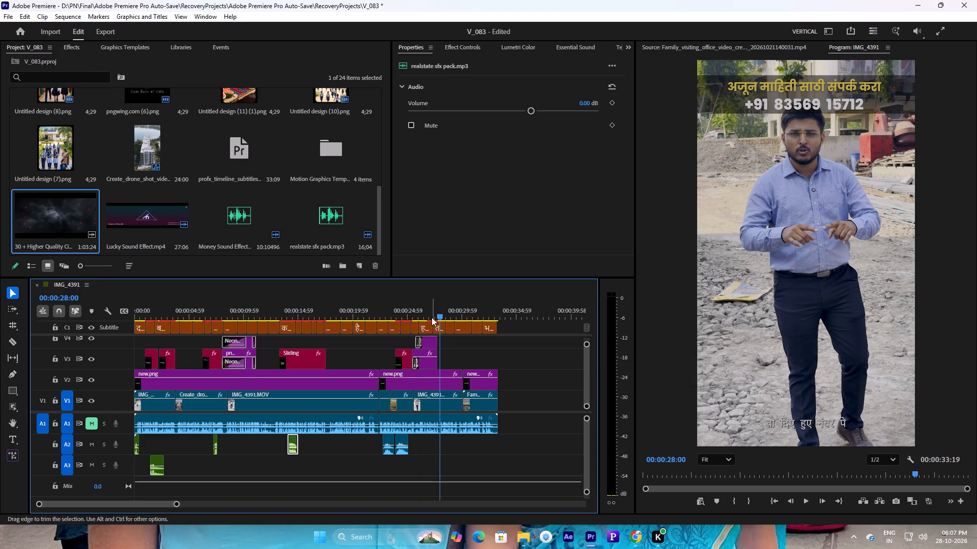
pyautogui.click(433, 317)
pyautogui.keyDown('ctrl'); pyautogui.scroll(6, 432, 376); pyautogui.keyUp('ctrl')
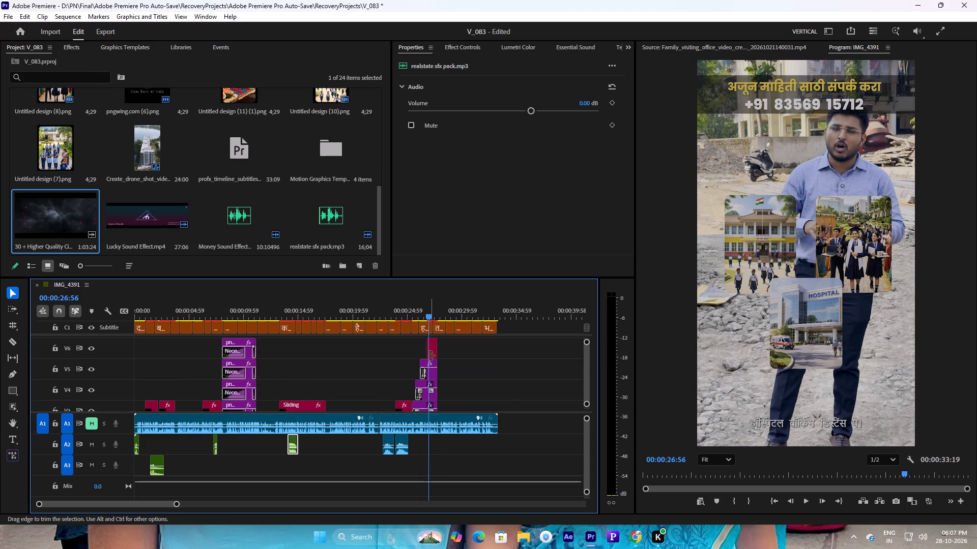
pyautogui.click(430, 356)
pyautogui.click(433, 352)
pyautogui.click(419, 205)
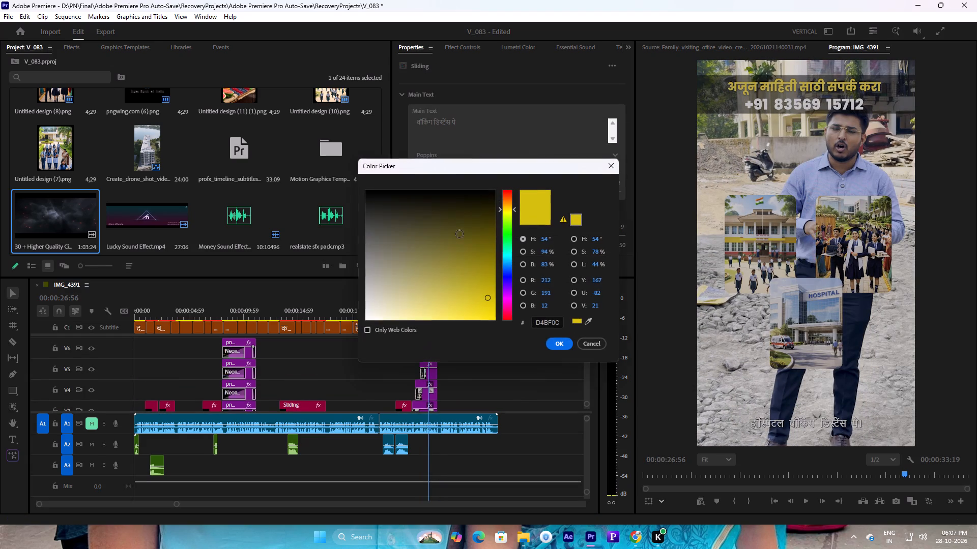
pyautogui.doubleClick(544, 319)
pyautogui.hotkey('ctrl', 'c')
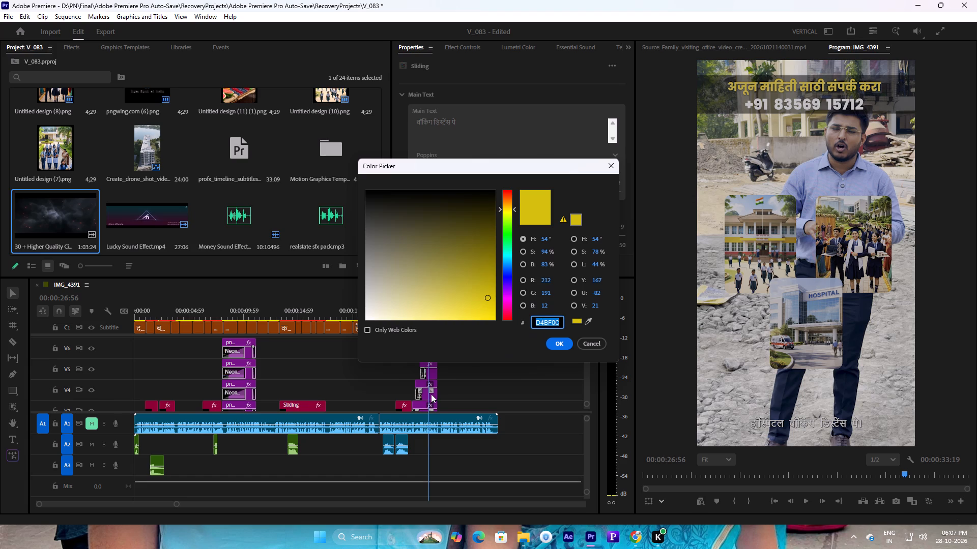
pyautogui.click(330, 376)
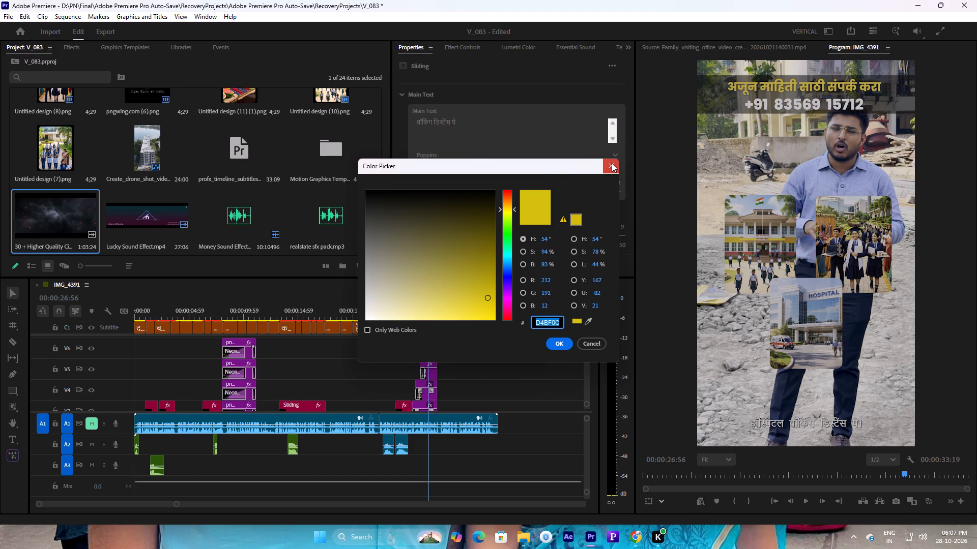
pyautogui.click(612, 163)
# Set the main text fill colour of the CP AREA 650,600+ title on V3 to the copied D4BF0C.
pyautogui.keyDown('ctrl'); pyautogui.scroll(-6, 302, 370); pyautogui.keyUp('ctrl')
pyautogui.keyDown('ctrl'); pyautogui.scroll(-3, 305, 326); pyautogui.keyUp('ctrl')
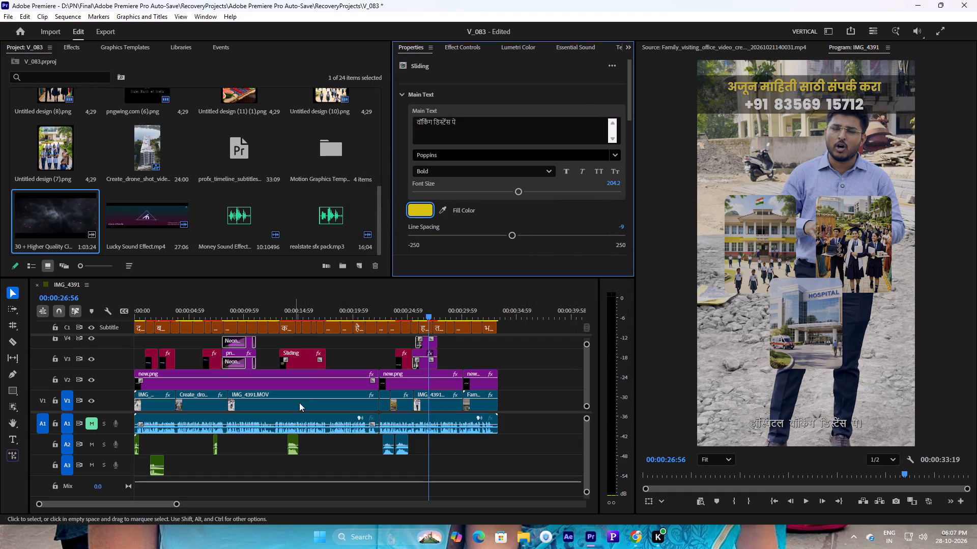
pyautogui.moveTo(308, 313); pyautogui.dragTo(299, 314)
pyautogui.click(301, 312)
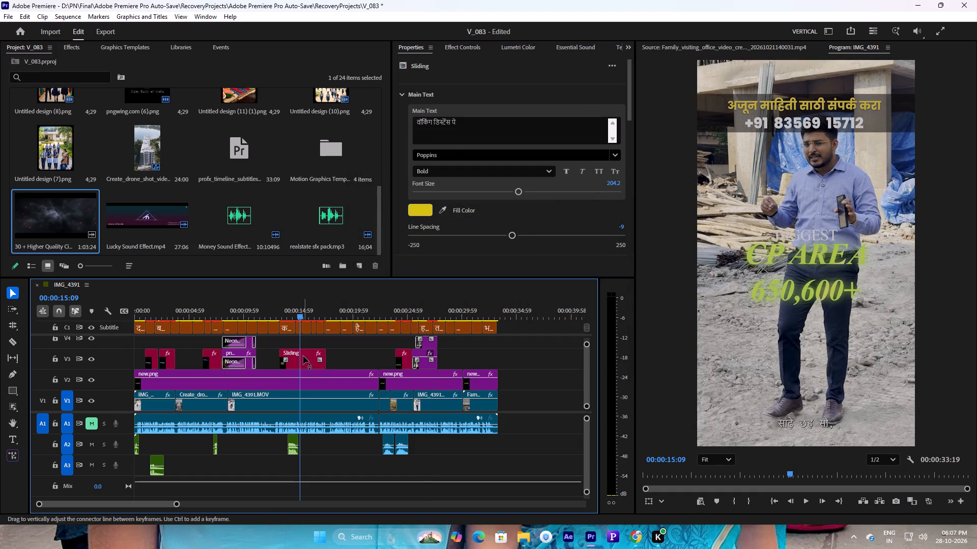
pyautogui.click(303, 356)
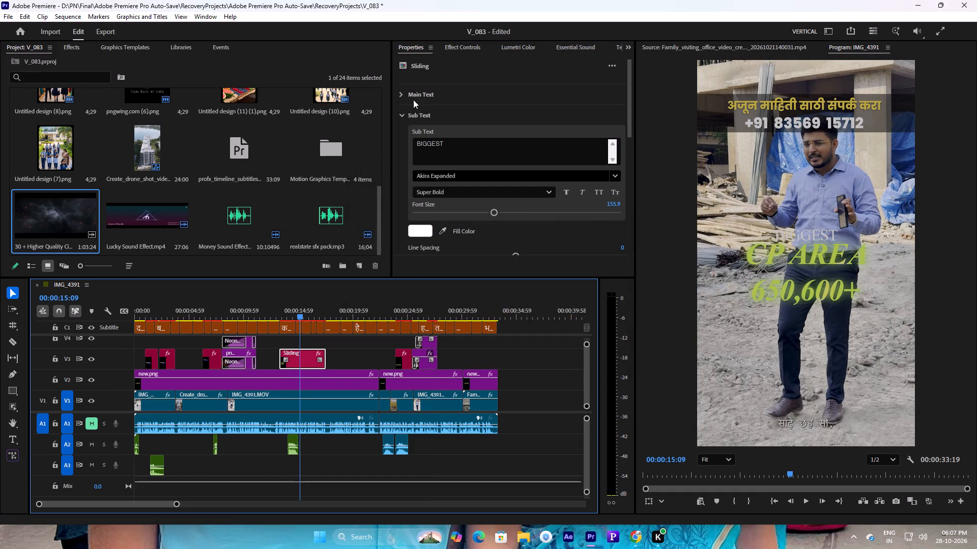
pyautogui.click(403, 116)
pyautogui.click(402, 97)
pyautogui.click(428, 213)
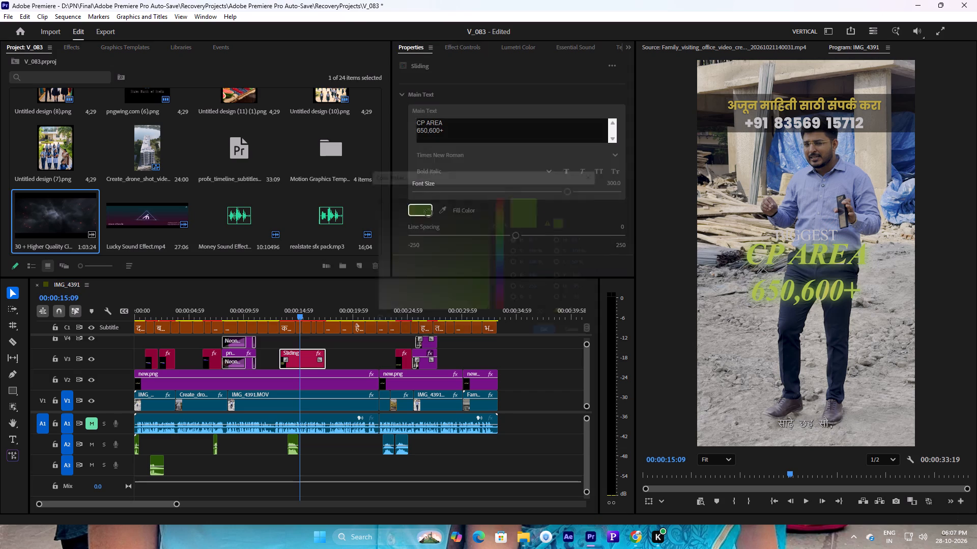
pyautogui.doubleClick(553, 320)
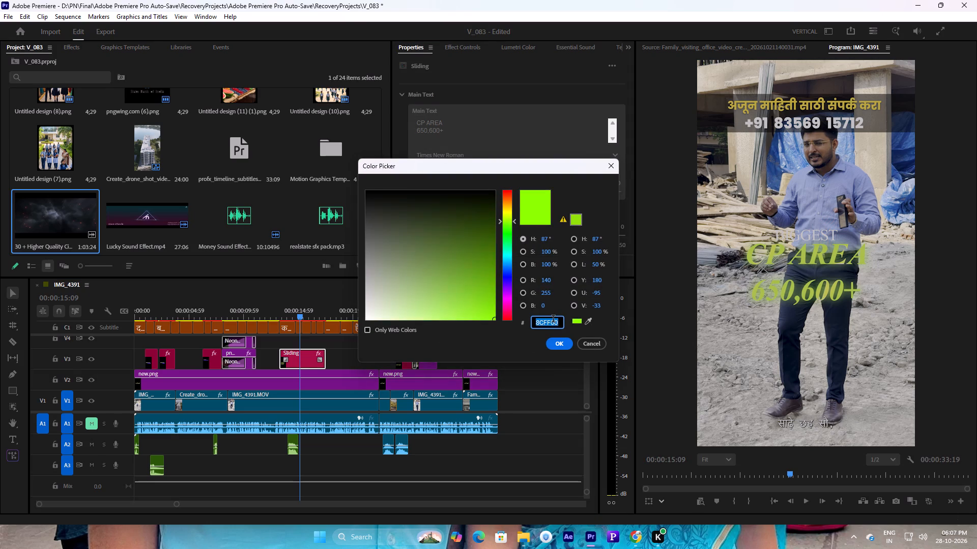
pyautogui.hotkey('ctrl', 'v')
pyautogui.click(561, 347)
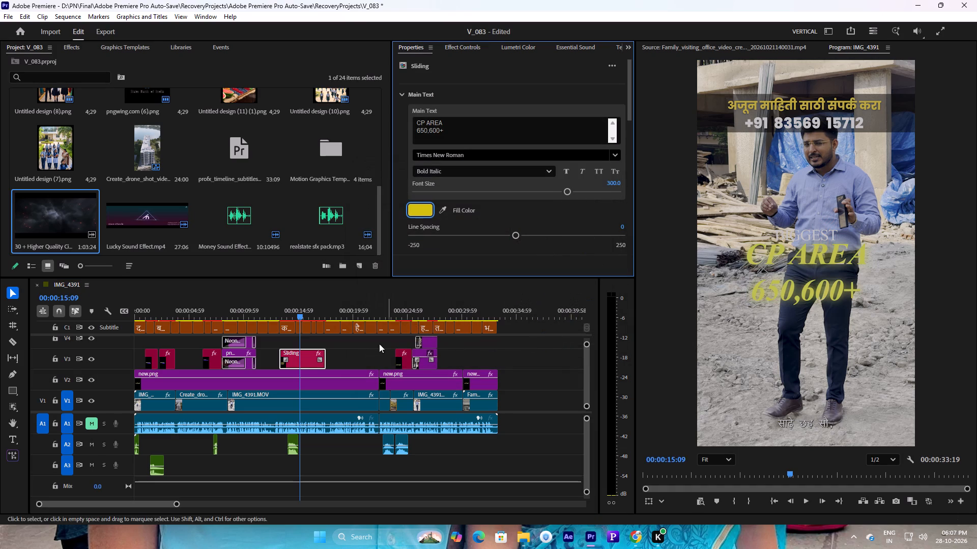
# Play the CP AREA title section in the export preview to check its new colour, and return to editing.
pyautogui.click(105, 28)
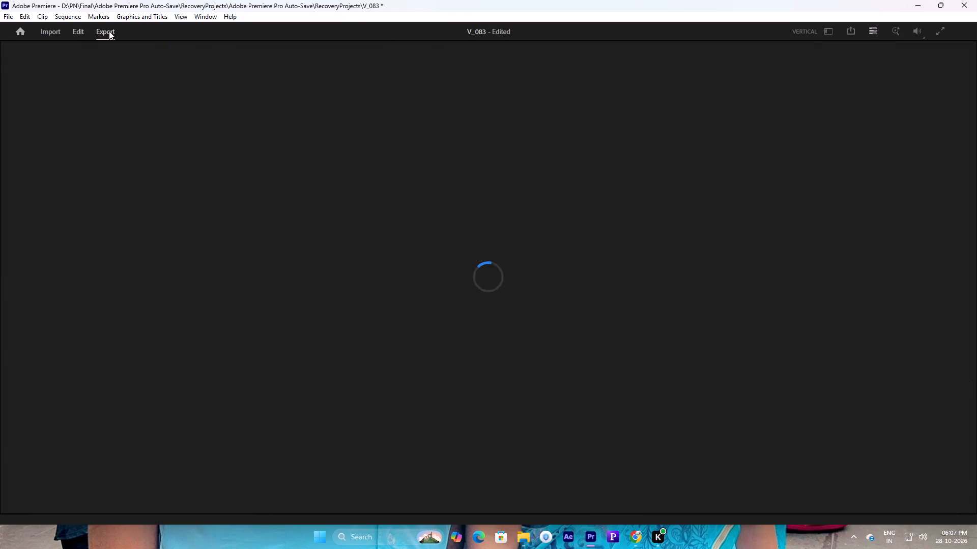
pyautogui.press('space')
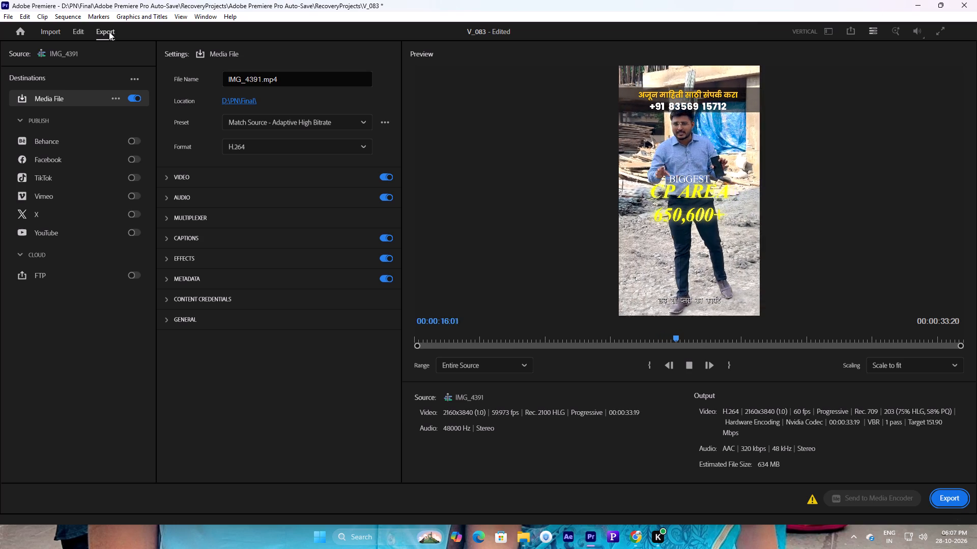
pyautogui.press('space')
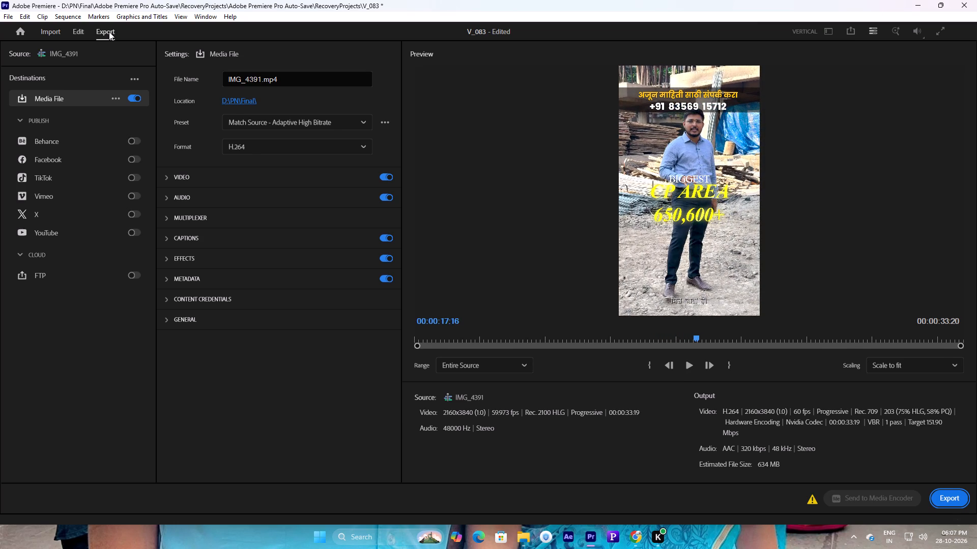
pyautogui.click(74, 28)
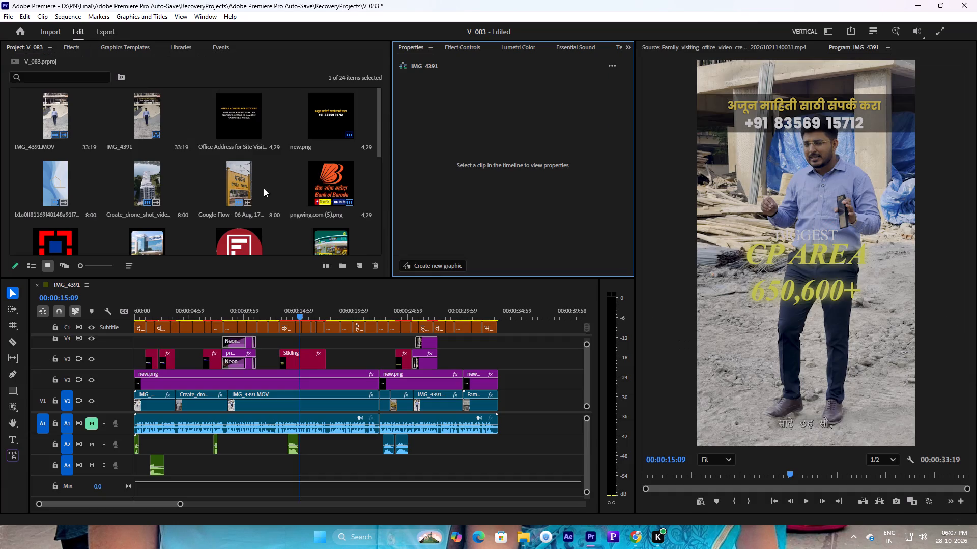
# Raise the main text Glow Threshold of the CP AREA 650,600+ title to near its maximum.
pyautogui.click(292, 359)
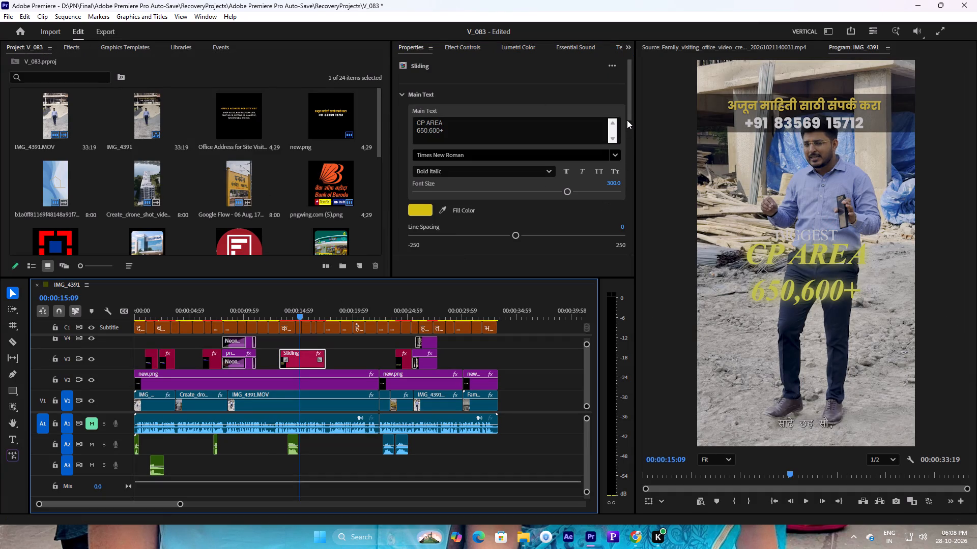
pyautogui.moveTo(630, 112); pyautogui.dragTo(638, 188)
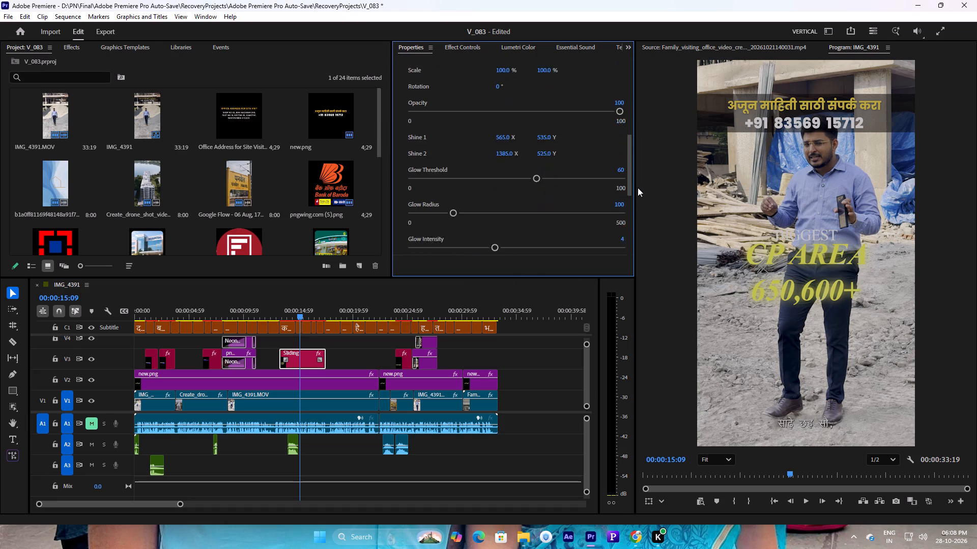
pyautogui.moveTo(638, 188); pyautogui.dragTo(638, 203)
pyautogui.moveTo(537, 128); pyautogui.dragTo(524, 130)
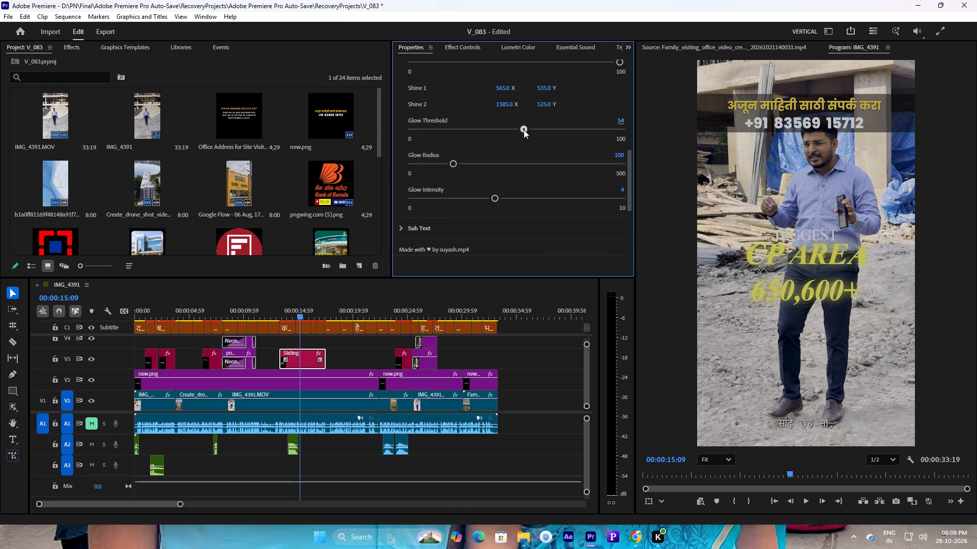
pyautogui.moveTo(524, 130); pyautogui.dragTo(448, 140)
pyautogui.moveTo(446, 127); pyautogui.dragTo(617, 146)
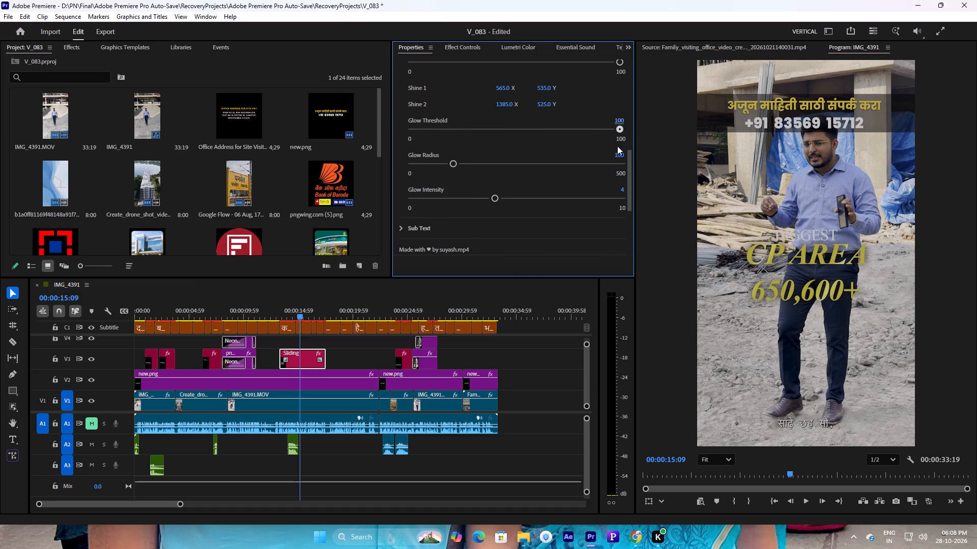
pyautogui.moveTo(617, 146); pyautogui.dragTo(607, 150)
# Play the CP AREA title section in the export preview to check the adjusted glow, and return to editing.
pyautogui.click(109, 34)
pyautogui.press('space')
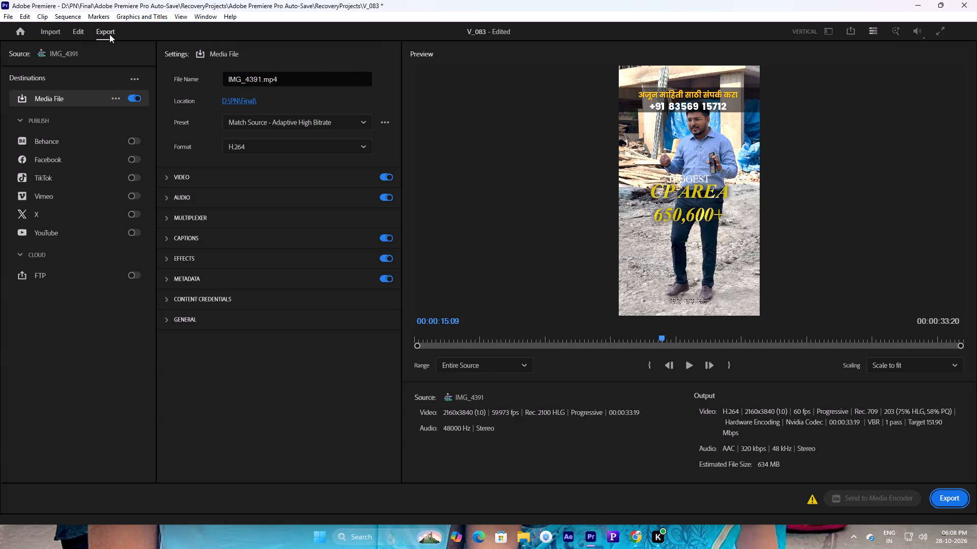
pyautogui.press('space')
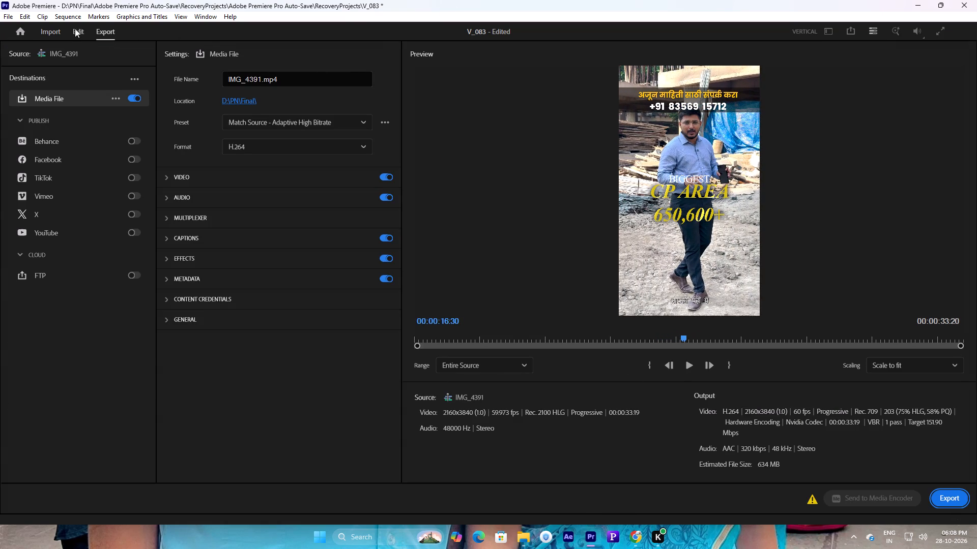
pyautogui.click(71, 28)
pyautogui.click(78, 30)
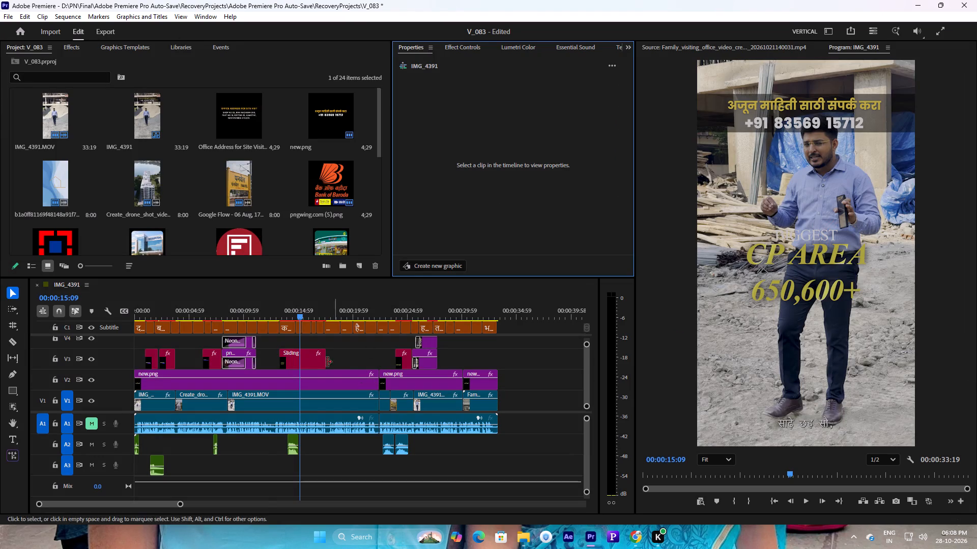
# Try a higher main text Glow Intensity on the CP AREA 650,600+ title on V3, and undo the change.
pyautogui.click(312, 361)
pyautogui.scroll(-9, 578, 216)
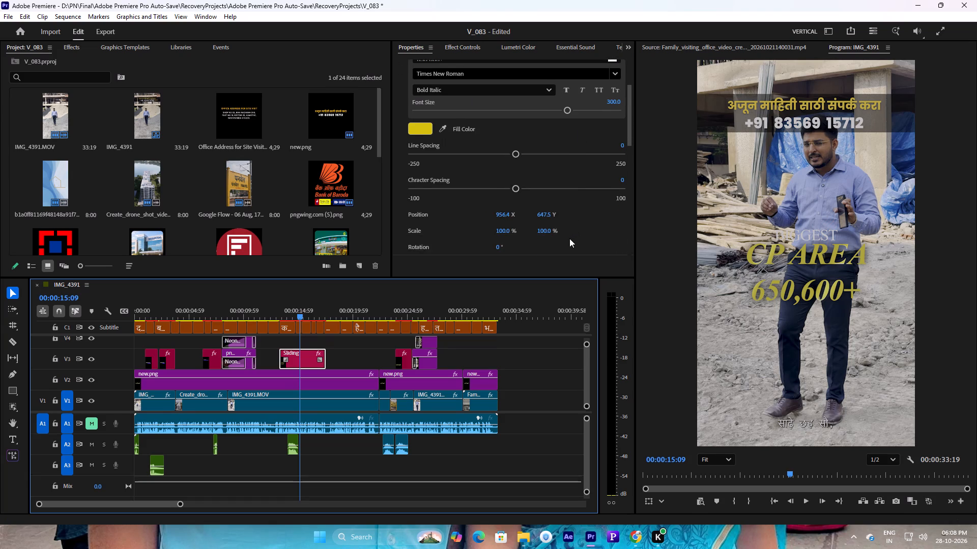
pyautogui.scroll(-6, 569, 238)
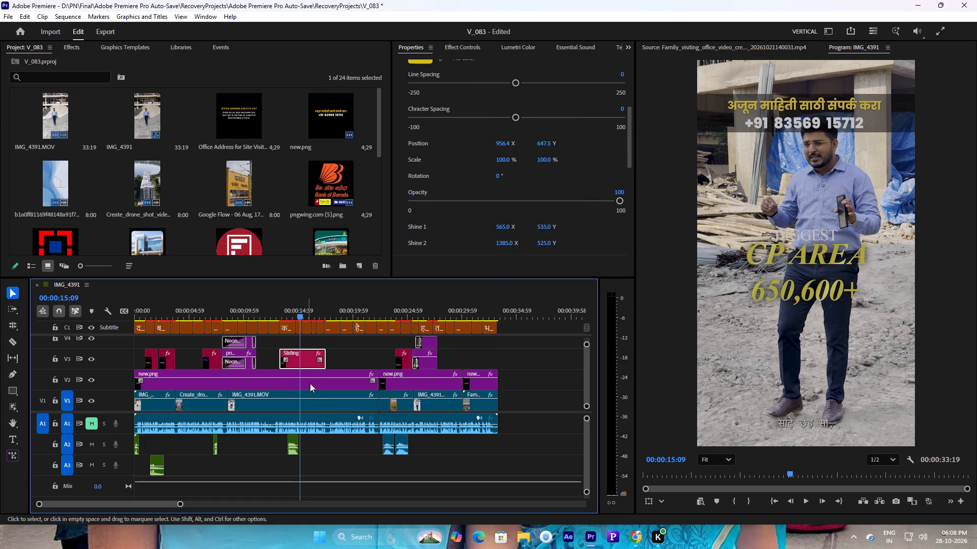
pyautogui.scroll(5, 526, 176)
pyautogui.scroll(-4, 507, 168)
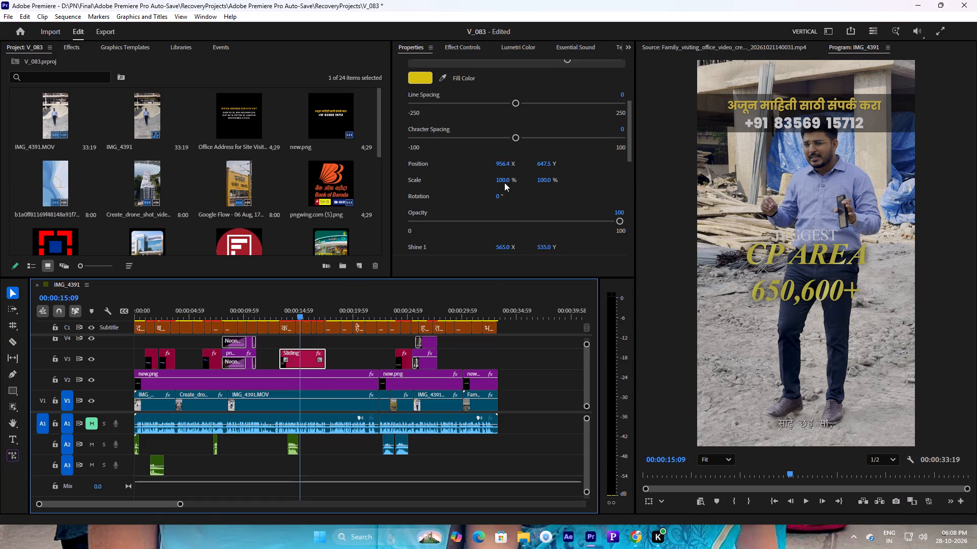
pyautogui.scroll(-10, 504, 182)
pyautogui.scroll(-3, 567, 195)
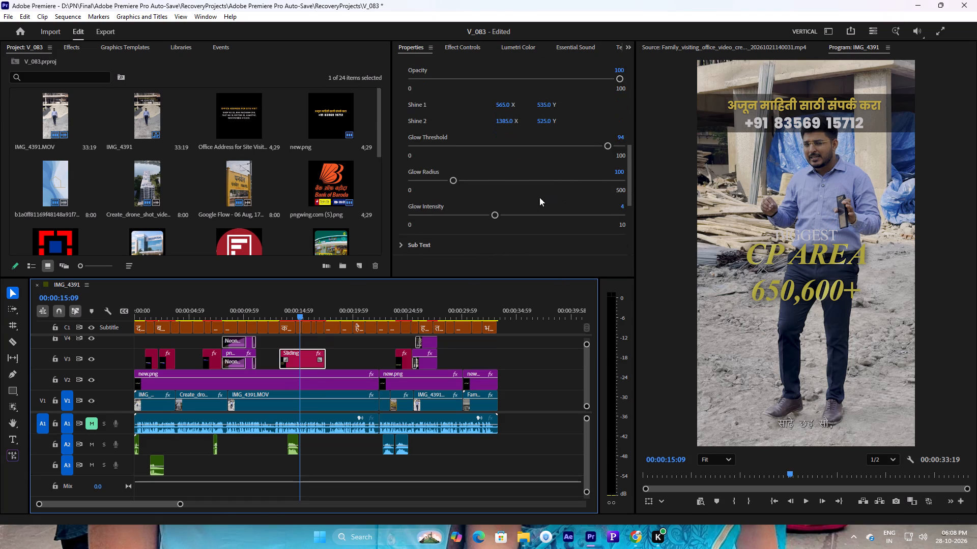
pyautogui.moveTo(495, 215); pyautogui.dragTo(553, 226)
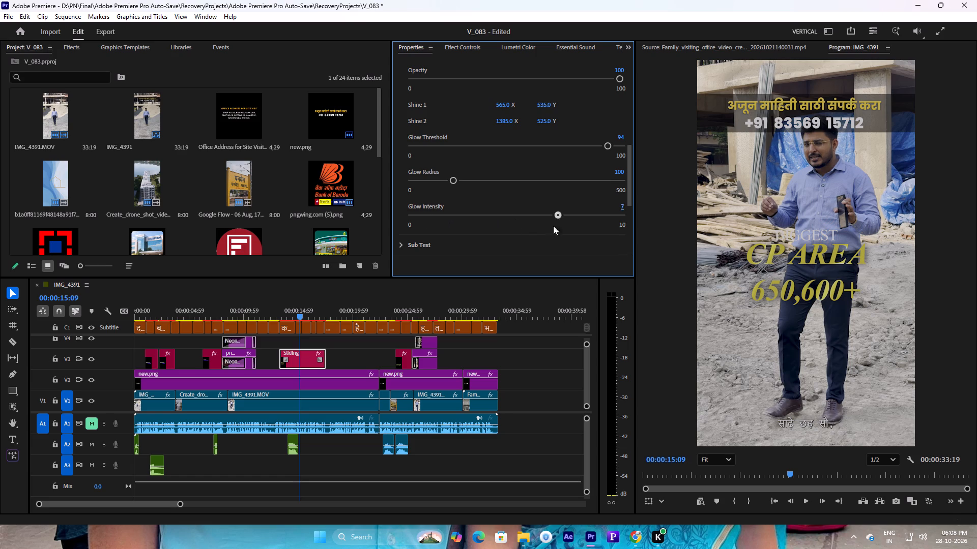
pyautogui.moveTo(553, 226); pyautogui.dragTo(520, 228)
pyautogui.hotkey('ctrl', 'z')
# Set the main text Glow Threshold of the CP AREA 650,600+ title to 91.
pyautogui.moveTo(608, 146); pyautogui.dragTo(601, 148)
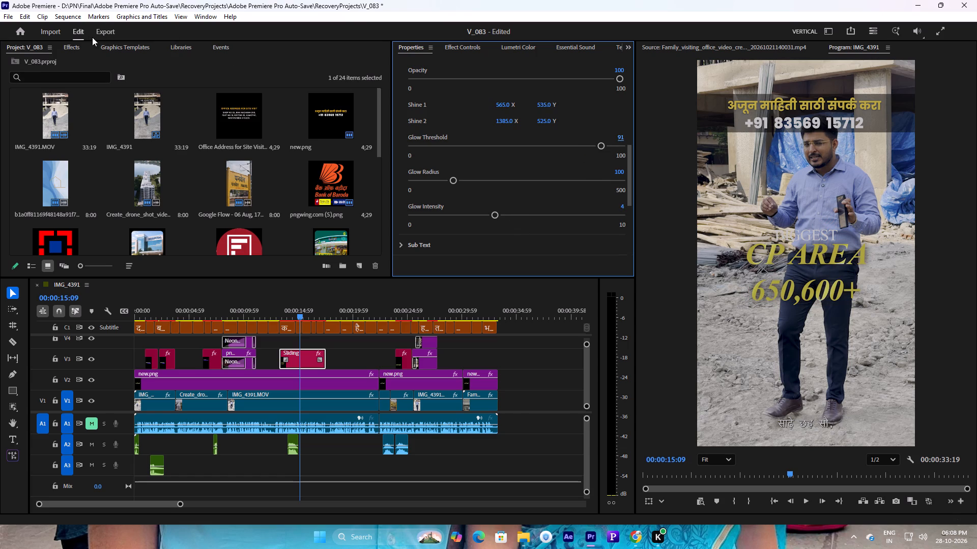
pyautogui.click(106, 29)
pyautogui.click(83, 33)
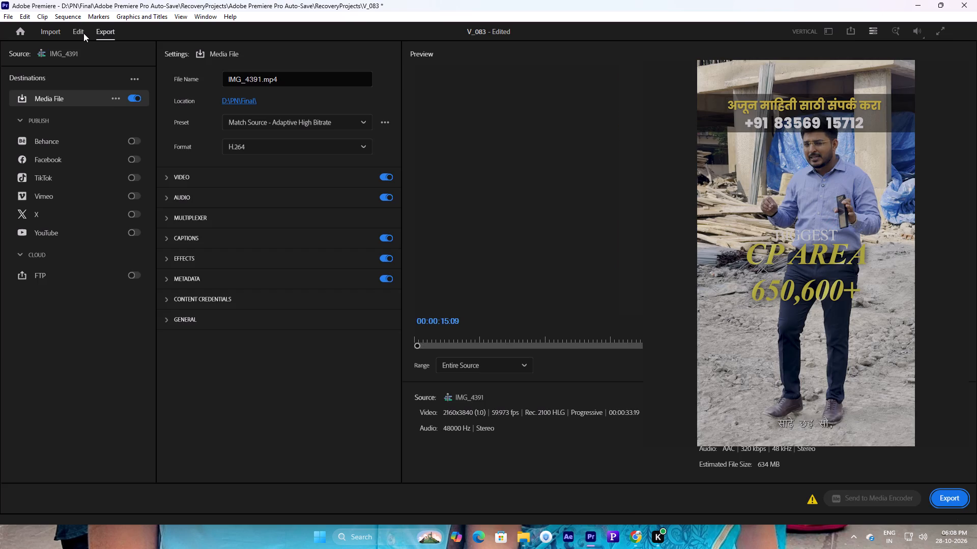
# Play the sequence from the CP AREA title through the Panvel station and train section to check the graphics and sound timing.
pyautogui.click(278, 312)
pyautogui.press('space')
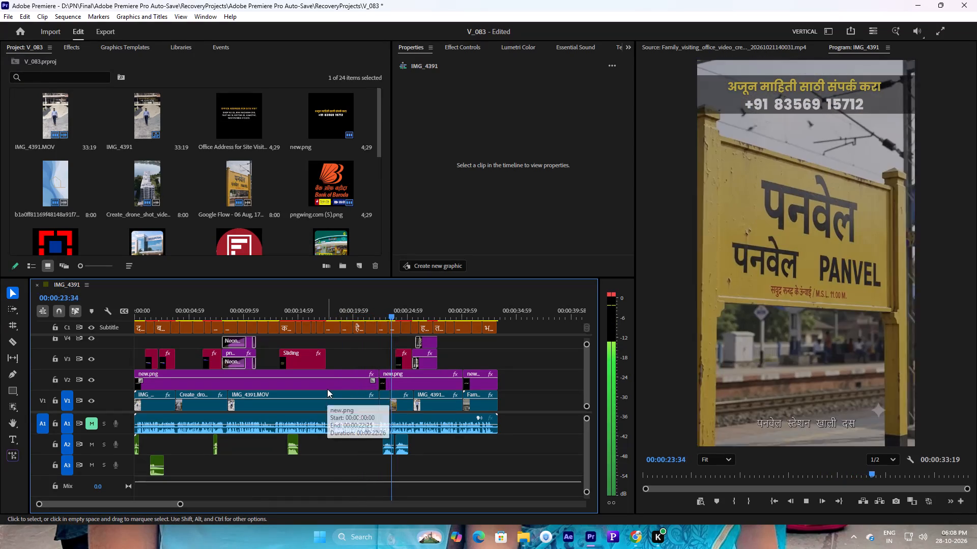
pyautogui.press('space')
pyautogui.click(393, 314)
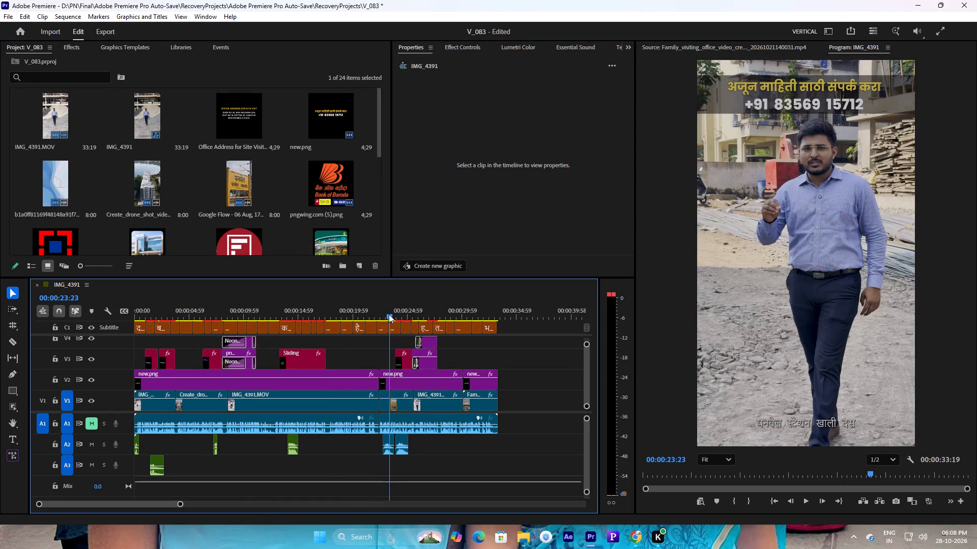
pyautogui.press('space')
pyautogui.moveTo(397, 313); pyautogui.dragTo(392, 313)
pyautogui.press('space')
pyautogui.press('space')
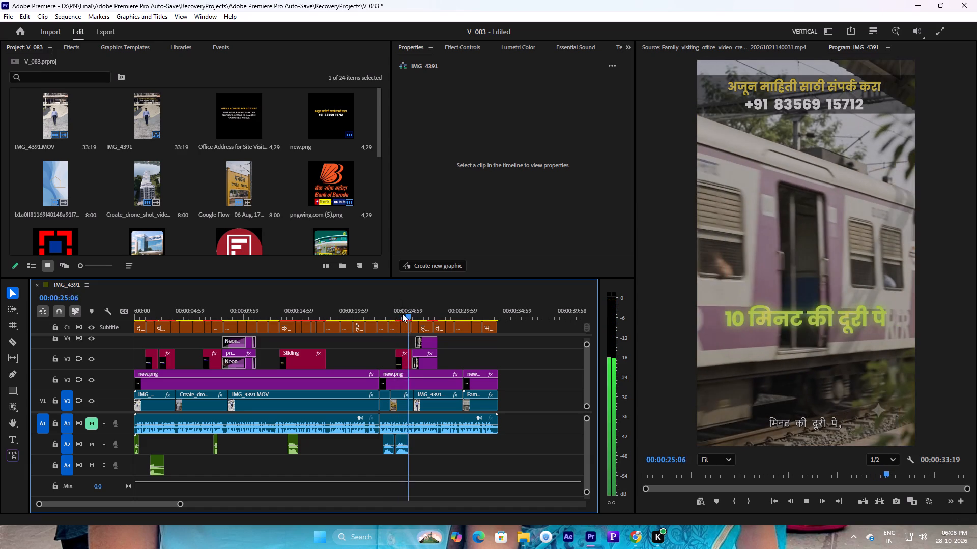
# Move the second Lucky Sound Effect clip on A2 to the start of the school picture graphic on V3, and check its timing.
pyautogui.moveTo(409, 314); pyautogui.dragTo(398, 315)
pyautogui.click(401, 442)
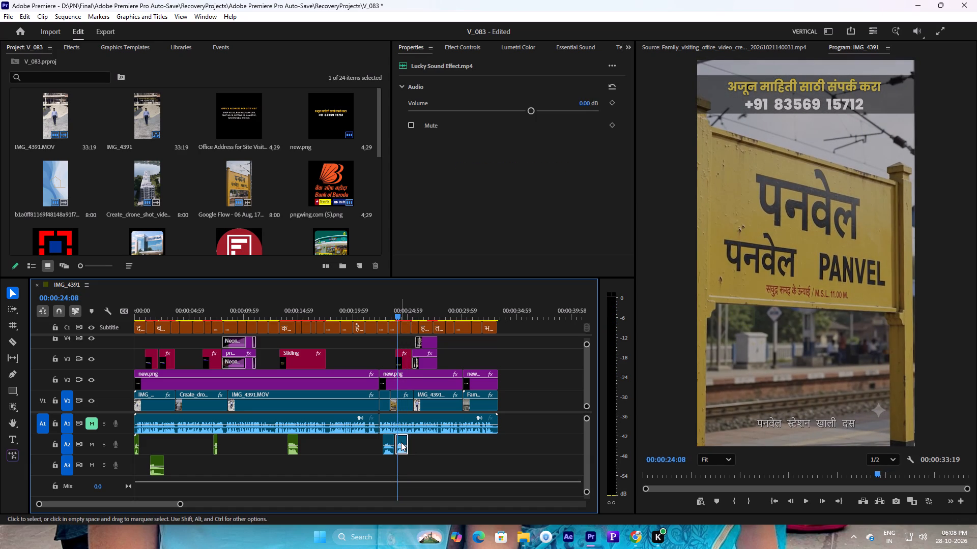
pyautogui.moveTo(401, 441); pyautogui.dragTo(419, 442)
pyautogui.press('space')
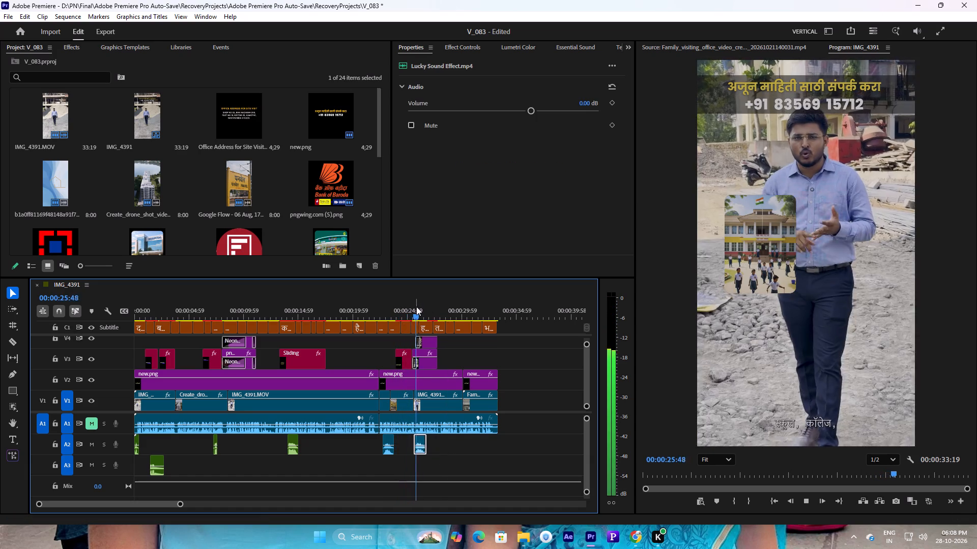
pyautogui.press('space')
pyautogui.moveTo(418, 314); pyautogui.dragTo(393, 319)
pyautogui.press('space')
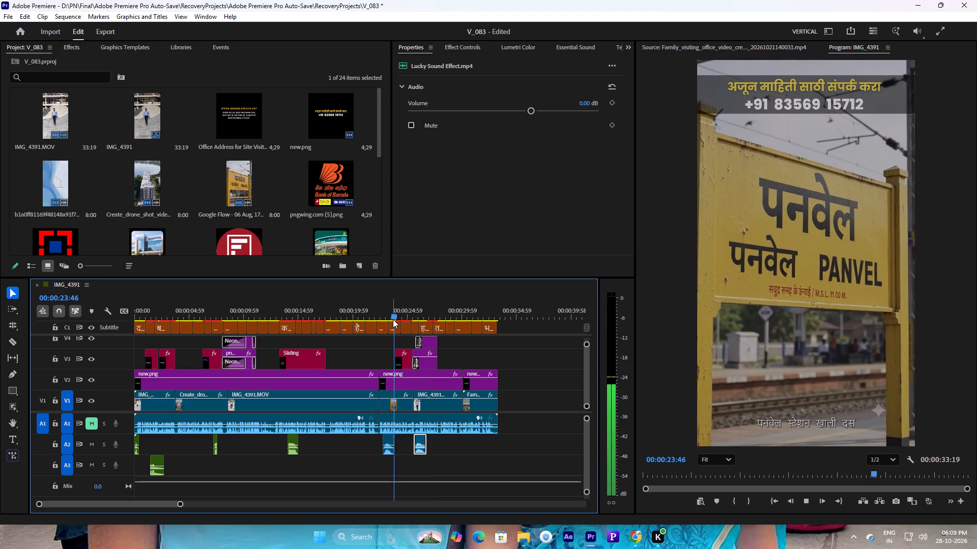
# Shift the other Lucky Sound Effect clip on A2 to start at 00:00:23:18, where the Panvel station shot begins, and play it back.
pyautogui.moveTo(403, 316); pyautogui.dragTo(387, 318)
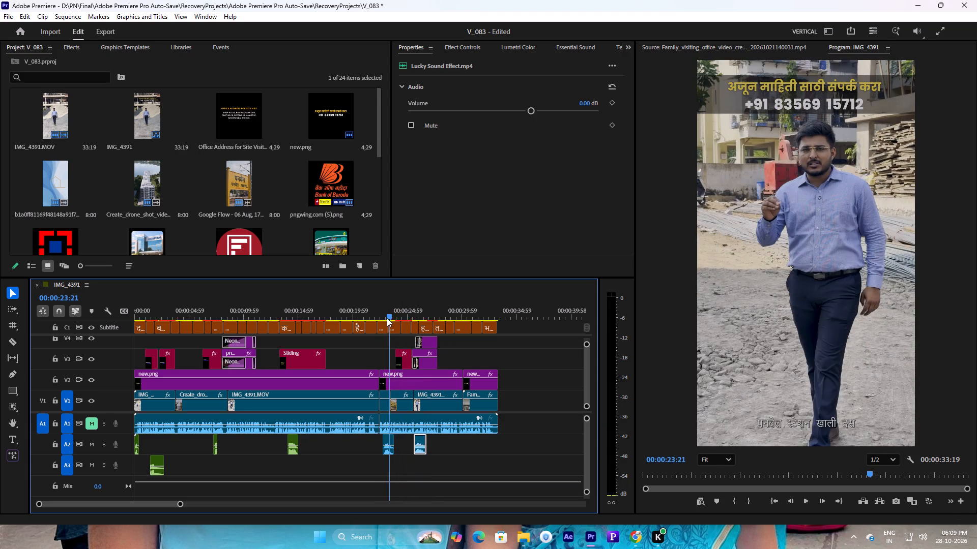
pyautogui.moveTo(387, 318); pyautogui.dragTo(387, 319)
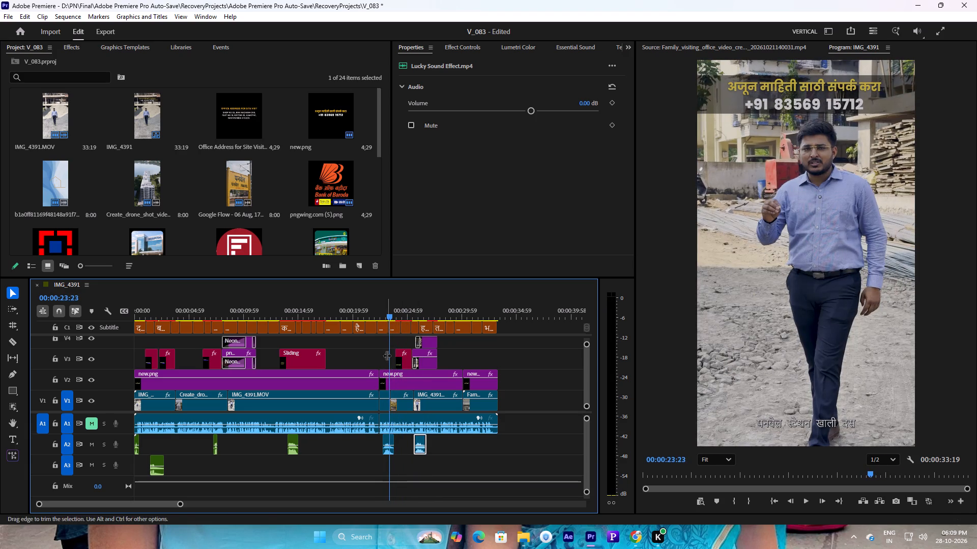
pyautogui.moveTo(387, 439); pyautogui.dragTo(394, 440)
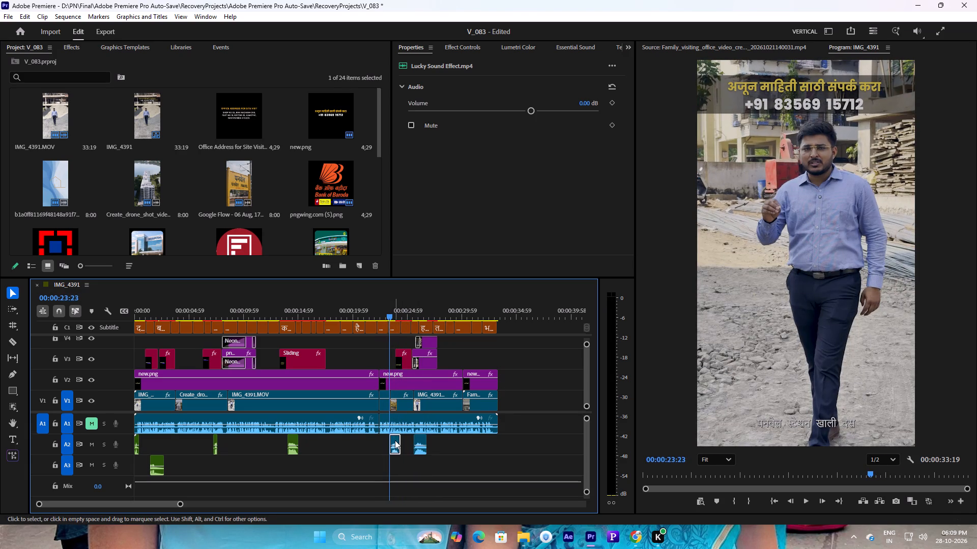
pyautogui.press('space')
pyautogui.press('space')
pyautogui.click(386, 309)
pyautogui.press('space')
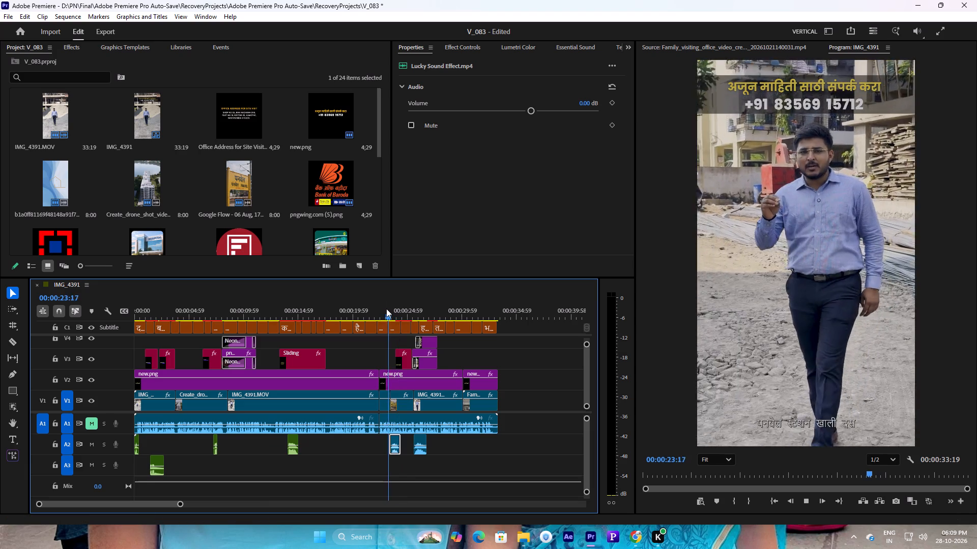
pyautogui.press('space')
pyautogui.click(386, 309)
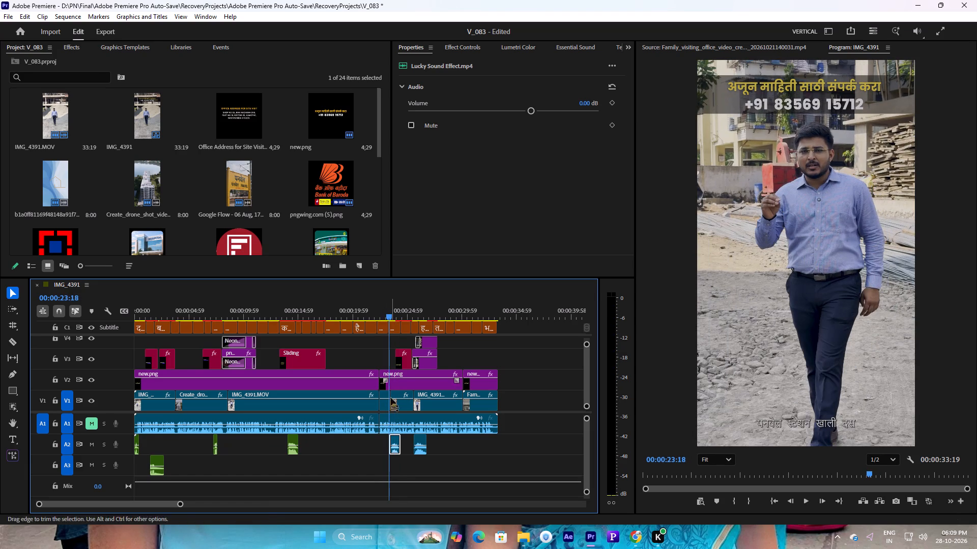
pyautogui.click(395, 441)
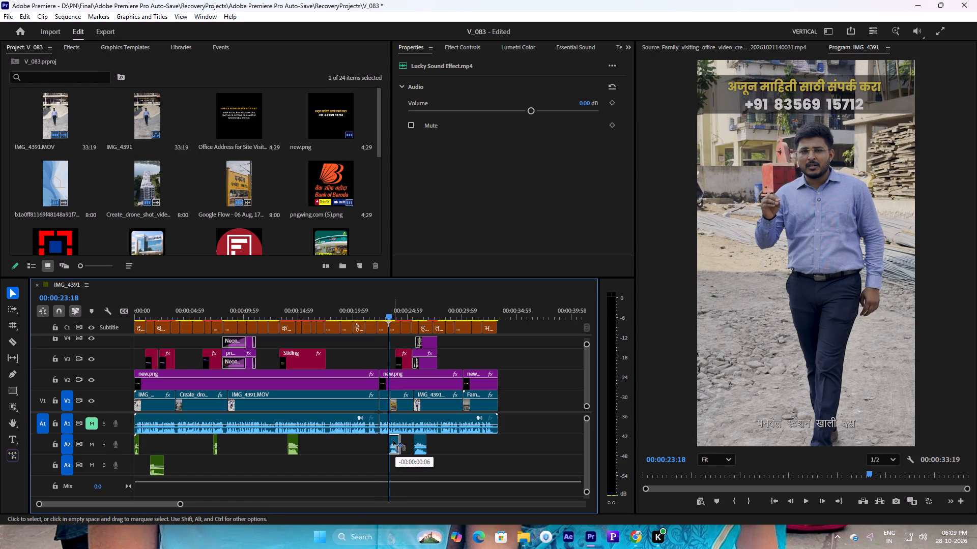
pyautogui.press('space')
pyautogui.press('space')
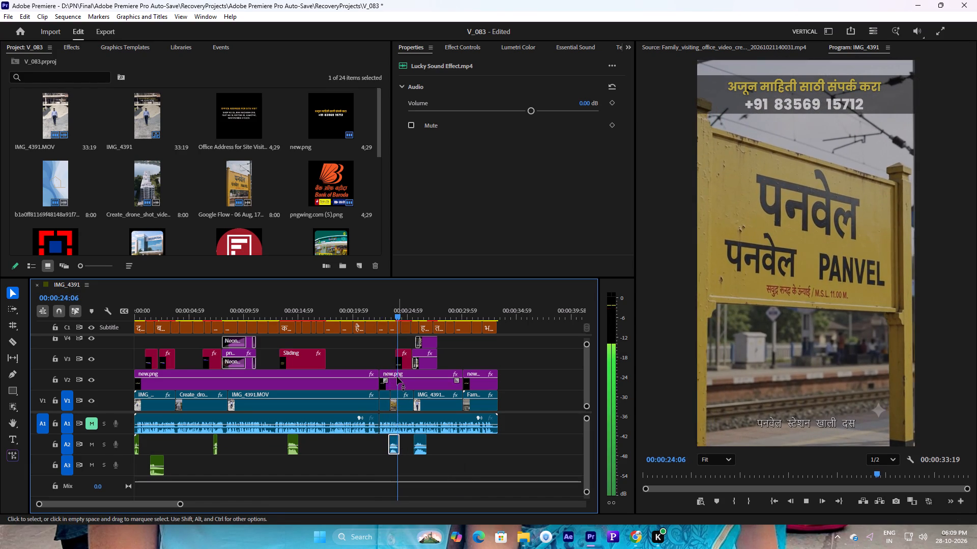
# Apply the Push video transition to the start of the Panvel station clip on V1, and play back the cut.
pyautogui.click(78, 44)
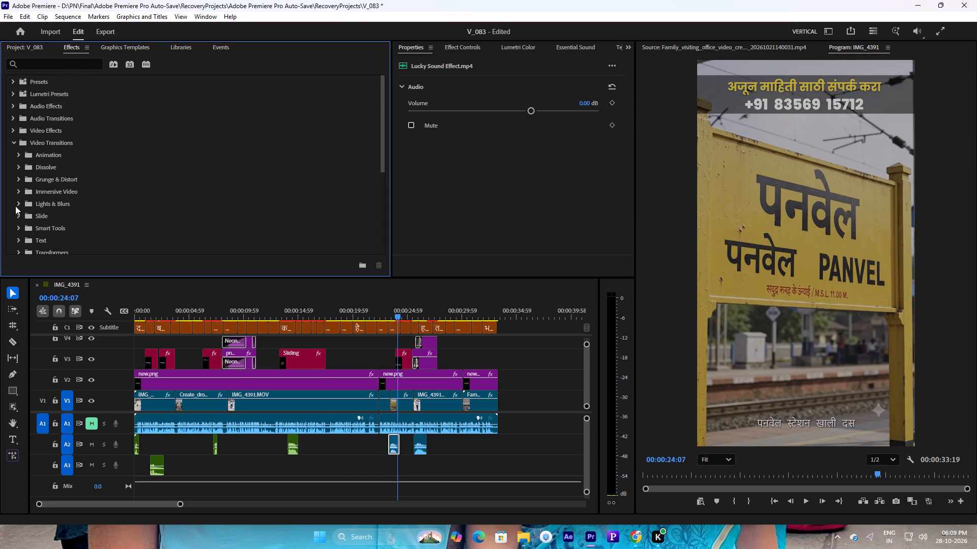
pyautogui.scroll(-2, 24, 214)
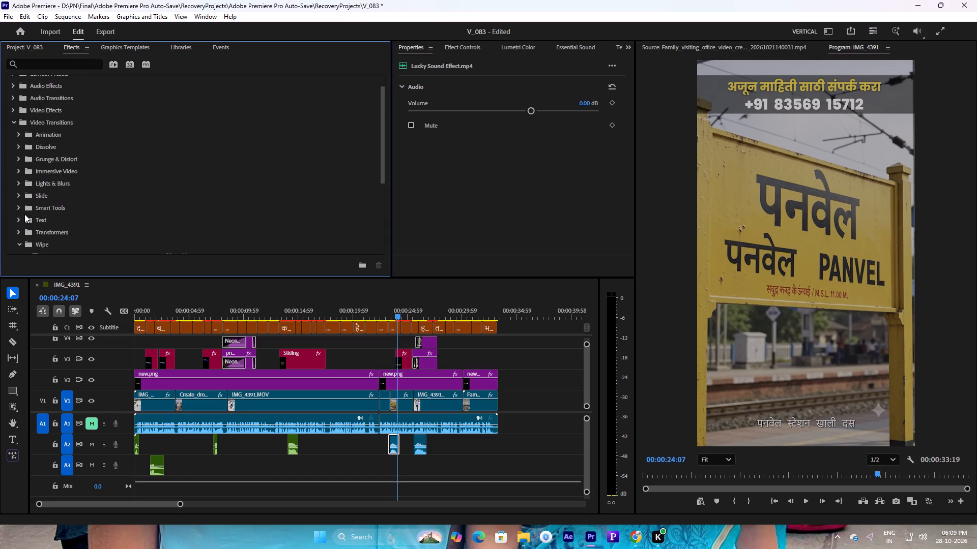
pyautogui.scroll(-1, 28, 203)
pyautogui.click(17, 185)
pyautogui.click(17, 185)
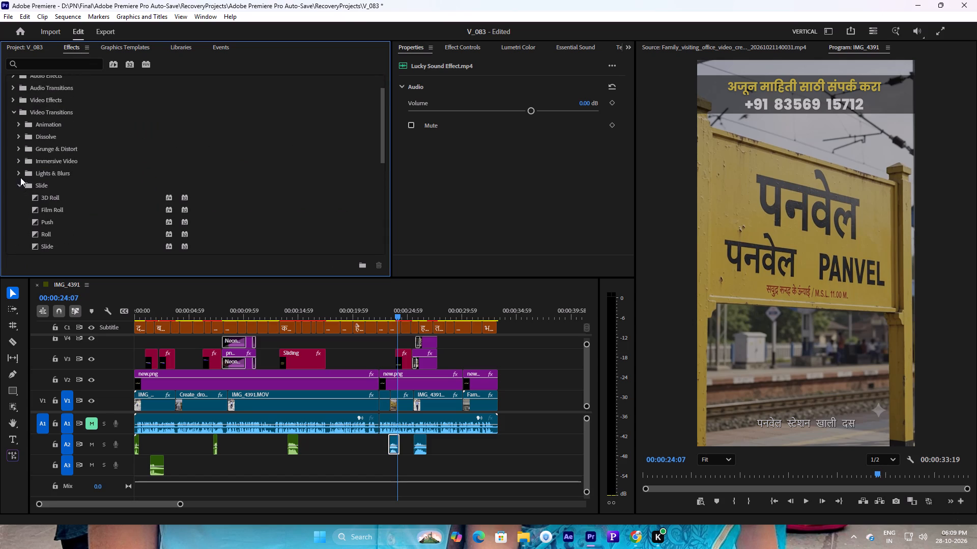
pyautogui.moveTo(35, 221); pyautogui.dragTo(377, 386)
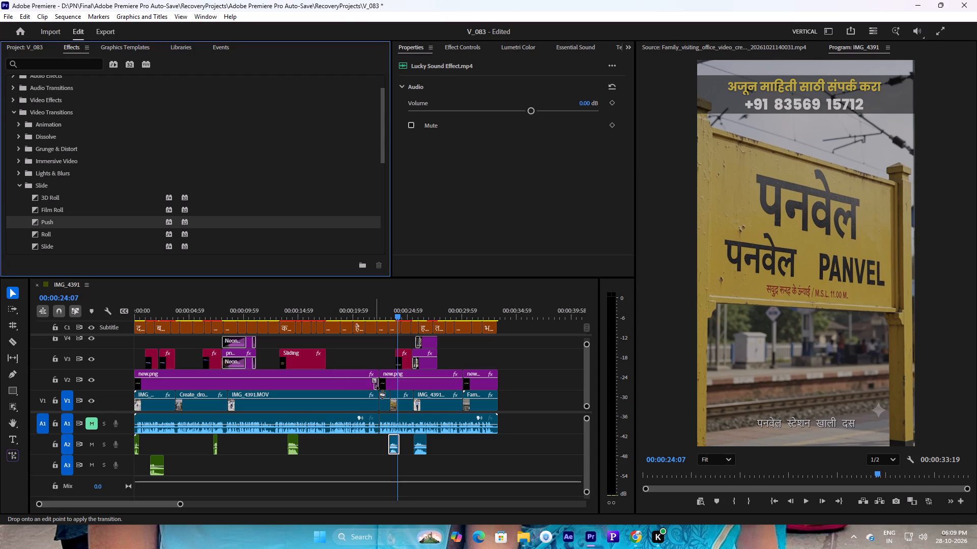
pyautogui.moveTo(377, 386); pyautogui.dragTo(396, 400)
pyautogui.click(381, 310)
pyautogui.press('space')
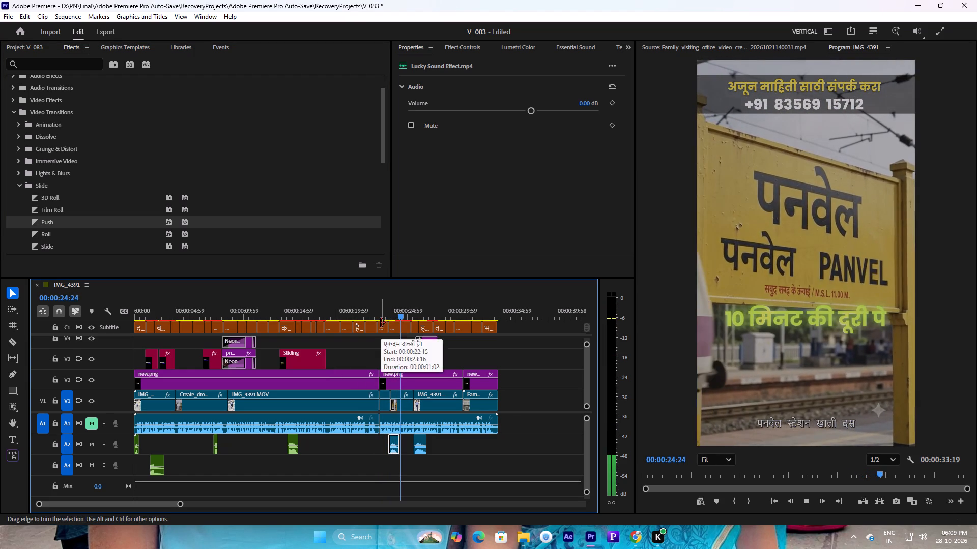
pyautogui.press('space')
pyautogui.click(389, 316)
pyautogui.press('space')
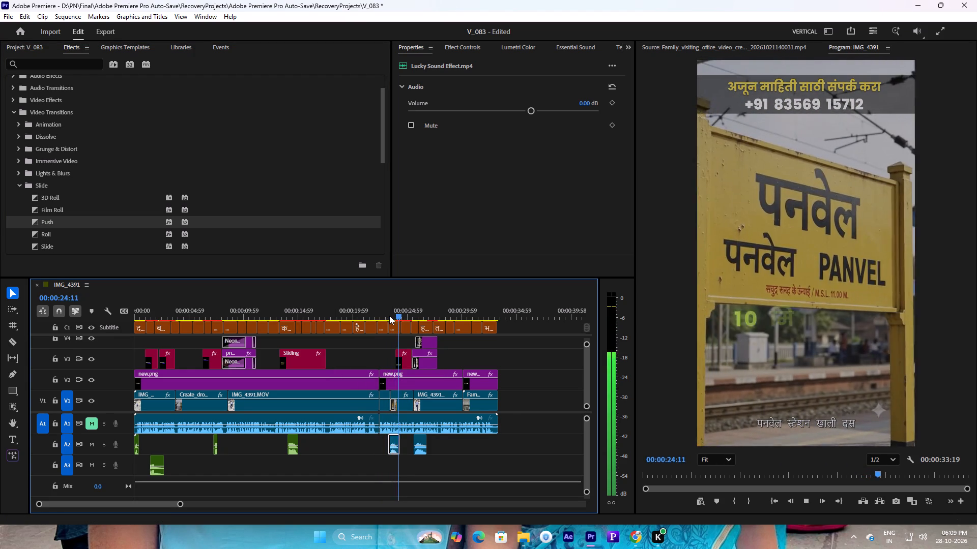
pyautogui.press('space')
pyautogui.moveTo(400, 317); pyautogui.dragTo(385, 317)
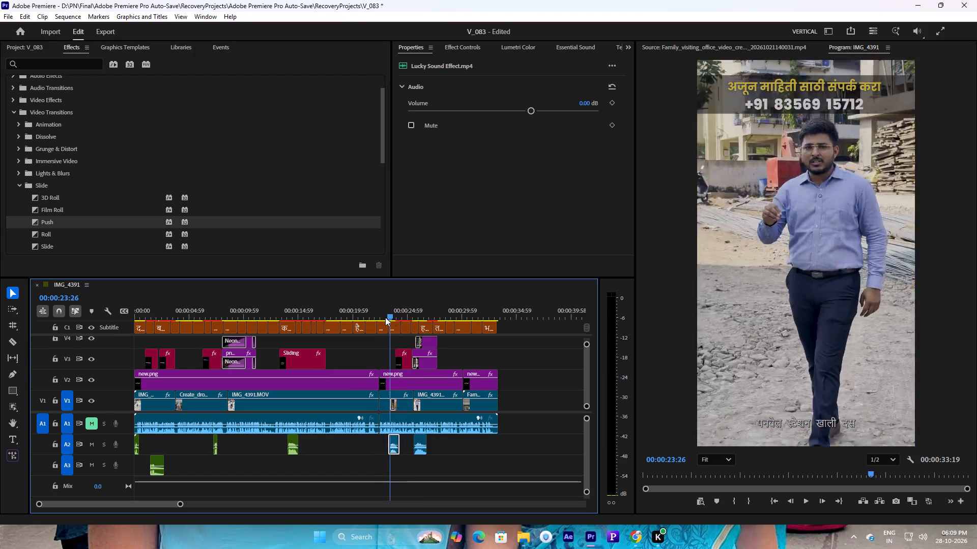
# Copy the short realstate sfx pack clip under the rent title on A2 to about 00:00:24:19 at the 10-minute title, and play it back.
pyautogui.moveTo(385, 317); pyautogui.dragTo(290, 347)
pyautogui.press('space')
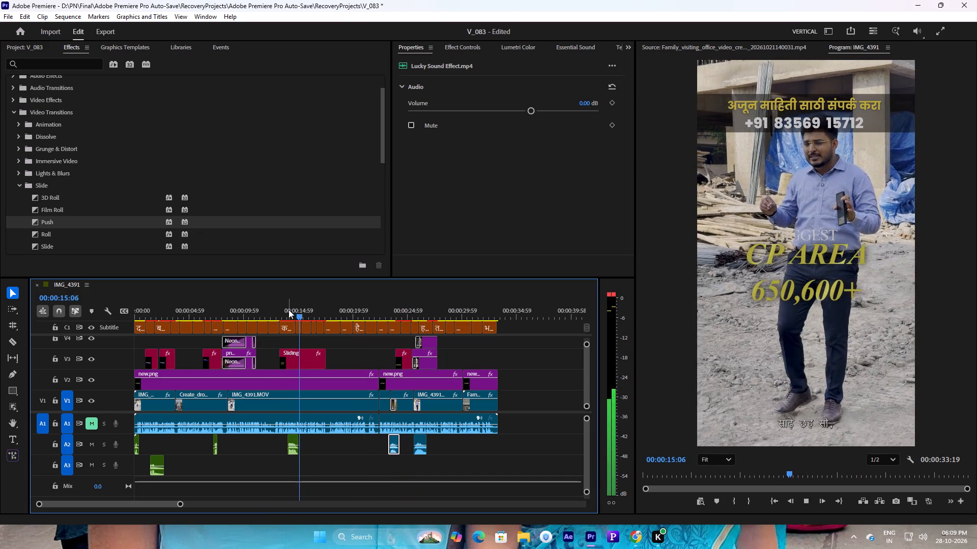
pyautogui.moveTo(289, 313); pyautogui.dragTo(213, 325)
pyautogui.press('space')
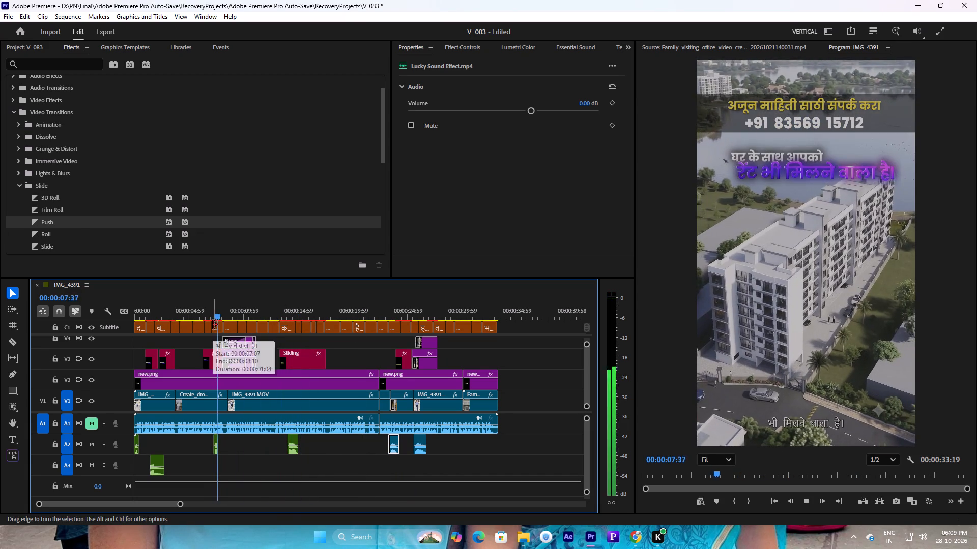
pyautogui.press('space')
pyautogui.click(215, 441)
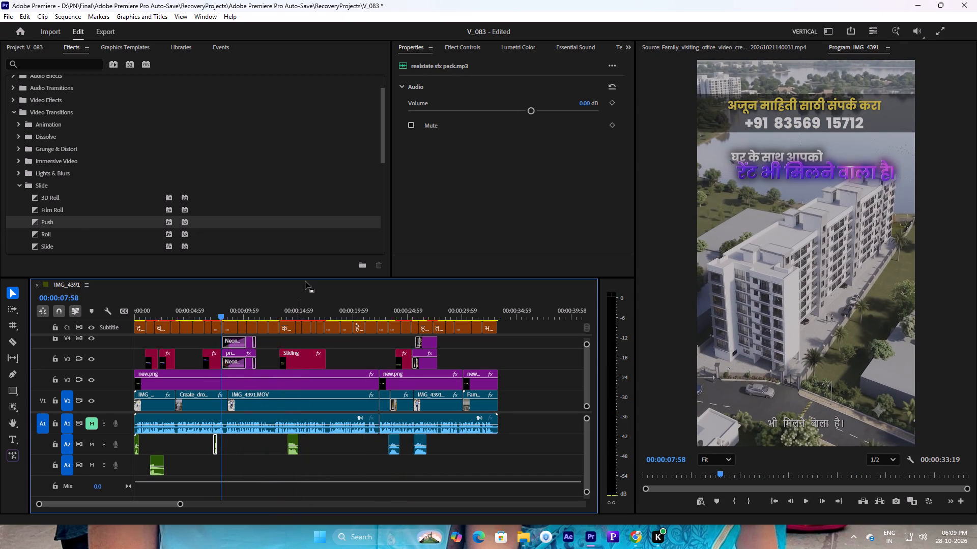
pyautogui.hotkey('ctrl', 'c')
pyautogui.click(401, 304)
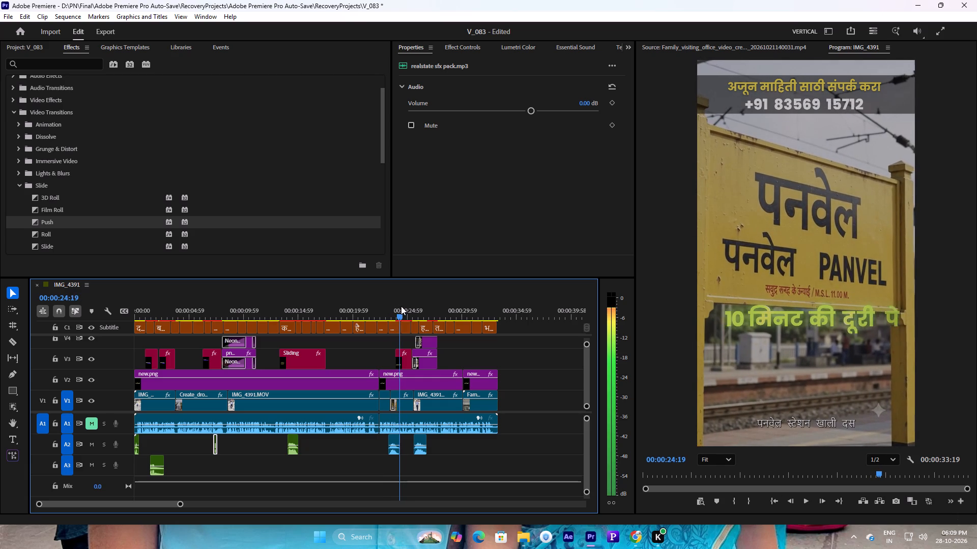
pyautogui.hotkey('ctrl', 'v')
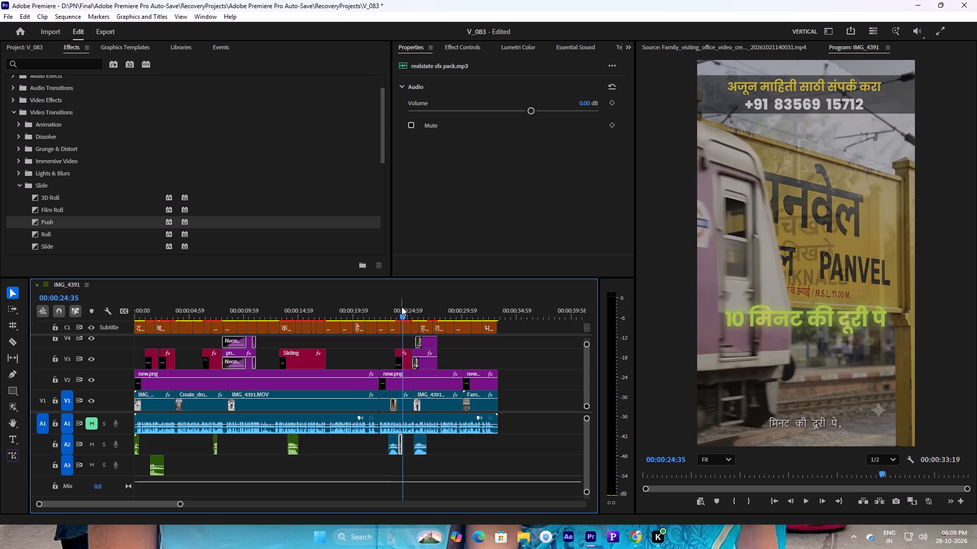
pyautogui.click(389, 310)
pyautogui.press('space')
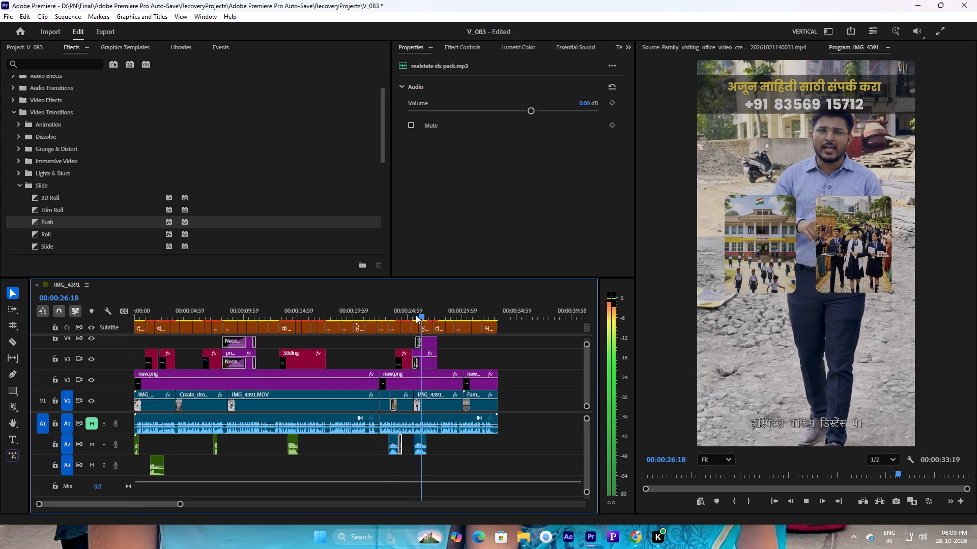
pyautogui.moveTo(421, 315); pyautogui.dragTo(413, 316)
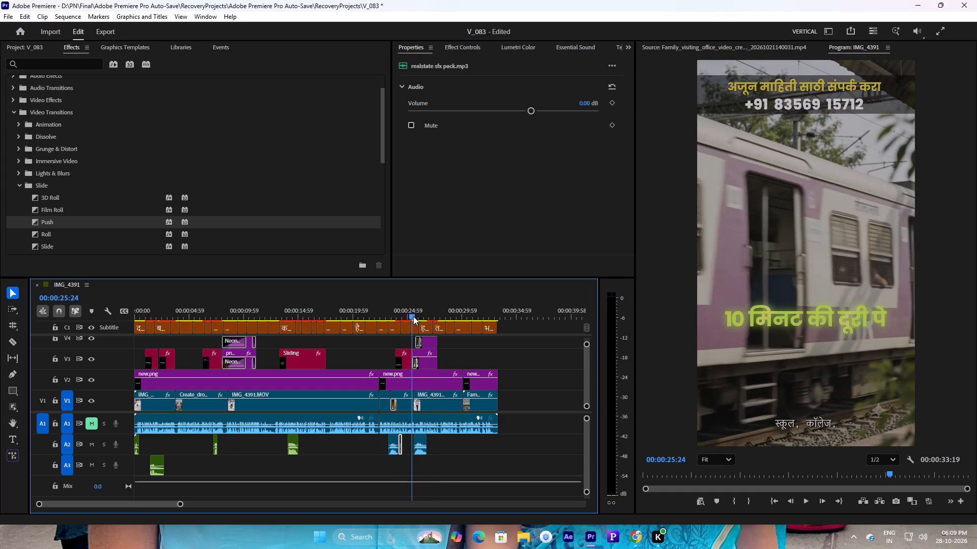
# Collapse the Slide and Wipe categories along with the whole Video Transitions group of effects.
pyautogui.click(21, 186)
pyautogui.scroll(-3, 70, 217)
pyautogui.scroll(1, 67, 221)
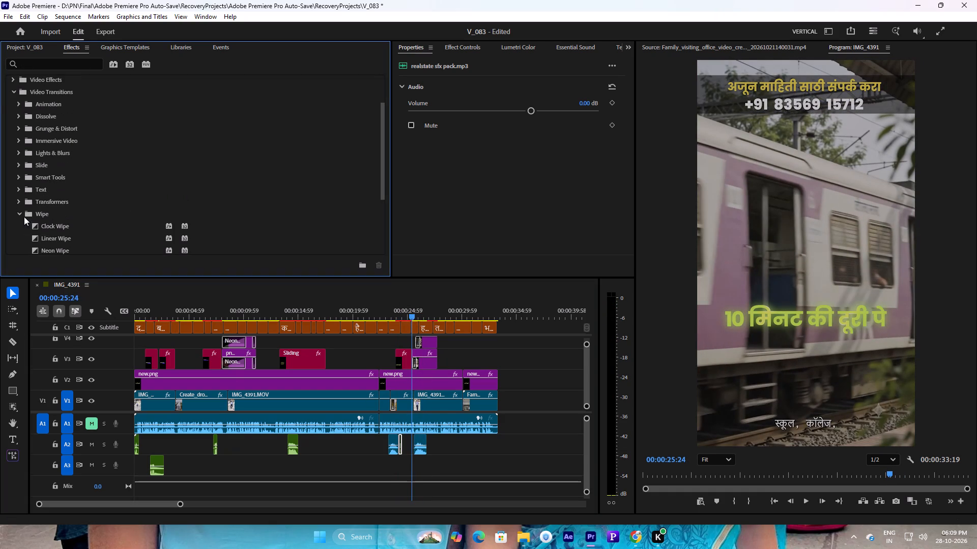
pyautogui.click(21, 211)
pyautogui.scroll(-2, 31, 212)
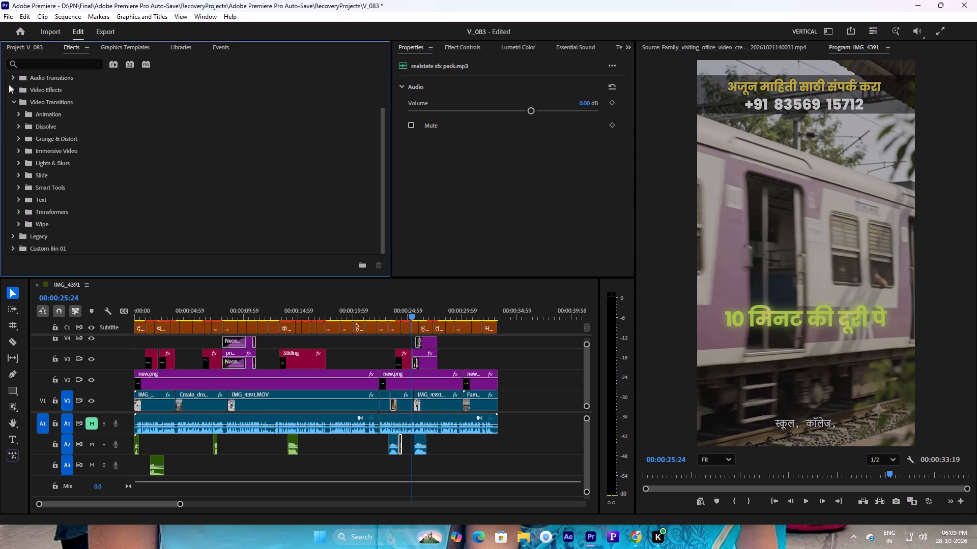
pyautogui.scroll(4, 34, 163)
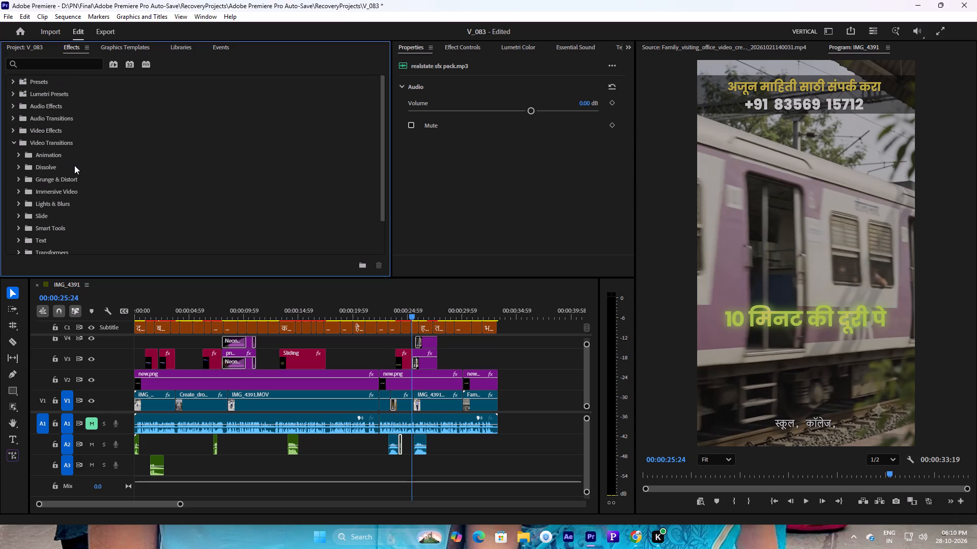
pyautogui.click(12, 144)
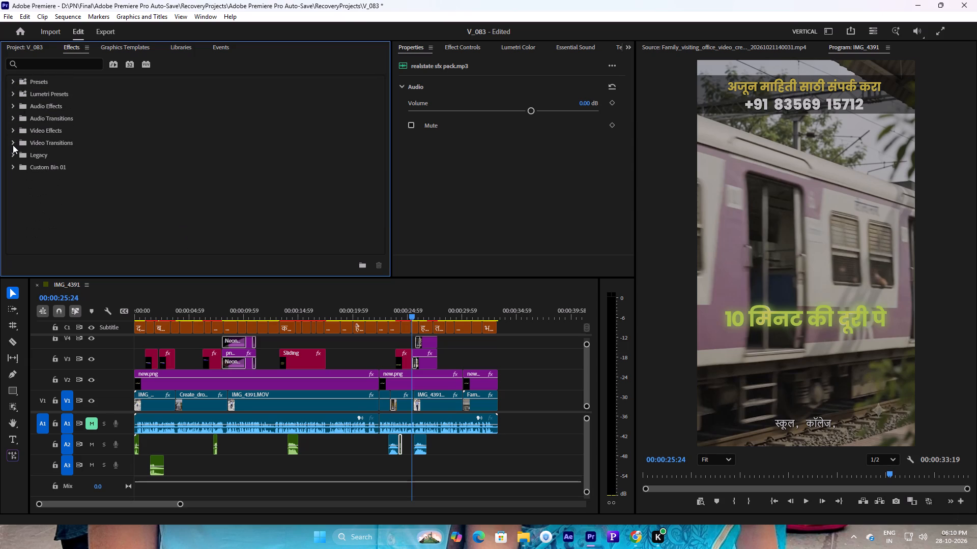
# Look through the audio effect categories, including Time and Pitch, Noise Reduction/Restoration, Delay and Echo, and Amplitude and Compression.
pyautogui.click(13, 104)
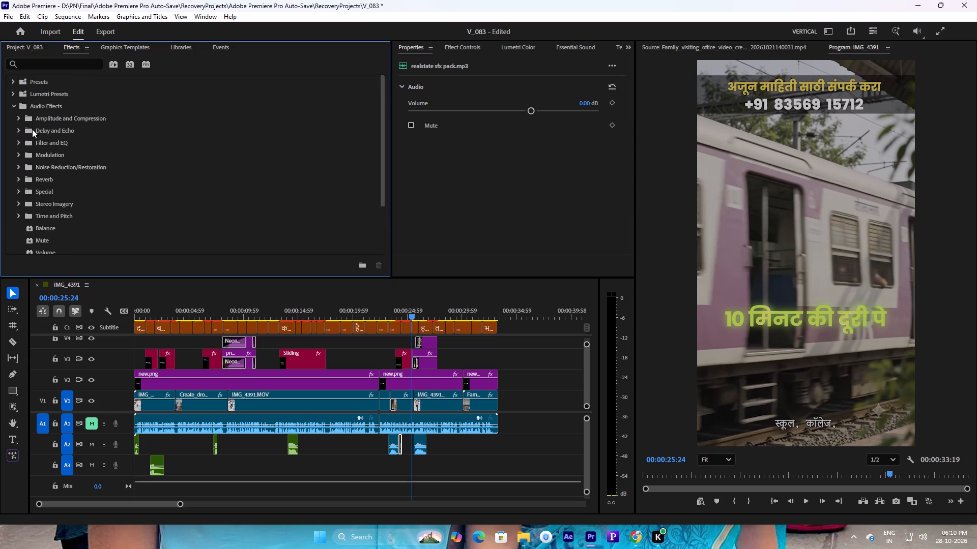
pyautogui.scroll(-4, 32, 136)
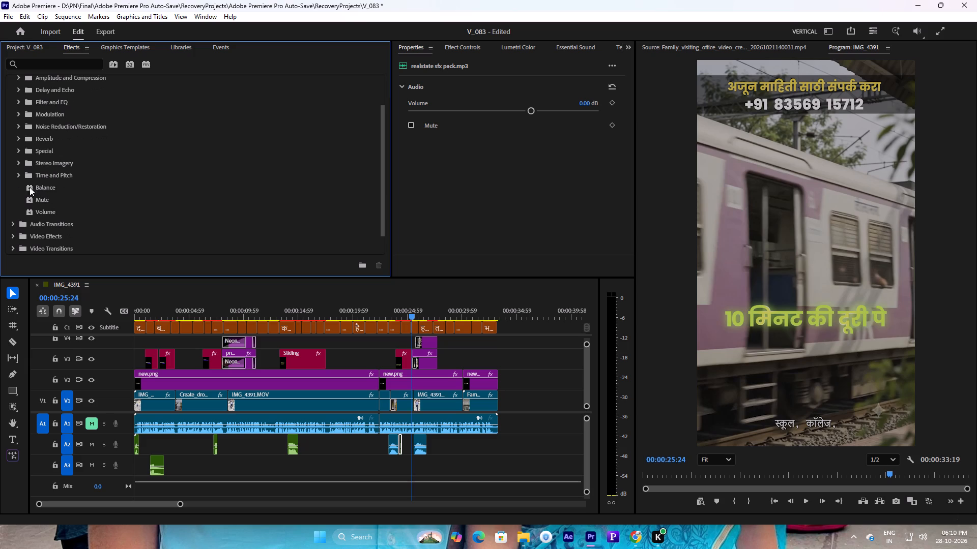
pyautogui.click(19, 175)
pyautogui.scroll(1, 20, 172)
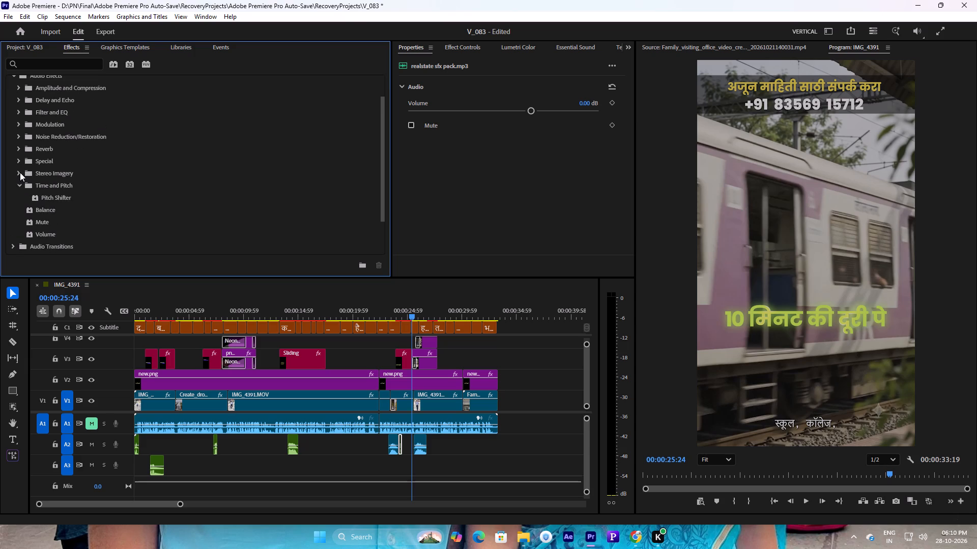
pyautogui.scroll(1, 22, 171)
pyautogui.click(18, 121)
pyautogui.doubleClick(18, 121)
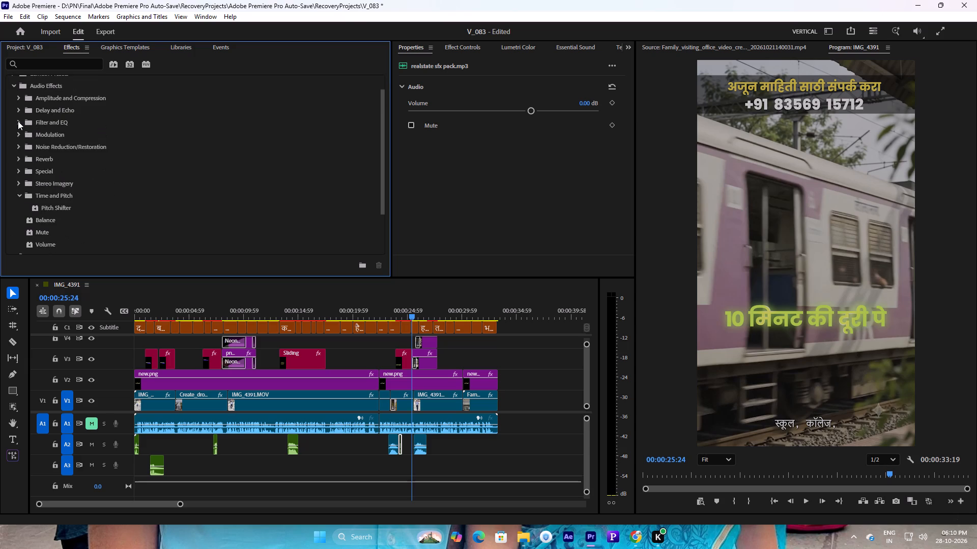
pyautogui.scroll(-2, 41, 144)
pyautogui.scroll(2, 40, 145)
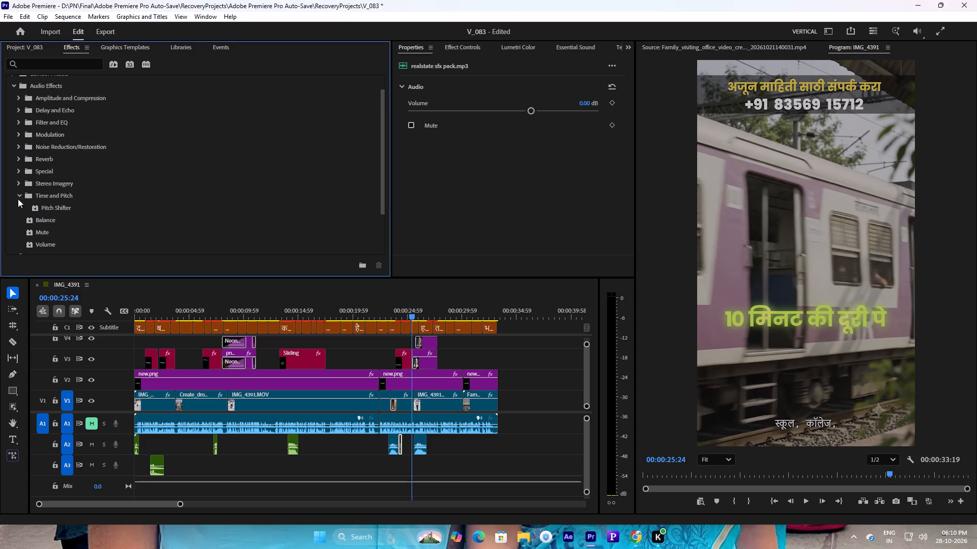
pyautogui.click(19, 194)
pyautogui.scroll(-2, 20, 196)
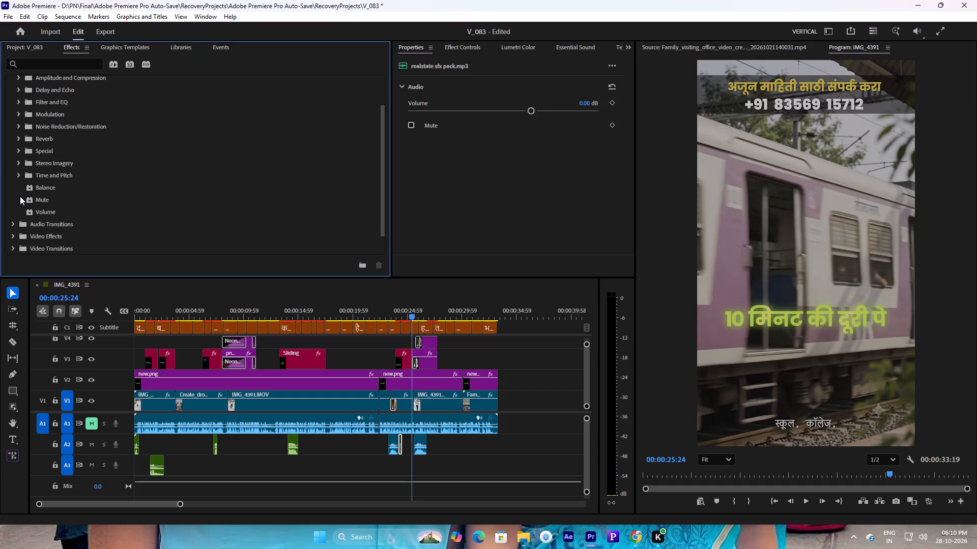
pyautogui.click(19, 174)
pyautogui.click(19, 174)
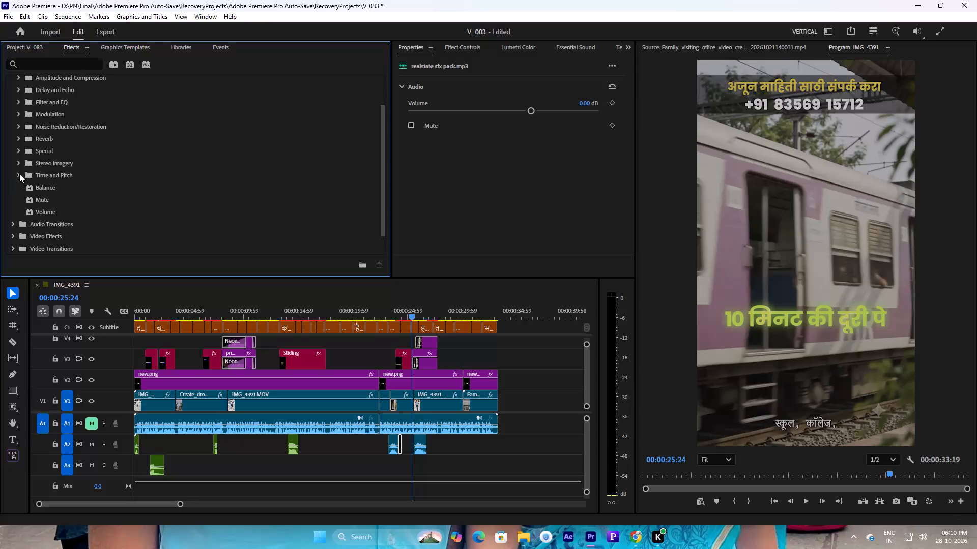
pyautogui.click(19, 174)
pyautogui.scroll(6, 50, 201)
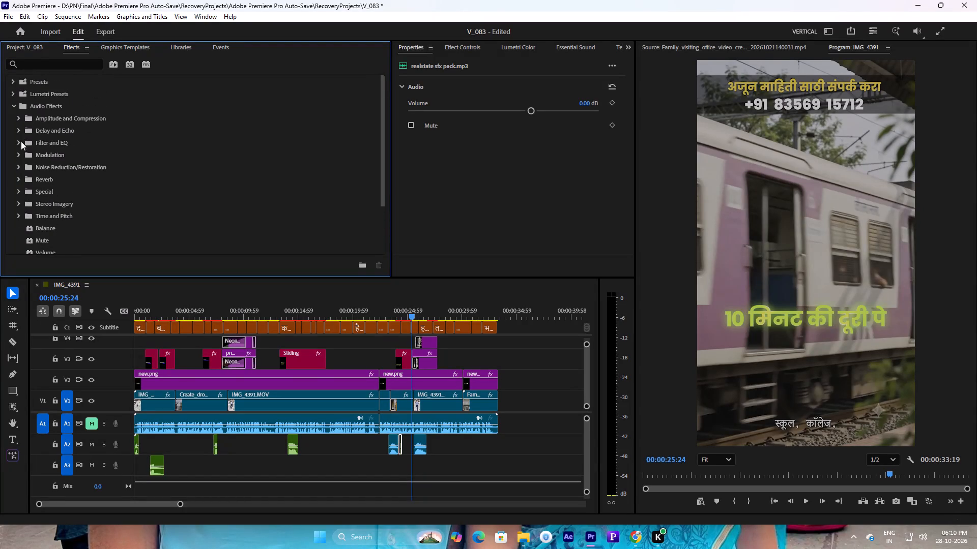
pyautogui.click(19, 166)
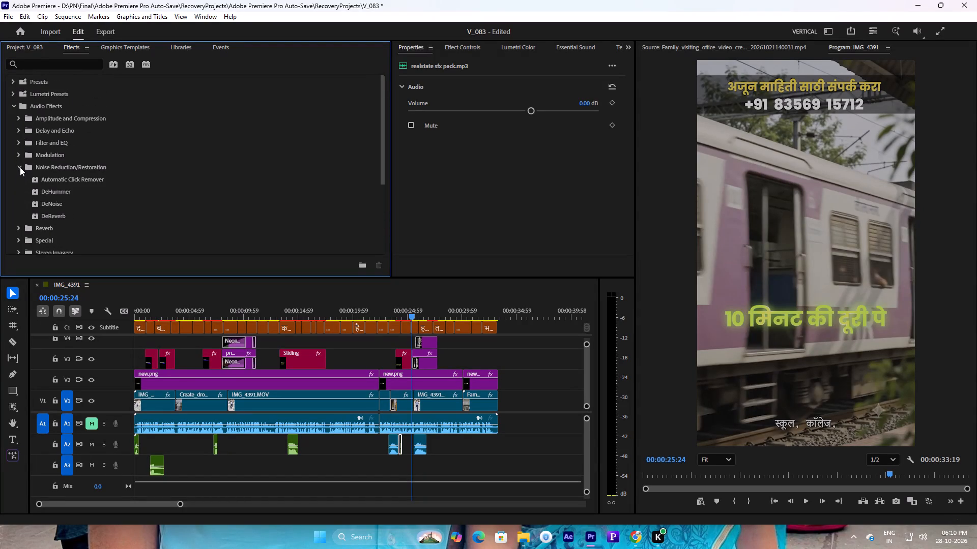
pyautogui.click(20, 167)
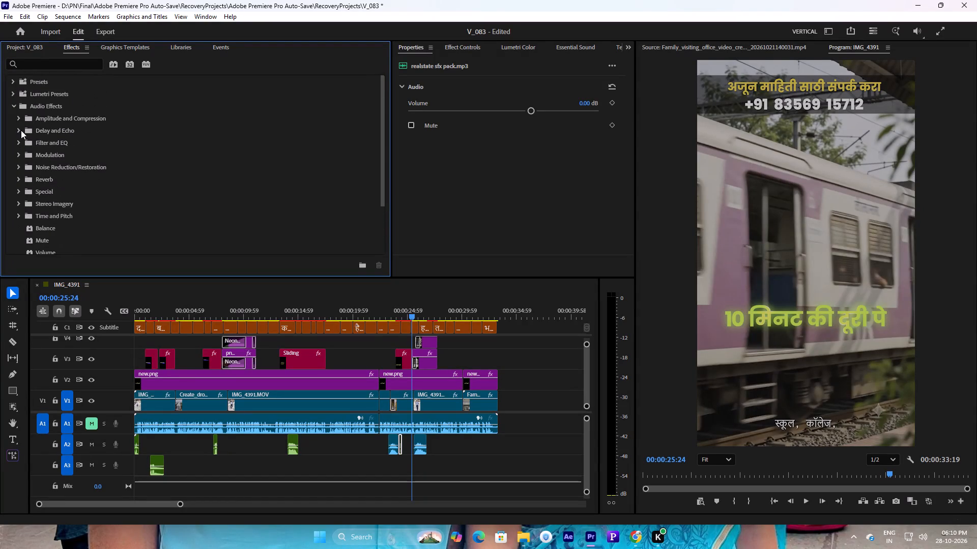
pyautogui.click(21, 130)
pyautogui.click(21, 130)
pyautogui.click(19, 117)
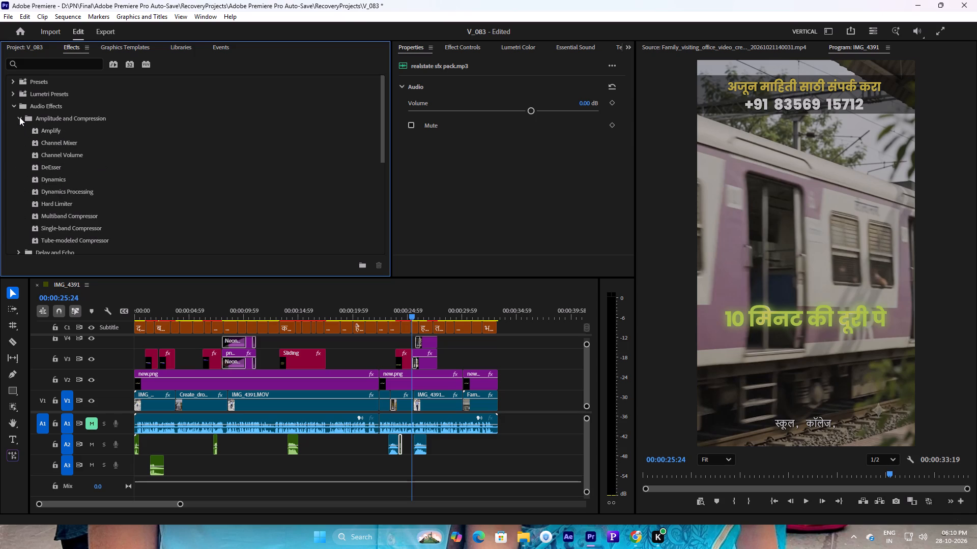
pyautogui.click(19, 117)
# Play back the section with the school, college and hospital pictures, and set the playhead to 00:00:26:45.
pyautogui.press('space')
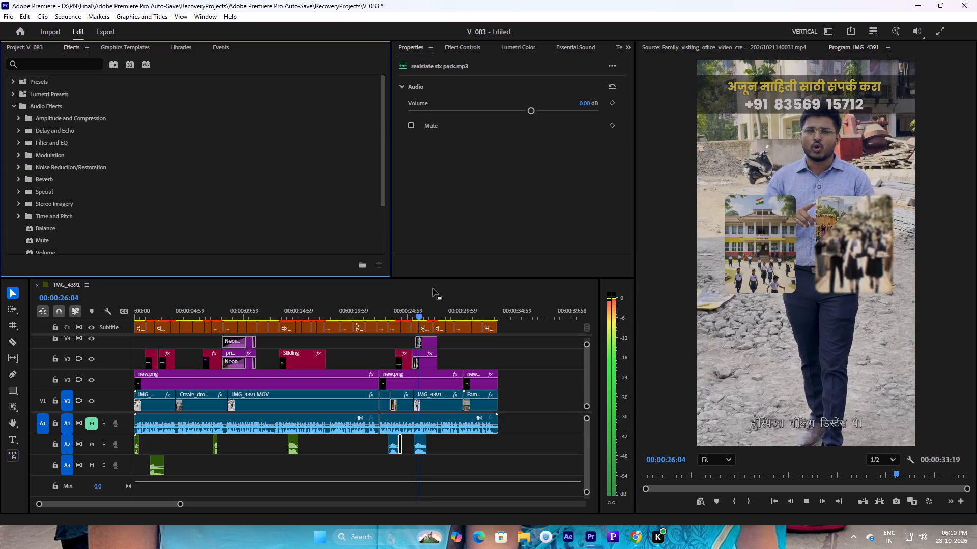
pyautogui.press('space')
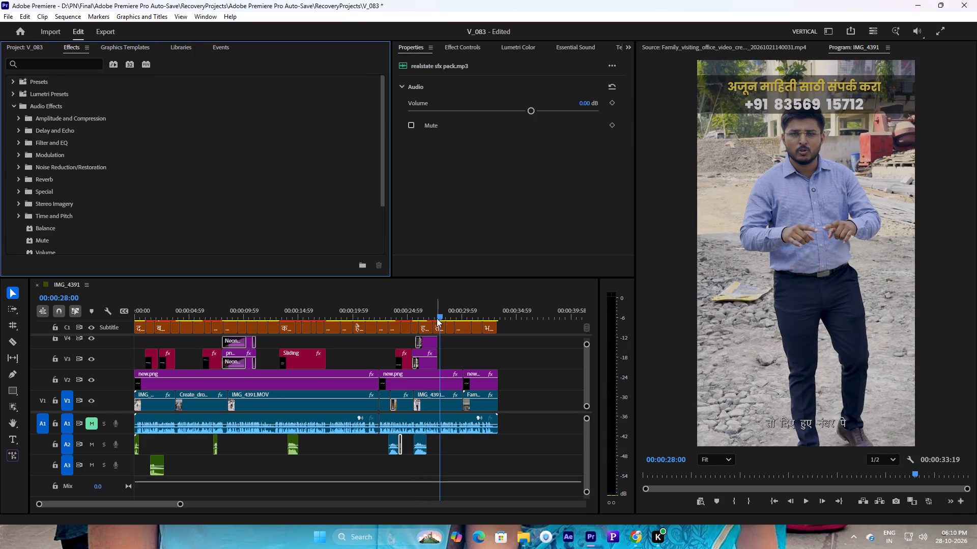
pyautogui.moveTo(429, 318); pyautogui.dragTo(420, 316)
pyautogui.press('space')
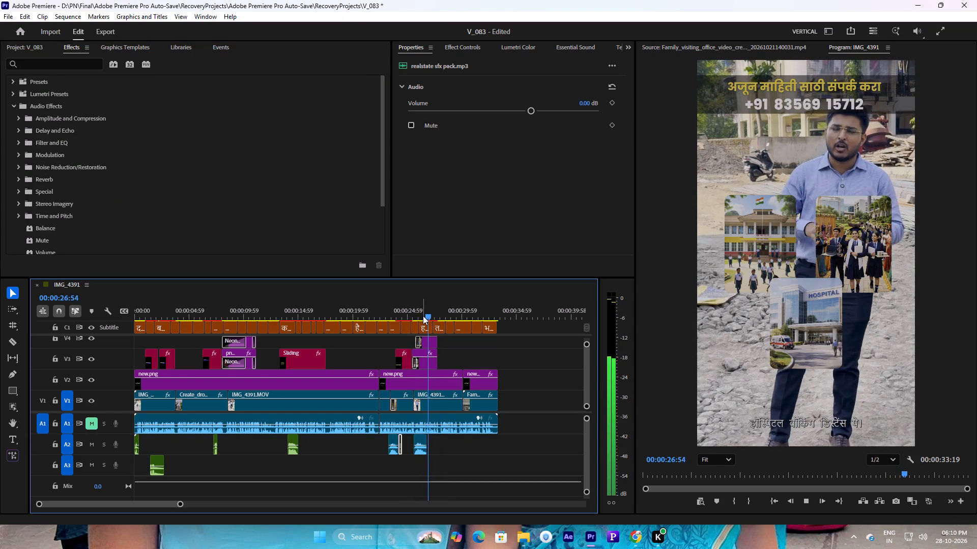
pyautogui.press('space')
pyautogui.click(430, 316)
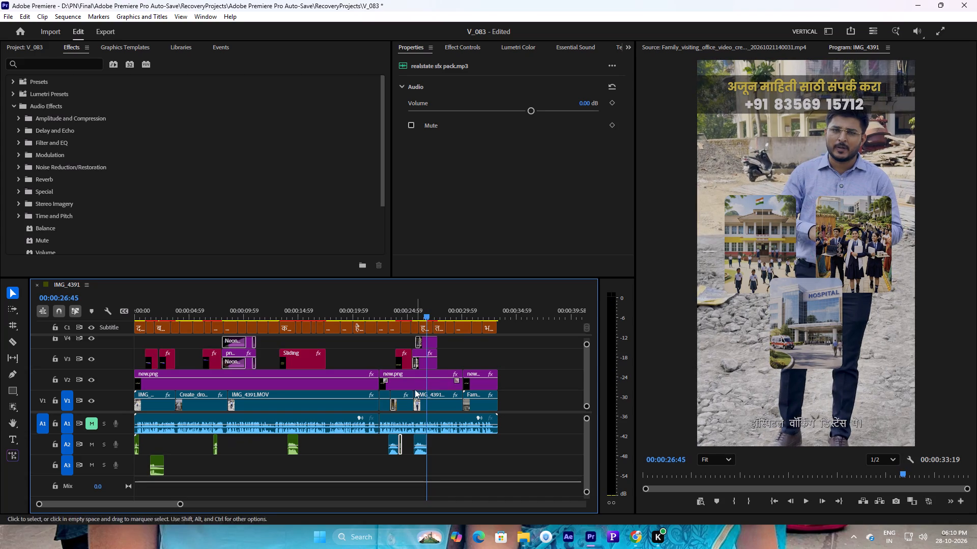
# Move the Lucky Sound Effect clip under the school picture on A2 to the start of the family clip on V1.
pyautogui.click(394, 448)
pyautogui.click(422, 443)
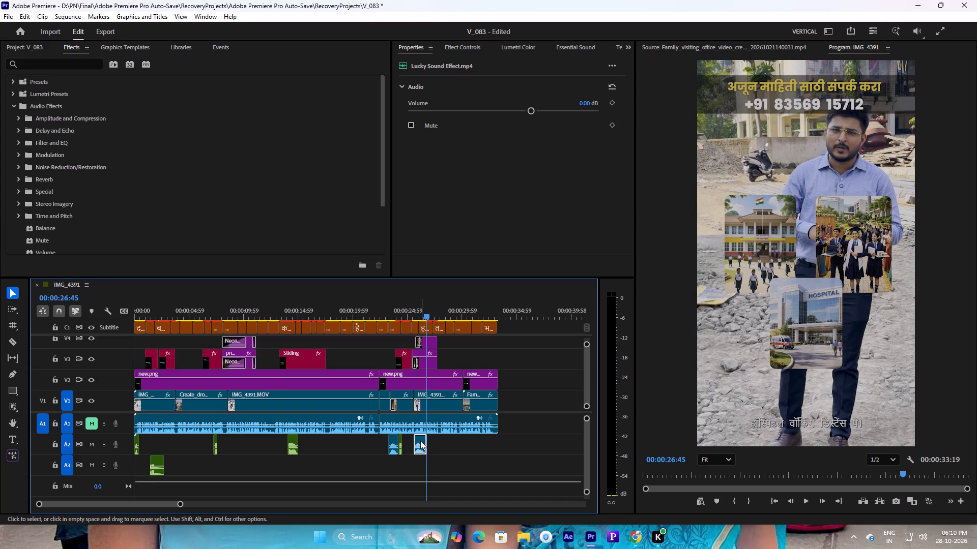
pyautogui.moveTo(420, 441); pyautogui.dragTo(469, 434)
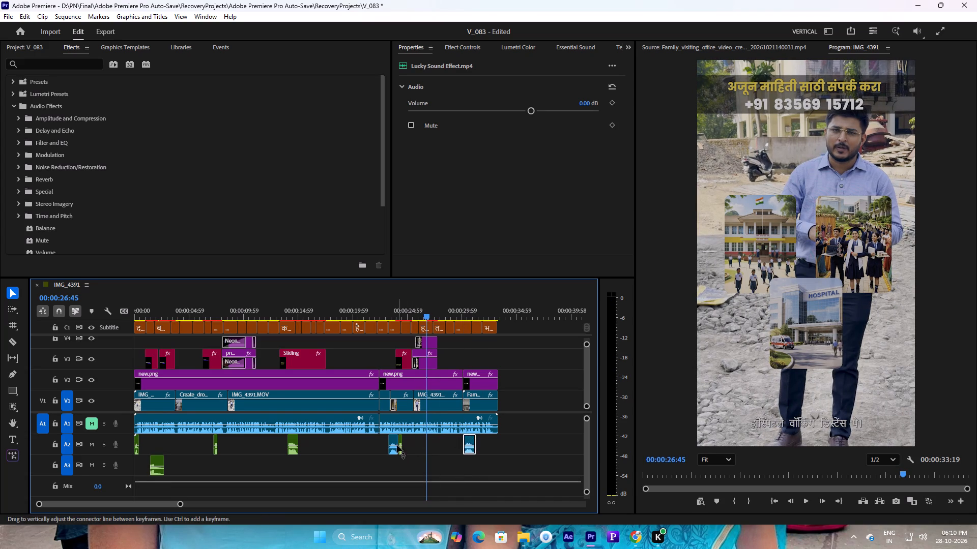
# Copy the Lucky Sound Effect clip under the Panvel station shot to 00:00:26:45 on A2, and play back the walking-distance title.
pyautogui.click(393, 444)
pyautogui.hotkey('ctrl', 'c')
pyautogui.hotkey('ctrl', 'v')
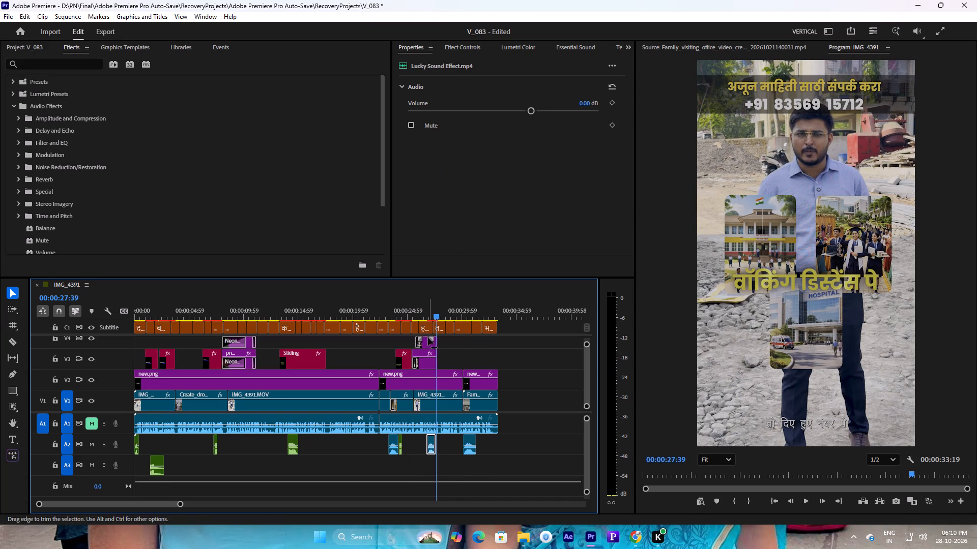
pyautogui.click(421, 312)
pyautogui.press('space')
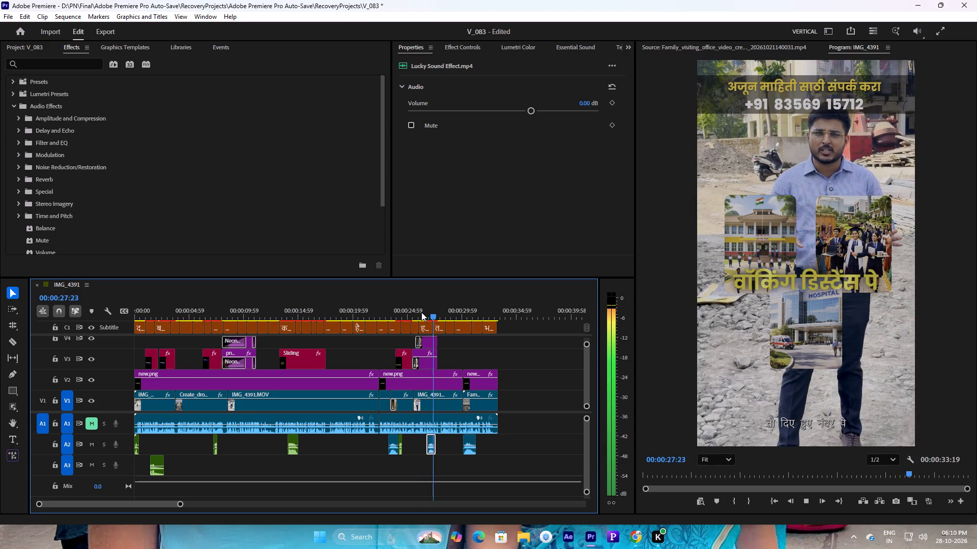
pyautogui.click(425, 312)
pyautogui.press('space')
# Play the sequence from the start, move the Money Sound Effect clip at the 40 लाख title from A3 to A2, and replay it.
pyautogui.moveTo(425, 312); pyautogui.dragTo(405, 309)
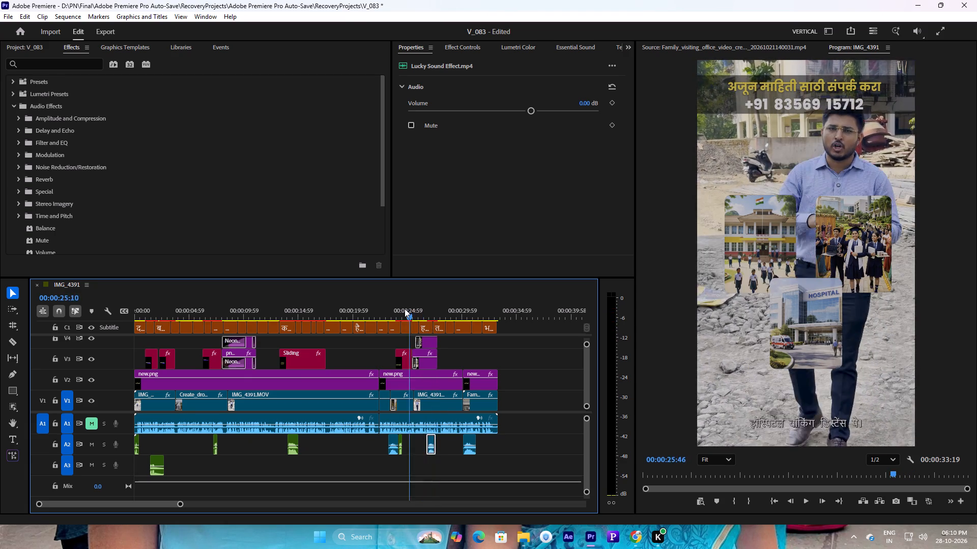
pyautogui.moveTo(405, 309); pyautogui.dragTo(129, 311)
pyautogui.press('space')
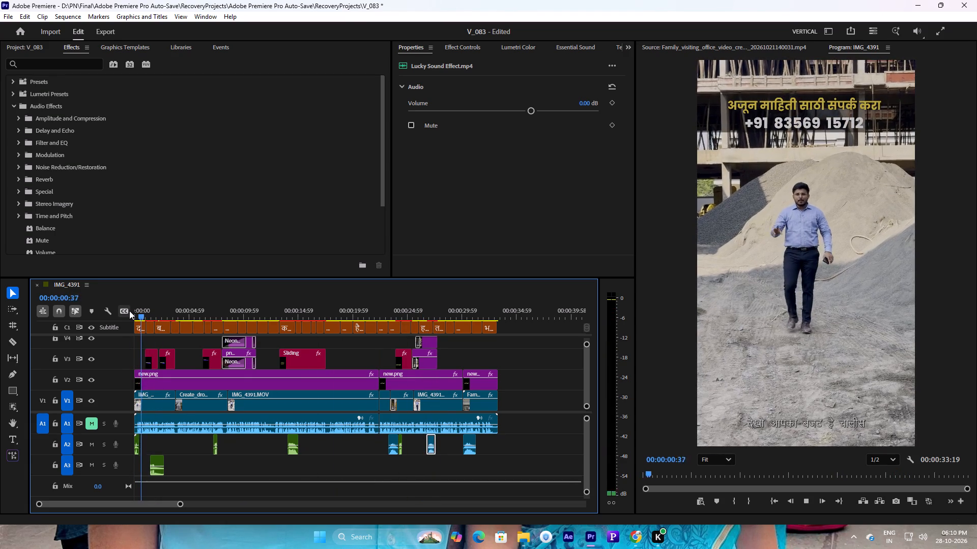
pyautogui.press('space')
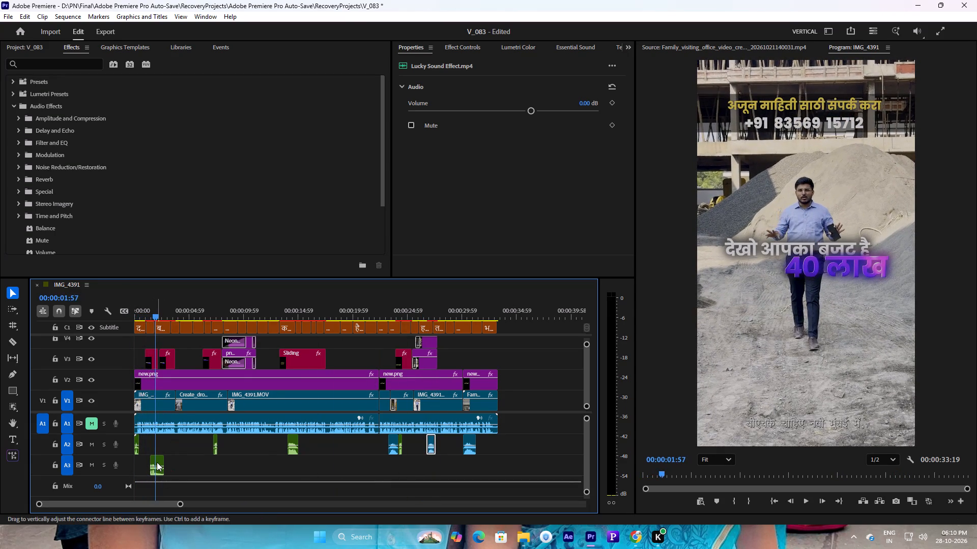
pyautogui.click(157, 462)
pyautogui.moveTo(157, 462); pyautogui.dragTo(158, 450)
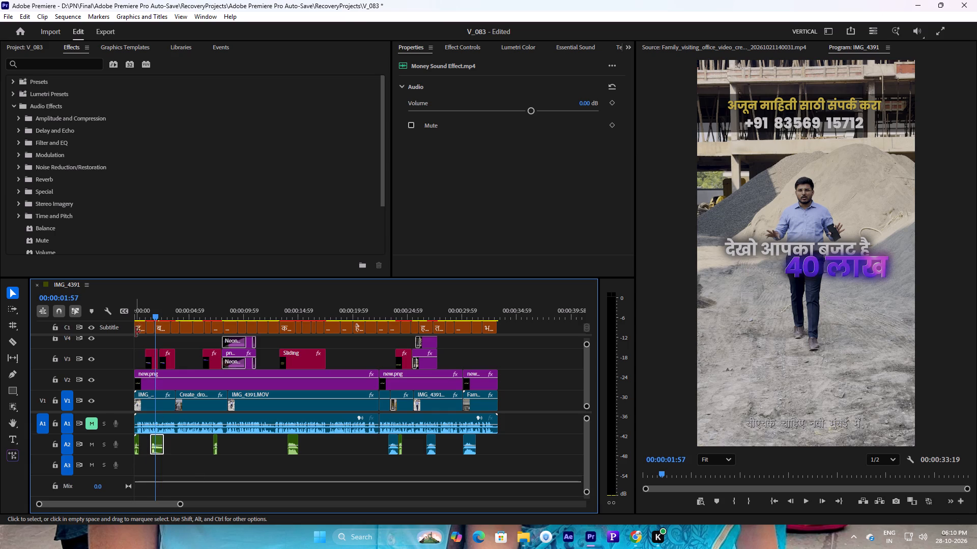
pyautogui.moveTo(137, 319); pyautogui.dragTo(128, 317)
pyautogui.press('space')
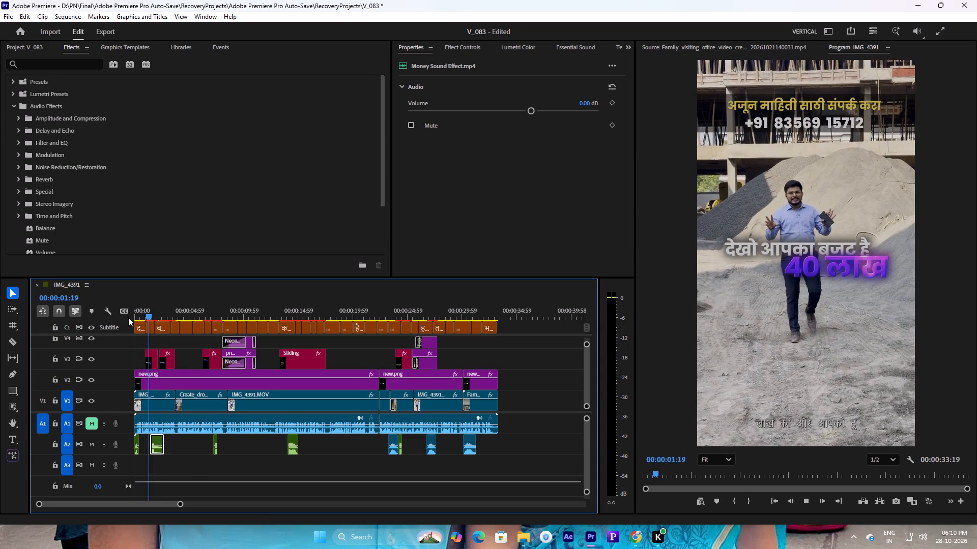
pyautogui.moveTo(158, 316); pyautogui.dragTo(150, 316)
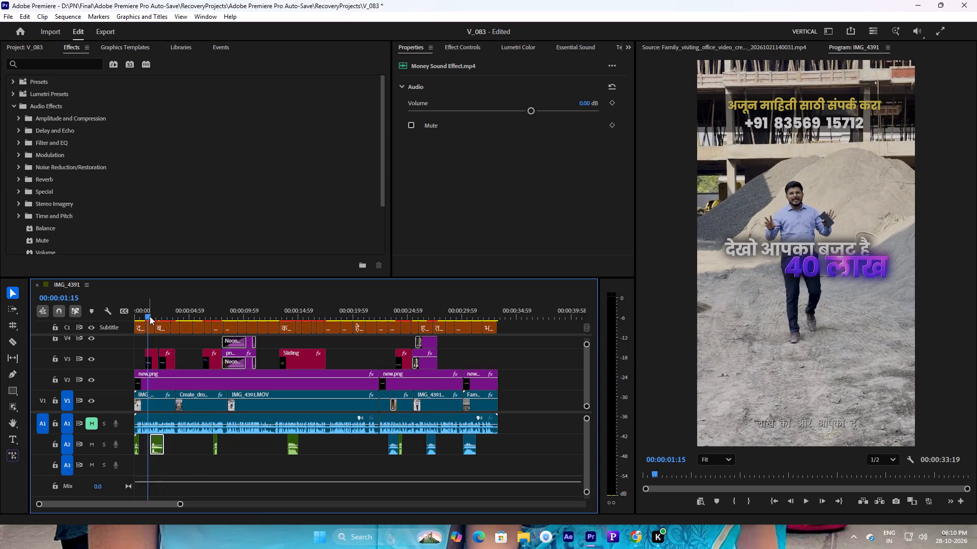
# Unmute the A1 voice track and play back the opening titles from 00:00:01:15 into the building shot.
pyautogui.click(91, 420)
pyautogui.press('space')
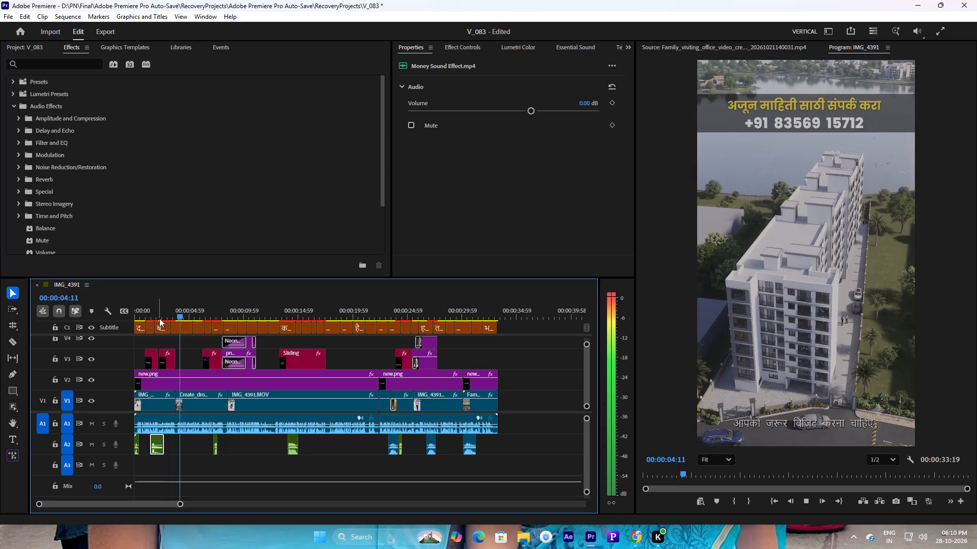
pyautogui.press('space')
pyautogui.moveTo(184, 312); pyautogui.dragTo(171, 312)
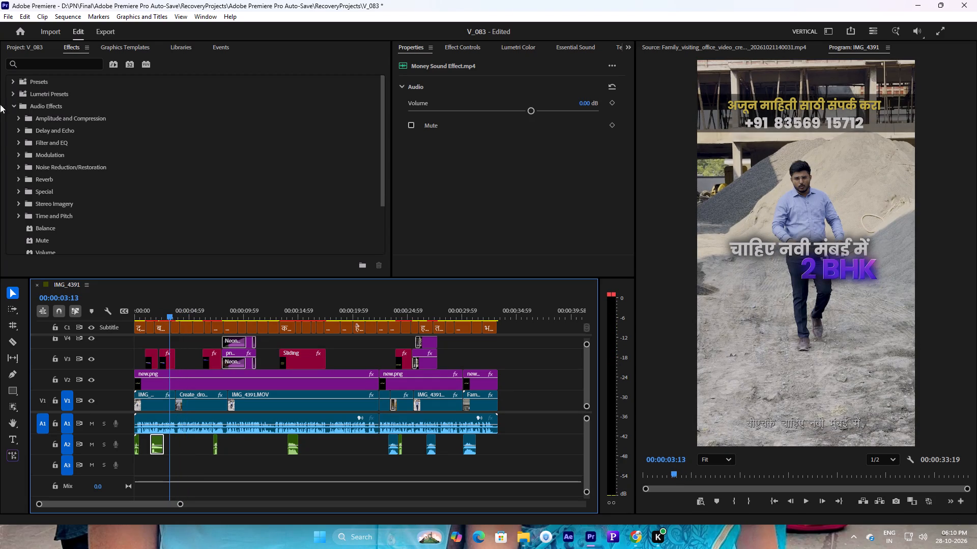
# Apply the Flash video transition from Lights & Blurs to the cut into the Create_drone building clip on V1.
pyautogui.scroll(-2, 42, 219)
pyautogui.scroll(3, 42, 219)
pyautogui.scroll(-6, 42, 219)
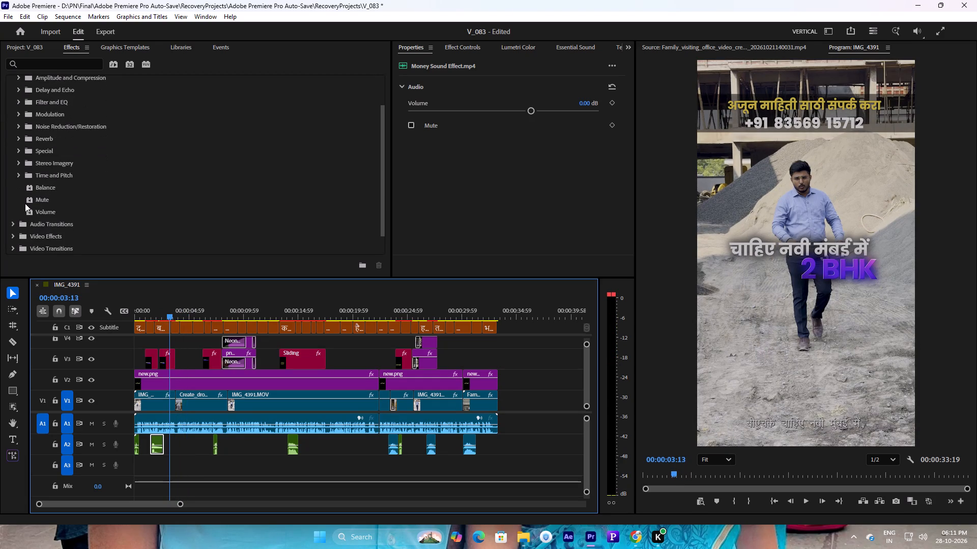
pyautogui.scroll(6, 25, 203)
pyautogui.click(13, 107)
pyautogui.scroll(-2, 36, 156)
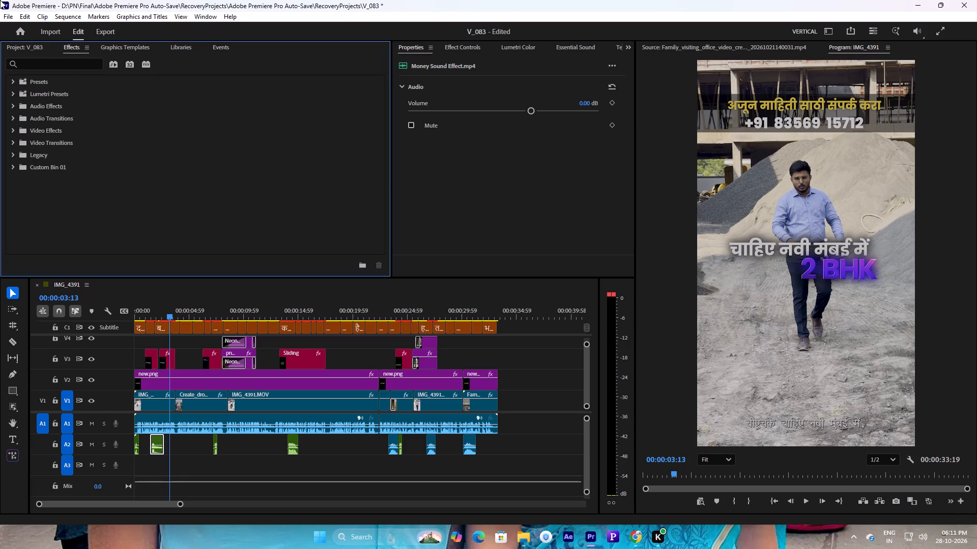
pyautogui.click(10, 142)
pyautogui.scroll(-5, 22, 165)
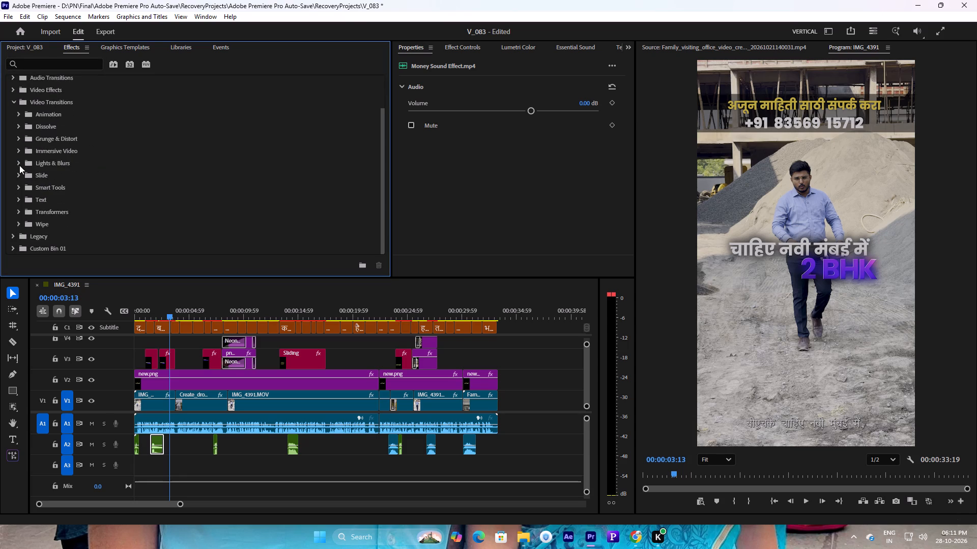
pyautogui.click(16, 164)
pyautogui.scroll(-3, 64, 203)
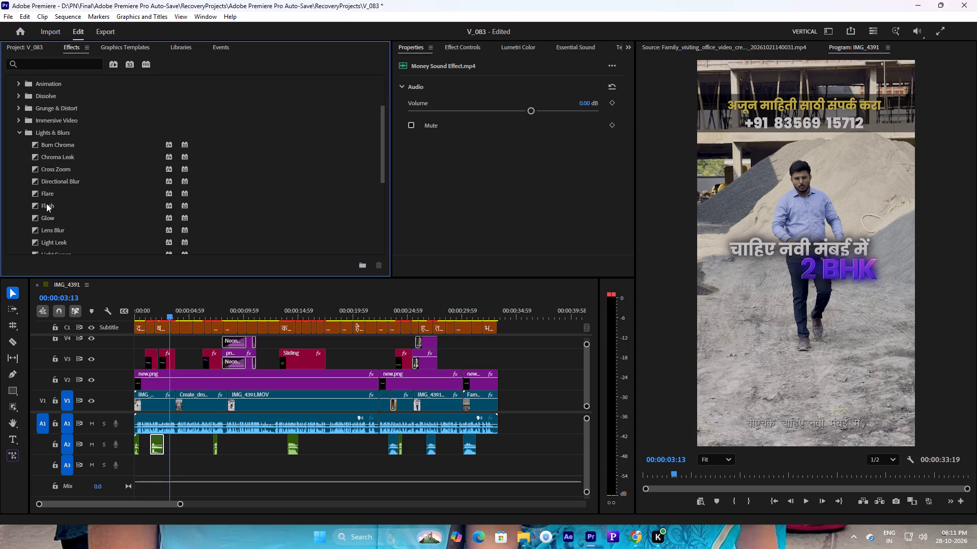
pyautogui.moveTo(35, 205); pyautogui.dragTo(180, 407)
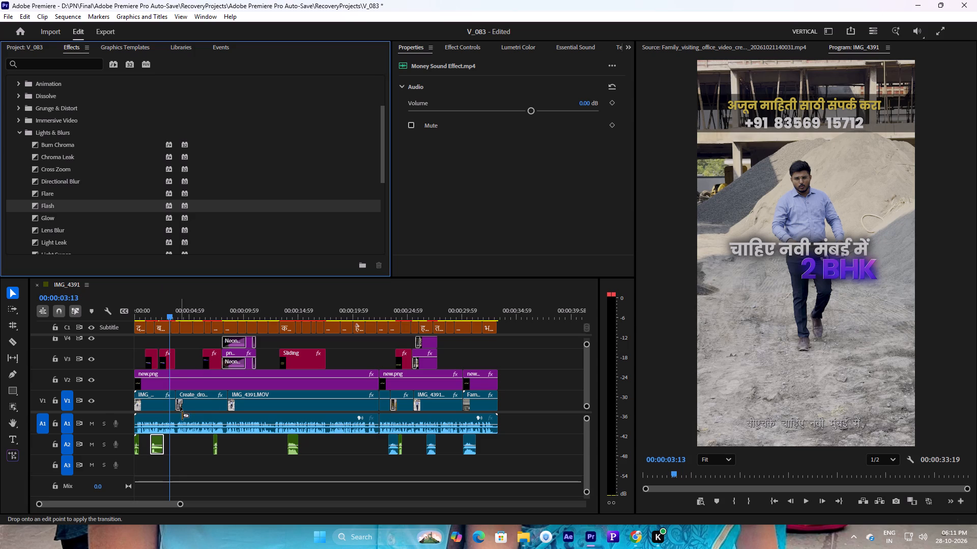
# Shift the Flash transition so it starts at the cut into the building clip on V1, and play back the cut.
pyautogui.press('space')
pyautogui.press('space')
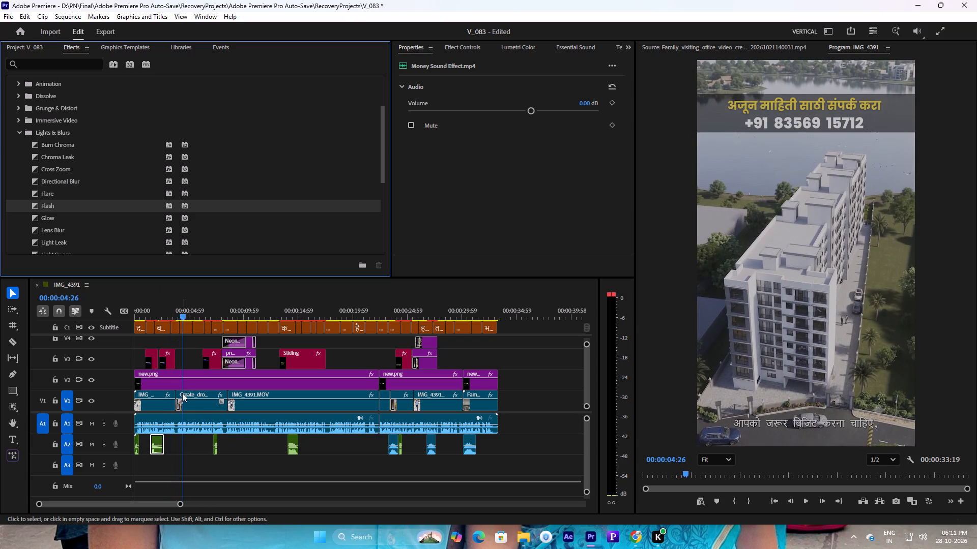
pyautogui.click(182, 401)
pyautogui.click(168, 317)
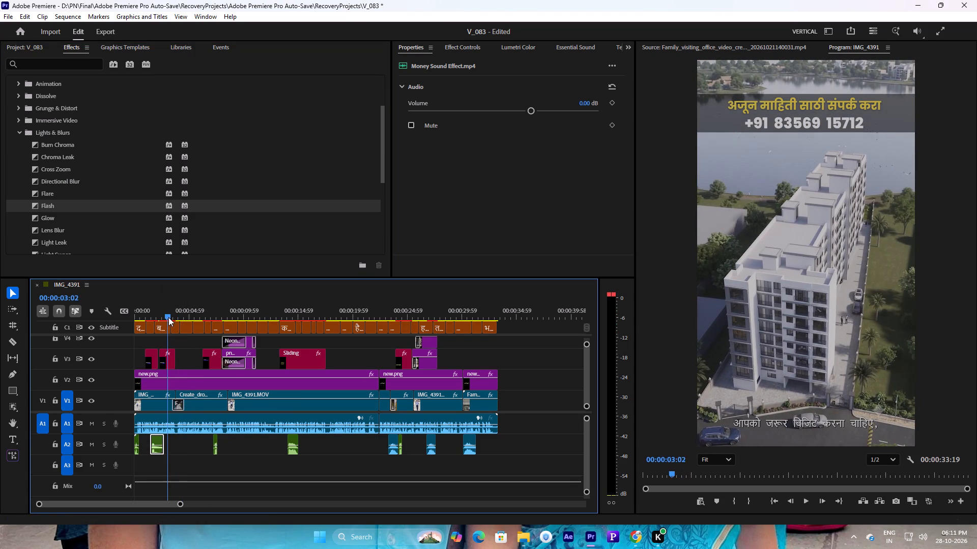
pyautogui.press('space')
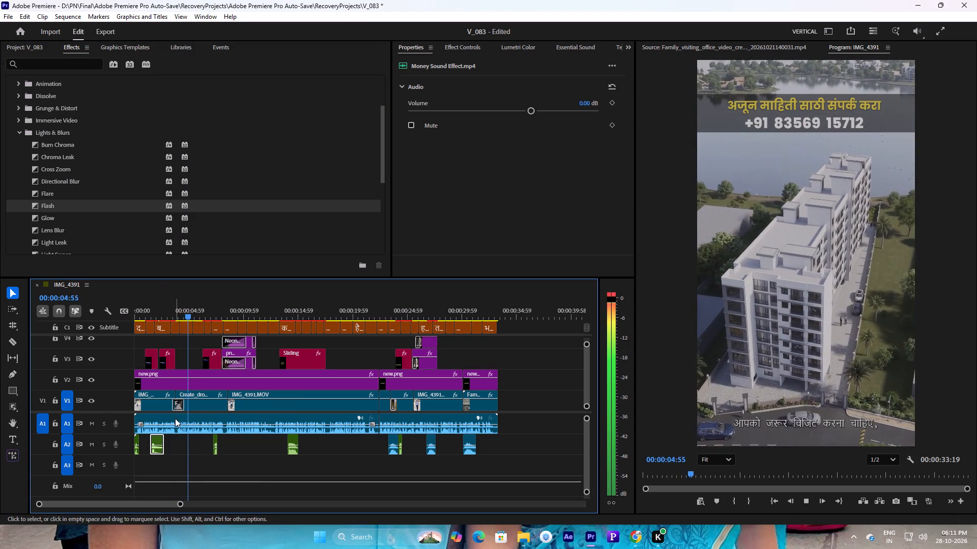
pyautogui.press('space')
pyautogui.click(177, 405)
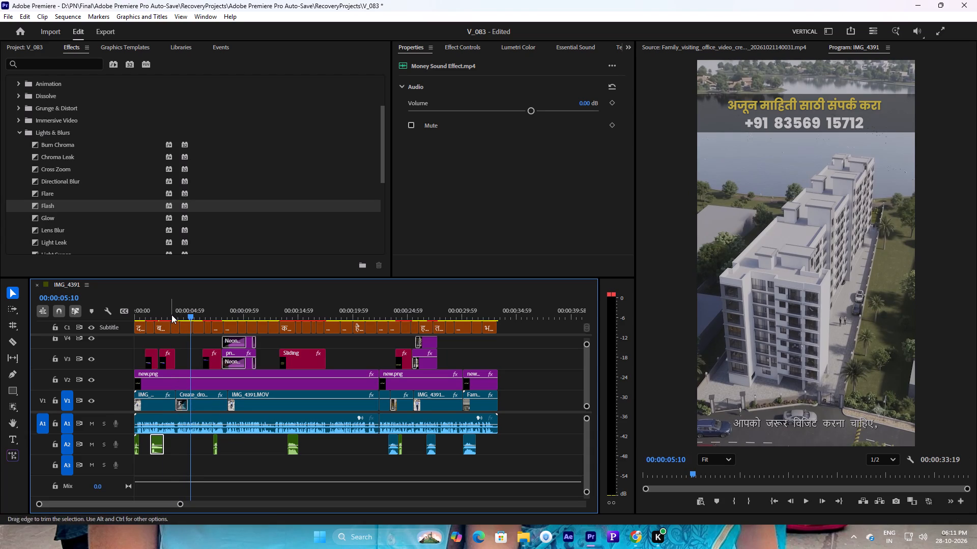
pyautogui.click(171, 315)
pyautogui.press('space')
pyautogui.press('space')
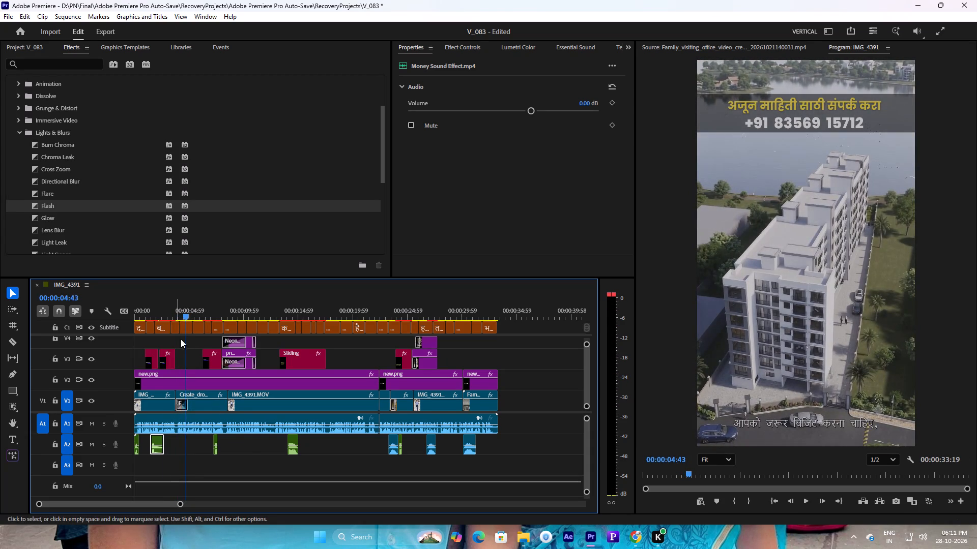
# Copy the realstate sfx pack clip under the BIGGEST title on A2 to 00:00:03:44 under the Flash transition, and play it back.
pyautogui.click(209, 318)
pyautogui.press('space')
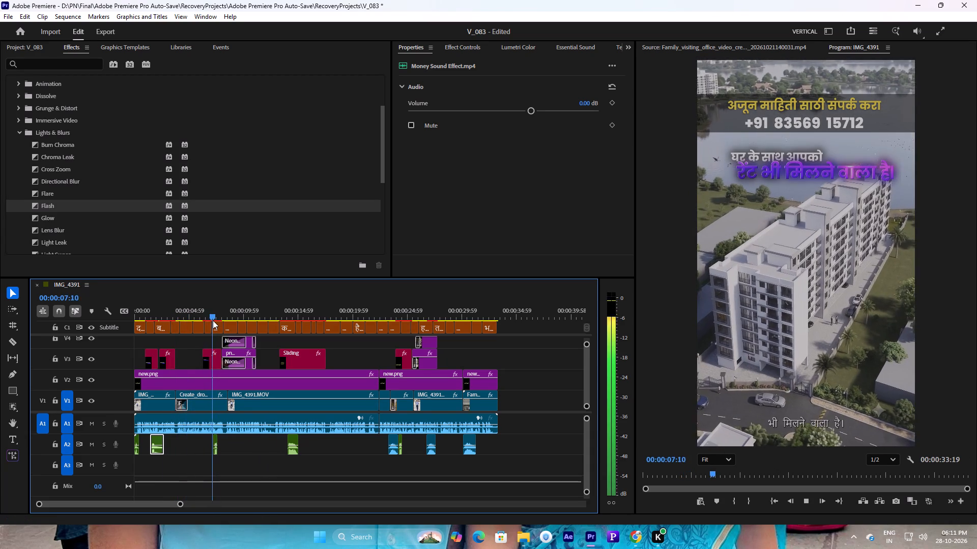
pyautogui.moveTo(271, 314); pyautogui.dragTo(287, 315)
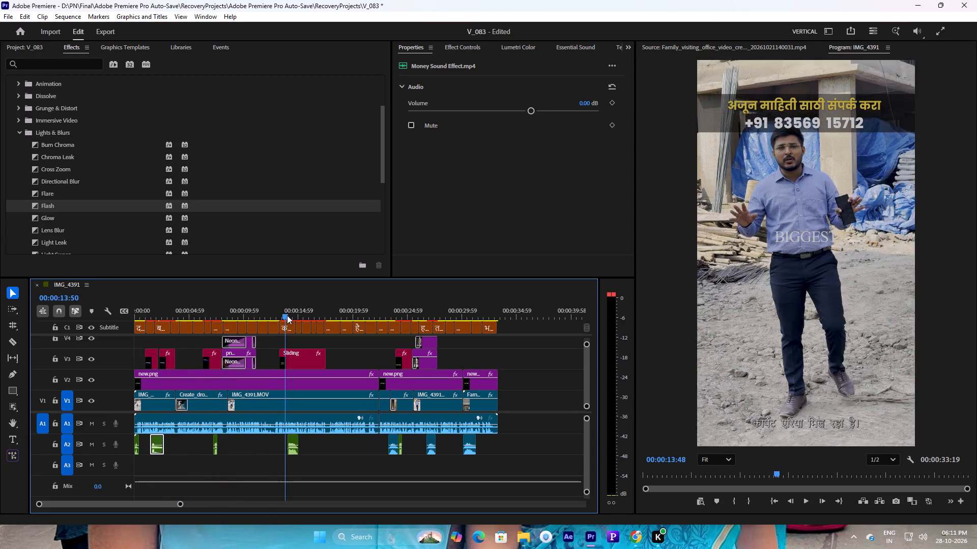
pyautogui.moveTo(287, 315); pyautogui.dragTo(288, 315)
pyautogui.press('space')
pyautogui.press('space')
pyautogui.click(290, 311)
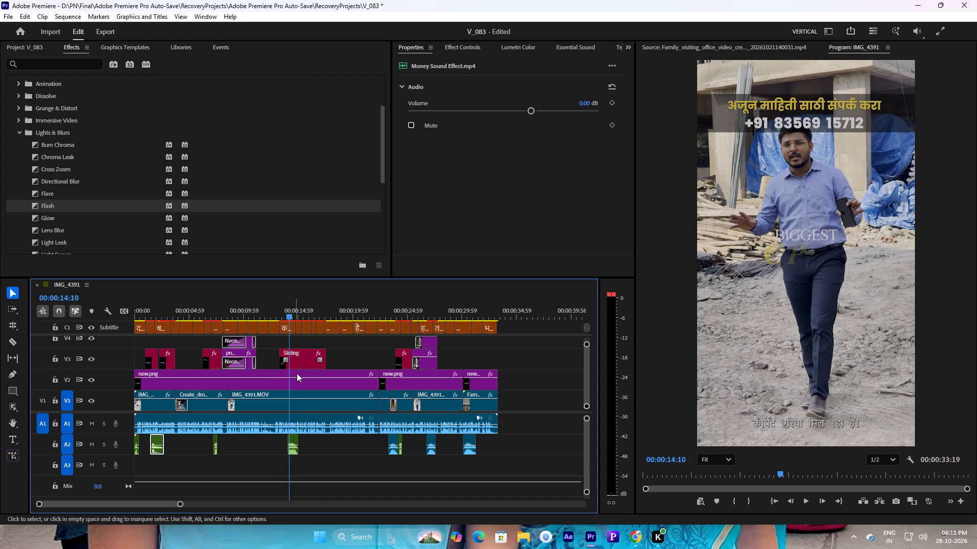
pyautogui.click(295, 445)
pyautogui.hotkey('ctrl', 'c')
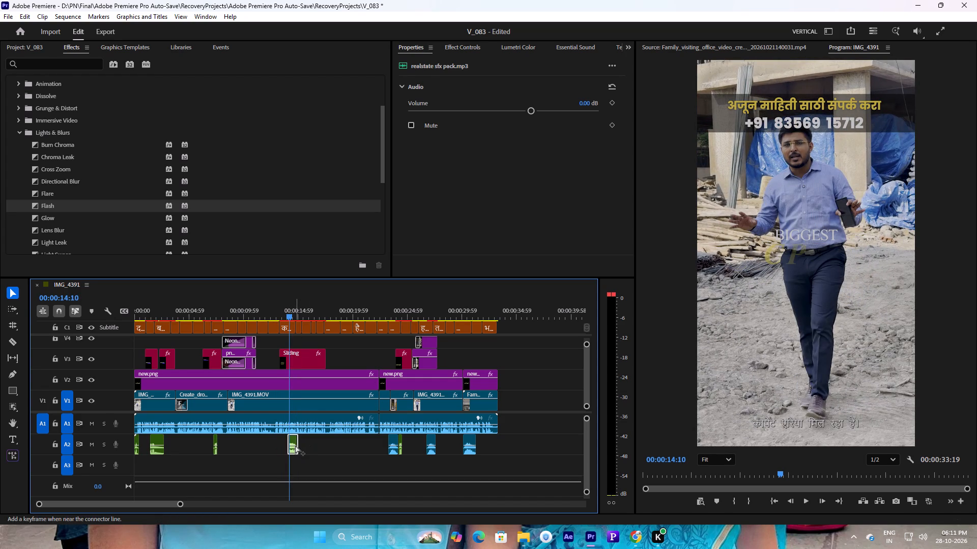
pyautogui.click(174, 315)
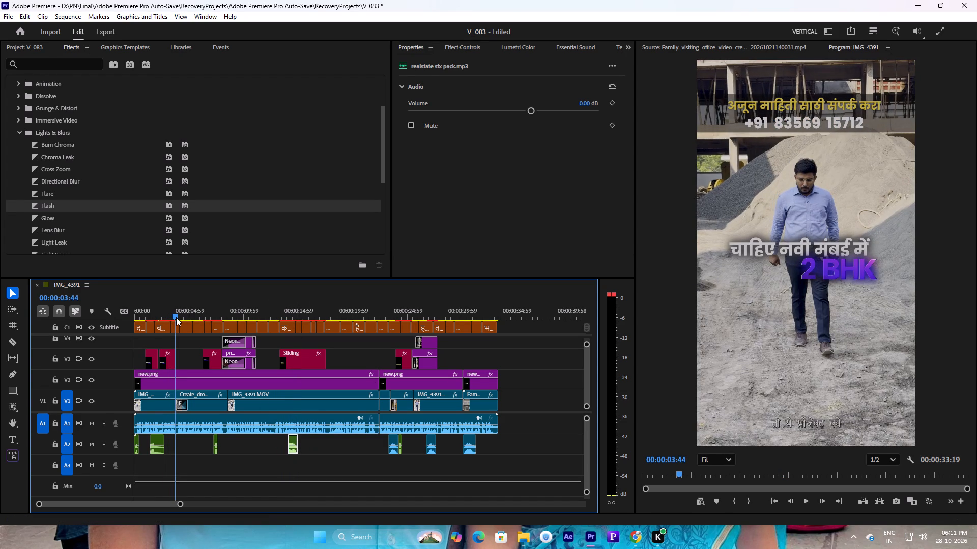
pyautogui.hotkey('ctrl', 'v')
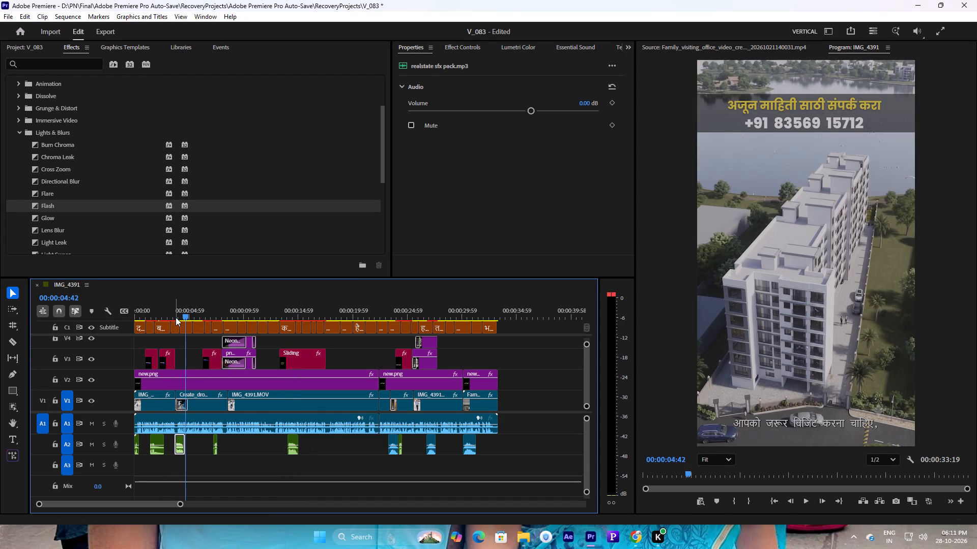
pyautogui.click(173, 313)
pyautogui.press('space')
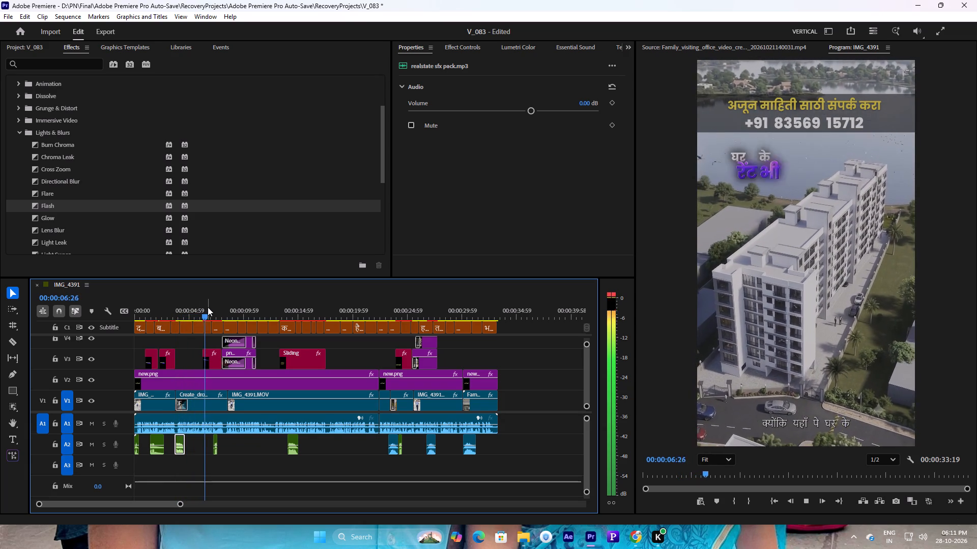
pyautogui.press('space')
# Move the short realstate sfx pack clip on A2 to the start of the रेंट भी मिलने वाला है title, and replay it.
pyautogui.press('space')
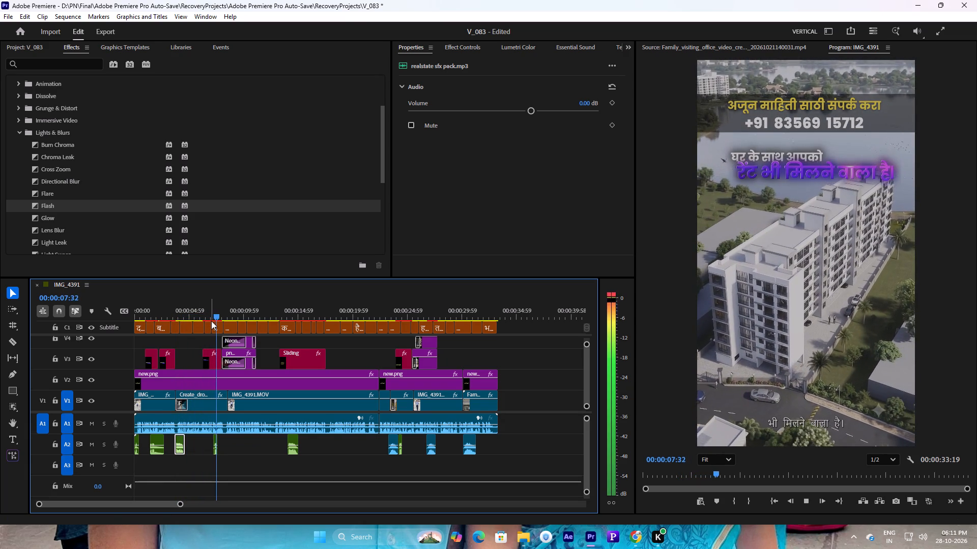
pyautogui.press('space')
pyautogui.moveTo(222, 313); pyautogui.dragTo(205, 318)
pyautogui.click(215, 436)
pyautogui.moveTo(215, 441); pyautogui.dragTo(205, 441)
pyautogui.press('space')
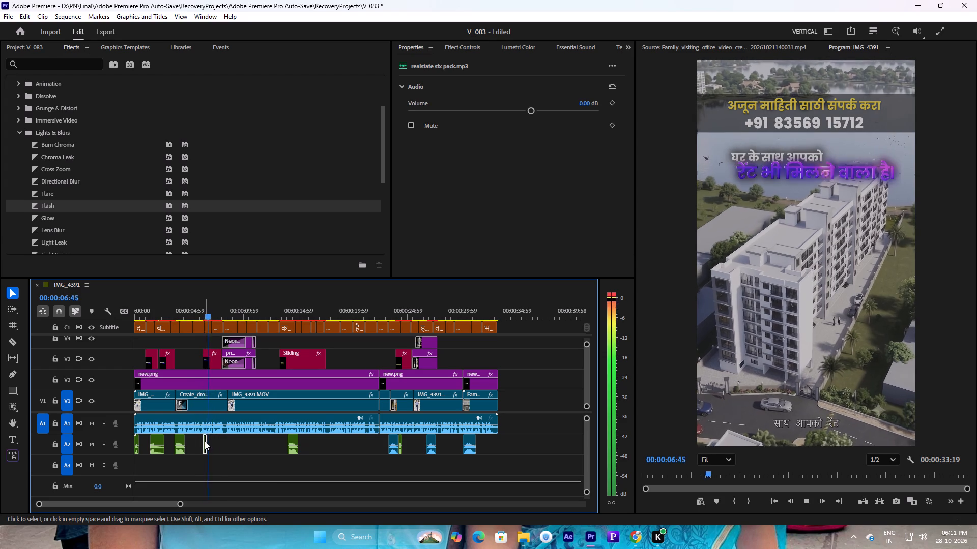
pyautogui.press('space')
pyautogui.moveTo(217, 314); pyautogui.dragTo(214, 316)
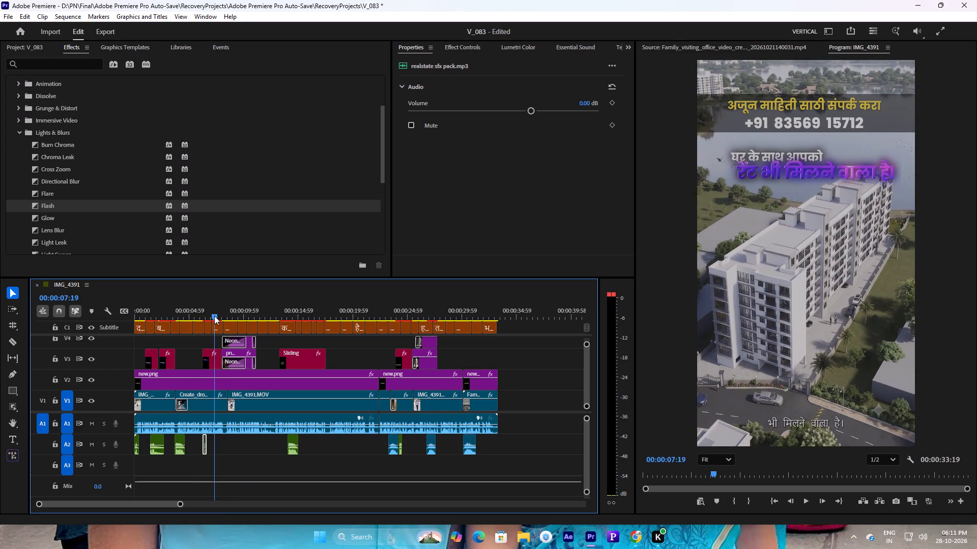
pyautogui.moveTo(214, 316); pyautogui.dragTo(211, 317)
pyautogui.press('space')
pyautogui.press('space')
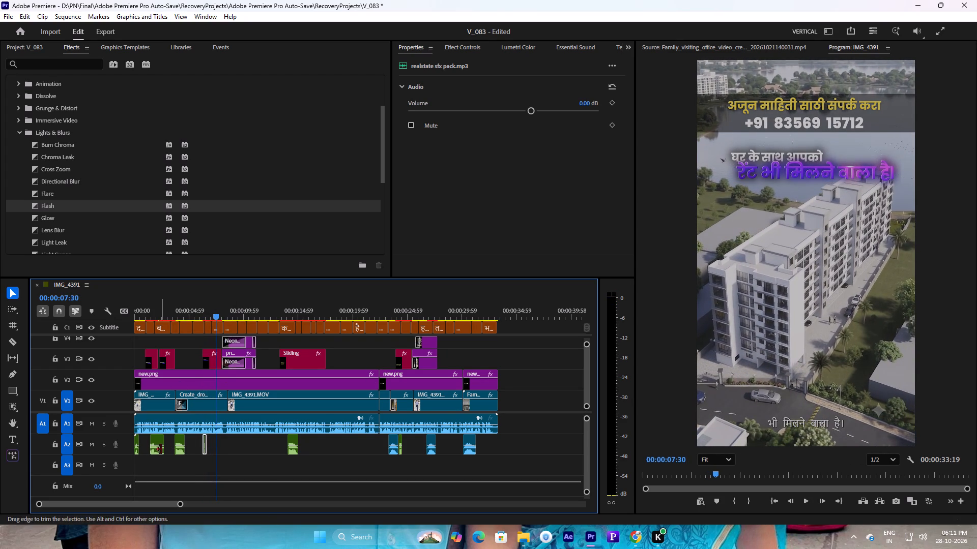
# Copy the Money Sound Effect clip on A2 to 00:00:07:30, and play the sequence from the rent title into the family clip.
pyautogui.click(160, 449)
pyautogui.click(159, 447)
pyautogui.hotkey('ctrl', 'c')
pyautogui.hotkey('ctrl', 'v')
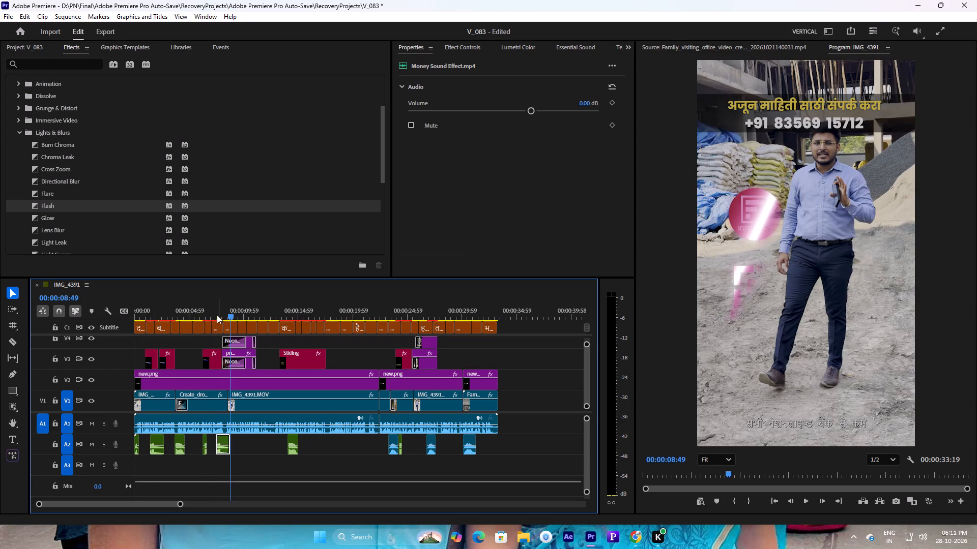
pyautogui.click(210, 312)
pyautogui.press('space')
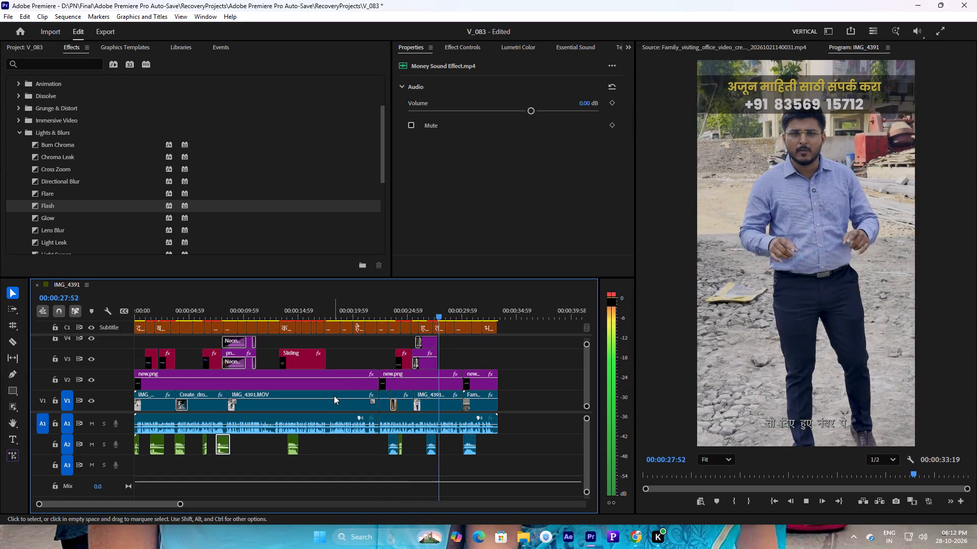
pyautogui.press('space')
pyautogui.press('space')
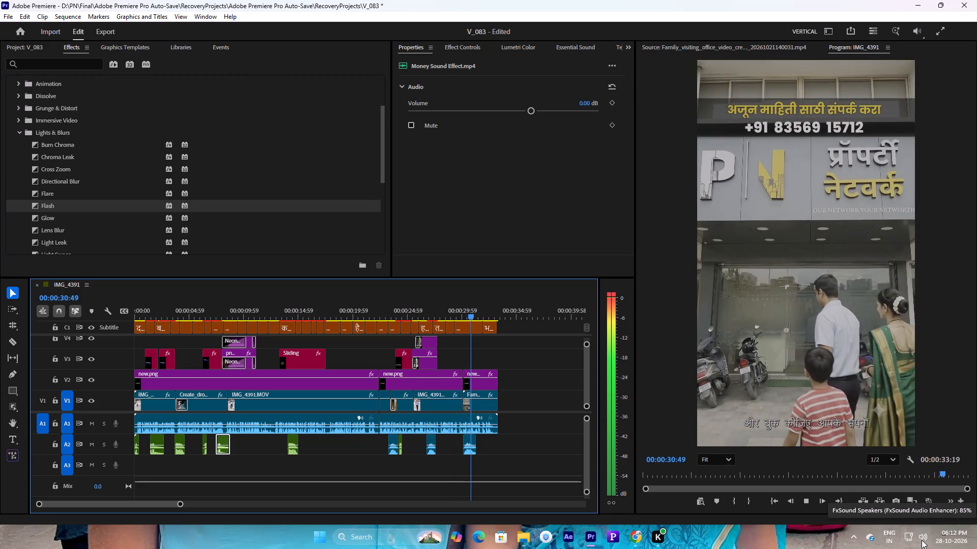
# Replay the start of the family clip and delete the Lucky Sound Effect clip under it on A2.
pyautogui.press('space')
pyautogui.moveTo(467, 311); pyautogui.dragTo(462, 312)
pyautogui.press('space')
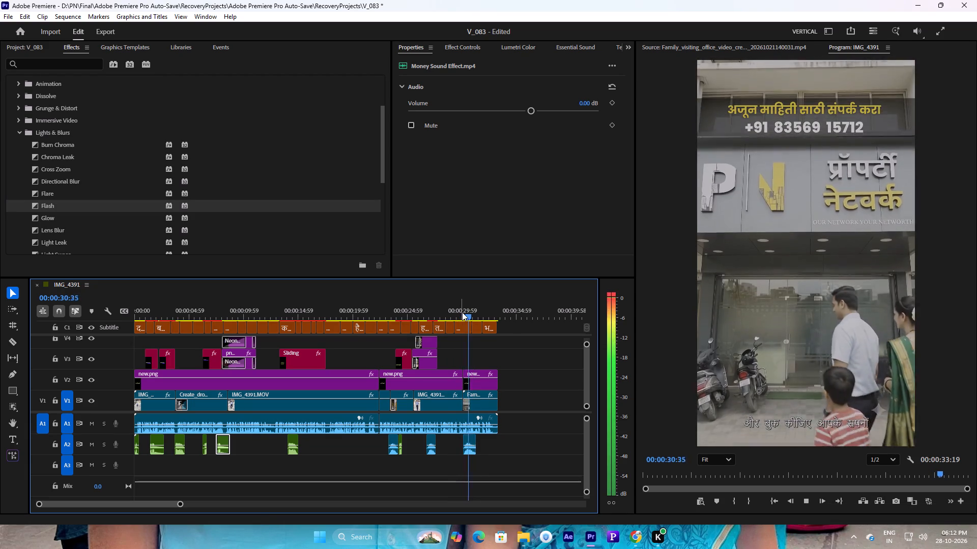
pyautogui.moveTo(465, 312); pyautogui.dragTo(460, 313)
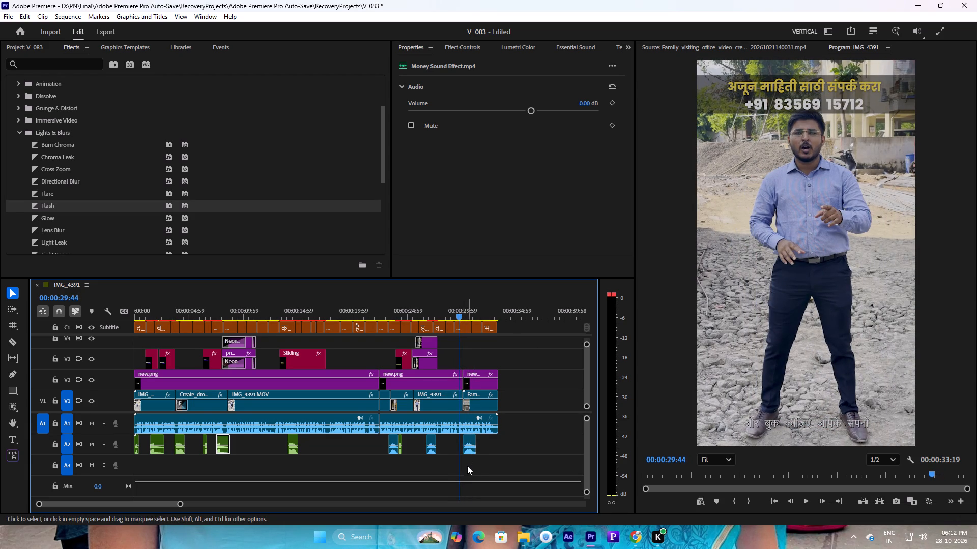
pyautogui.click(468, 452)
pyautogui.press('Delete')
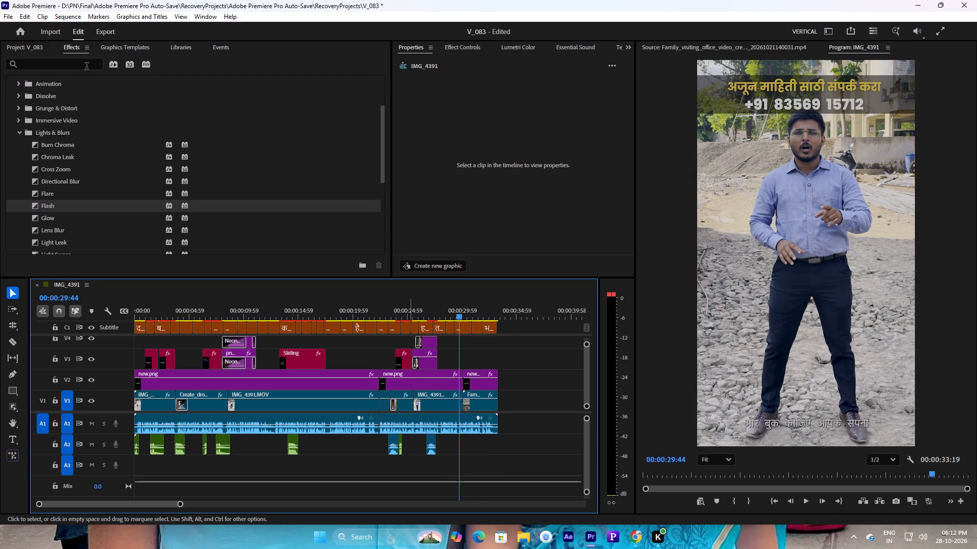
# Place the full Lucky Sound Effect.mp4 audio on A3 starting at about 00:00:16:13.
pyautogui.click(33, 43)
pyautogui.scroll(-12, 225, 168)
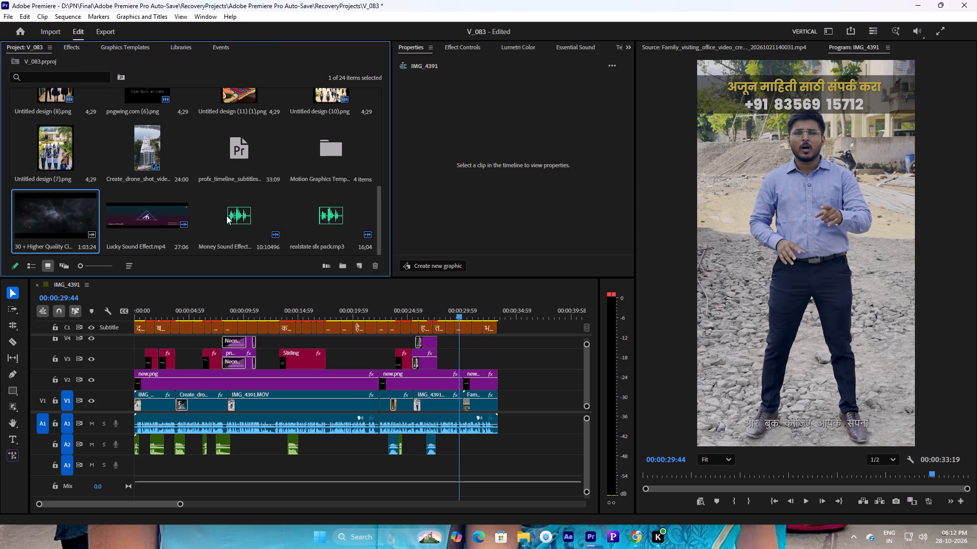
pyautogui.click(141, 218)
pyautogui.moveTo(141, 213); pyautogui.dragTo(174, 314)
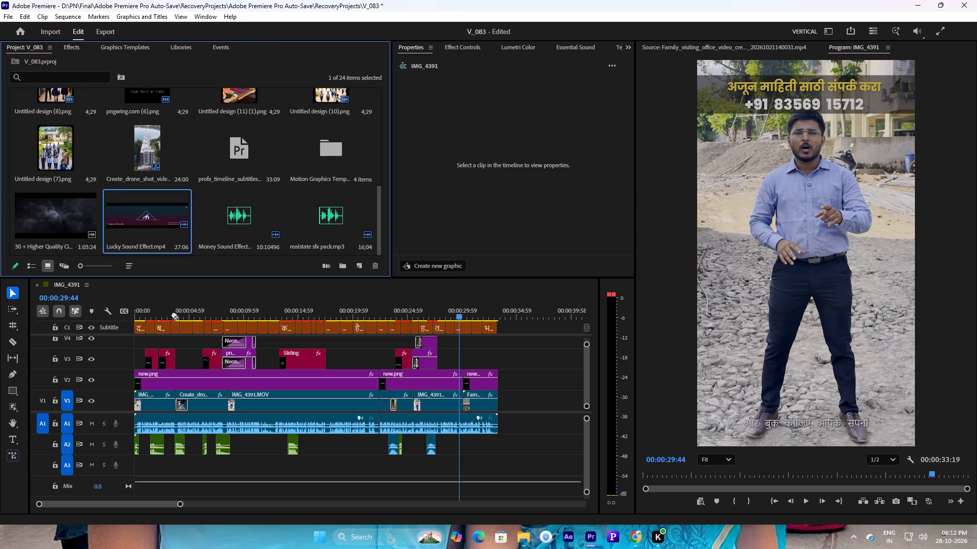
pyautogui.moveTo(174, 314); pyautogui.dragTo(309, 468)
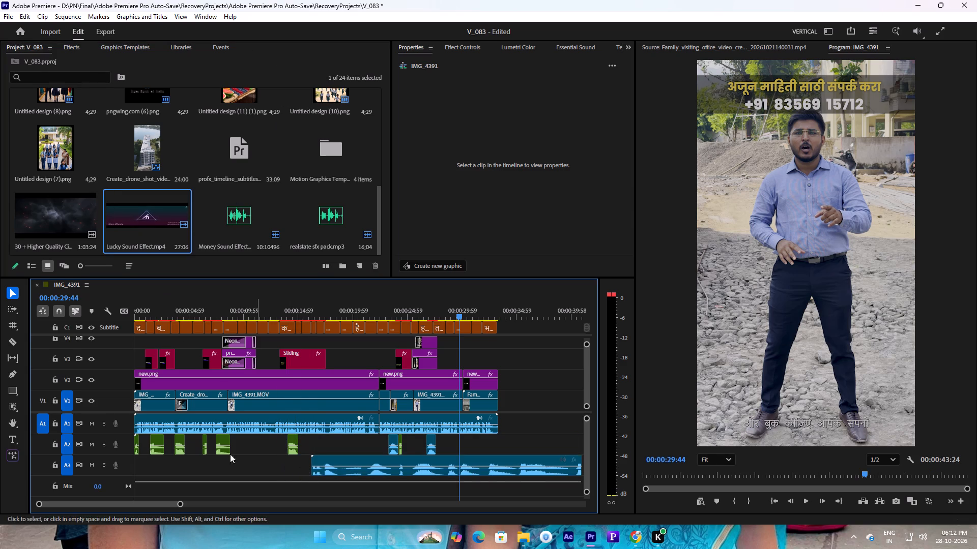
# Mute tracks A1 and A2 and listen to the Lucky Sound Effect on A3 from its start at 00:00:16:13.
pyautogui.click(96, 442)
pyautogui.click(93, 422)
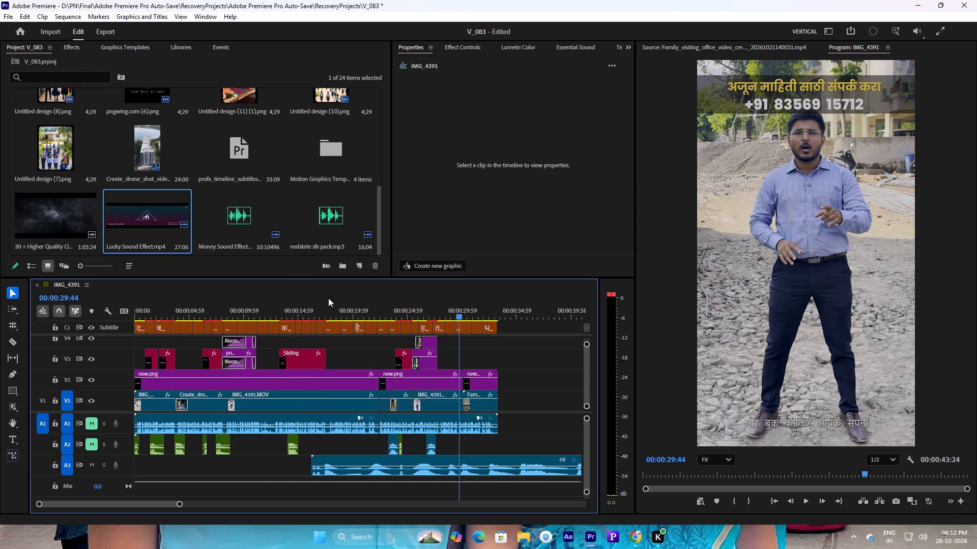
pyautogui.moveTo(325, 315); pyautogui.dragTo(312, 318)
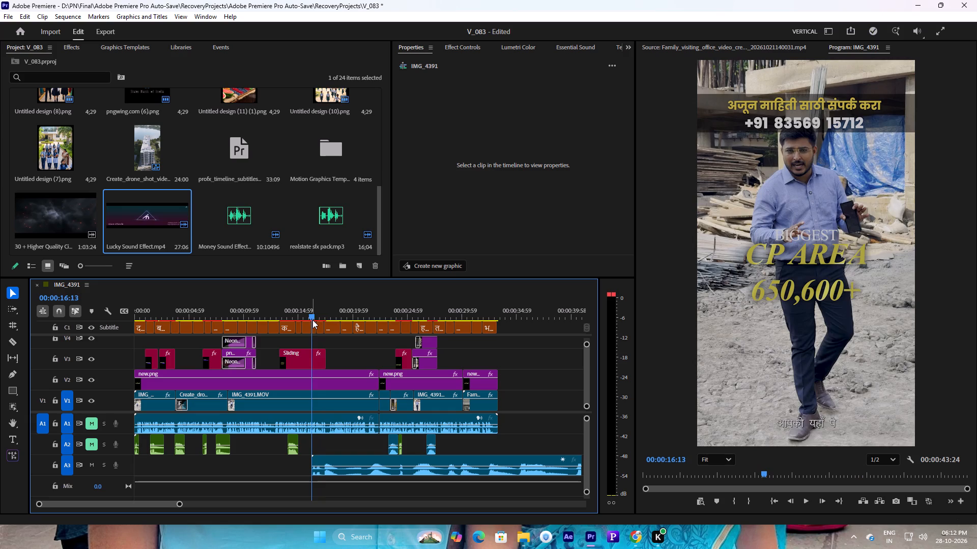
pyautogui.press('space')
pyautogui.press('space')
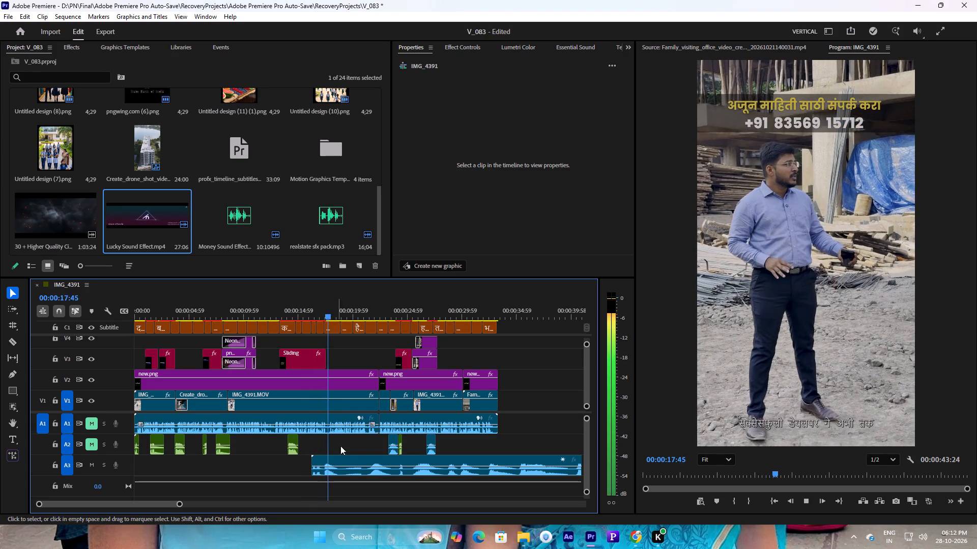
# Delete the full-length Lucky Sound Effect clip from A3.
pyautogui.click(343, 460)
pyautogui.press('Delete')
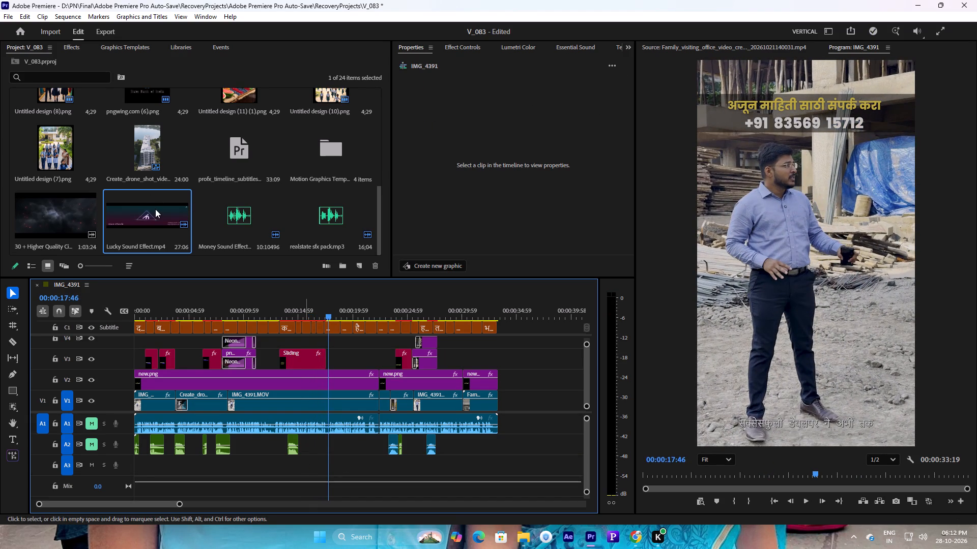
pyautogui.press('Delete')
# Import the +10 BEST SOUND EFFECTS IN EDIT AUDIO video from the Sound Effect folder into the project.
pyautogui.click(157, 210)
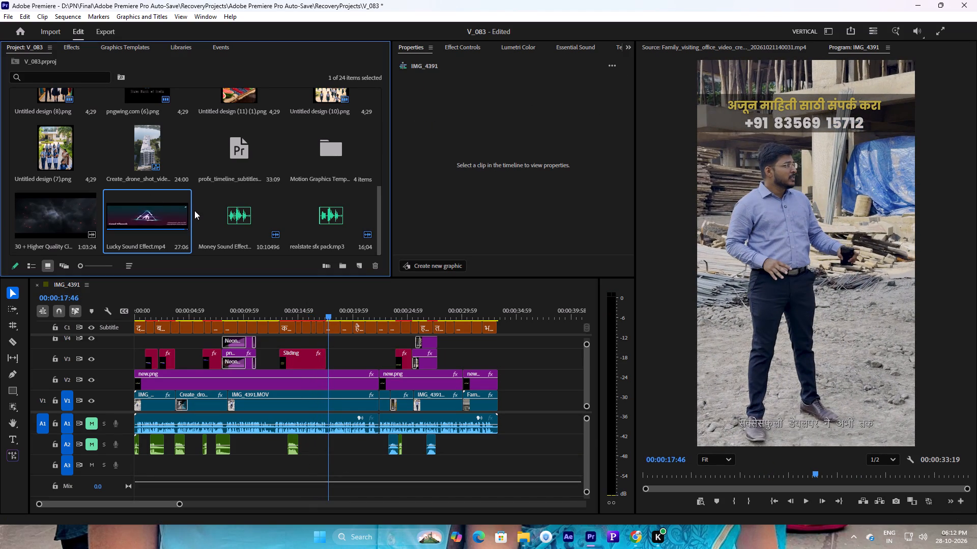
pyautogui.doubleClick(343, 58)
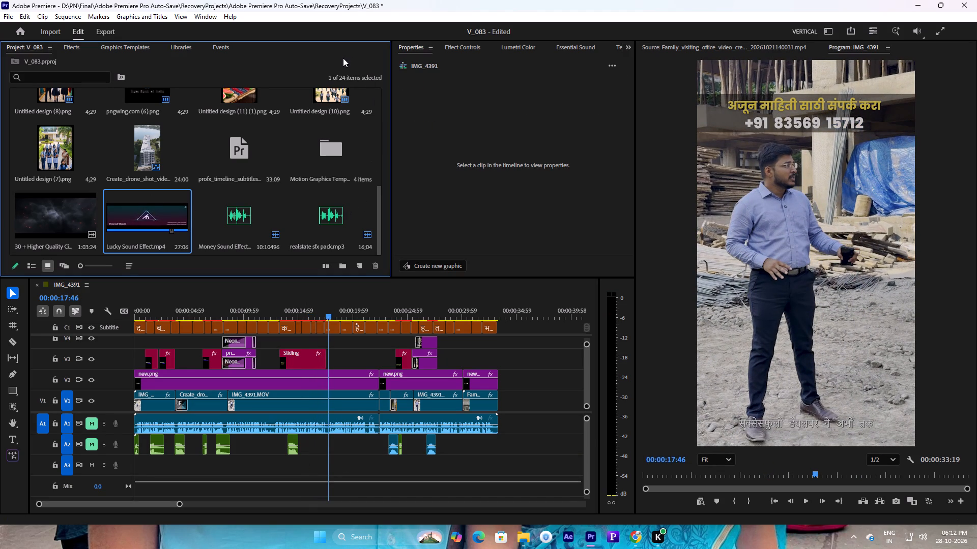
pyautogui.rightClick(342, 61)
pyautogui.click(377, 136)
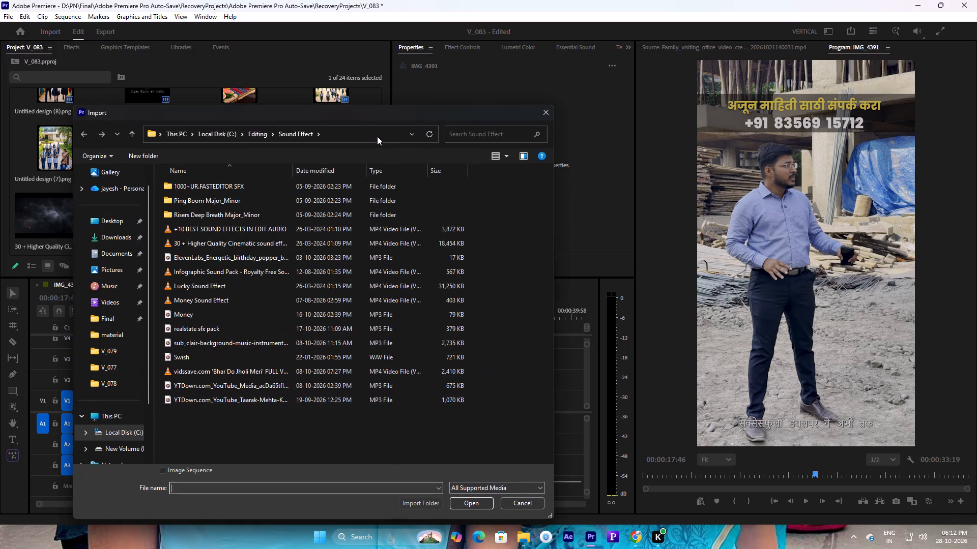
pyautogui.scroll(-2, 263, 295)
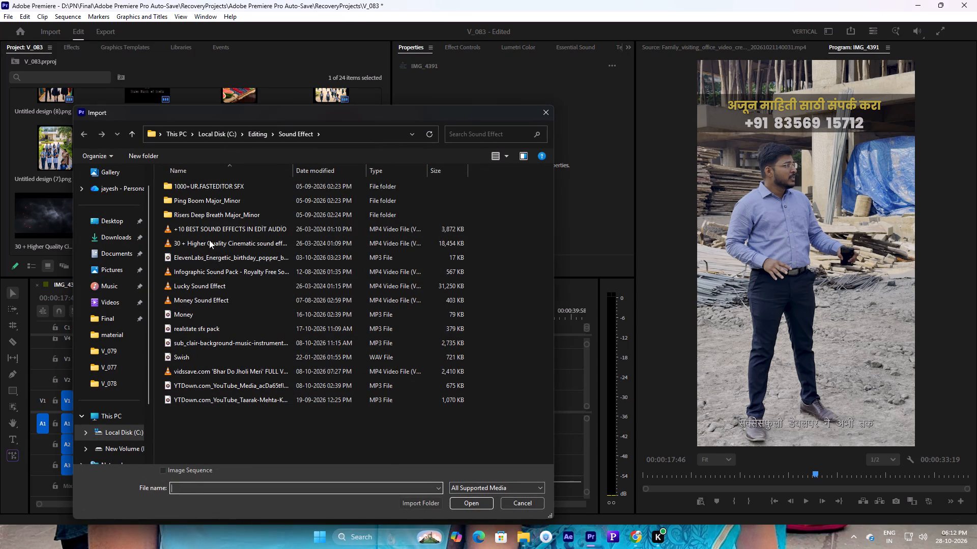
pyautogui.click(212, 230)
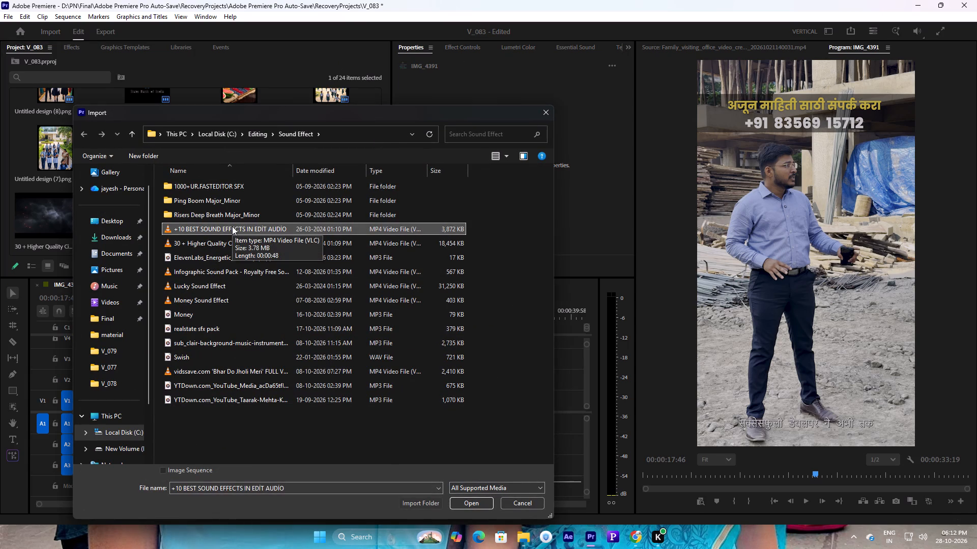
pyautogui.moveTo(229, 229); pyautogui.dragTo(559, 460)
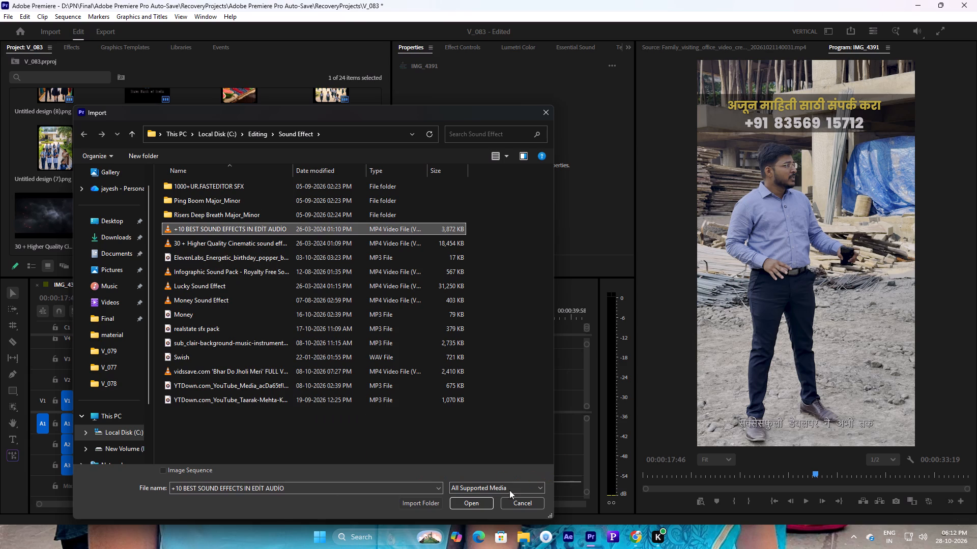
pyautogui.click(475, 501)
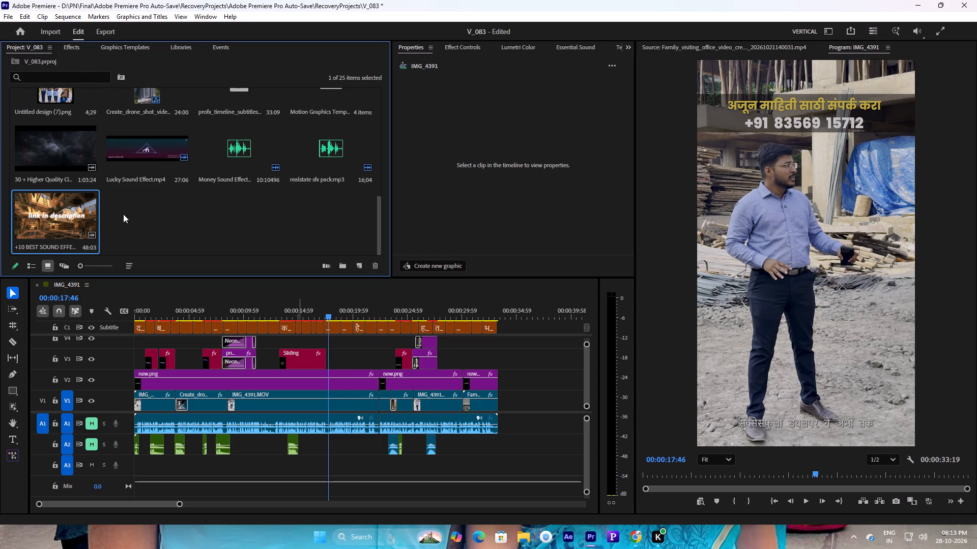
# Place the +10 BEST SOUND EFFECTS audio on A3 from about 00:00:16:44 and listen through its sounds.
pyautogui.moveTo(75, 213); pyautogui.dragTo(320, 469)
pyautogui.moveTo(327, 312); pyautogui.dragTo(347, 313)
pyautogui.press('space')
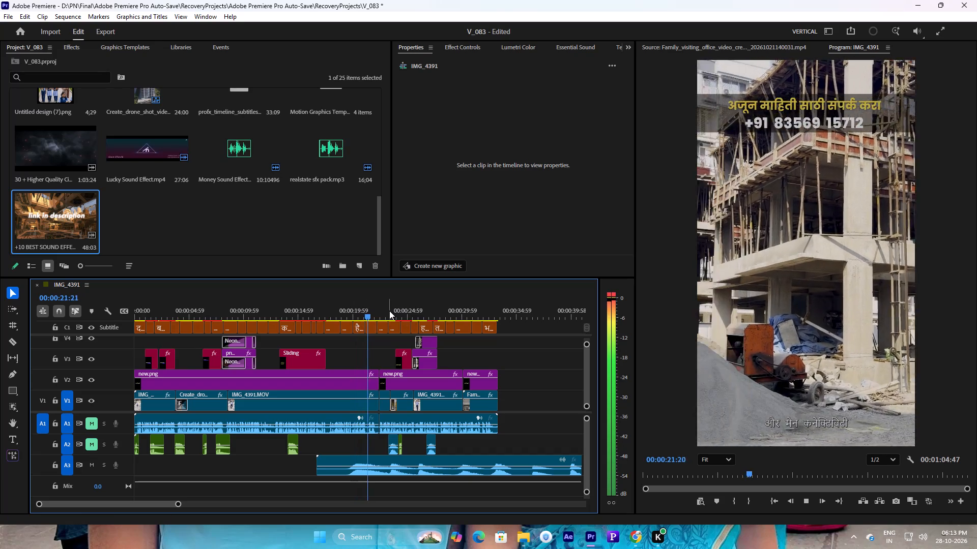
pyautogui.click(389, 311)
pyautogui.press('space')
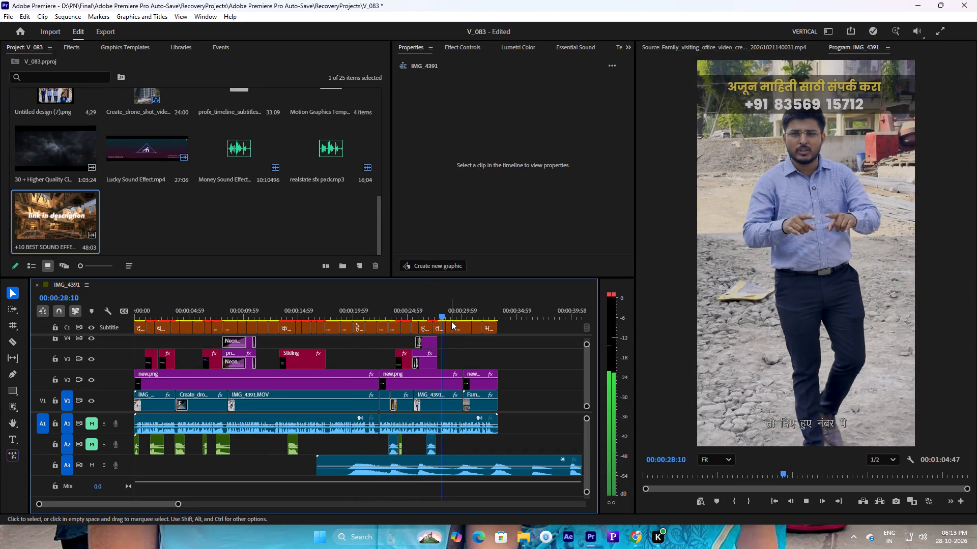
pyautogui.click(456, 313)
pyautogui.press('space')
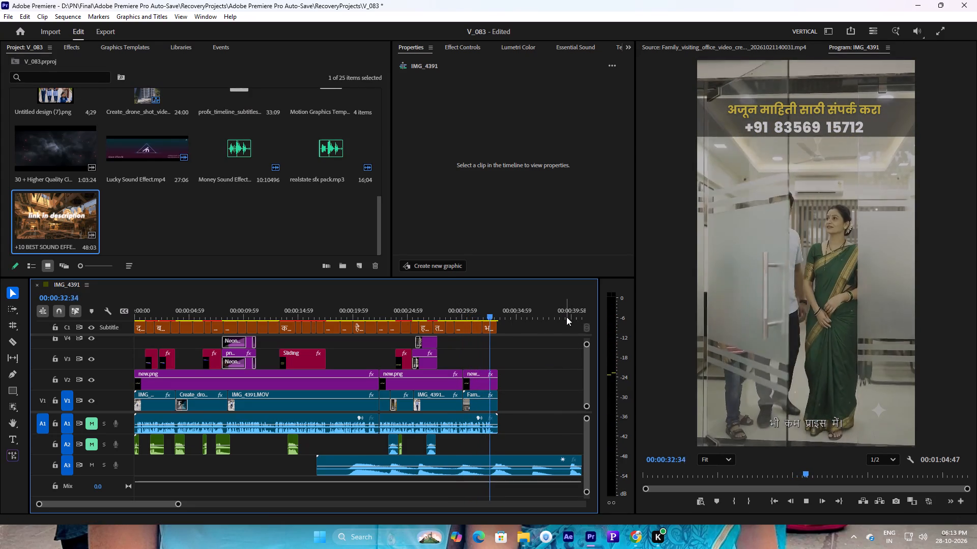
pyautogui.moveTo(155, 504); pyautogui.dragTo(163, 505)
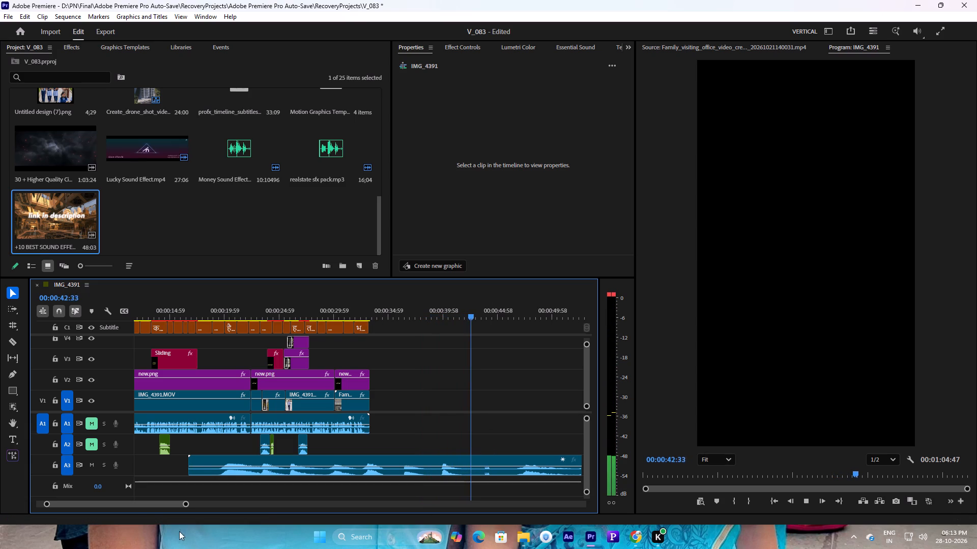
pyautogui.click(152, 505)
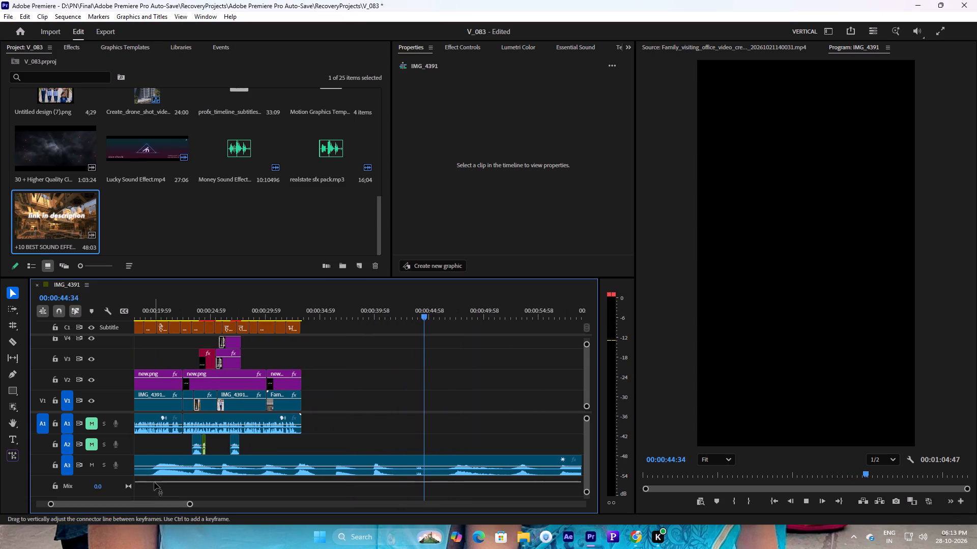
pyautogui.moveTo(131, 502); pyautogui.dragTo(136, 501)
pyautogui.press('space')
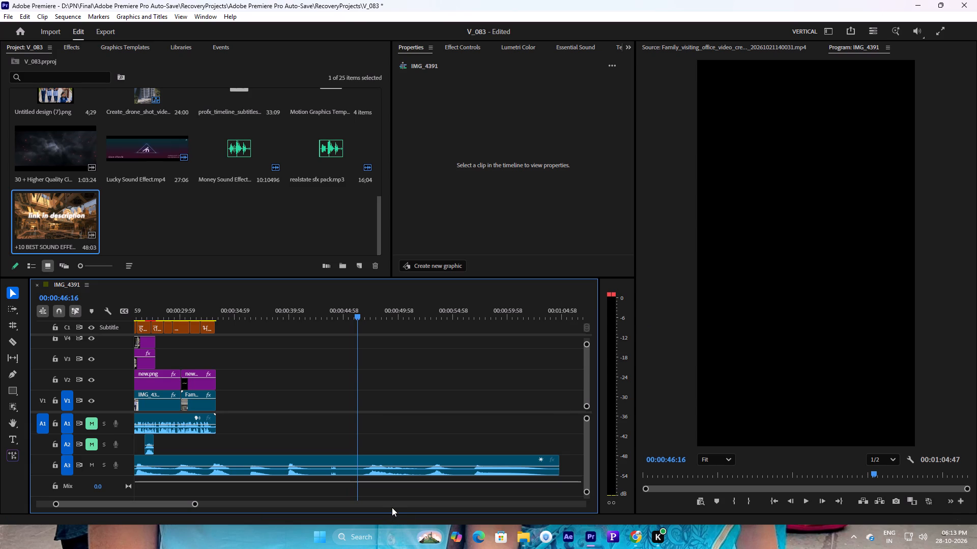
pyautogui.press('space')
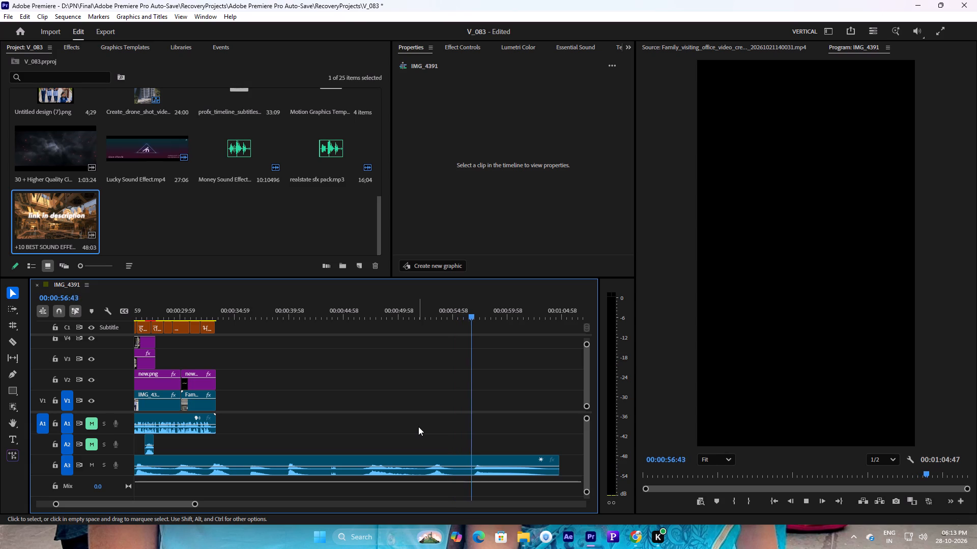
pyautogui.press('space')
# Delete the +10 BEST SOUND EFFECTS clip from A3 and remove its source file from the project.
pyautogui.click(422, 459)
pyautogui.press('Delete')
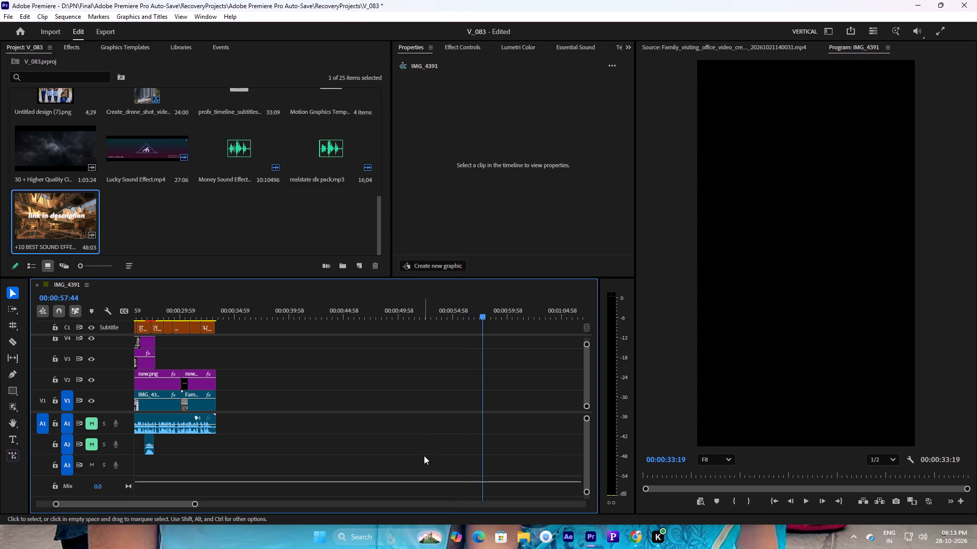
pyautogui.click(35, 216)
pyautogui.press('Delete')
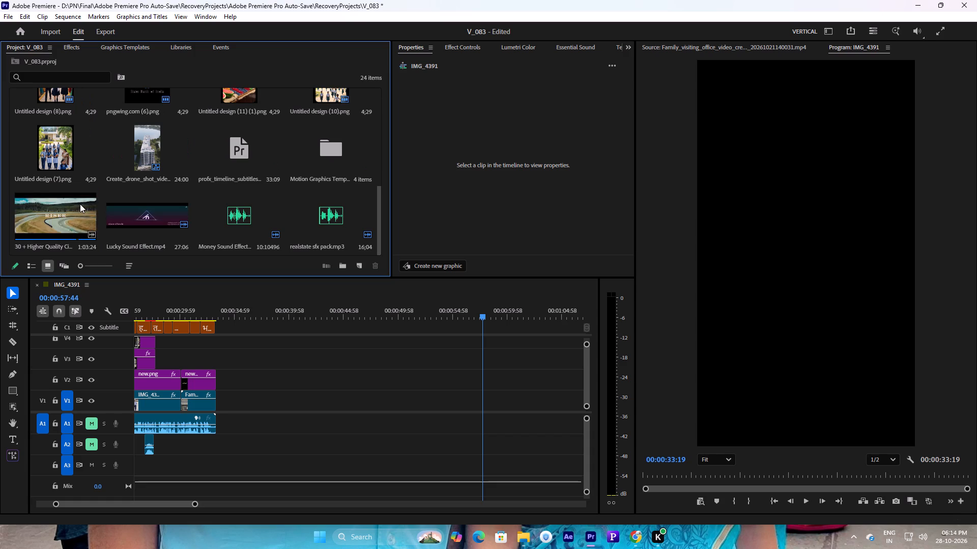
# Import Swish.wav from the Sound Effect folder into the project.
pyautogui.scroll(-1, 80, 204)
pyautogui.rightClick(258, 62)
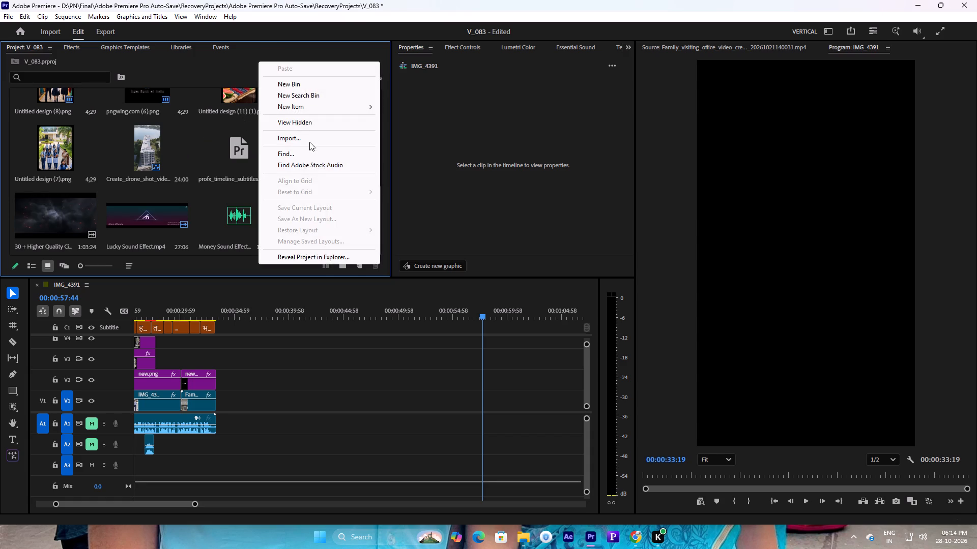
pyautogui.click(310, 142)
pyautogui.scroll(-1, 313, 325)
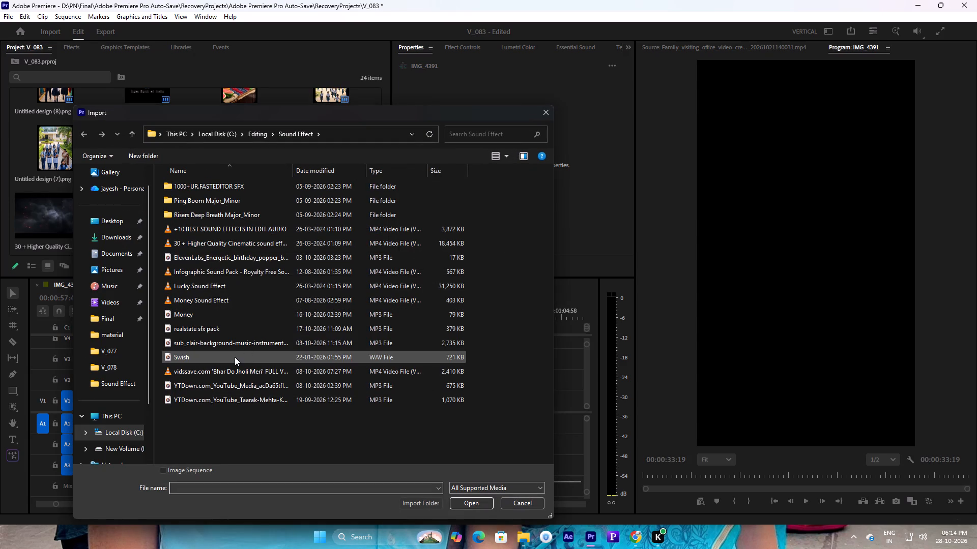
pyautogui.click(229, 353)
pyautogui.click(477, 501)
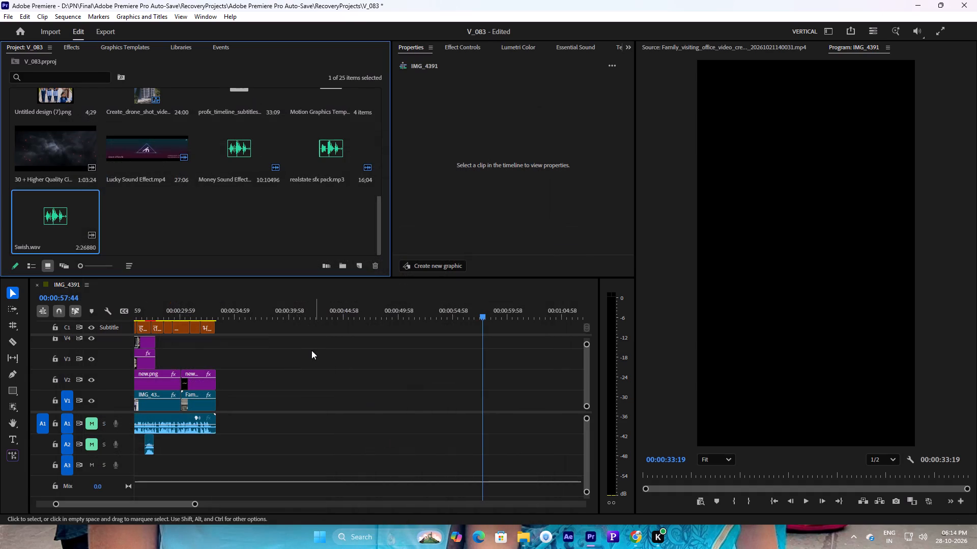
# Place Swish.wav past the end of the edit, put it on unmuted A3 at about 00:00:39:02, and audition it.
pyautogui.moveTo(58, 217); pyautogui.dragTo(275, 445)
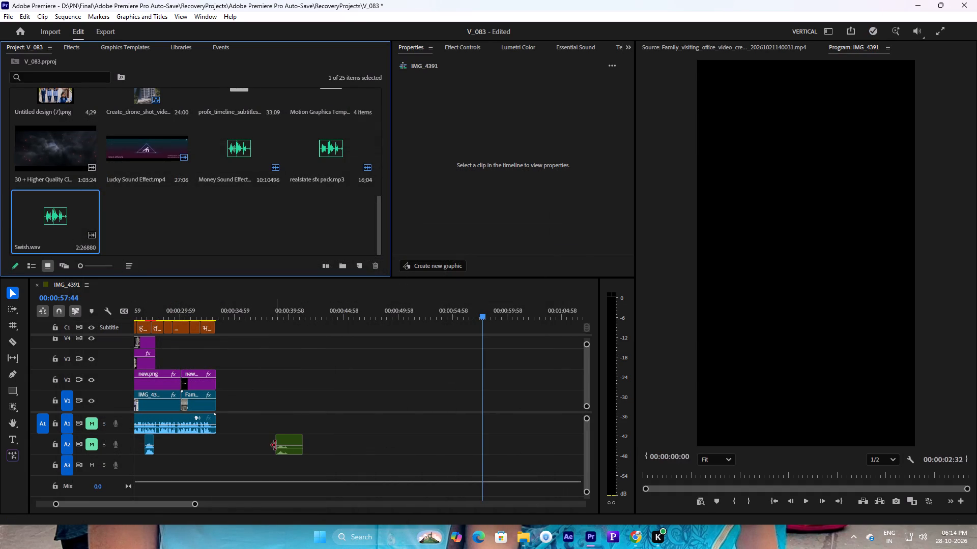
pyautogui.click(272, 308)
pyautogui.press('space')
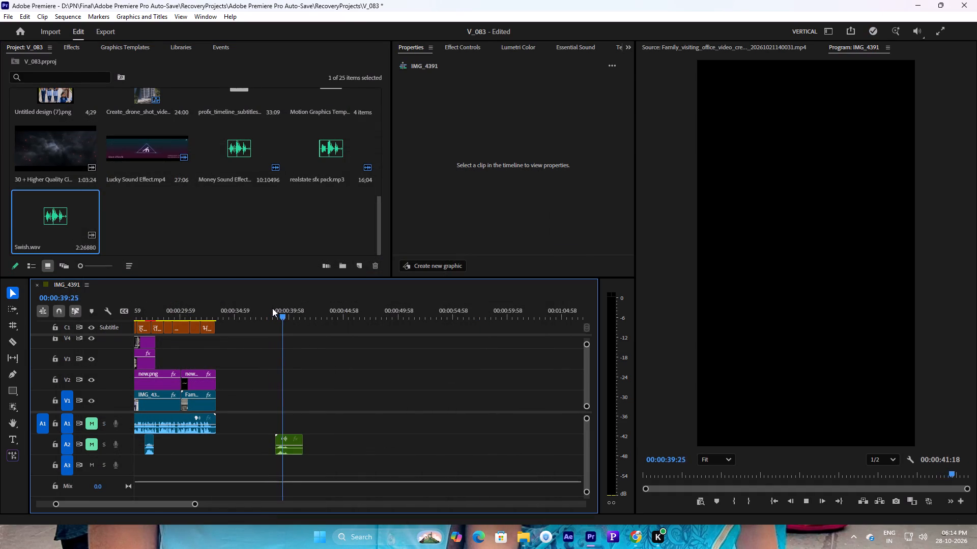
pyautogui.click(272, 308)
pyautogui.press('space')
pyautogui.press('space')
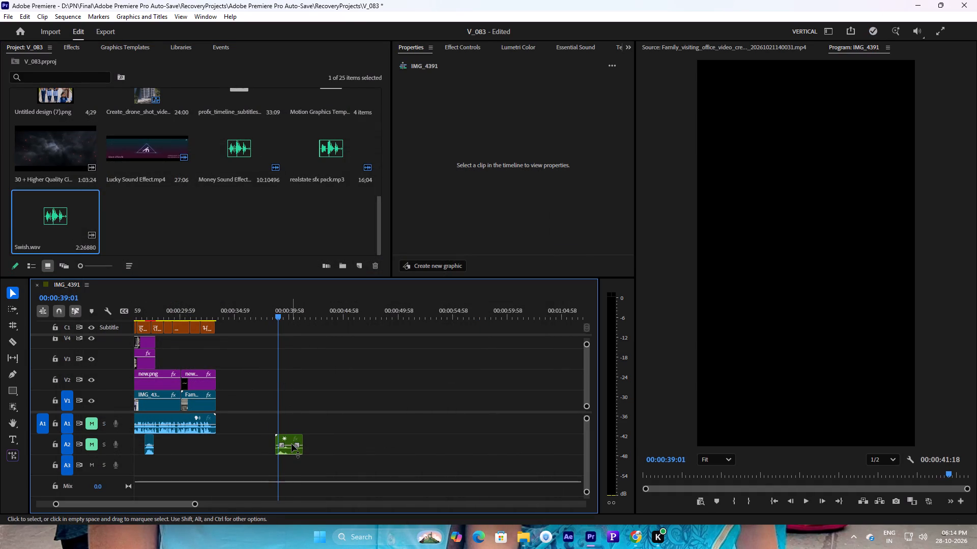
pyautogui.moveTo(290, 439); pyautogui.dragTo(292, 463)
pyautogui.press('space')
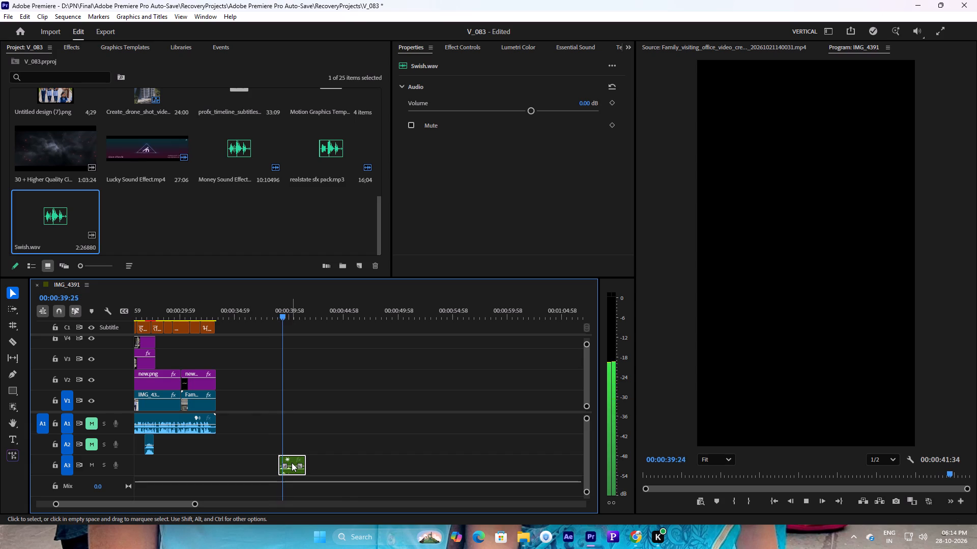
pyautogui.press('space')
# Move the Swish.wav clip on A3 to about 00:00:29:56, at the cut to the family clip, and preview it.
pyautogui.moveTo(159, 506); pyautogui.dragTo(150, 508)
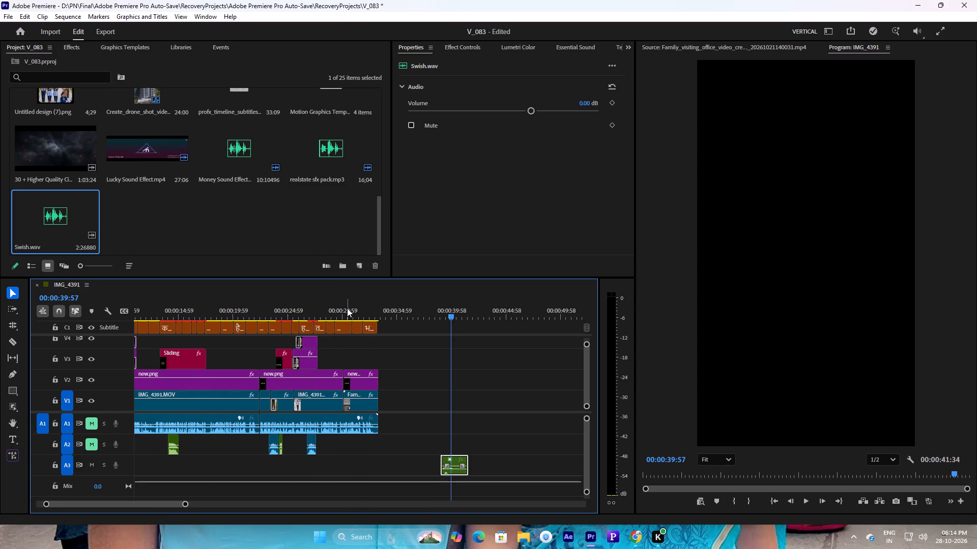
pyautogui.moveTo(347, 309); pyautogui.dragTo(291, 315)
pyautogui.press('space')
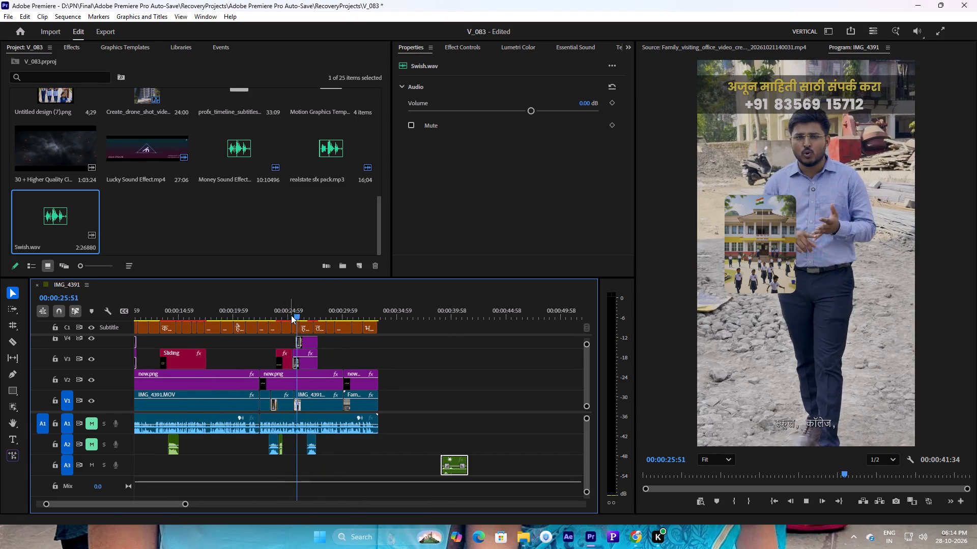
pyautogui.click(345, 320)
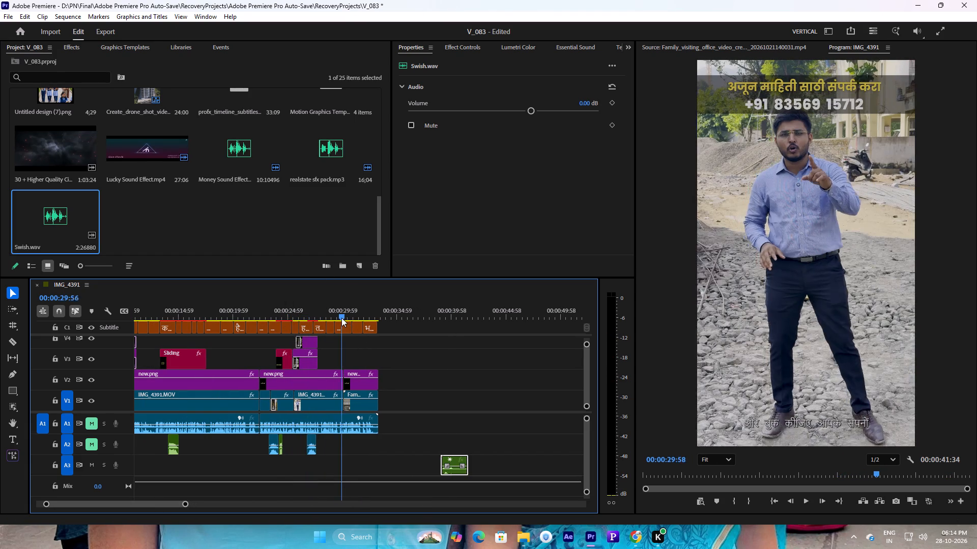
pyautogui.press('space')
pyautogui.click(344, 313)
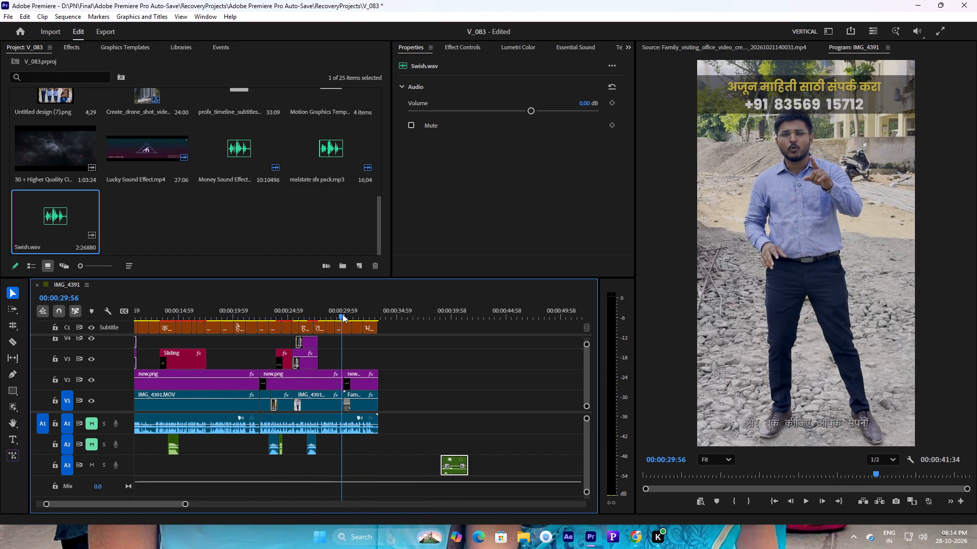
pyautogui.moveTo(457, 461); pyautogui.dragTo(366, 447)
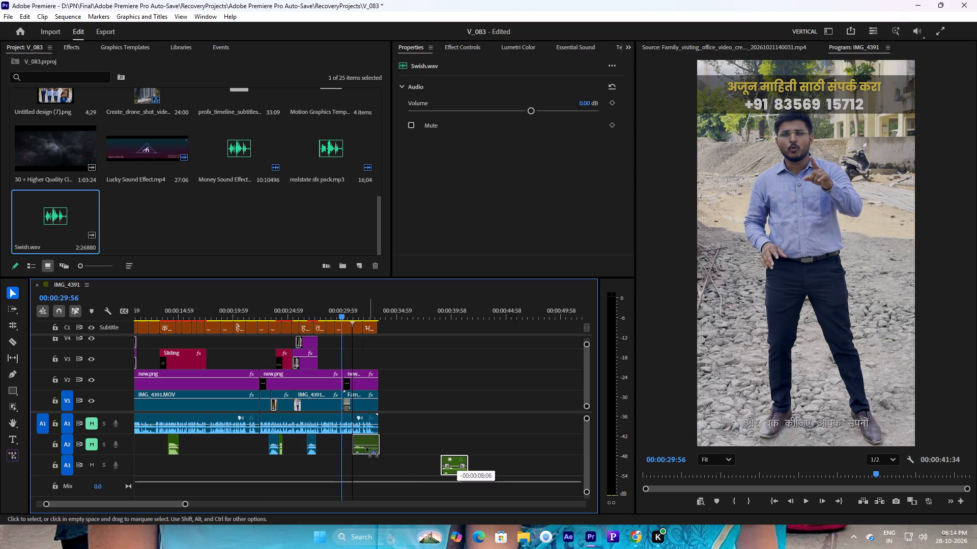
pyautogui.moveTo(366, 447); pyautogui.dragTo(359, 468)
pyautogui.press('space')
pyautogui.press('space')
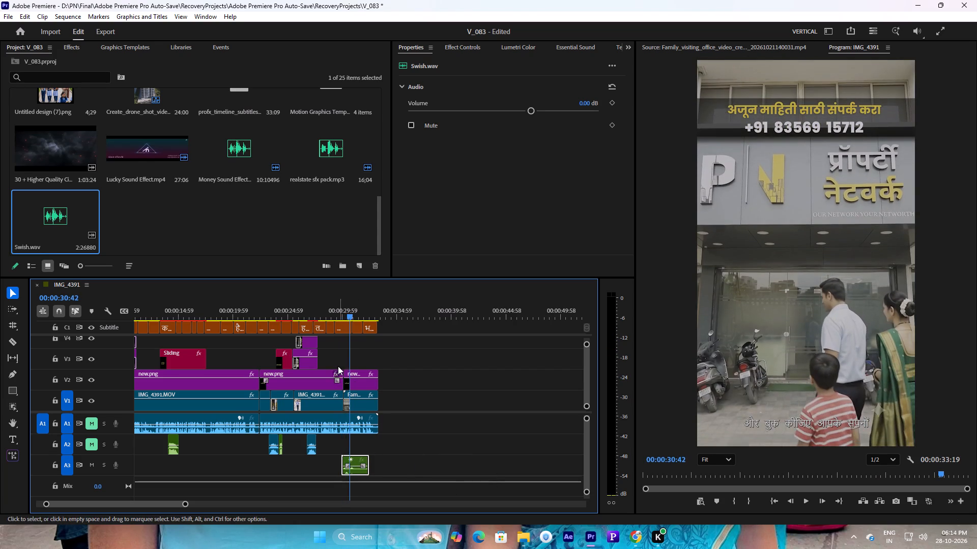
# Shift the Swish.wav clip on A3 earlier to about 00:00:29:19, ahead of the family clip cut, and replay it.
pyautogui.moveTo(337, 313); pyautogui.dragTo(342, 311)
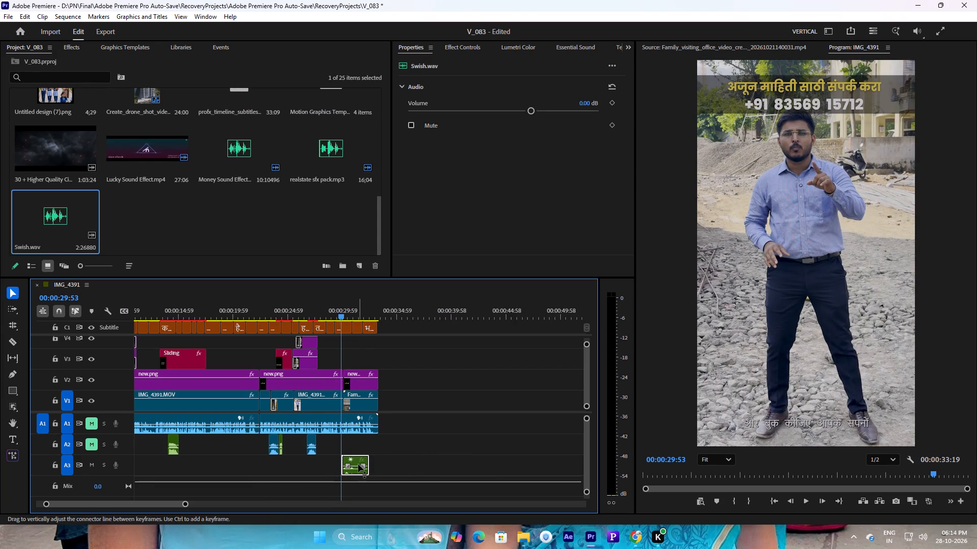
pyautogui.moveTo(357, 462); pyautogui.dragTo(352, 461)
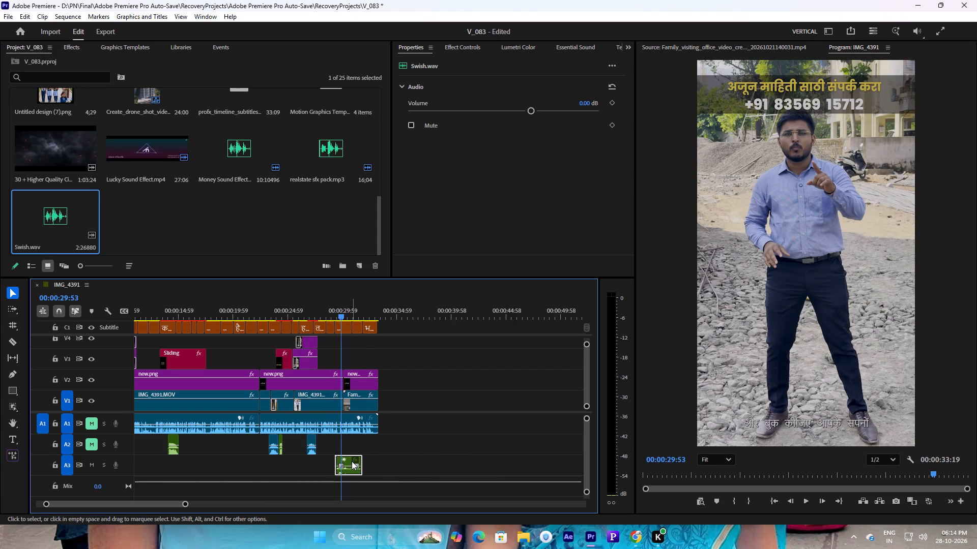
pyautogui.press('space')
pyautogui.click(336, 313)
pyautogui.press('space')
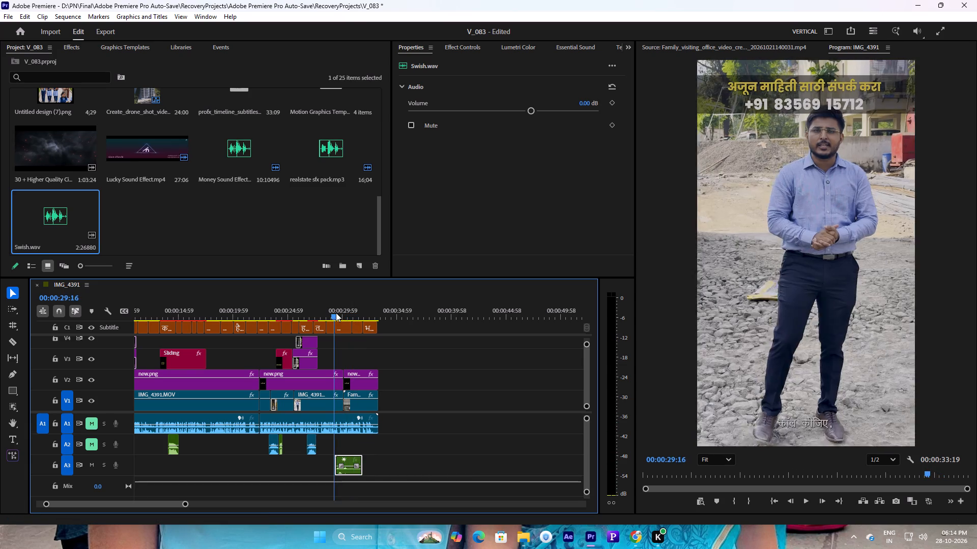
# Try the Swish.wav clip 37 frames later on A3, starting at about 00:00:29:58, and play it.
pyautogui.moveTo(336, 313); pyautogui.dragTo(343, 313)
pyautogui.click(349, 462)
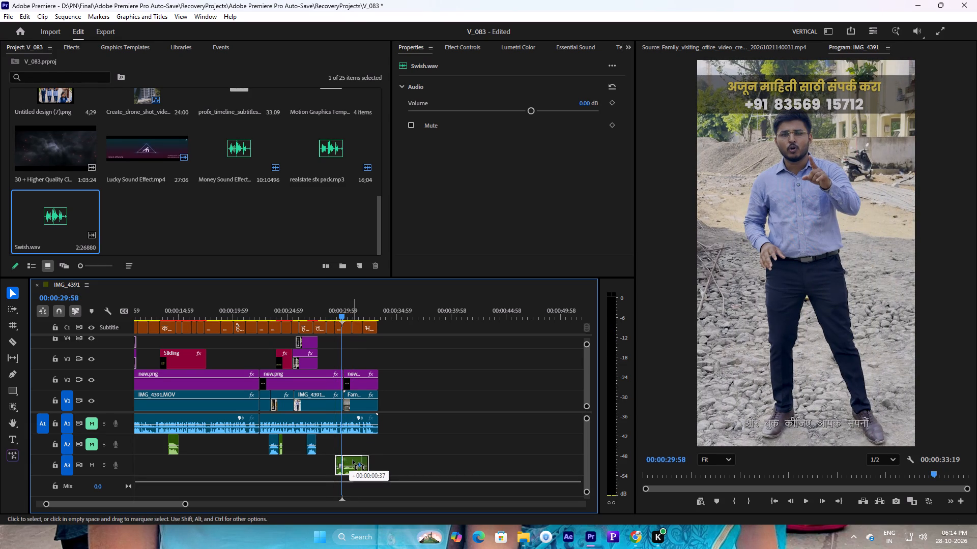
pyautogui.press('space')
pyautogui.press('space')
# Move the Swish.wav clip on A3 37 frames earlier and replay the lead-in to the family clip from 00:00:28:51.
pyautogui.moveTo(338, 314); pyautogui.dragTo(331, 315)
pyautogui.click(355, 461)
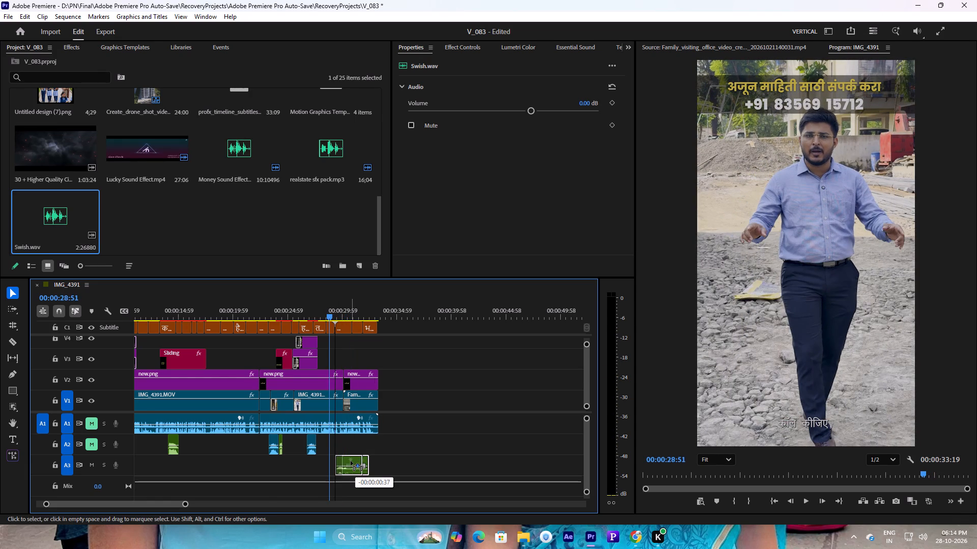
pyautogui.press('space')
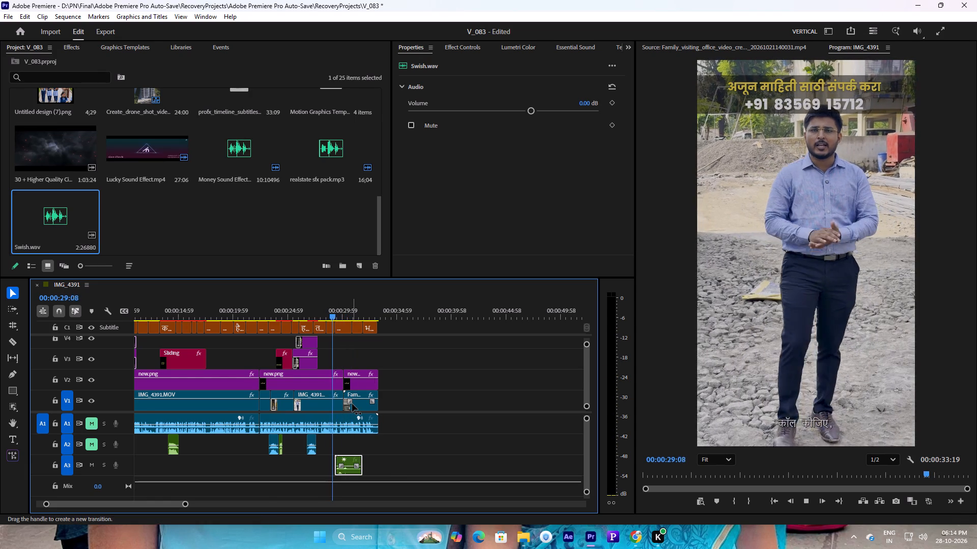
# Move the Swish.wav clip on A3 later, starting at about 00:00:29:46, and replay across the family clip cut.
pyautogui.press('space')
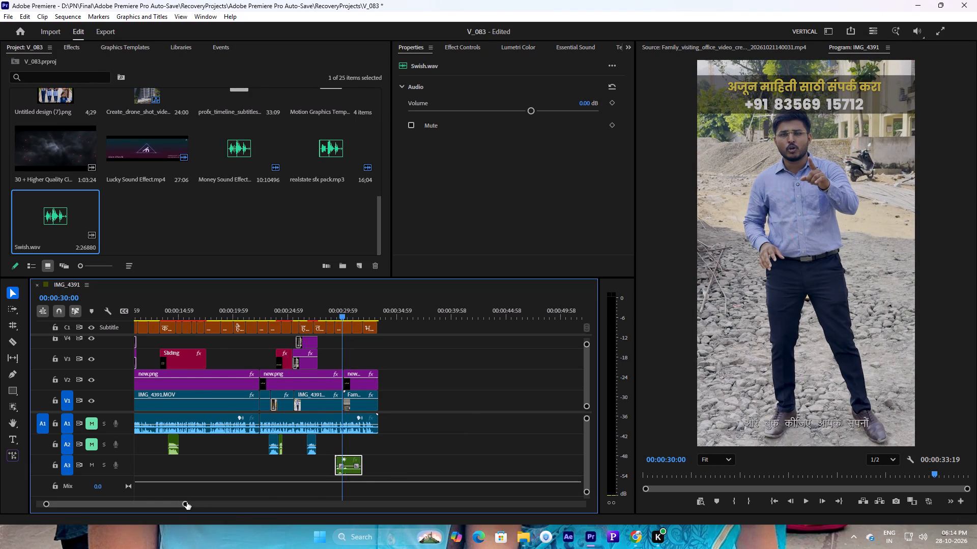
pyautogui.moveTo(187, 502); pyautogui.dragTo(113, 505)
pyautogui.moveTo(397, 461); pyautogui.dragTo(411, 460)
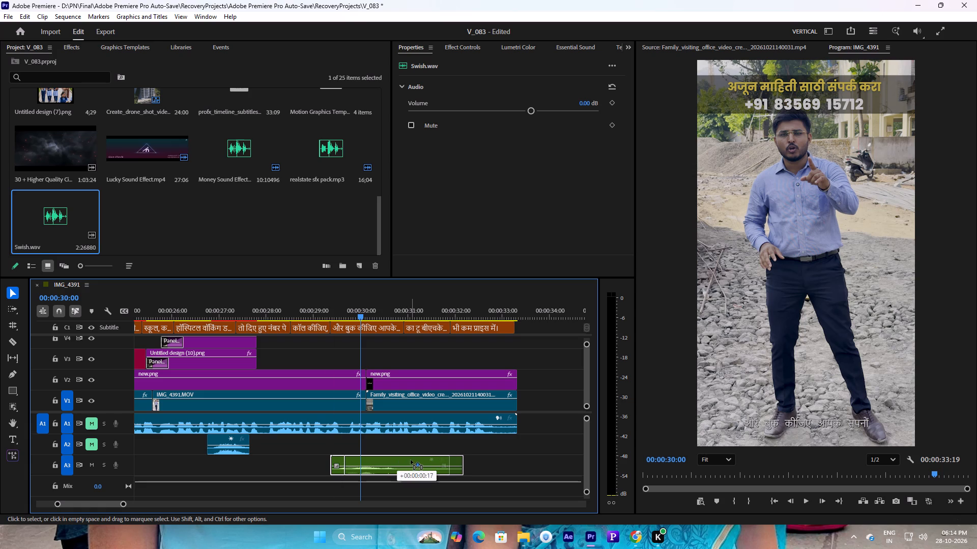
pyautogui.moveTo(411, 460); pyautogui.dragTo(416, 460)
pyautogui.click(335, 314)
pyautogui.press('space')
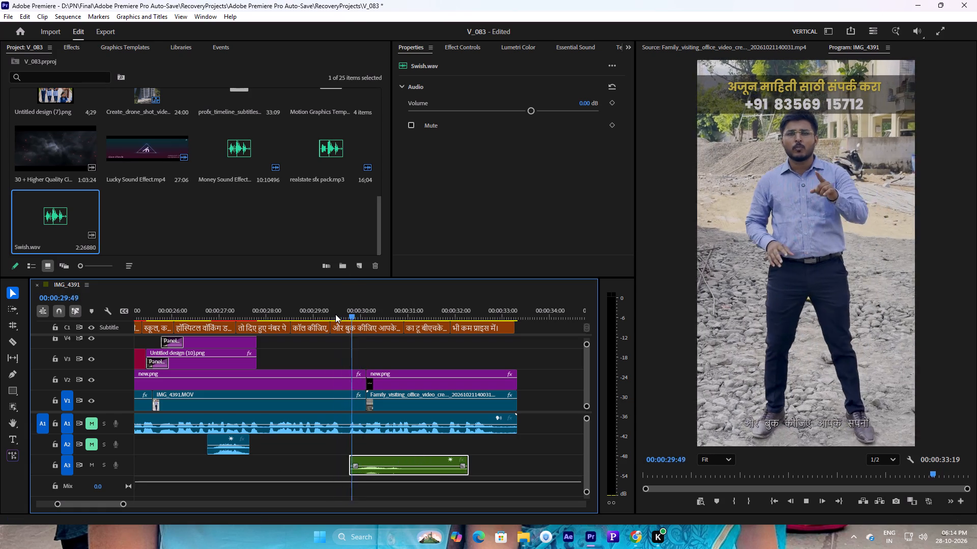
pyautogui.press('space')
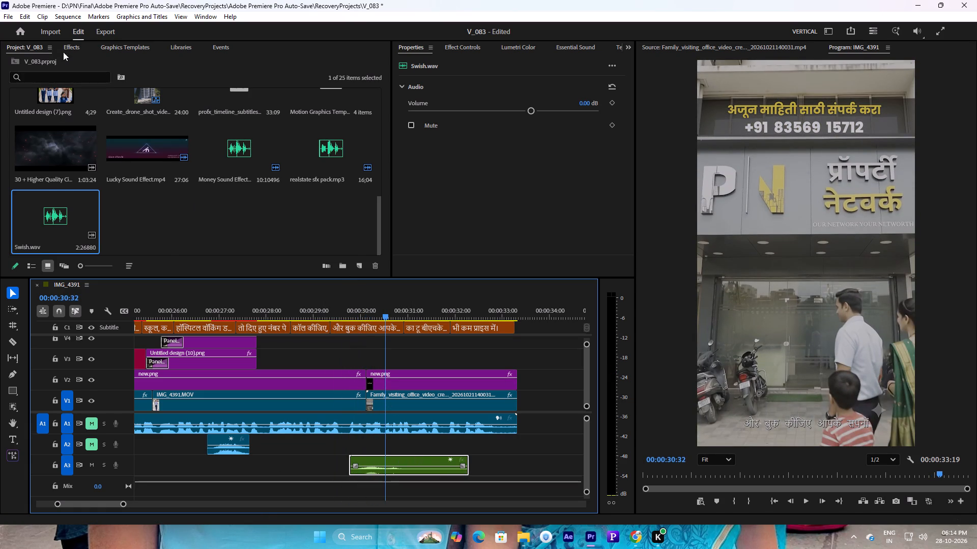
# Apply the Cross Zoom transition to the start of the family clip on V1, lengthen it by 8 frames, and preview it.
pyautogui.click(64, 47)
pyautogui.scroll(-2, 58, 232)
pyautogui.scroll(-3, 68, 193)
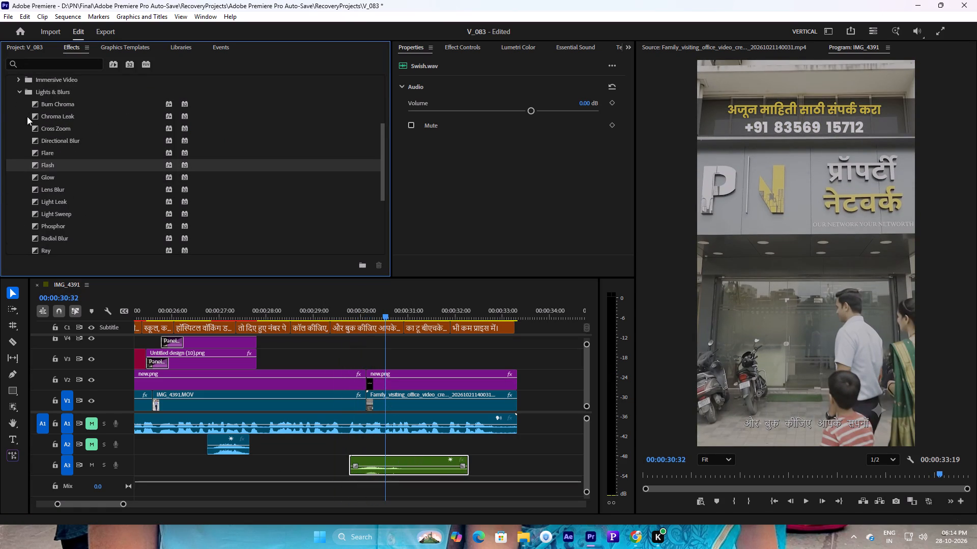
pyautogui.click(37, 114)
pyautogui.moveTo(35, 116); pyautogui.dragTo(363, 396)
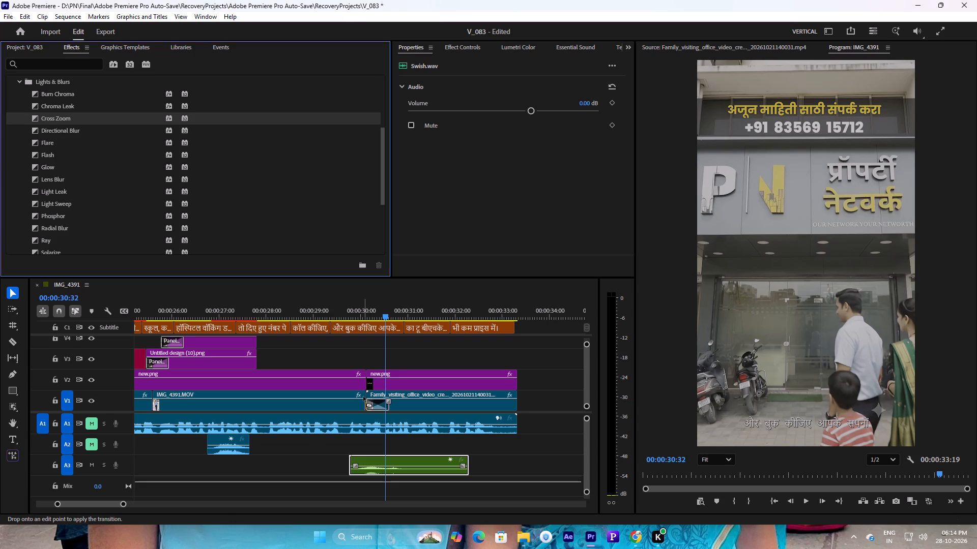
pyautogui.moveTo(363, 396); pyautogui.dragTo(362, 396)
pyautogui.moveTo(389, 401); pyautogui.dragTo(396, 400)
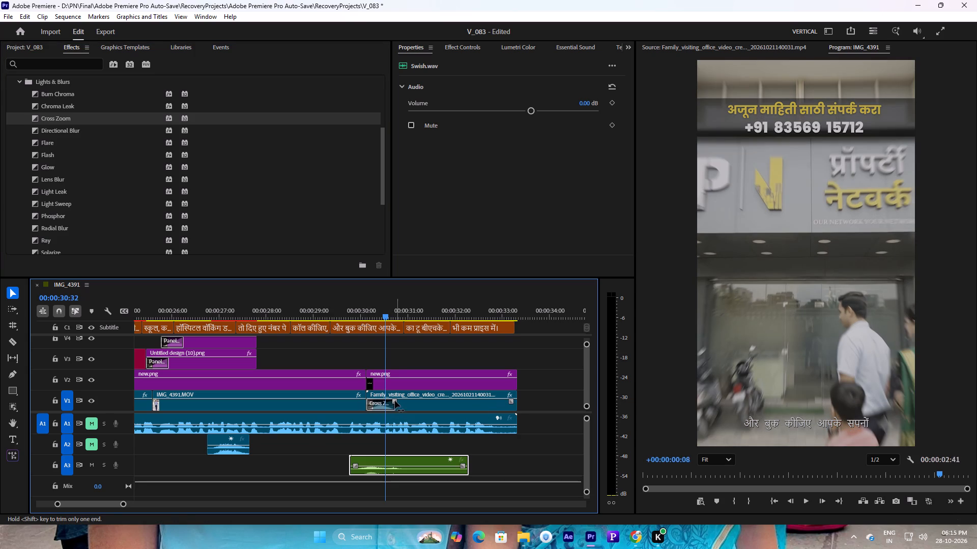
pyautogui.moveTo(381, 405); pyautogui.dragTo(372, 406)
pyautogui.click(361, 315)
pyautogui.press('space')
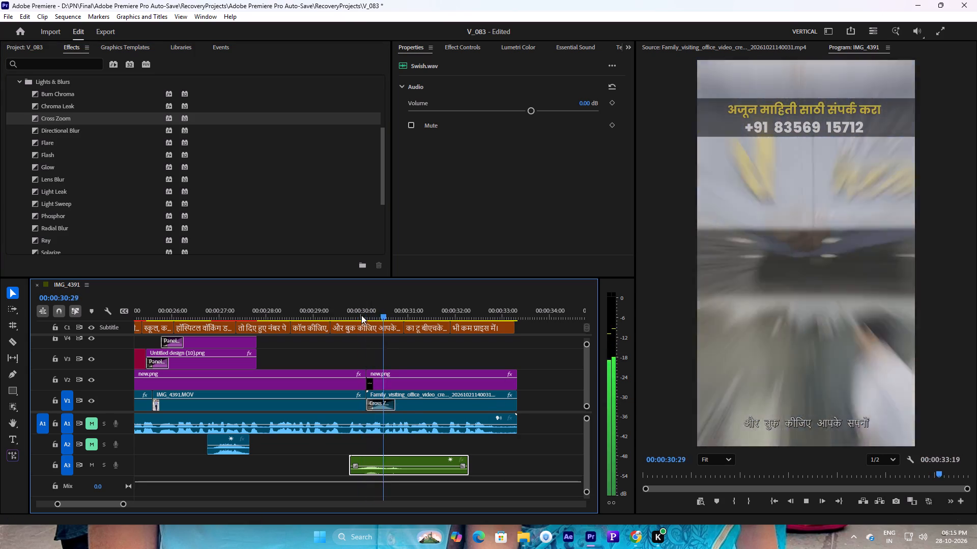
pyautogui.click(361, 315)
pyautogui.press('space')
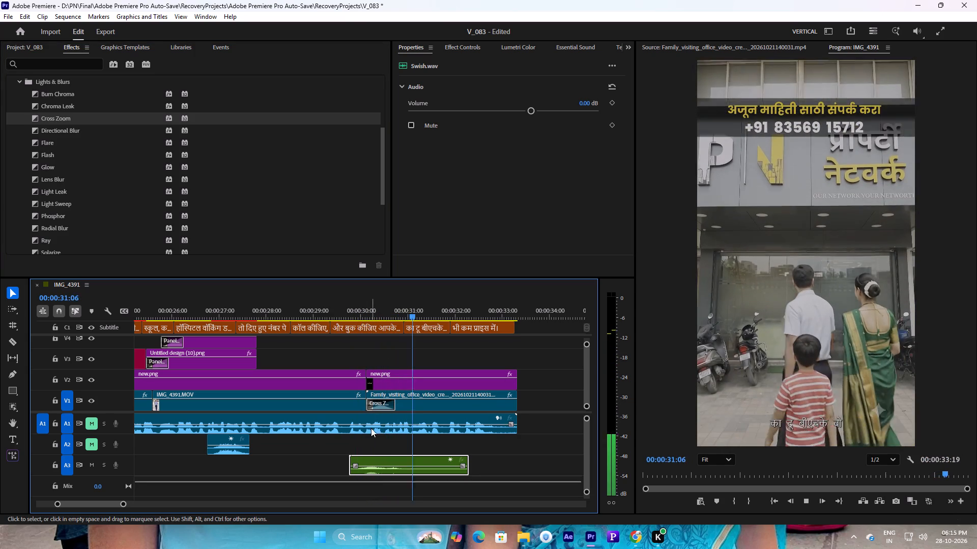
pyautogui.press('space')
# Nudge the Swish.wav clip on A3 slightly later, starting at about 00:00:29:52, and replay the cut from 00:00:29:41.
pyautogui.moveTo(369, 460); pyautogui.dragTo(374, 460)
pyautogui.click(347, 311)
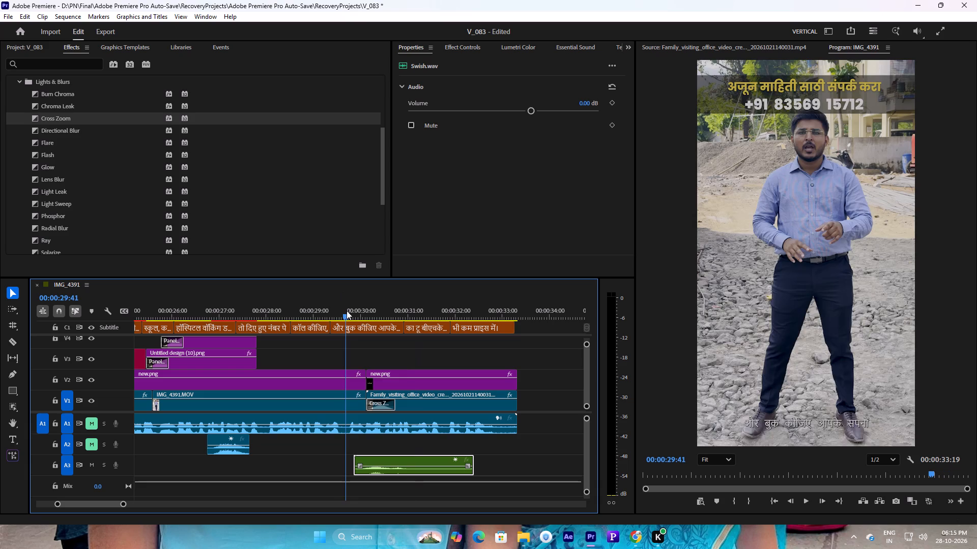
pyautogui.press('space')
pyautogui.click(347, 311)
pyautogui.press('space')
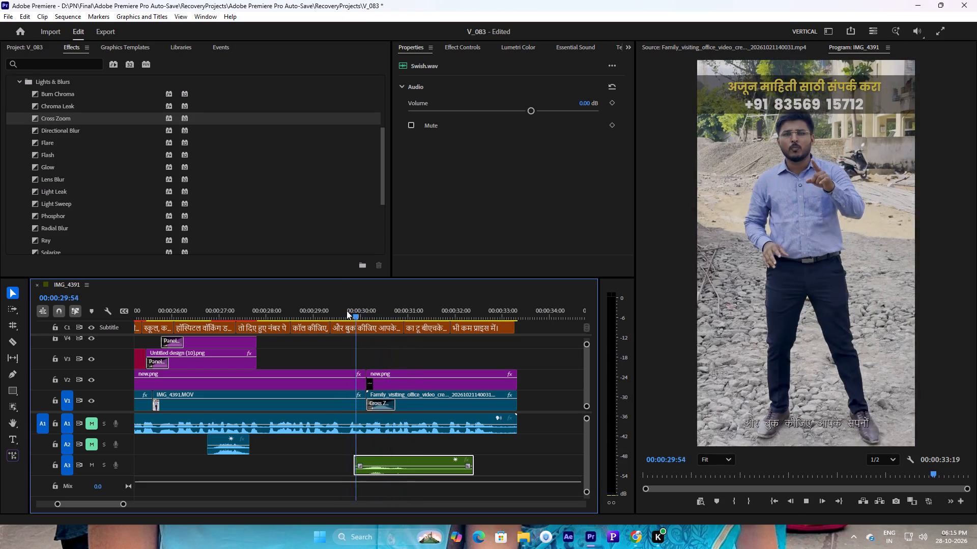
pyautogui.click(347, 311)
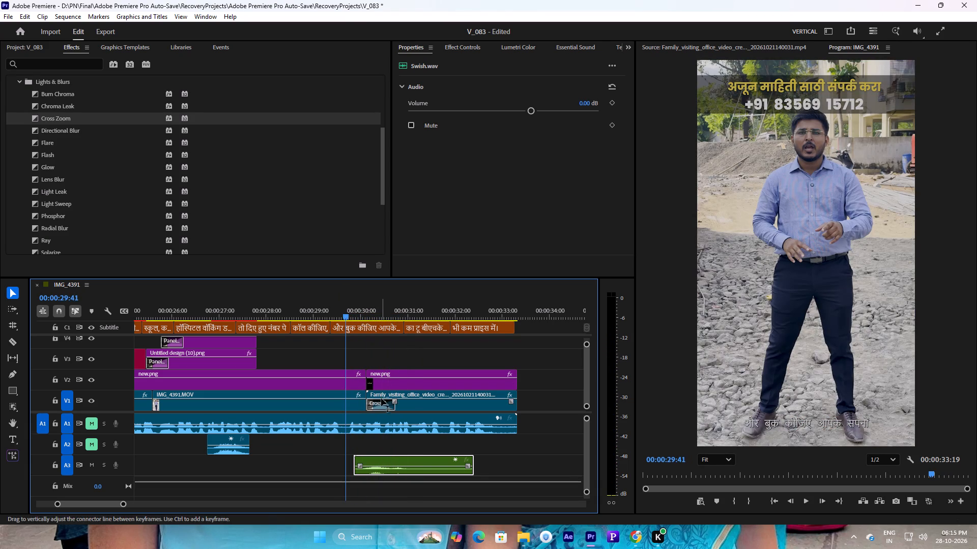
# Lengthen the transition at the start of the last new.png clip on V2 and play the cut.
pyautogui.click(380, 381)
pyautogui.moveTo(373, 379); pyautogui.dragTo(381, 380)
pyautogui.press('space')
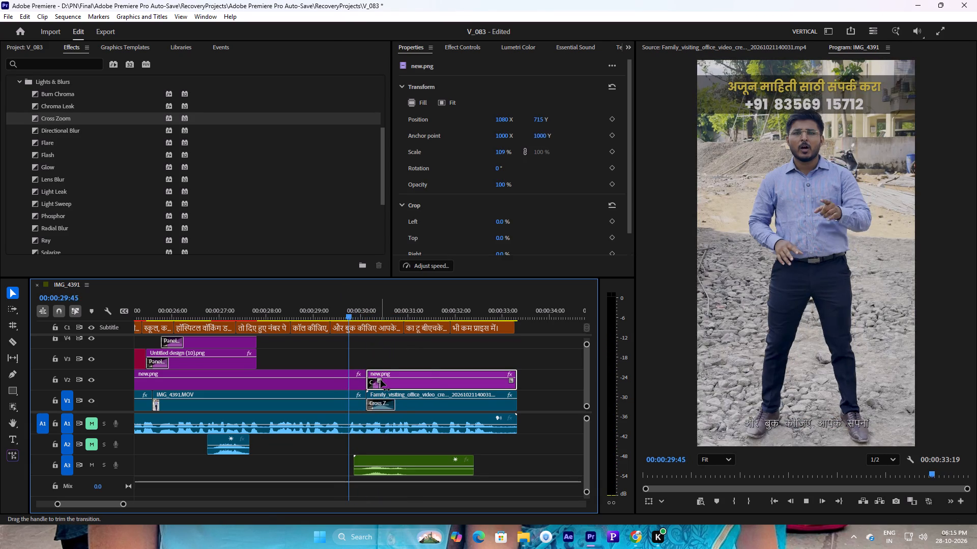
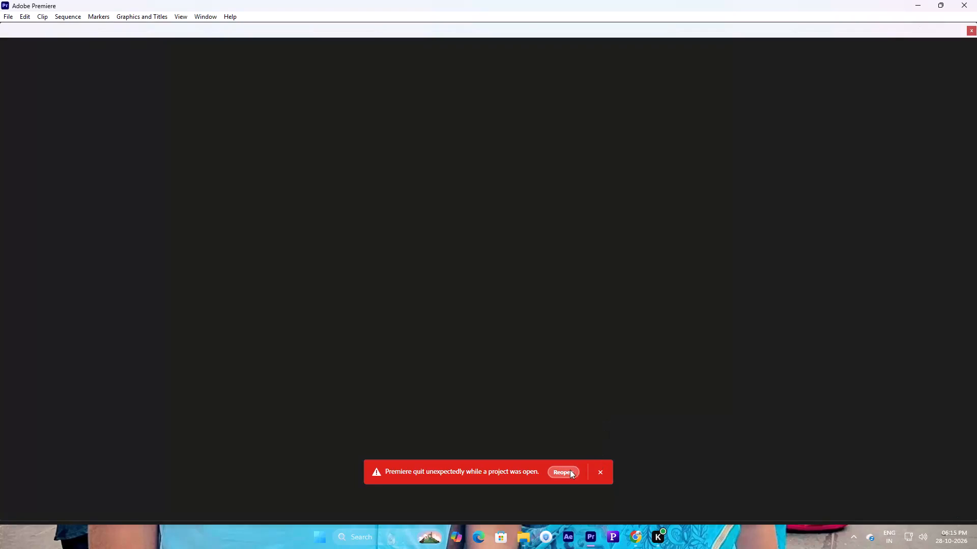
# Reopen the recovered V_083 project, skip relinking the missing subtitle media and accept substitution of the unavailable font.
pyautogui.click(567, 471)
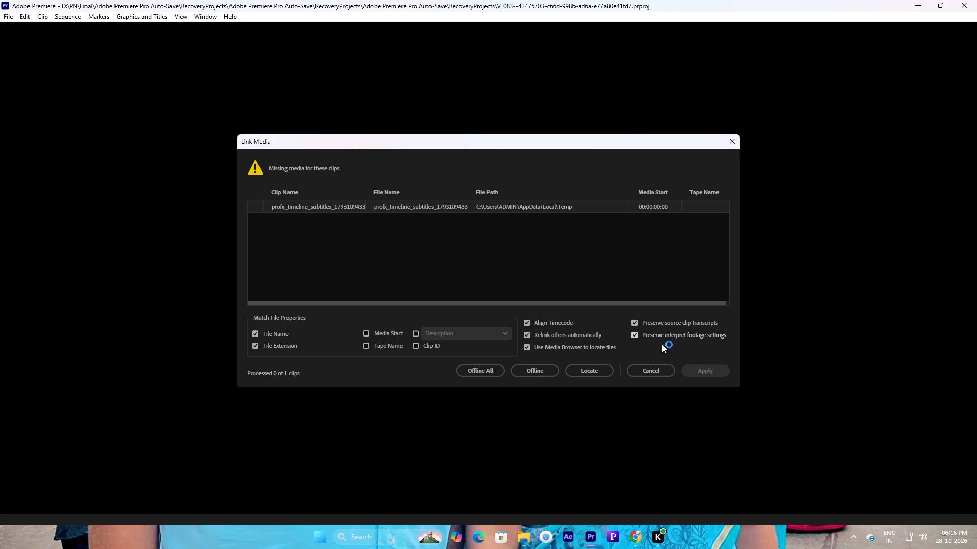
pyautogui.click(664, 370)
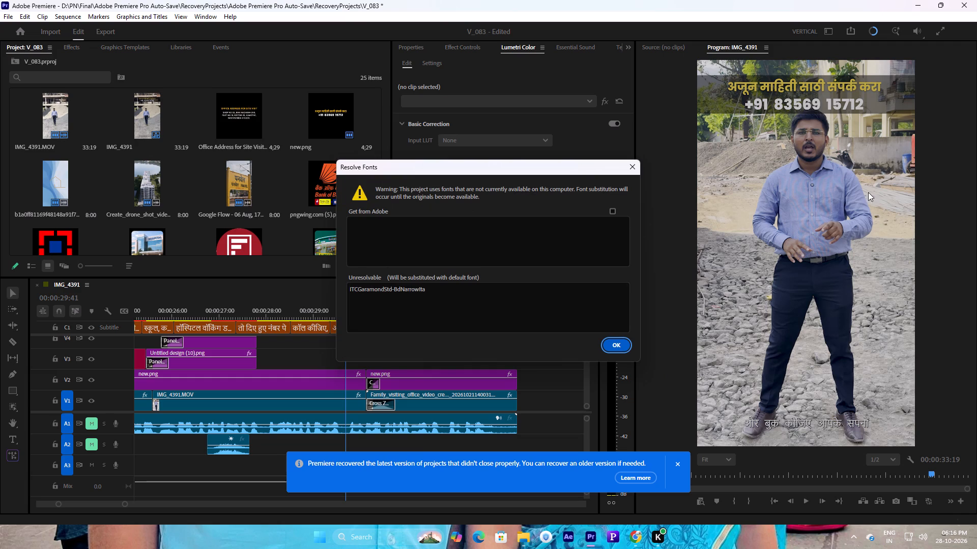
pyautogui.click(618, 347)
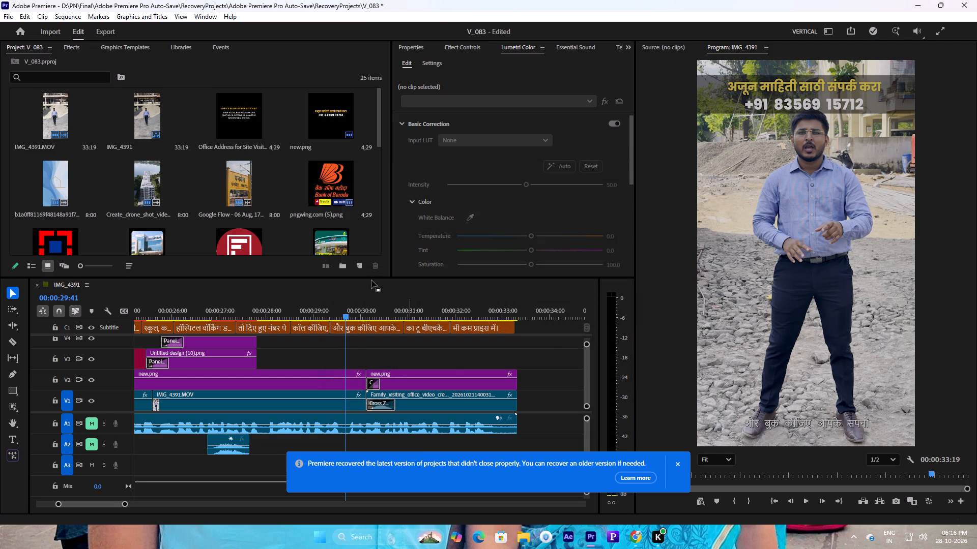
# Lengthen the Cross Dissolve on the last new.png clip on V2 to about the Cross Zoom's end, and replay the cut.
pyautogui.press('space')
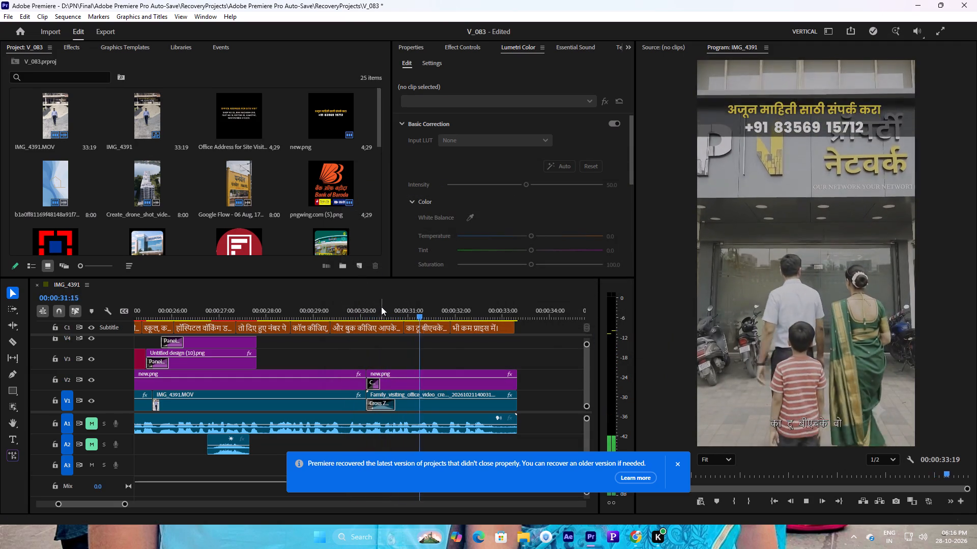
pyautogui.moveTo(382, 308); pyautogui.dragTo(383, 312)
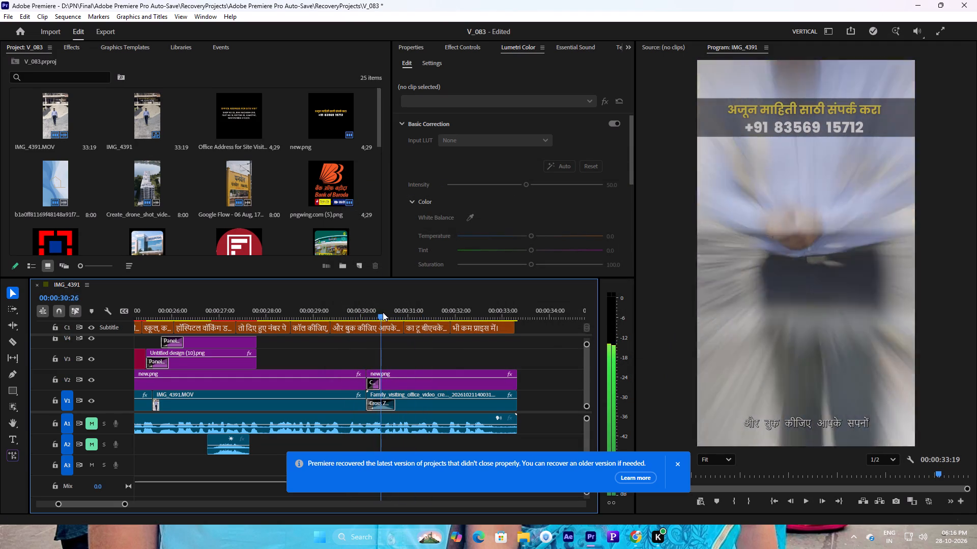
pyautogui.moveTo(383, 312); pyautogui.dragTo(388, 313)
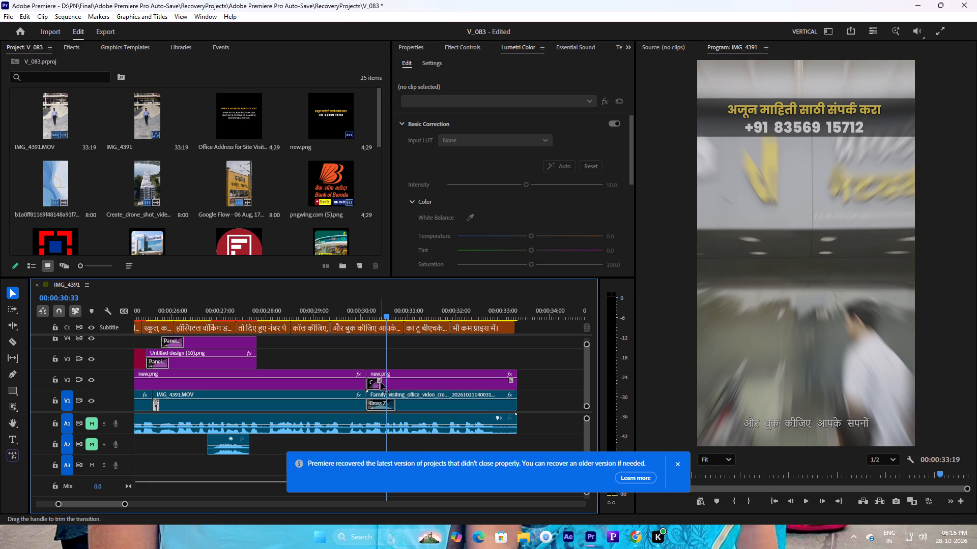
pyautogui.moveTo(381, 382); pyautogui.dragTo(394, 379)
pyautogui.click(365, 314)
pyautogui.press('space')
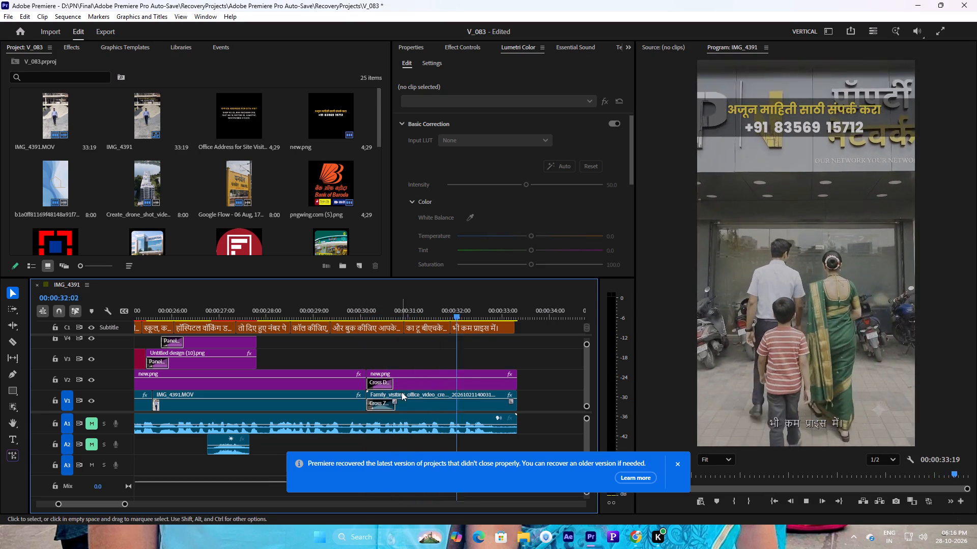
# Dismiss the project recovery notice and save the project.
pyautogui.click(680, 462)
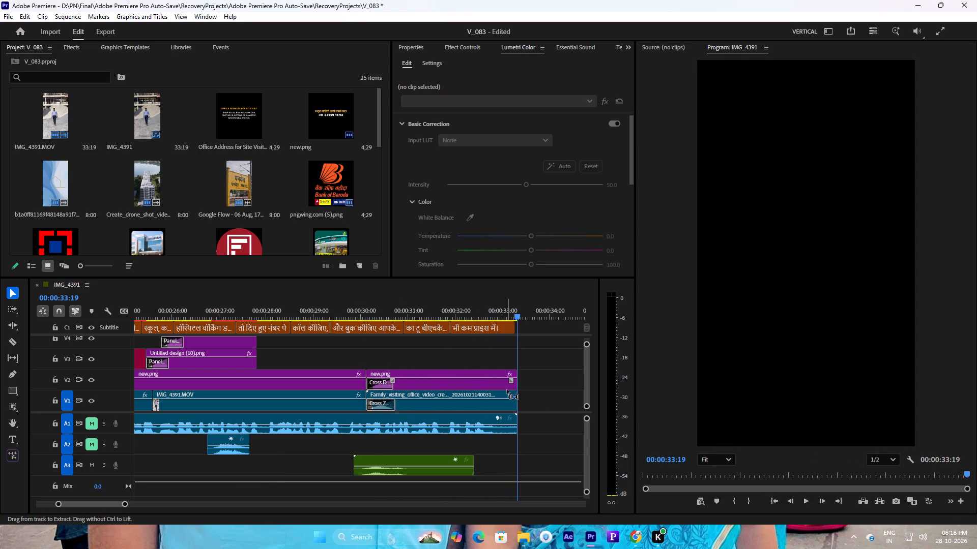
pyautogui.hotkey('ctrl', 's')
# Move the Swish.wav clip at the family clip cut from A3 up to A2, keeping its timing, and replay the cut.
pyautogui.click(401, 469)
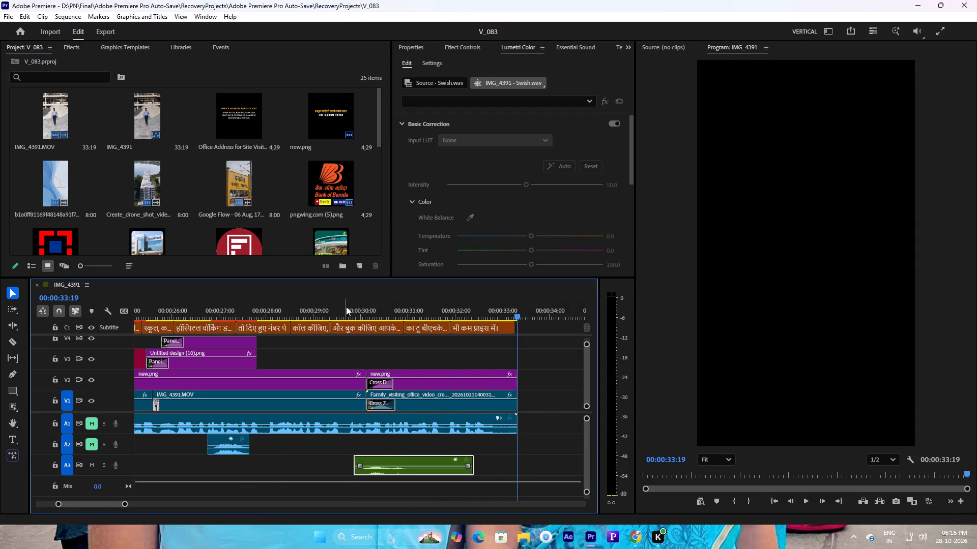
pyautogui.click(346, 307)
pyautogui.press('space')
pyautogui.press('space')
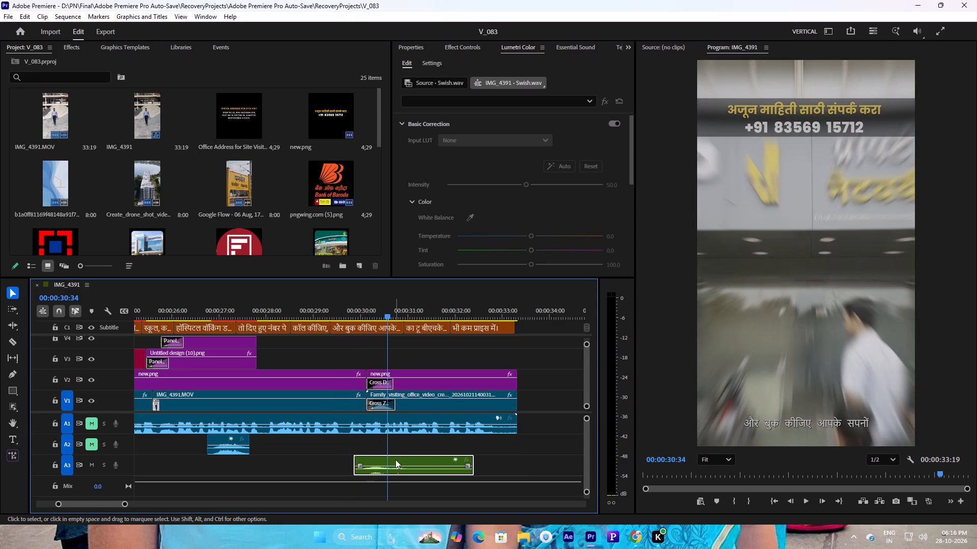
pyautogui.moveTo(395, 460); pyautogui.dragTo(393, 448)
pyautogui.click(356, 315)
pyautogui.press('space')
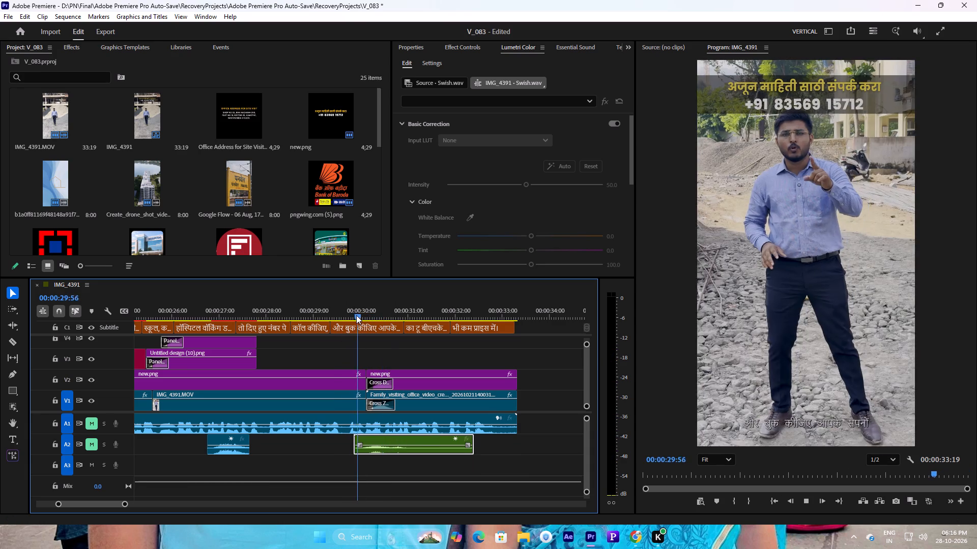
pyautogui.press('space')
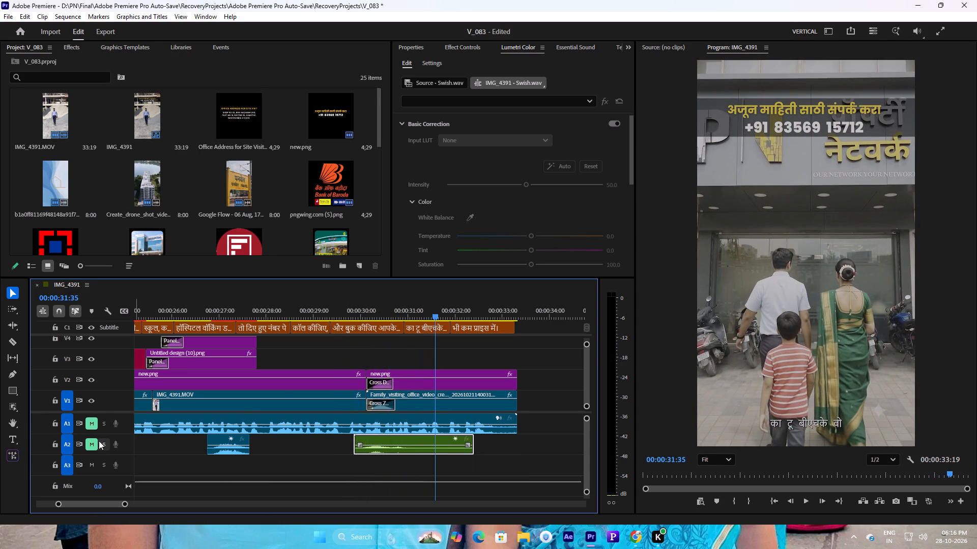
# Unmute audio tracks A1 and A2.
pyautogui.click(93, 443)
pyautogui.click(90, 417)
pyautogui.click(91, 421)
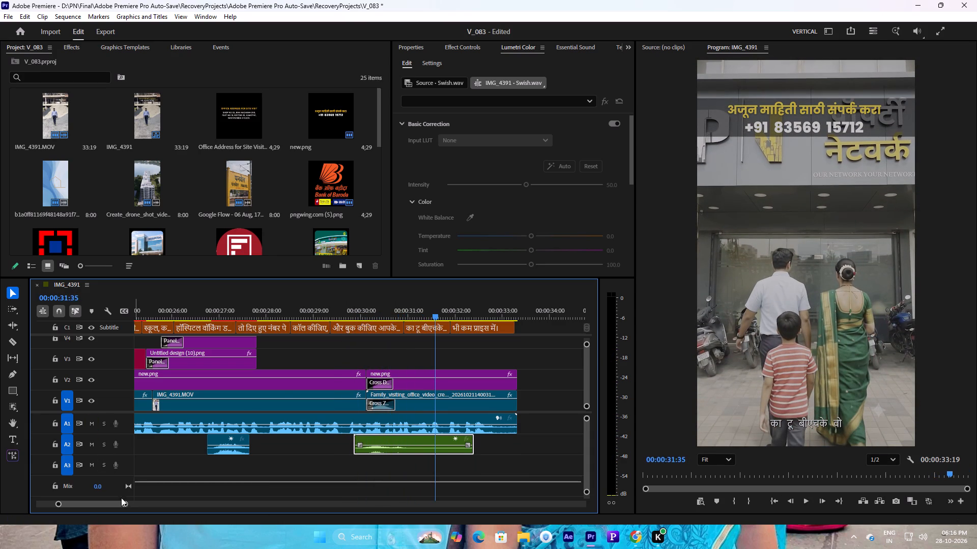
# Delete all the captions on the C1 Subtitle track across the whole sequence.
pyautogui.moveTo(126, 504); pyautogui.dragTo(215, 499)
pyautogui.moveTo(214, 316); pyautogui.dragTo(125, 314)
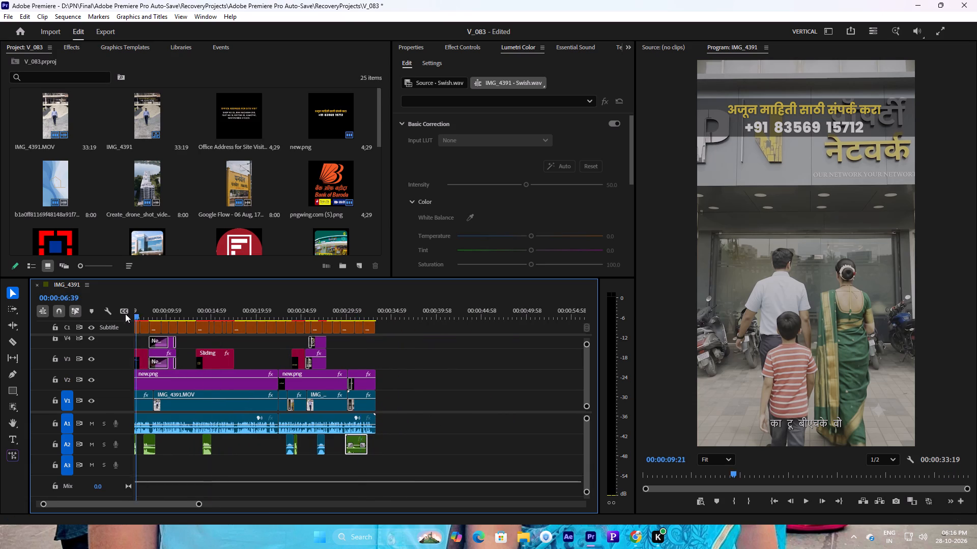
pyautogui.moveTo(125, 314); pyautogui.dragTo(99, 313)
pyautogui.moveTo(448, 330); pyautogui.dragTo(132, 321)
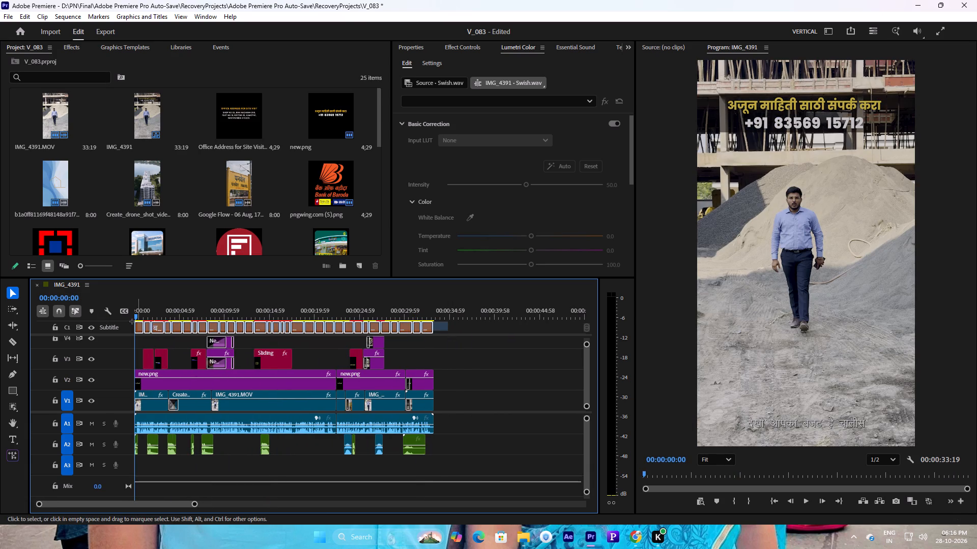
pyautogui.moveTo(132, 321); pyautogui.dragTo(118, 320)
pyautogui.press('Delete')
# Play the sequence from the start to about 00:00:14:18, replaying the bank logos section to check picture and sound.
pyautogui.press('space')
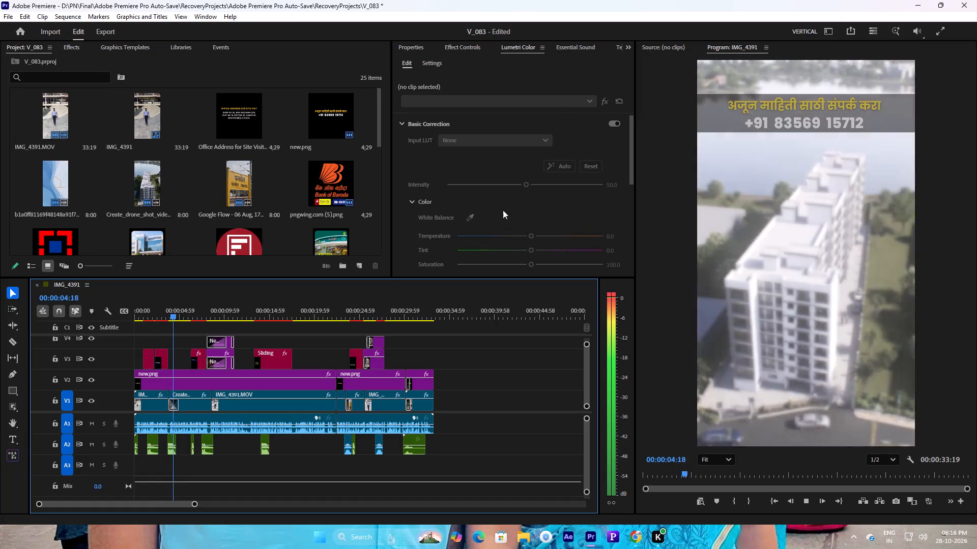
pyautogui.press('space')
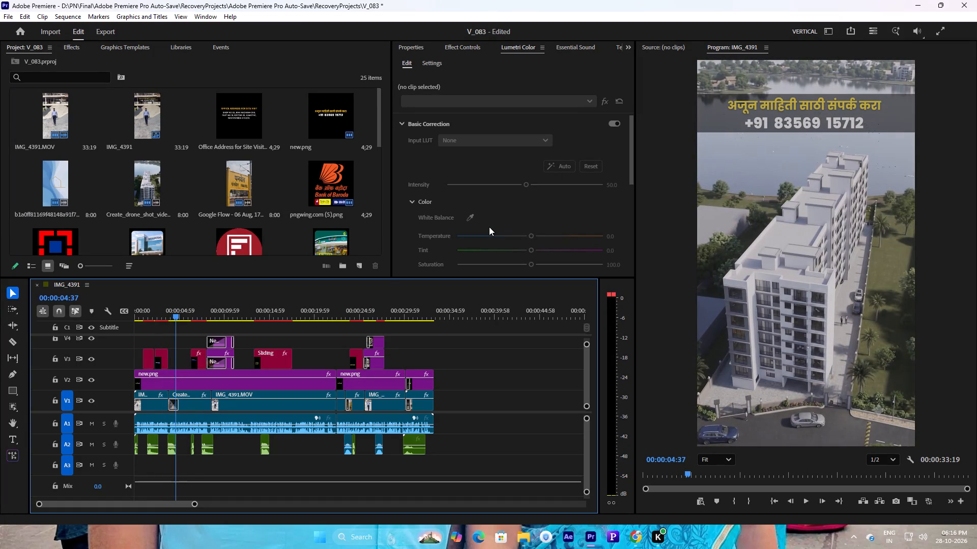
pyautogui.press('space')
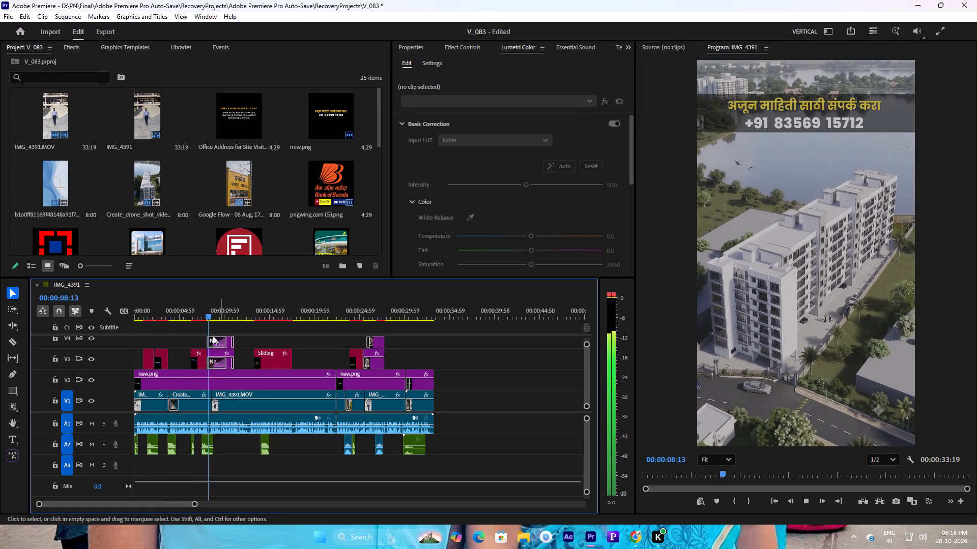
pyautogui.press('space')
pyautogui.click(197, 314)
pyautogui.press('space')
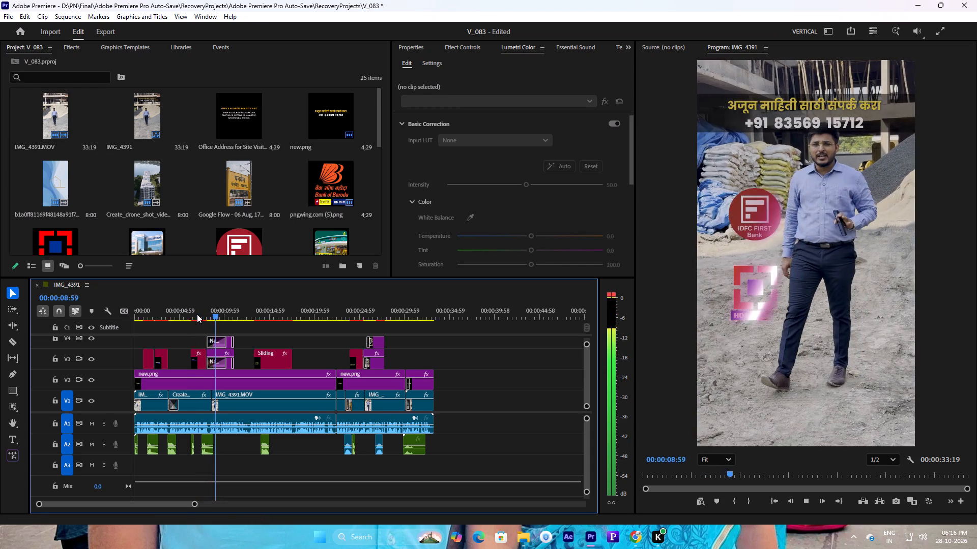
pyautogui.press('space')
pyautogui.click(199, 352)
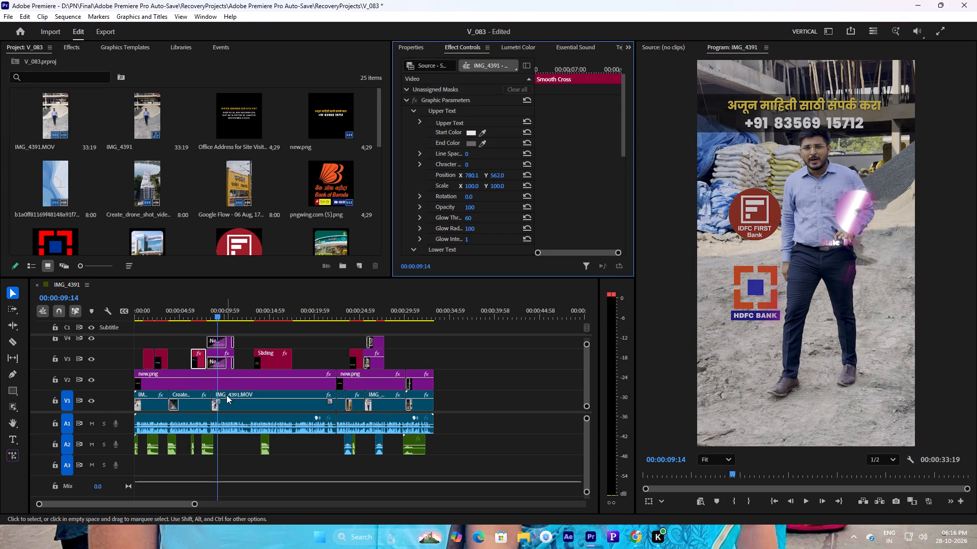
pyautogui.keyDown('ctrl'); pyautogui.scroll(3, 226, 395); pyautogui.keyUp('ctrl')
pyautogui.keyDown('ctrl'); pyautogui.scroll(-4, 226, 394); pyautogui.keyUp('ctrl')
pyautogui.press('space')
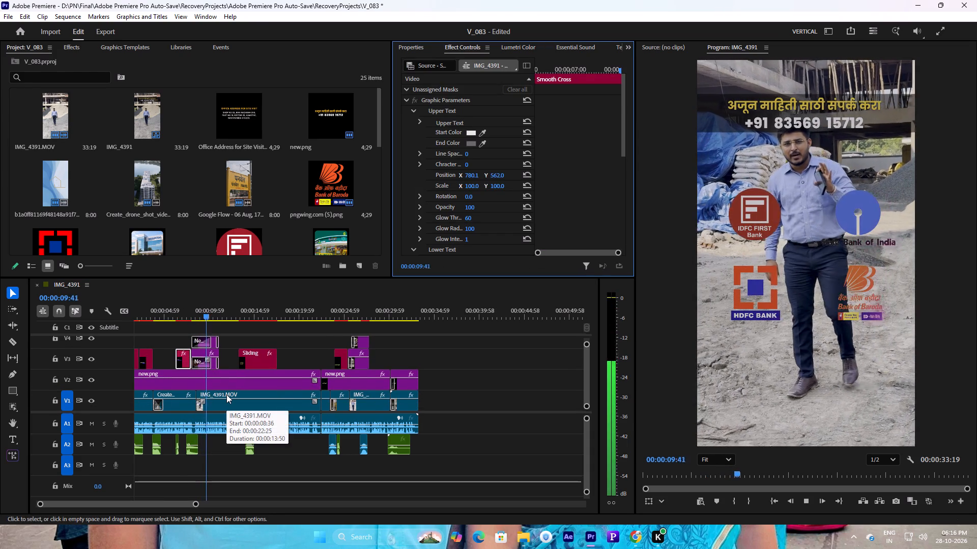
pyautogui.press('space')
pyautogui.moveTo(207, 313); pyautogui.dragTo(197, 315)
pyautogui.press('space')
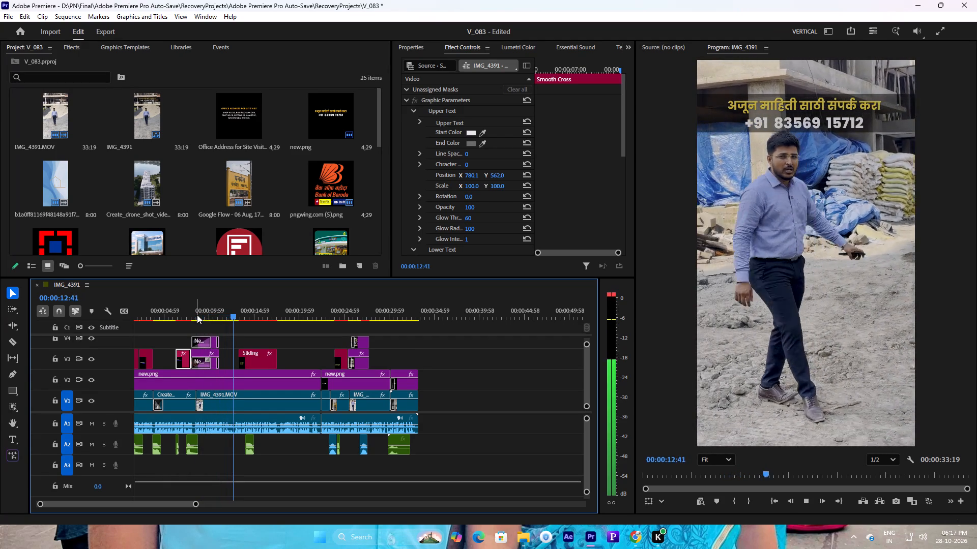
pyautogui.press('space')
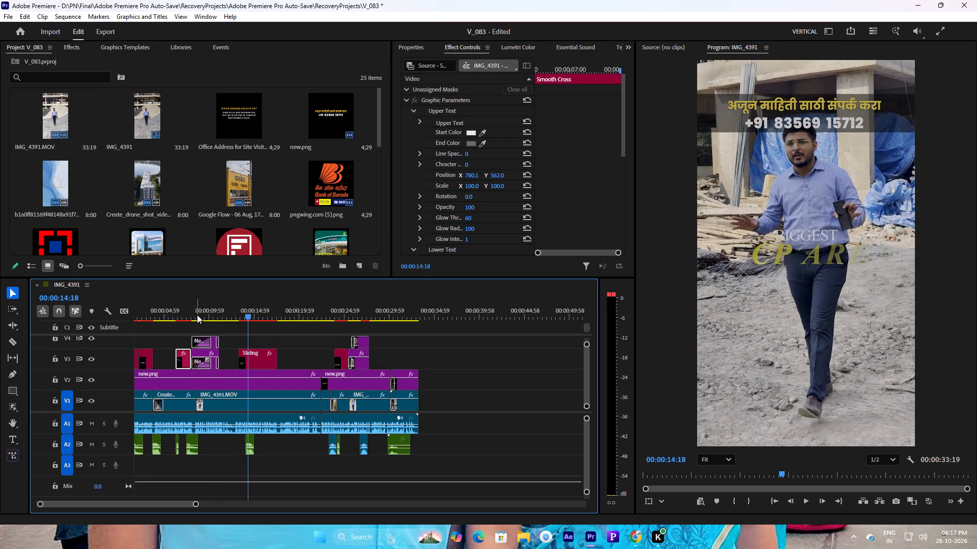
# Open the system volume control and play the rest of the sequence from 00:00:14:18 to its end.
pyautogui.click(923, 540)
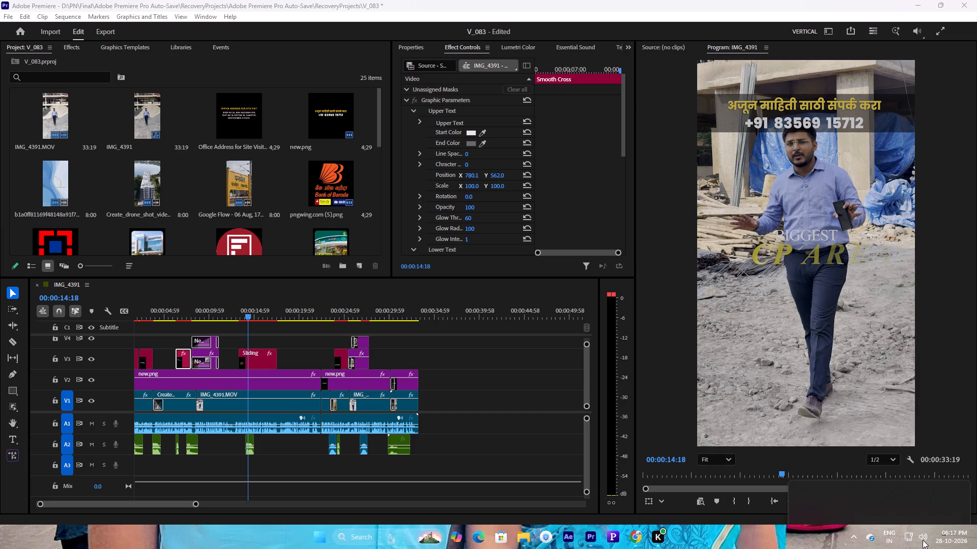
pyautogui.click(890, 471)
pyautogui.press('space')
pyautogui.click(255, 332)
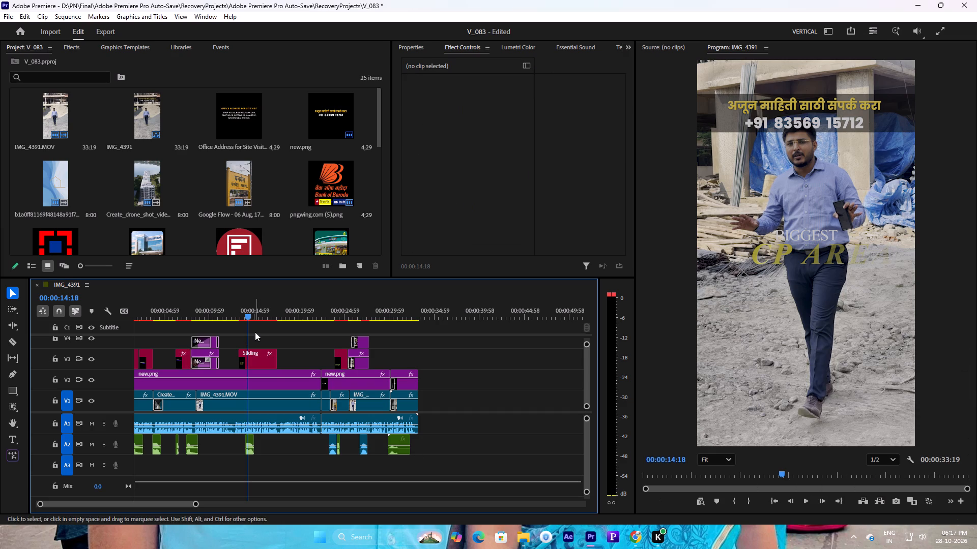
pyautogui.press('space')
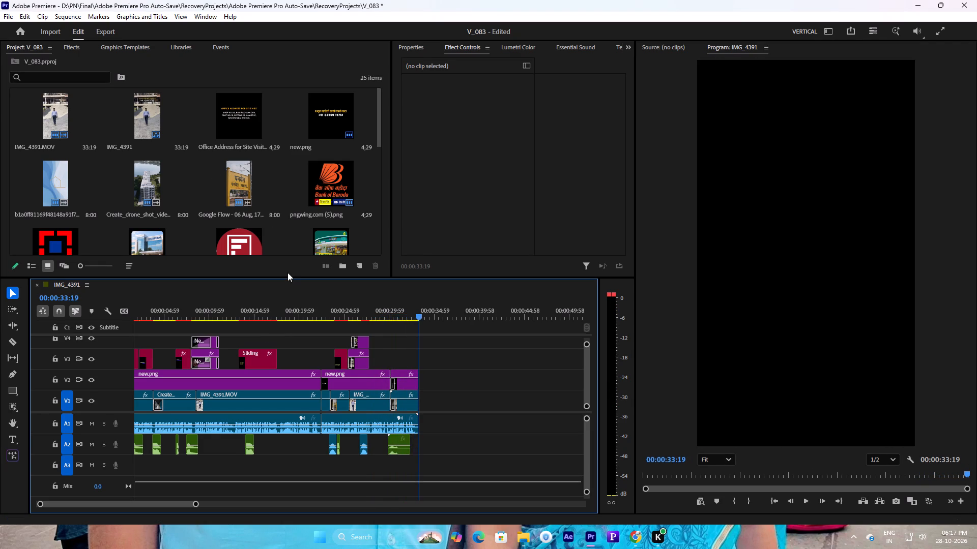
# Open the export settings for the sequence, set the output file name to V_083 and copy that name.
pyautogui.click(111, 32)
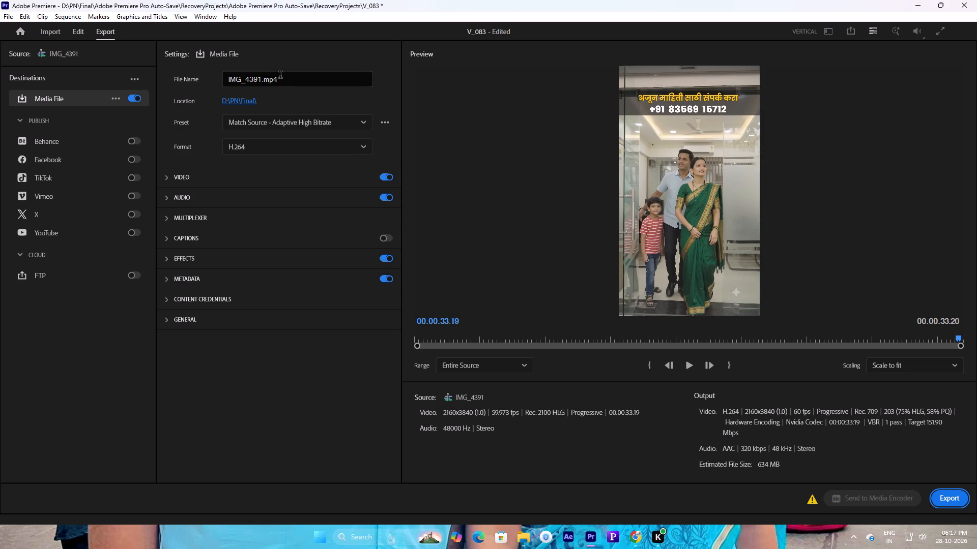
pyautogui.moveTo(288, 74); pyautogui.dragTo(204, 66)
pyautogui.click(288, 75)
pyautogui.moveTo(288, 76); pyautogui.dragTo(238, 78)
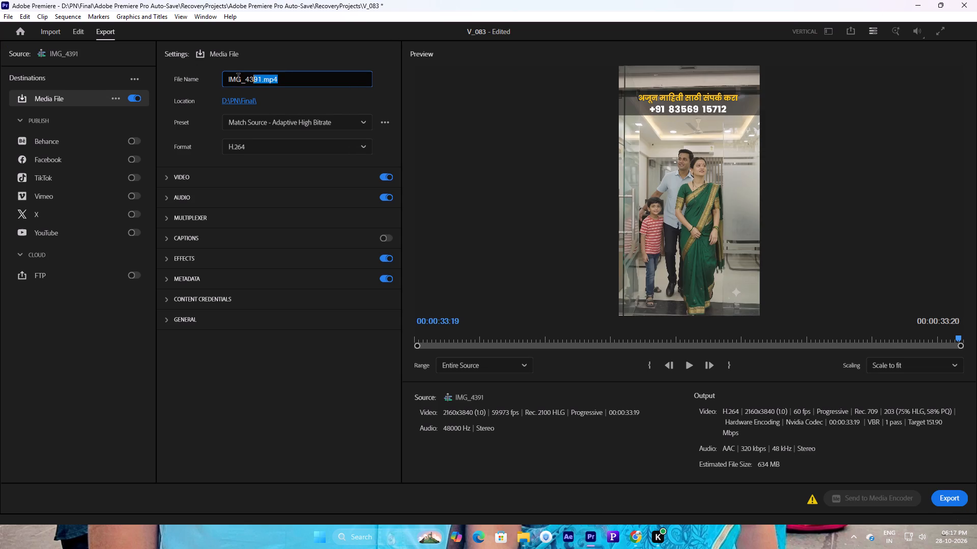
pyautogui.moveTo(238, 78); pyautogui.dragTo(205, 77)
pyautogui.write('_0')
pyautogui.press('8')
pyautogui.press('3')
pyautogui.hotkey('ctrl', 'a')
pyautogui.hotkey('ctrl', 'c')
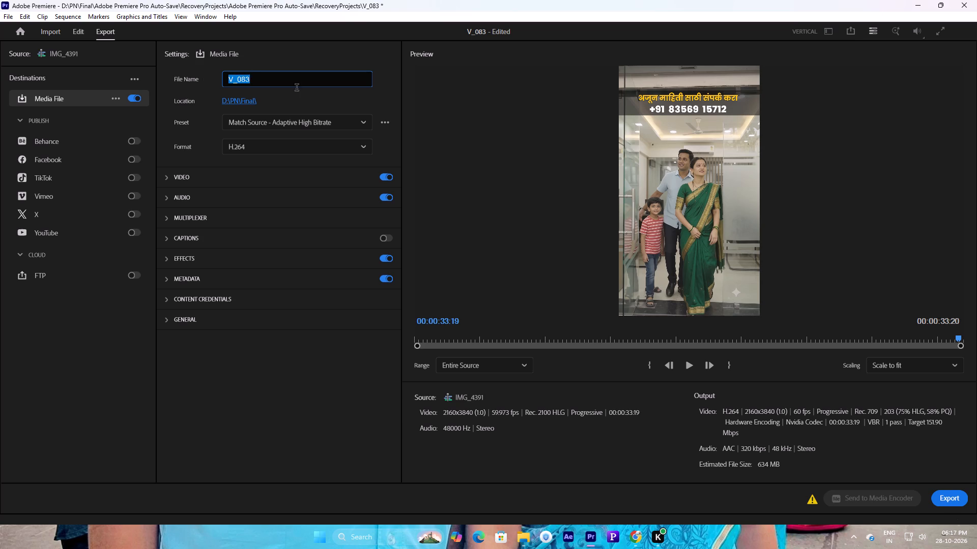
# Choose the Match Source - Adaptive Low Bitrate preset and export the H.264 file to D:\PN\Final.
pyautogui.click(309, 115)
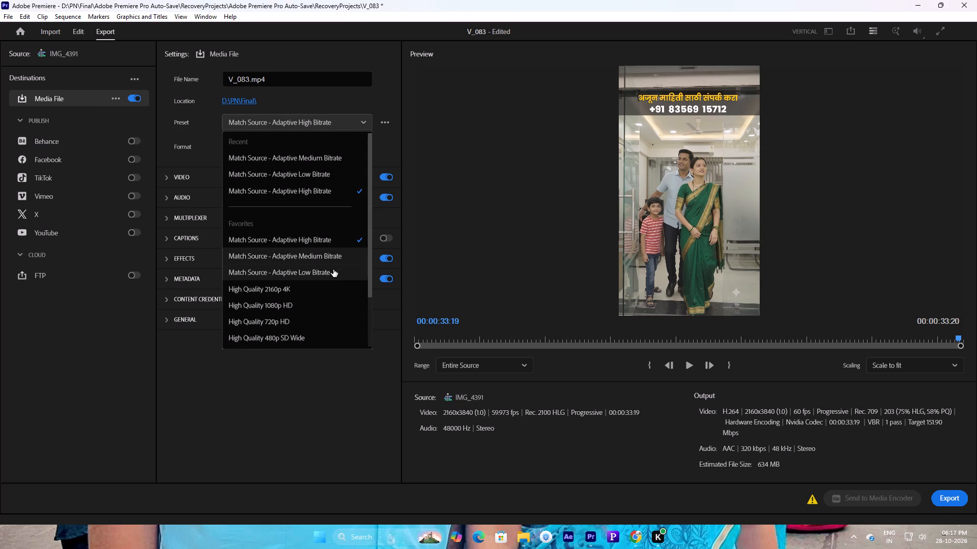
pyautogui.click(333, 269)
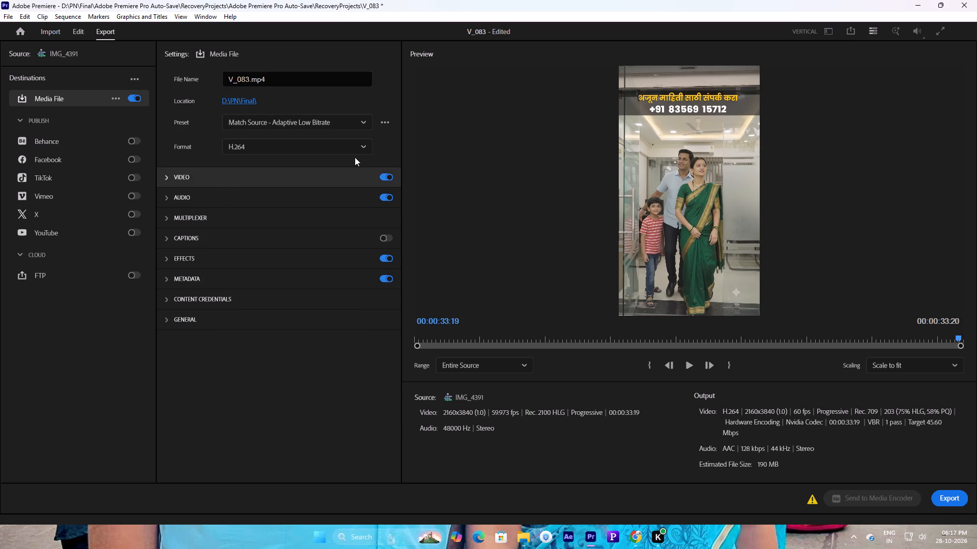
pyautogui.click(514, 140)
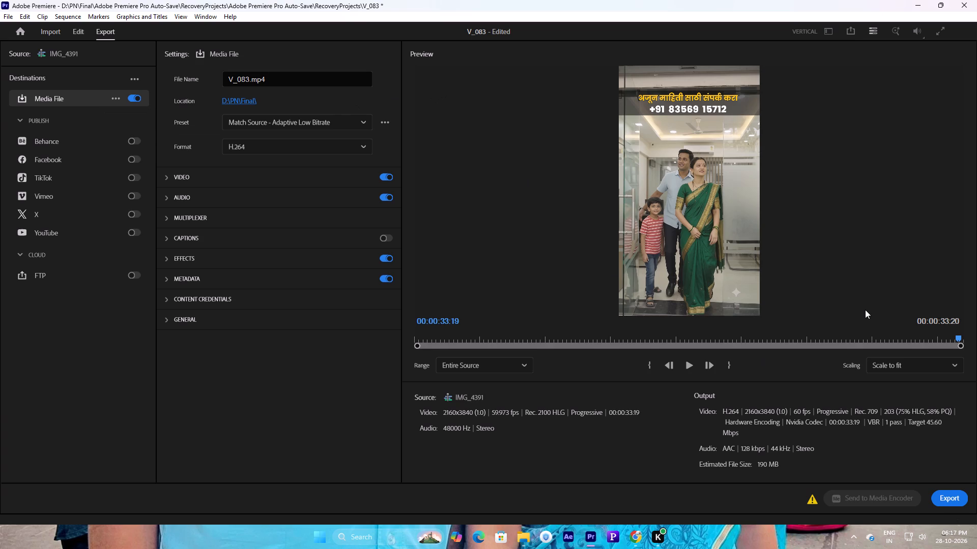
pyautogui.click(956, 498)
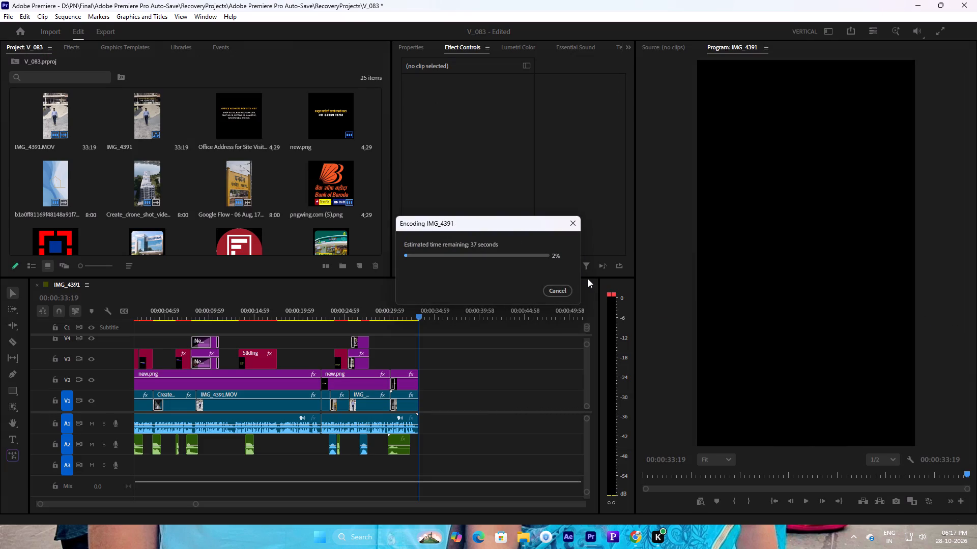
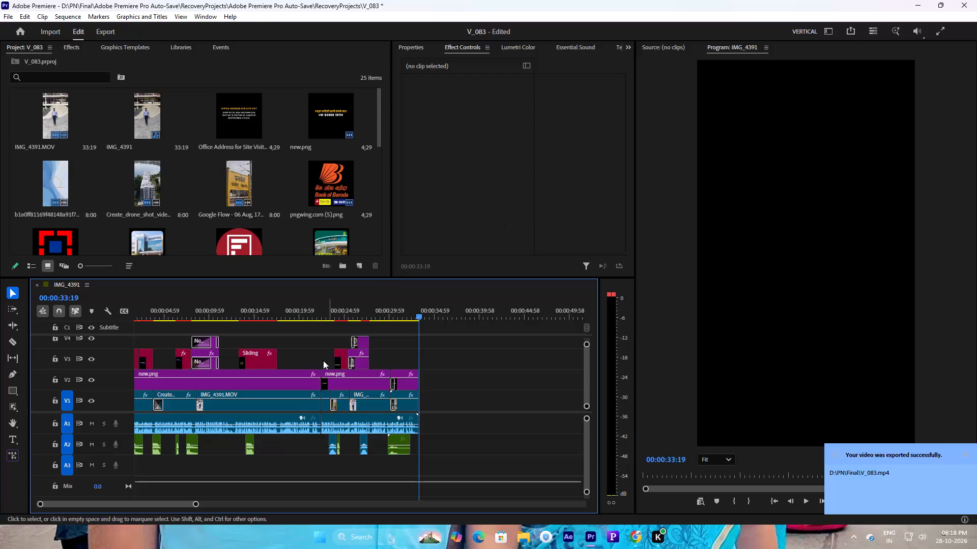
# Move the playhead to 00:00:00:37 near the sequence start and hide video track V2, which holds the new.png overlay.
pyautogui.moveTo(174, 502); pyautogui.dragTo(100, 462)
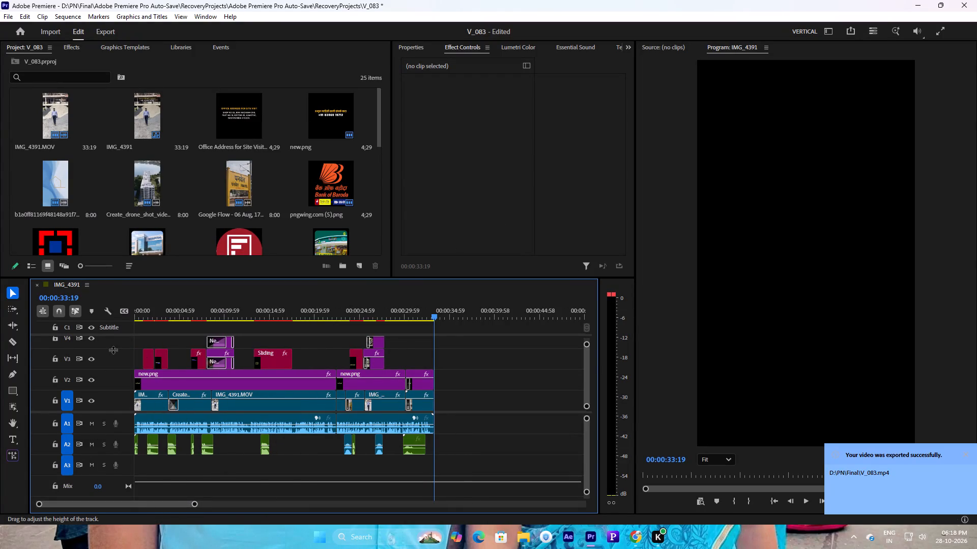
pyautogui.keyDown('ctrl'); pyautogui.scroll(12, 134, 359); pyautogui.keyUp('ctrl')
pyautogui.keyDown('ctrl'); pyautogui.scroll(-5, 139, 359); pyautogui.keyUp('ctrl')
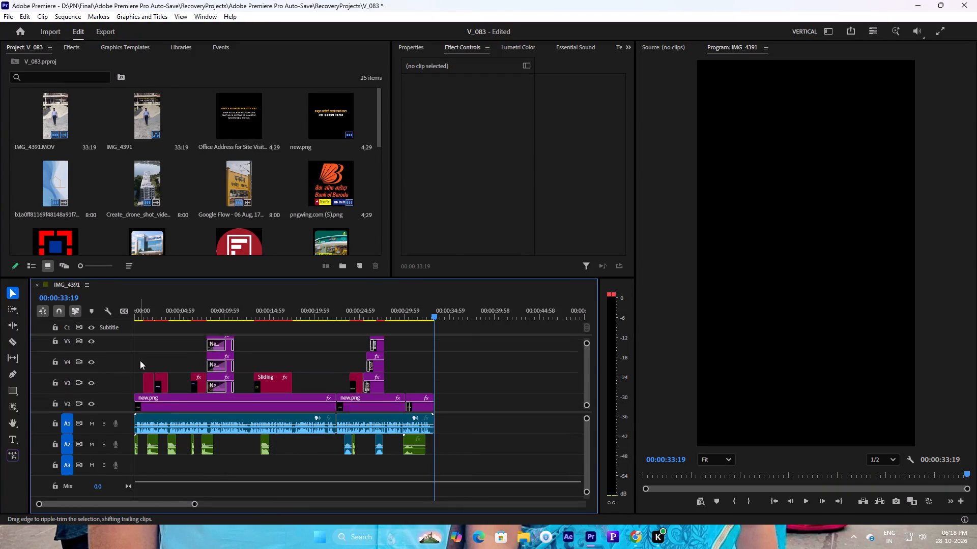
pyautogui.keyDown('ctrl'); pyautogui.scroll(-6, 140, 360); pyautogui.keyUp('ctrl')
pyautogui.click(144, 317)
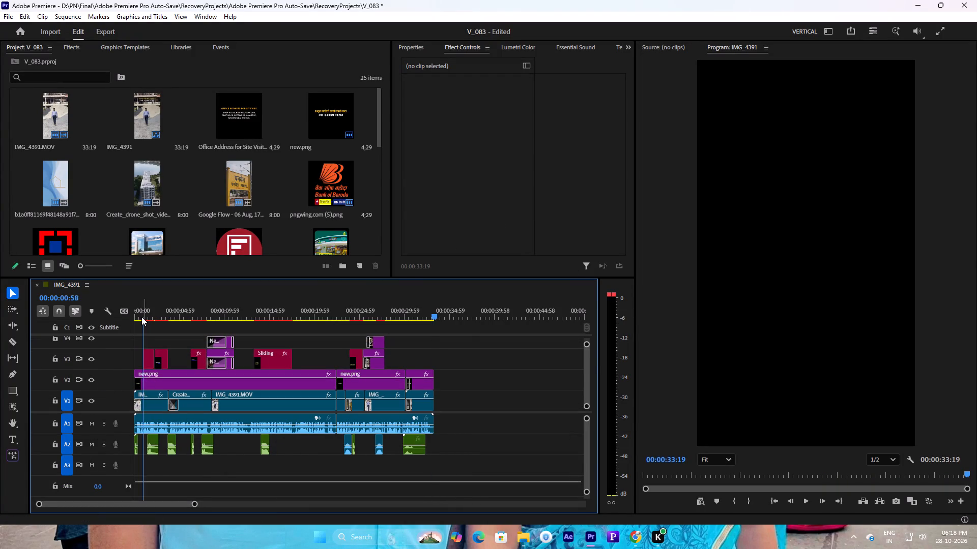
pyautogui.click(92, 380)
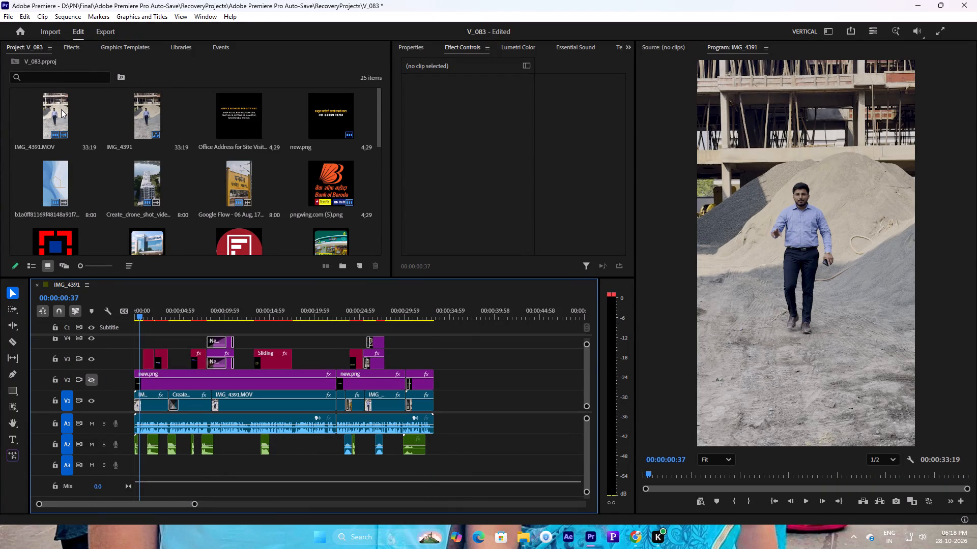
# Export the sequence as an H.264 file named Without_No_V_083 to D:\PN\Final, keeping the Match Source - Adaptive Low Bitrate preset.
pyautogui.click(102, 27)
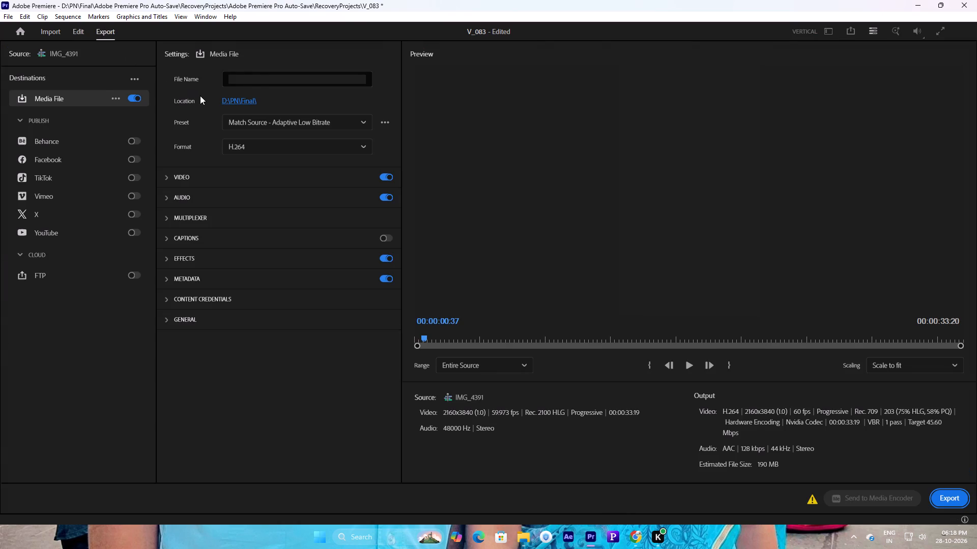
pyautogui.moveTo(295, 84); pyautogui.dragTo(233, 75)
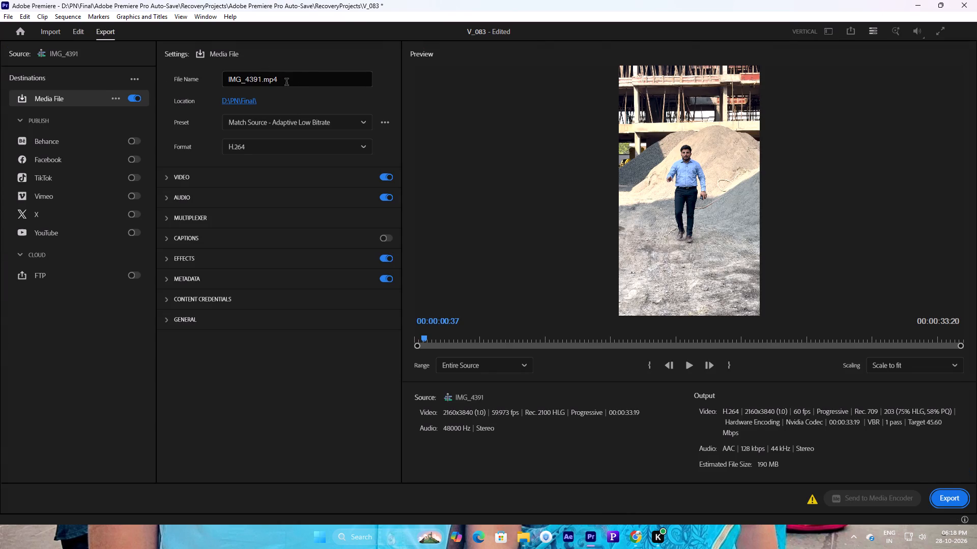
pyautogui.moveTo(286, 83); pyautogui.dragTo(180, 70)
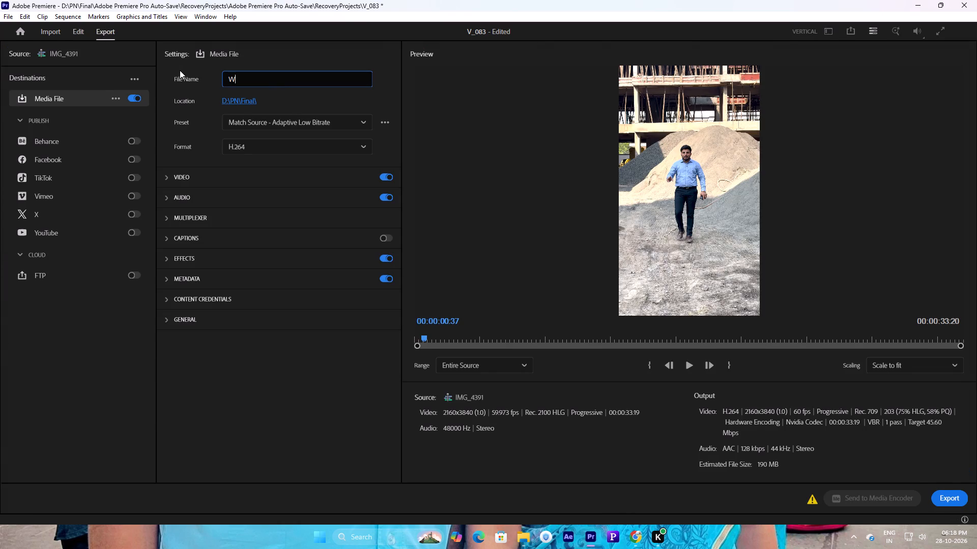
pyautogui.write('ithout')
pyautogui.write('o_')
pyautogui.hotkey('ctrl', 'v')
pyautogui.click(958, 496)
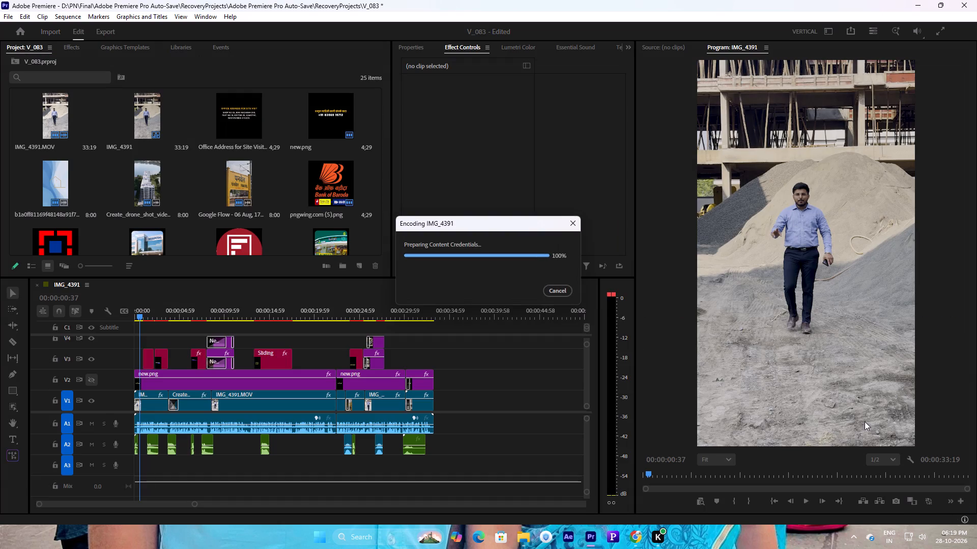